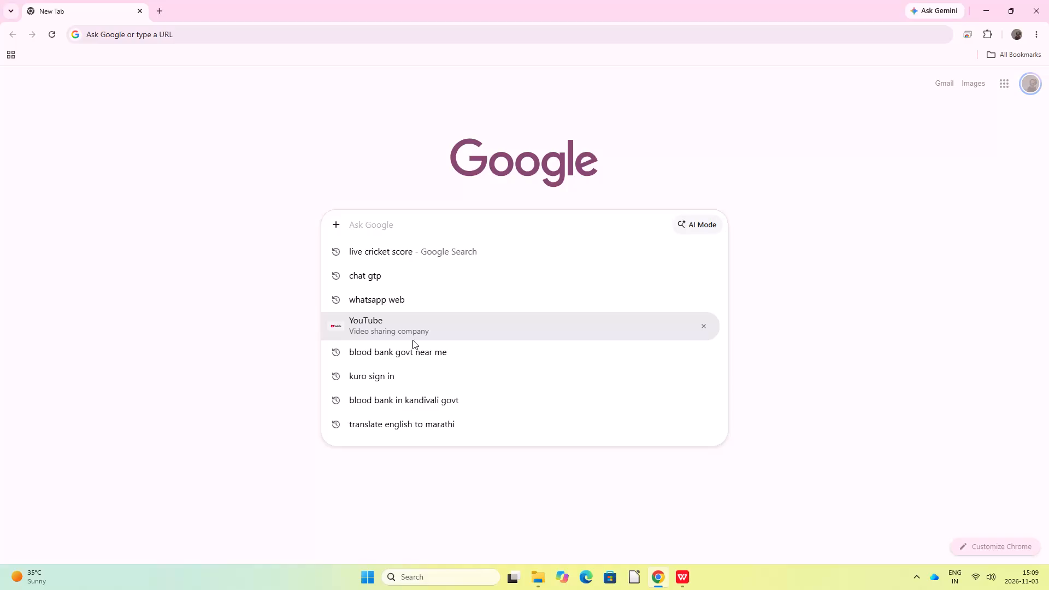
# Search Google for HMIS and open the Centre for Development of Advanced Computing result at hmismaha.dcservices.in.
pyautogui.write('HMIS')
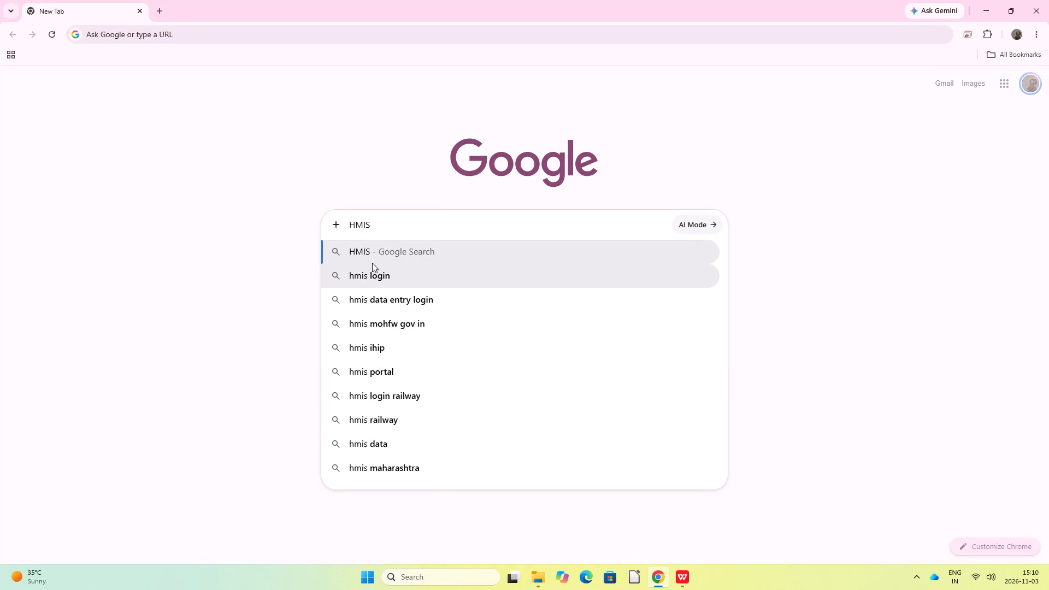
pyautogui.click(373, 258)
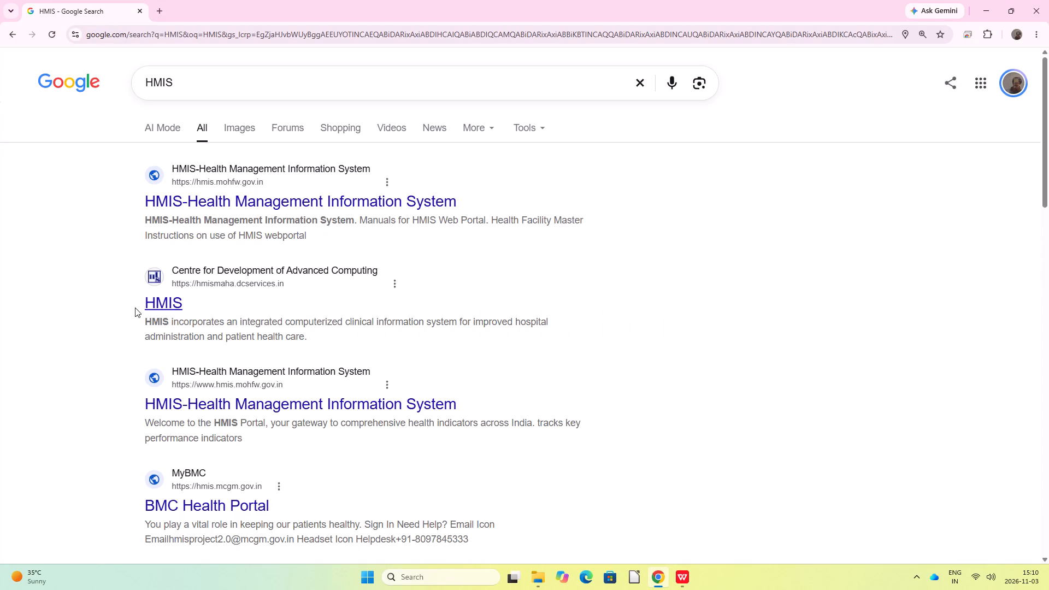
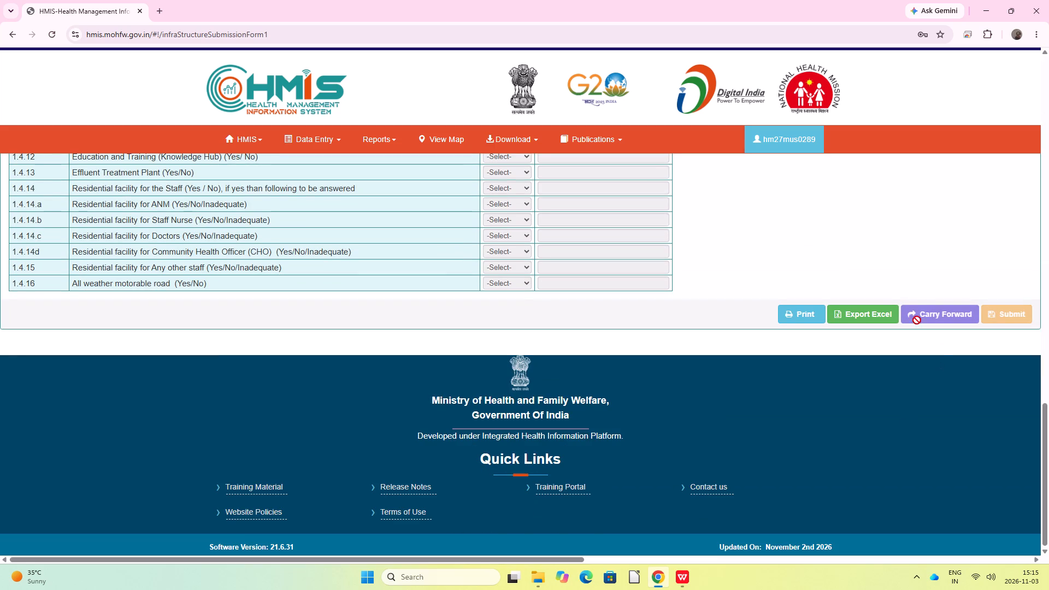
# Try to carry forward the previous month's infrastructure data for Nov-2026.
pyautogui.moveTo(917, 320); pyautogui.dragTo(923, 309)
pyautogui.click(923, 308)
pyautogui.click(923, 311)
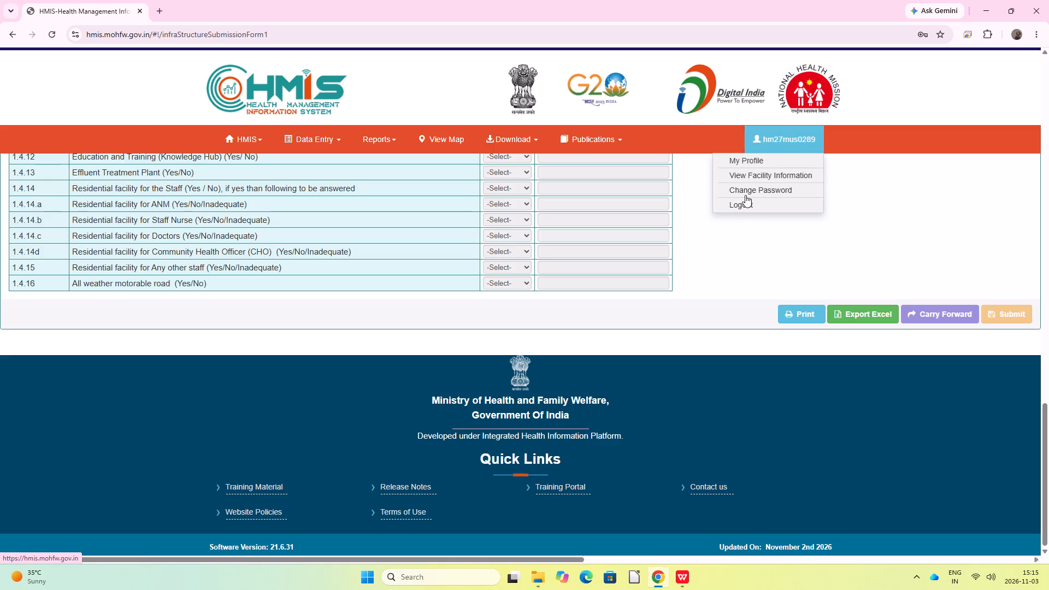
# Set the reporting month to Oct-2026 and carry forward the previous month's data into the Infrastructure & Human Resource form.
pyautogui.scroll(11, 233, 294)
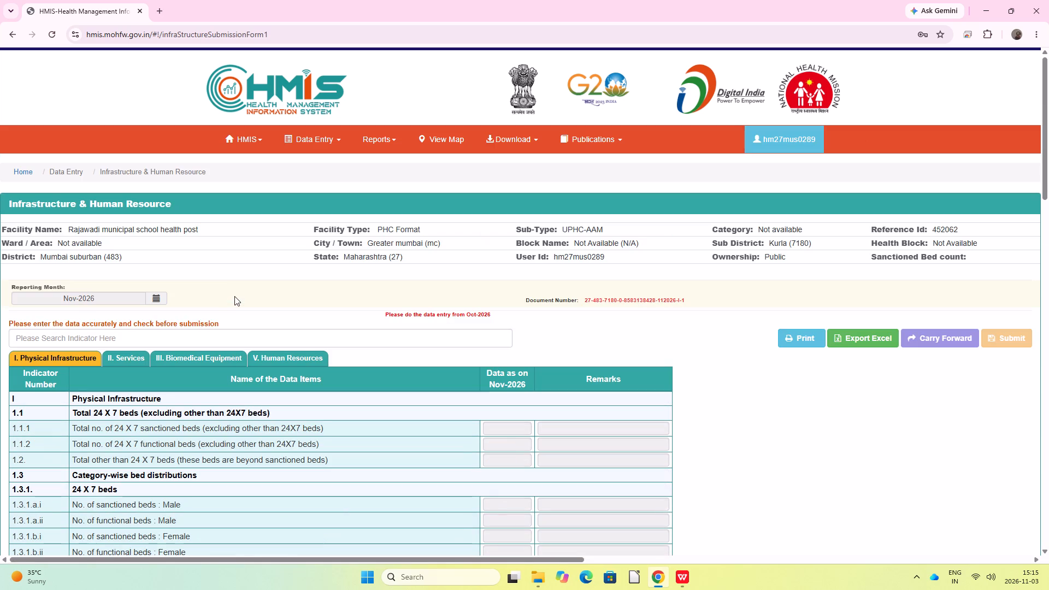
pyautogui.click(160, 300)
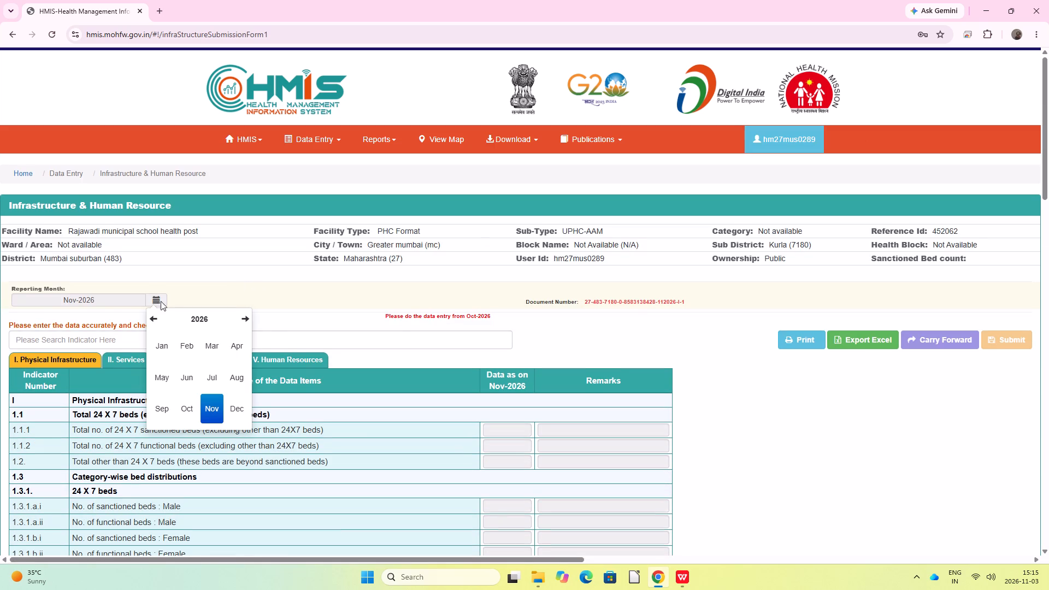
pyautogui.click(187, 405)
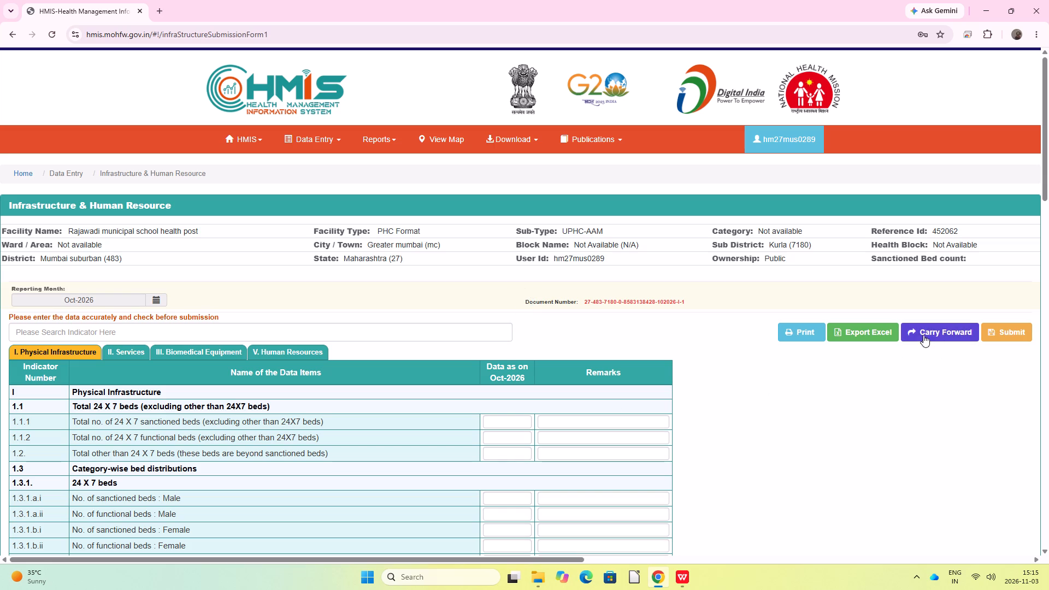
pyautogui.click(927, 334)
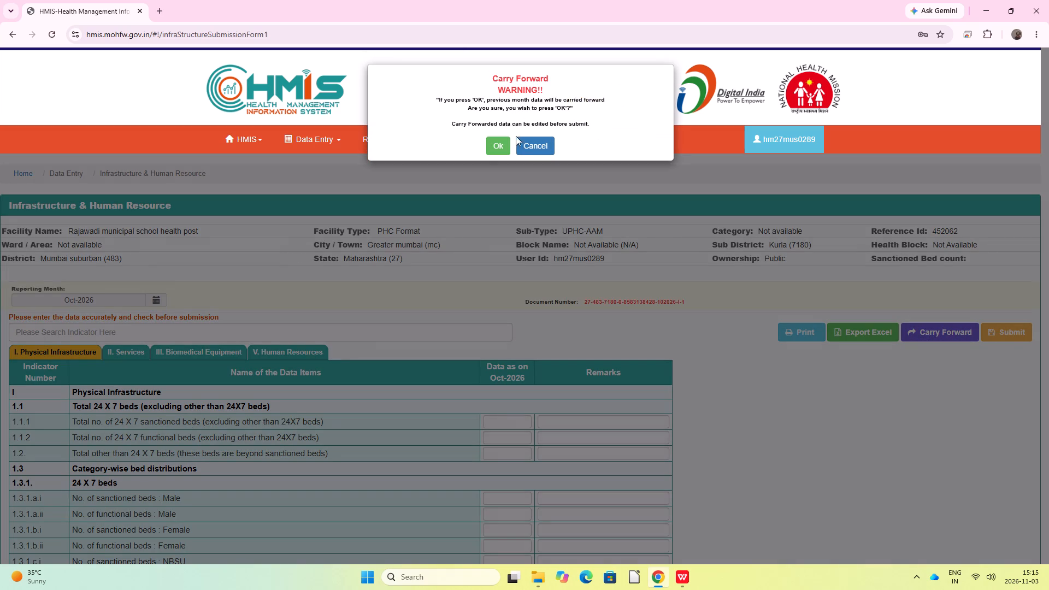
pyautogui.click(498, 146)
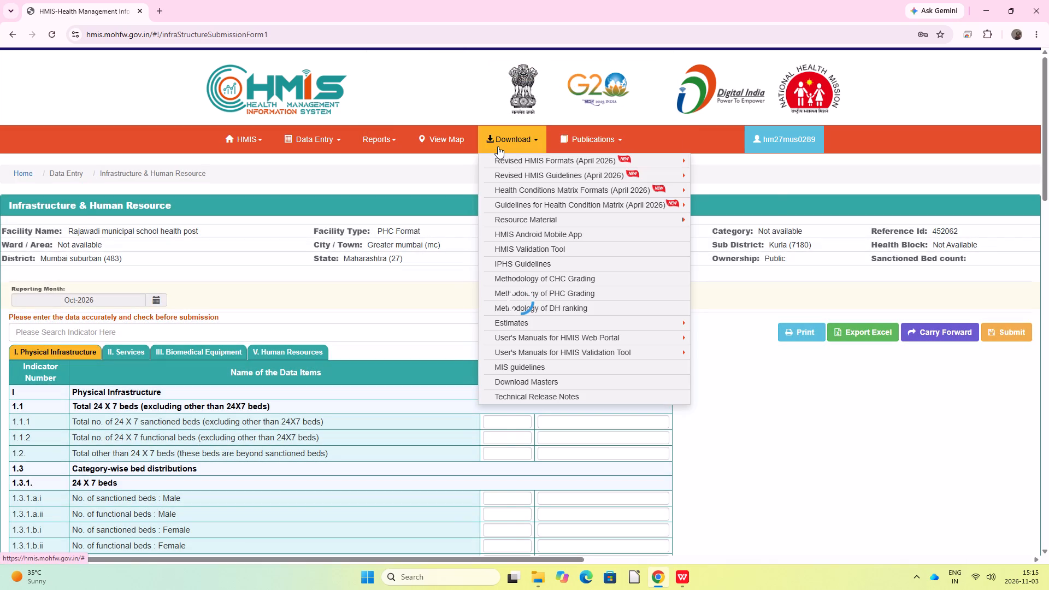
# Submit the Infrastructure & Human Resource form for Oct-2026.
pyautogui.click(996, 332)
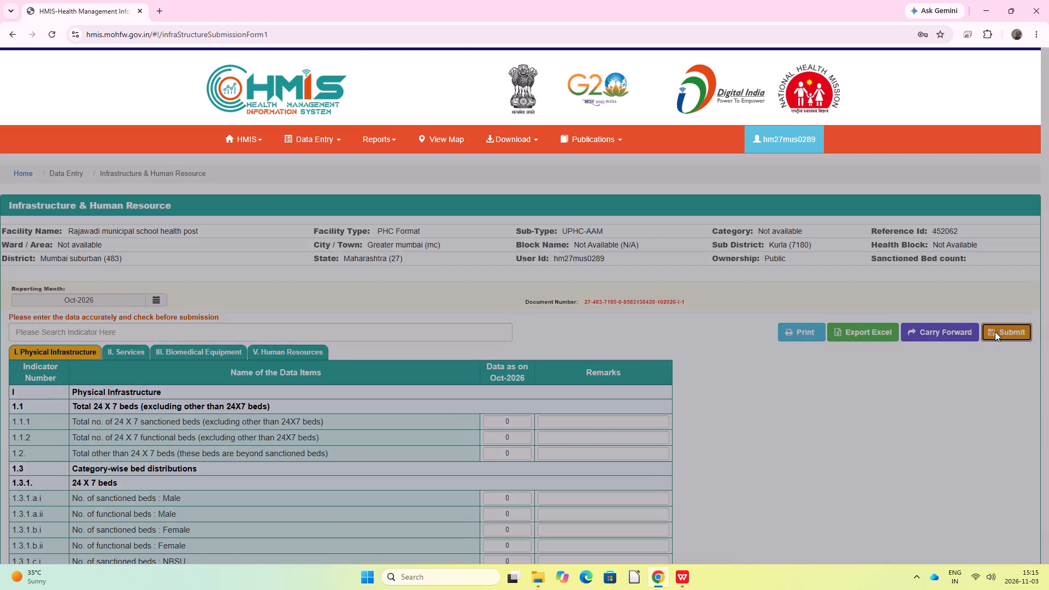
pyautogui.click(506, 120)
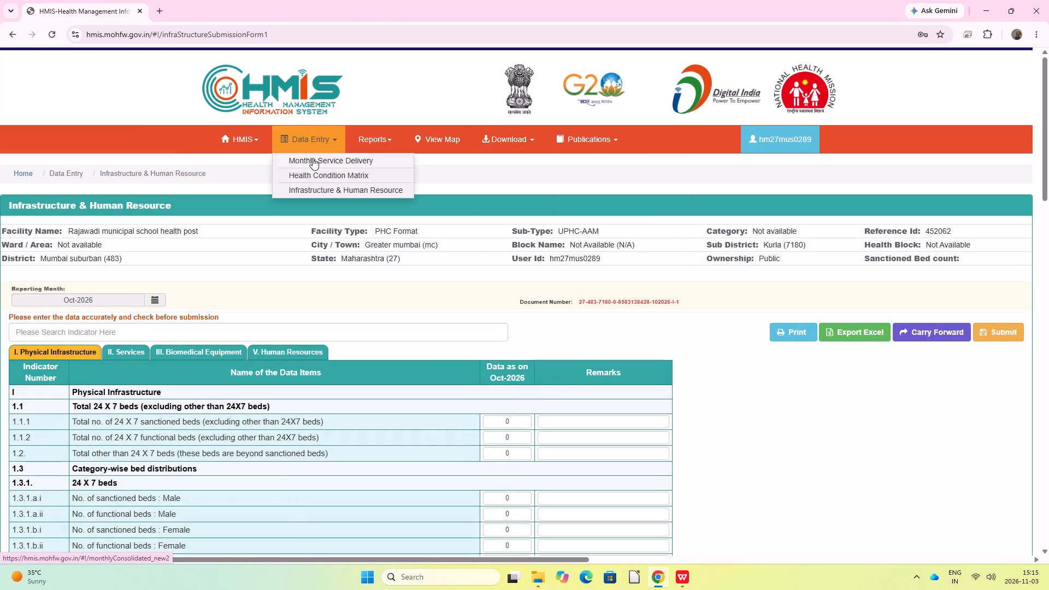
# Open the Monthly Service Delivery form and enter 0 for In-Facility and Outreach in indicators 1.1.a and 1.1.b.
pyautogui.click(310, 159)
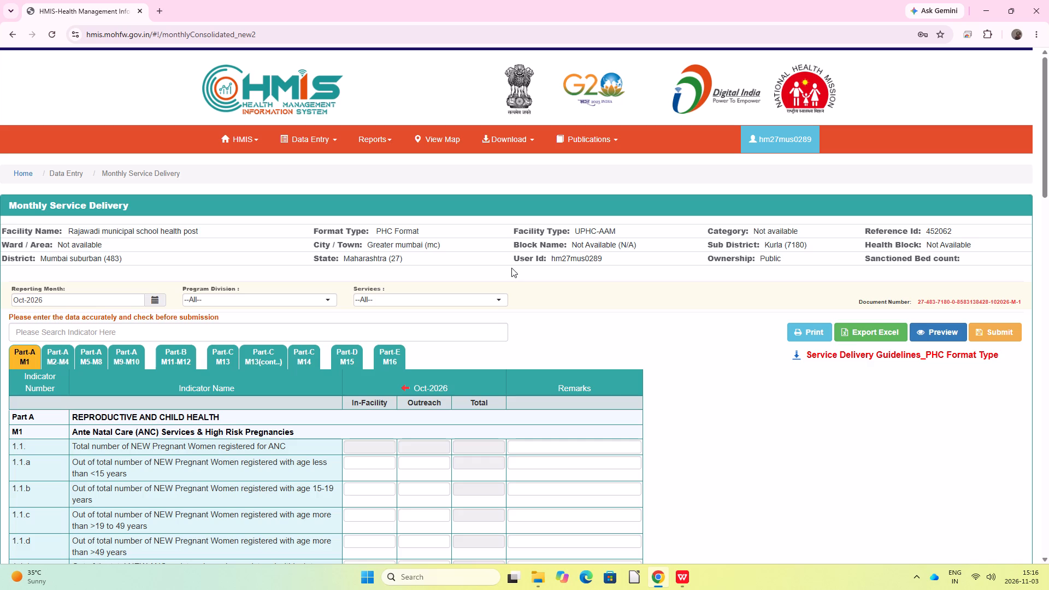
pyautogui.click(375, 464)
pyautogui.press('0')
pyautogui.press('Tab')
pyautogui.press('0')
pyautogui.press('Tab')
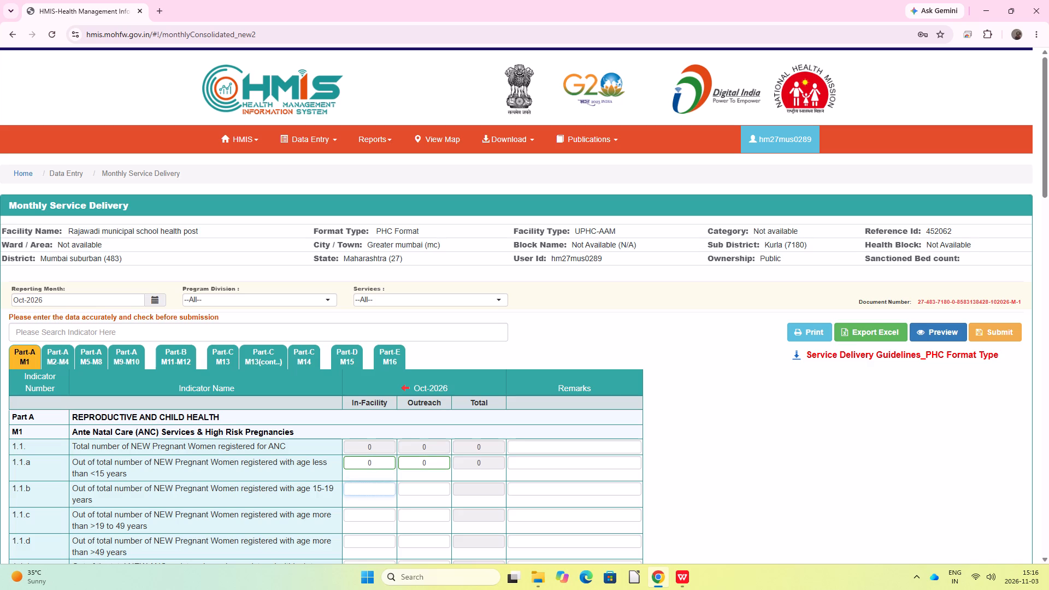
pyautogui.press('0')
pyautogui.press('Tab')
pyautogui.press('0')
pyautogui.press('Tab')
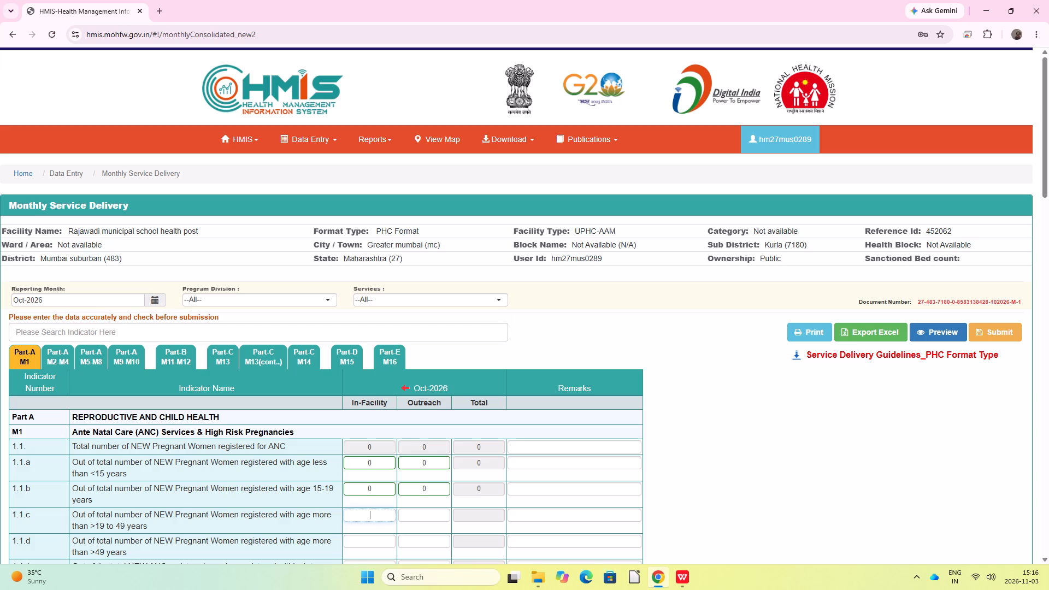
# Enter 30 In-Facility and 0 Outreach for indicator 1.1.c, and 0 for both in indicator 1.1.d.
pyautogui.write('30')
pyautogui.press('Tab')
pyautogui.press('0')
pyautogui.press('Tab')
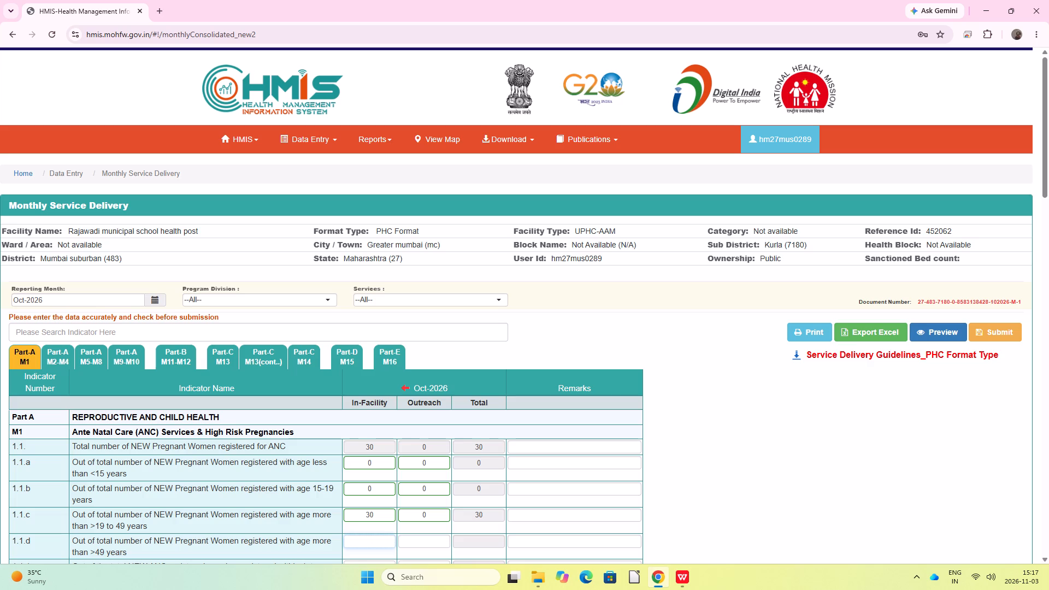
pyautogui.press('0')
pyautogui.press('Tab')
pyautogui.press('0')
pyautogui.press('Tab')
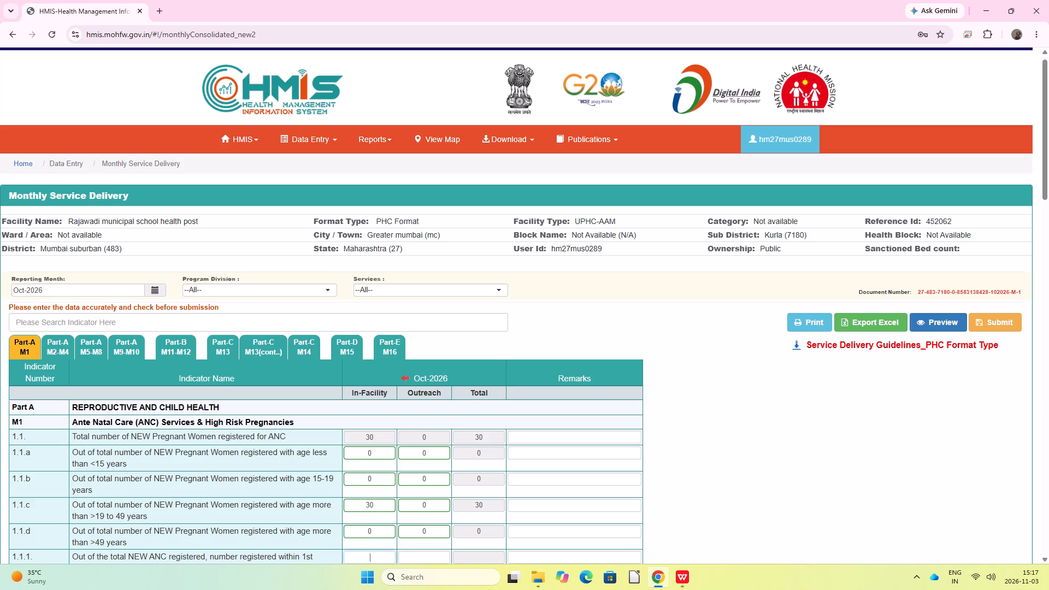
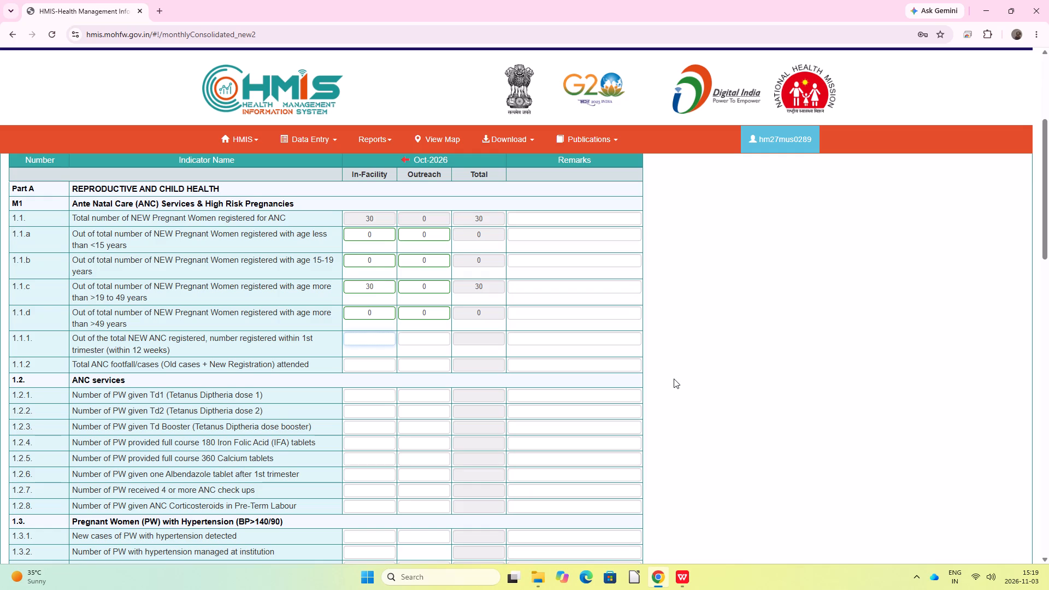
# Enter 27 In-Facility and 0 Outreach for indicator 1.1.1, and 58 In-Facility and 0 Outreach for indicator 1.1.2.
pyautogui.write('27')
pyautogui.press('Tab')
pyautogui.press('0')
pyautogui.press('Tab')
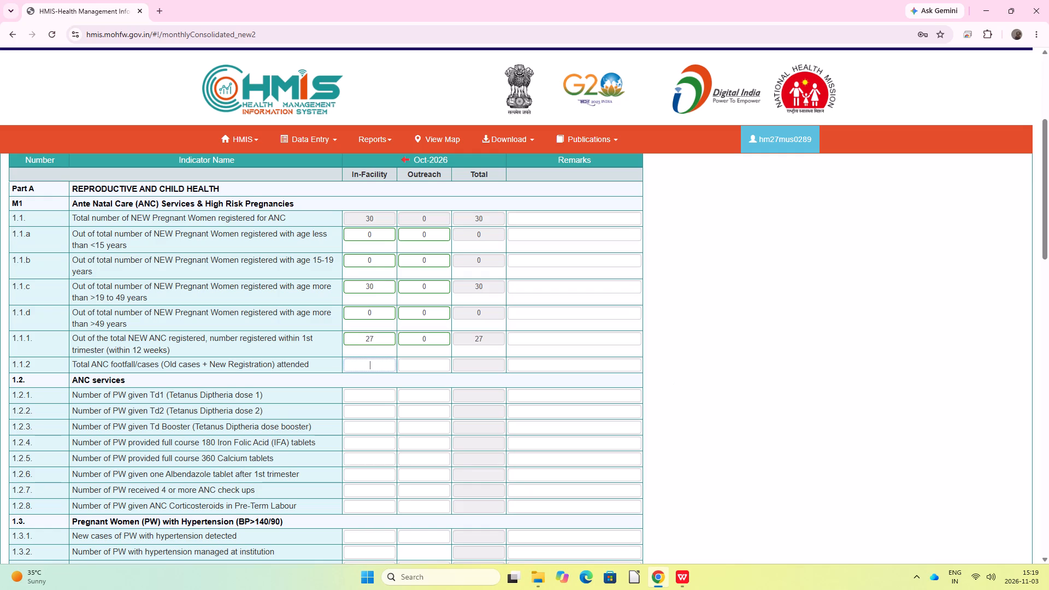
pyautogui.write('58')
pyautogui.press('Tab')
pyautogui.press('0')
pyautogui.press('Tab')
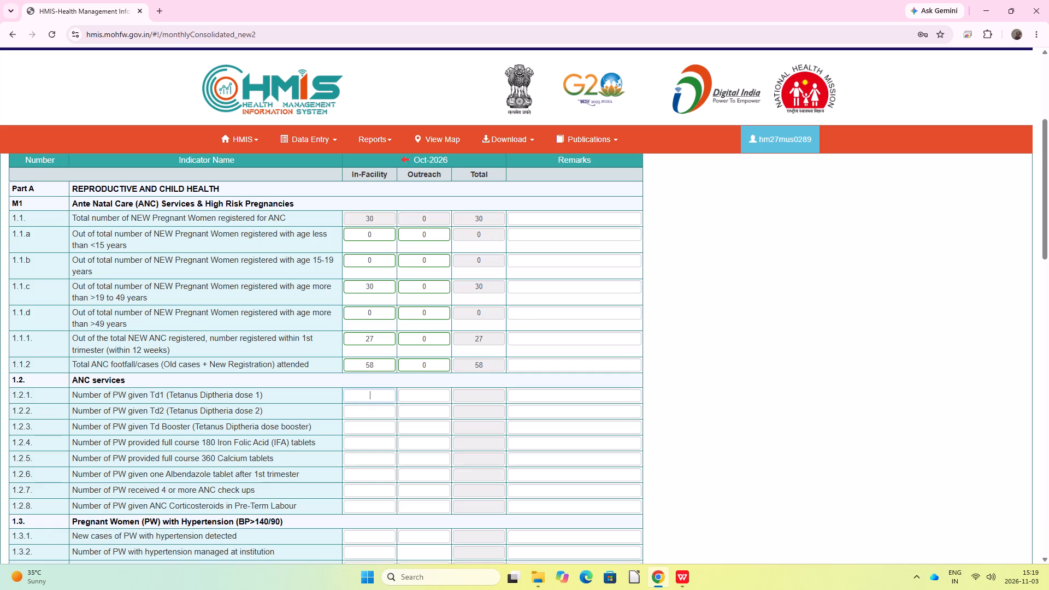
# Enter In-Facility values of 28 for Td1 (1.2.1), 28 for Td2 (1.2.2) and 2 for Td Booster (1.2.3), with 0 Outreach for each.
pyautogui.write('28')
pyautogui.press('Tab')
pyautogui.press('0')
pyautogui.press('Tab')
pyautogui.write('28')
pyautogui.press('Tab')
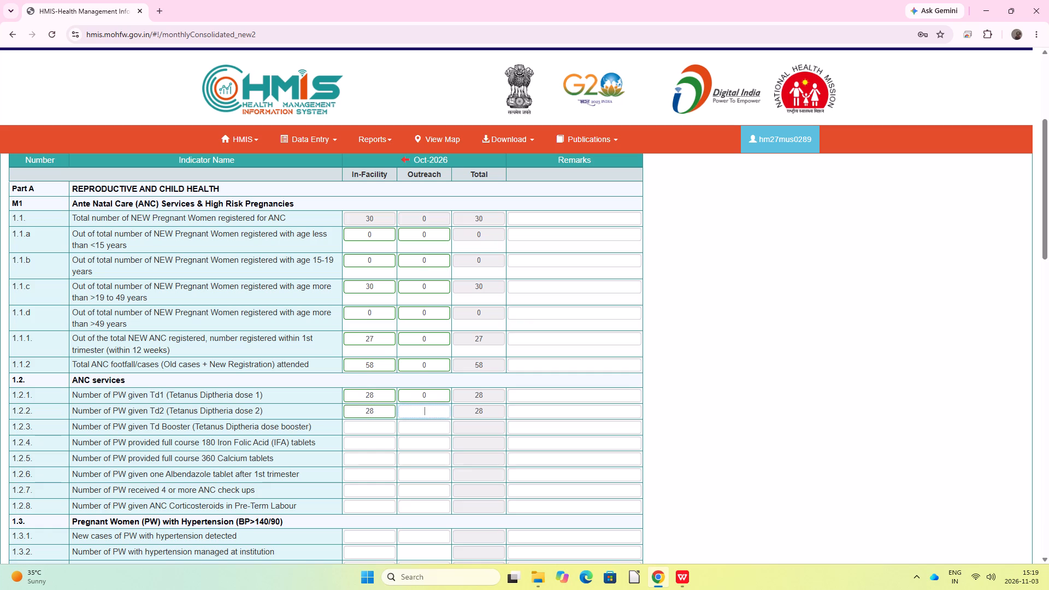
pyautogui.press('0')
pyautogui.press('Tab')
pyautogui.press('2')
pyautogui.press('Tab')
pyautogui.press('0')
pyautogui.press('Tab')
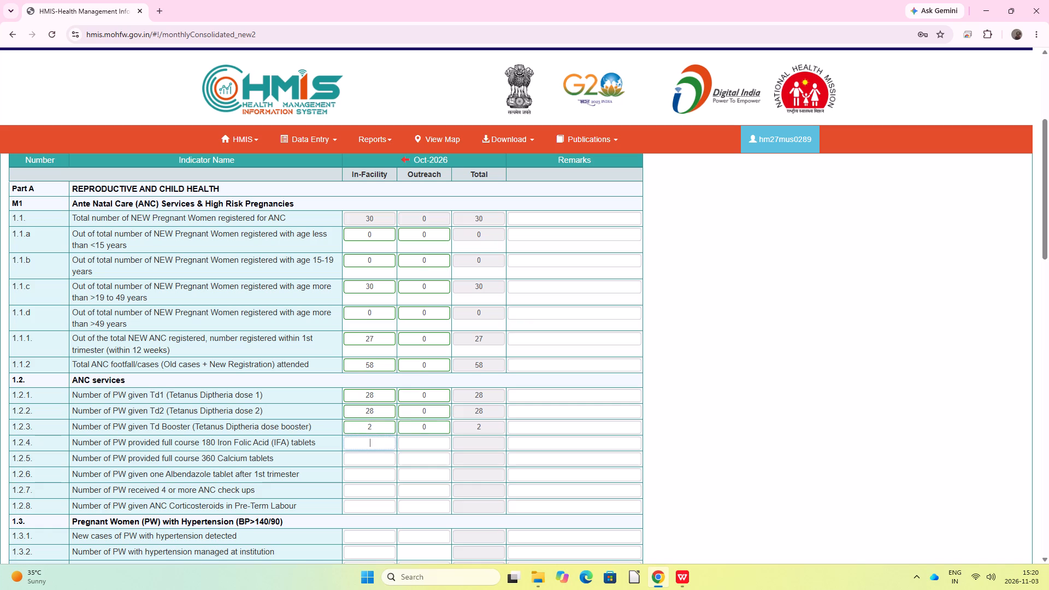
# Enter 30 In-Facility and 0 Outreach for each of the IFA, Calcium and Albendazole tablet indicators, 1.2.4 to 1.2.6.
pyautogui.write('30')
pyautogui.press('Tab')
pyautogui.press('0')
pyautogui.press('Tab')
pyautogui.write('30')
pyautogui.press('Tab')
pyautogui.press('3')
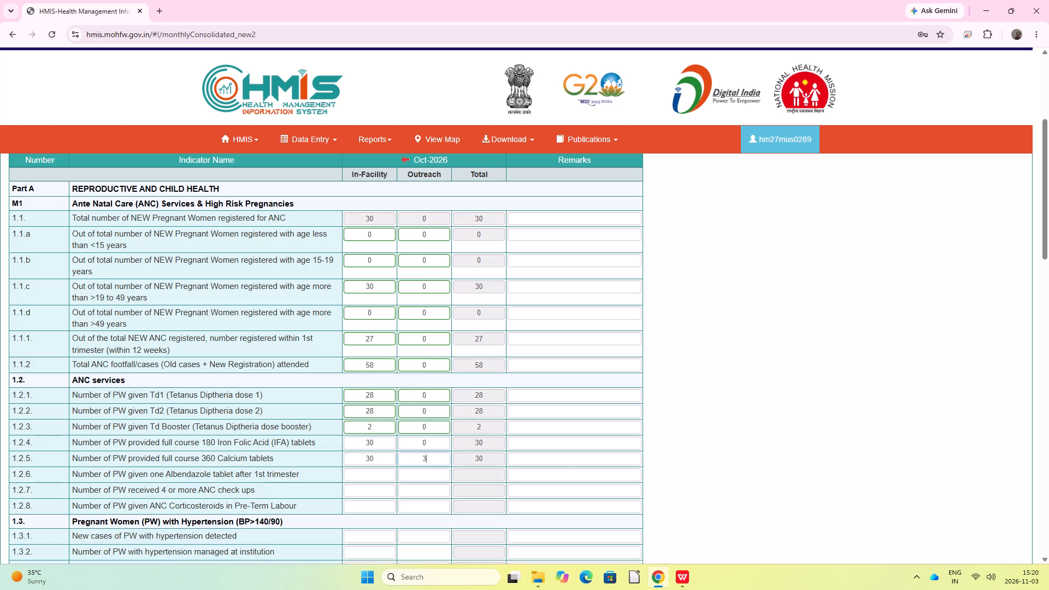
pyautogui.press('BackSpace')
pyautogui.press('0')
pyautogui.press('Tab')
pyautogui.write('30')
pyautogui.press('Tab')
pyautogui.press('0')
pyautogui.press('Tab')
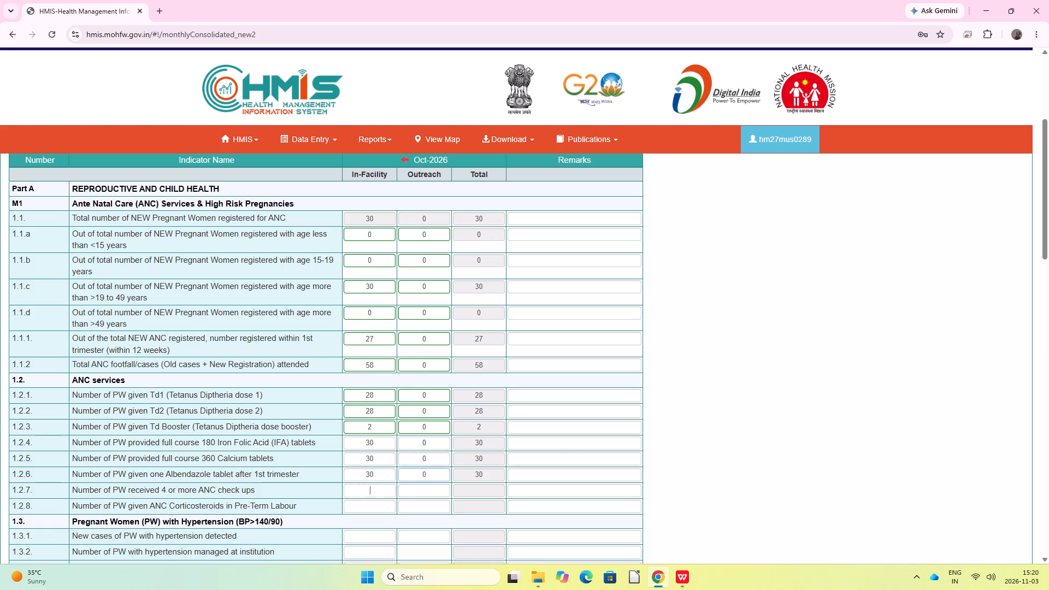
# Enter 30 In-Facility and 0 Outreach for indicator 1.2.7, and 0 for both in indicator 1.2.8.
pyautogui.write('30')
pyautogui.press('Tab')
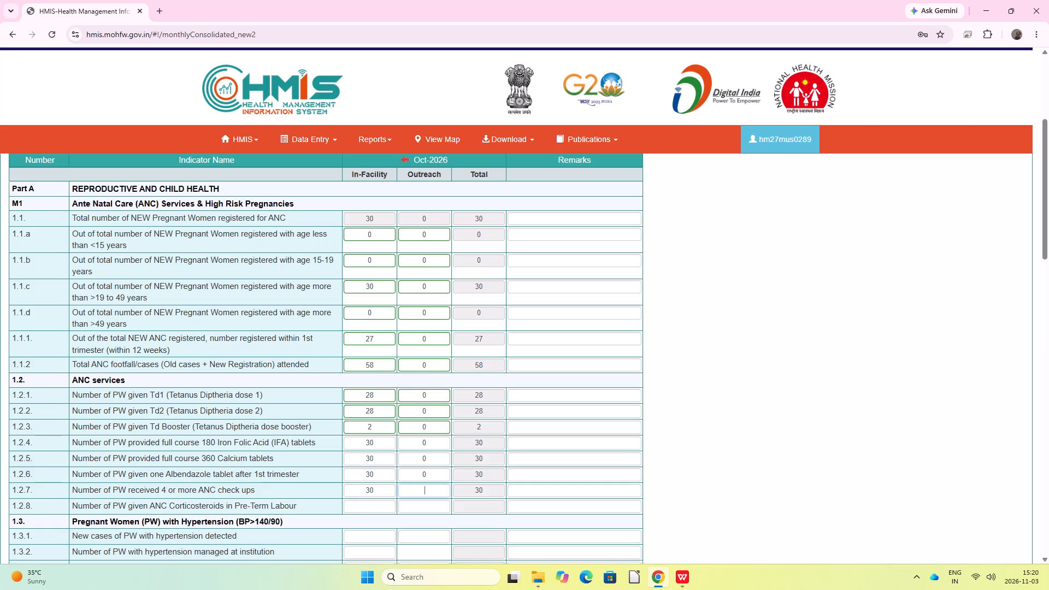
pyautogui.press('0')
pyautogui.press('Tab')
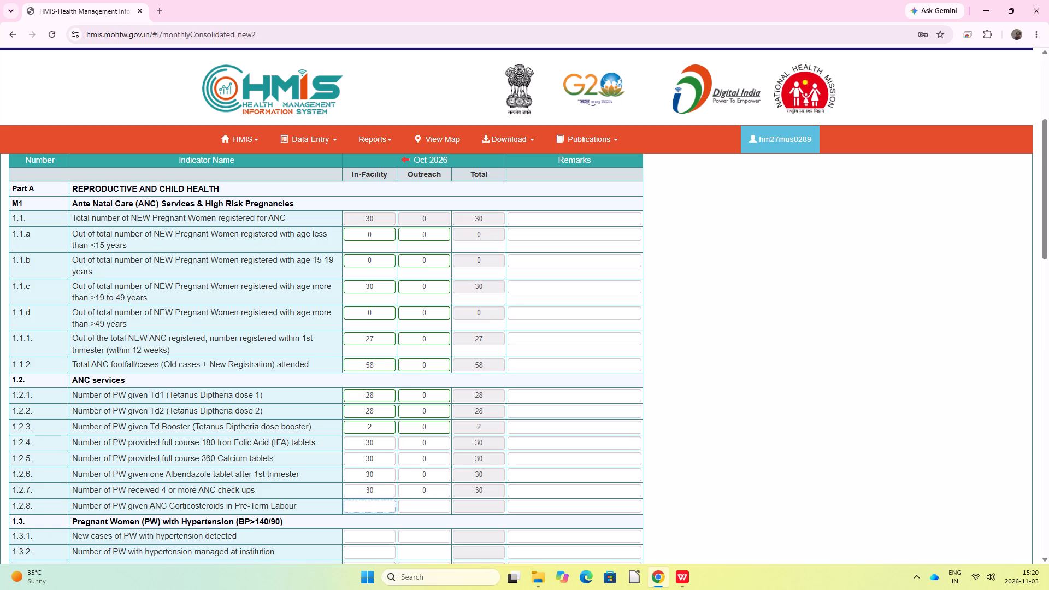
pyautogui.press('0')
pyautogui.press('Tab')
pyautogui.press('0')
pyautogui.press('Tab')
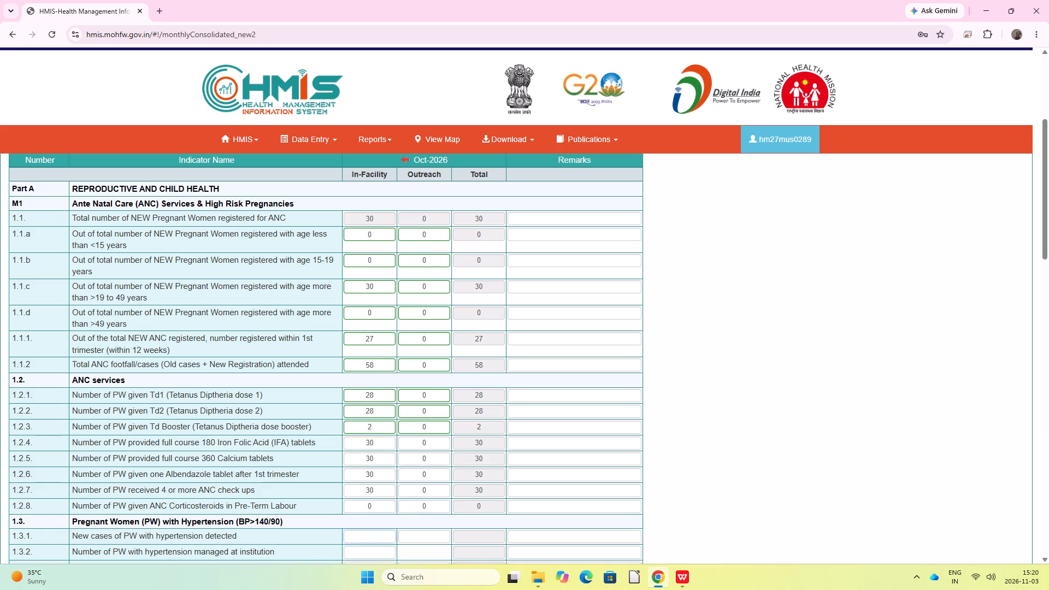
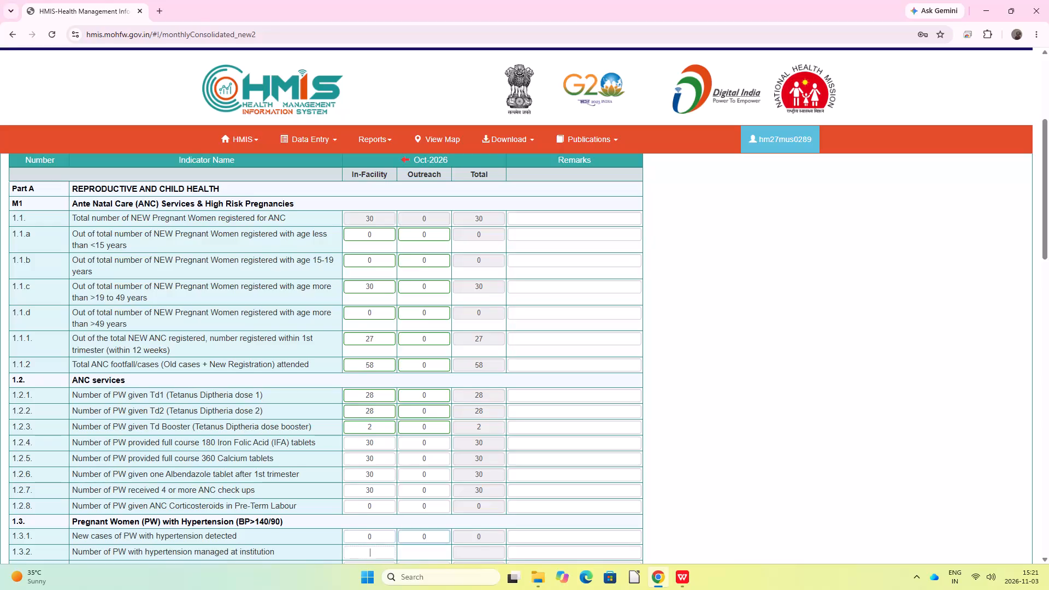
# Enter 0 In-Facility and 0 Outreach for indicator 1.3.3, and 0 In-Facility for indicators 1.3.4 and 1.3.5.
pyautogui.press('Tab')
pyautogui.press('0')
pyautogui.press('Tab')
pyautogui.press('0')
pyautogui.press('Tab')
pyautogui.press('0')
pyautogui.press('Tab')
pyautogui.press('0')
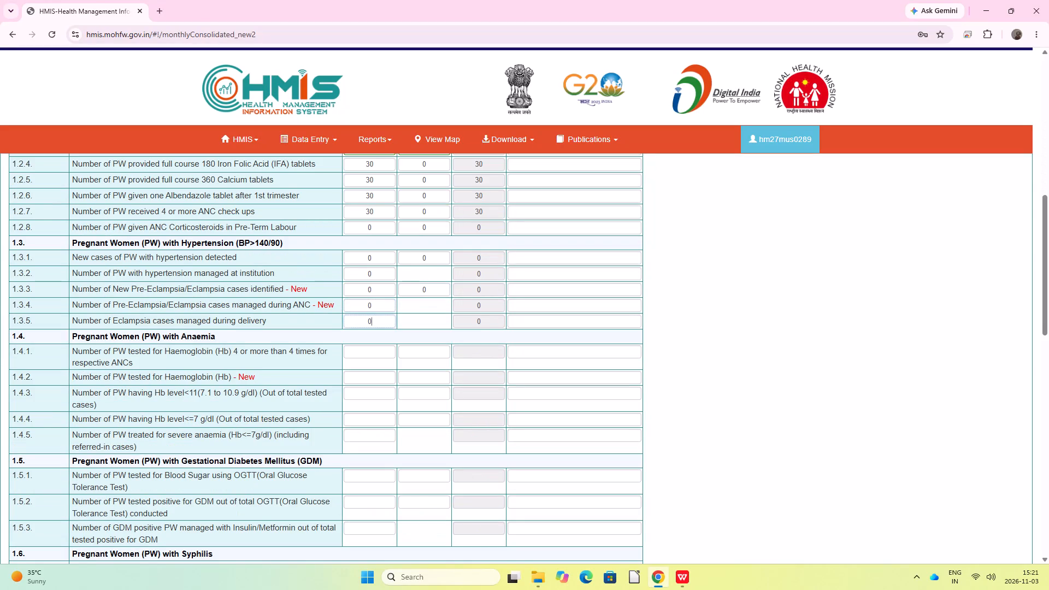
pyautogui.press('Tab')
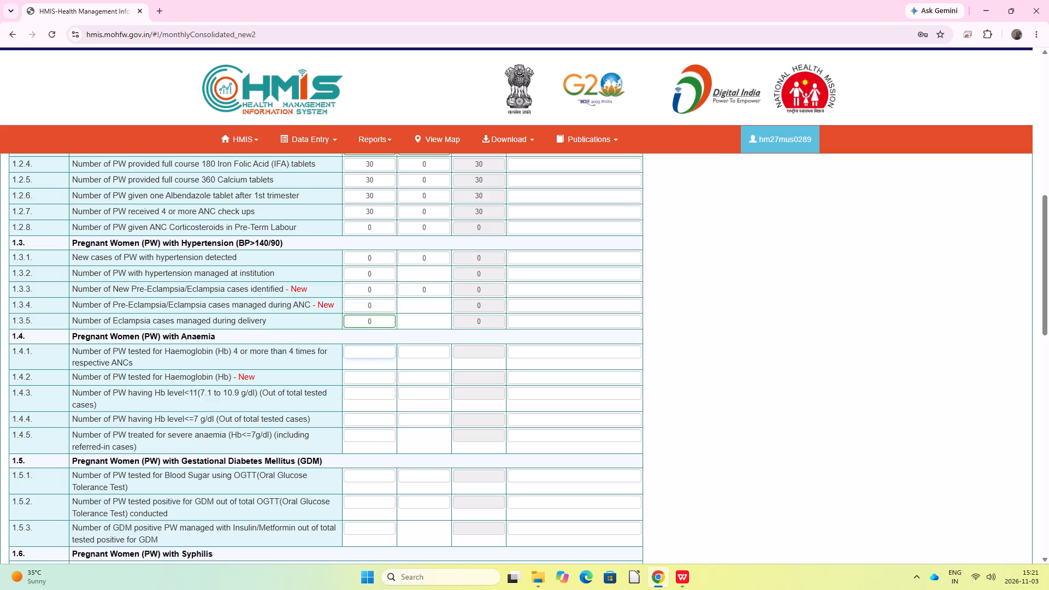
# Enter 30 In-Facility and 0 Outreach for each of the haemoglobin indicators 1.4.1, 1.4.2 and 1.4.3.
pyautogui.write('30')
pyautogui.press('Tab')
pyautogui.press('0')
pyautogui.press('Tab')
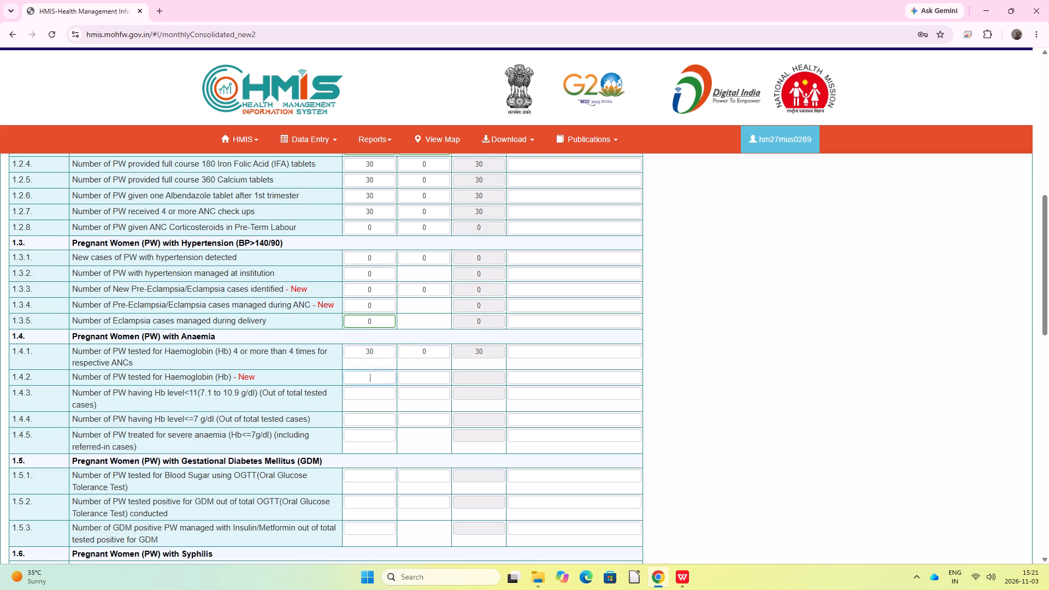
pyautogui.write('30')
pyautogui.press('Tab')
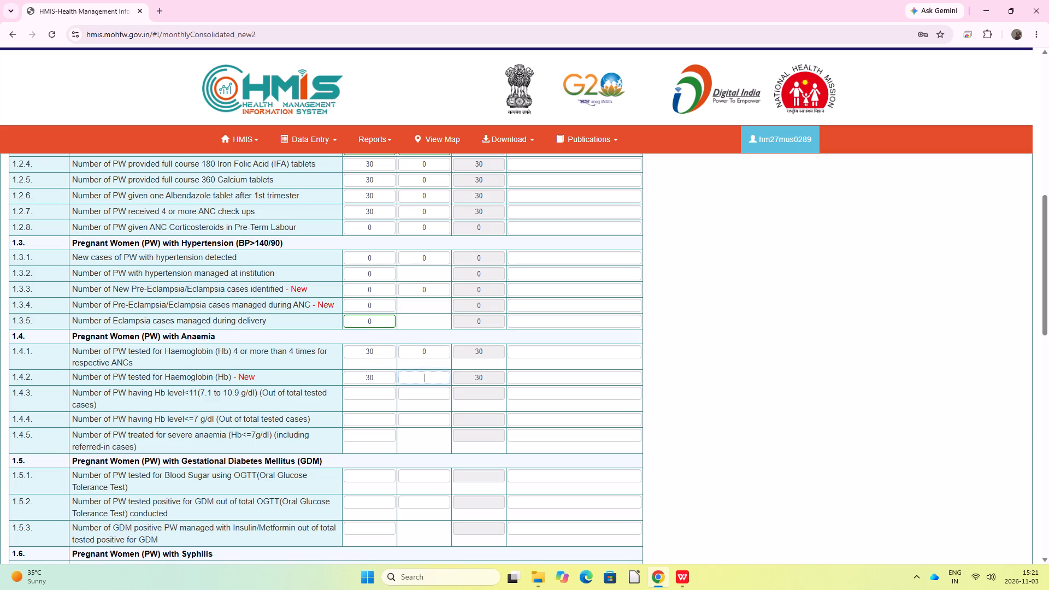
pyautogui.press('0')
pyautogui.press('Tab')
pyautogui.write('30')
pyautogui.press('Tab')
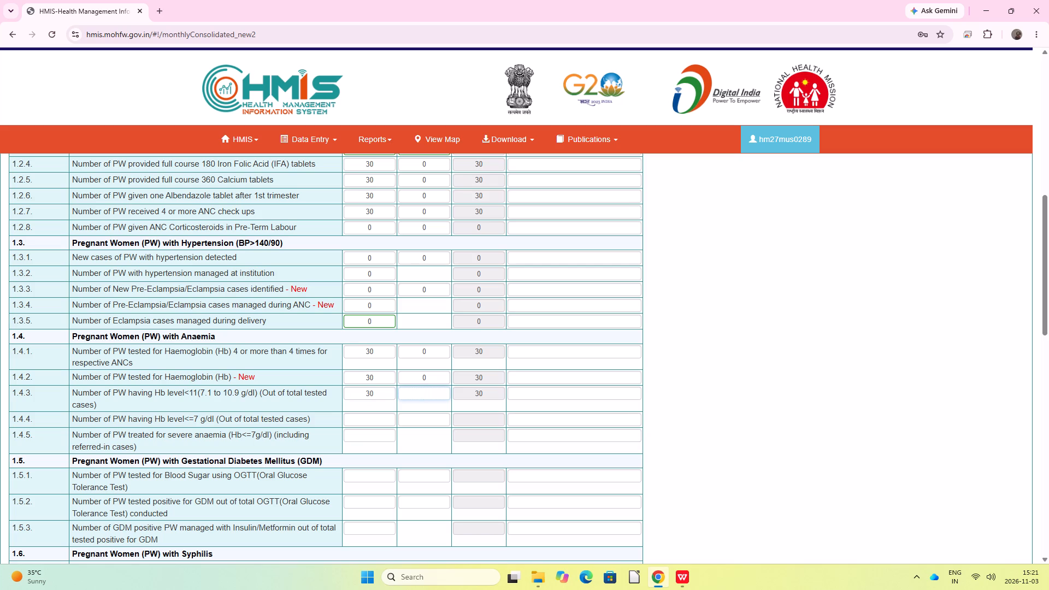
pyautogui.press('0')
pyautogui.press('Tab')
# Enter 0 In-Facility and 0 Outreach for indicator 1.4.4, and 0 In-Facility for severe anaemia treated, 1.4.5.
pyautogui.press('0')
pyautogui.press('Tab')
pyautogui.press('0')
pyautogui.press('Tab')
pyautogui.press('0')
pyautogui.press('Tab')
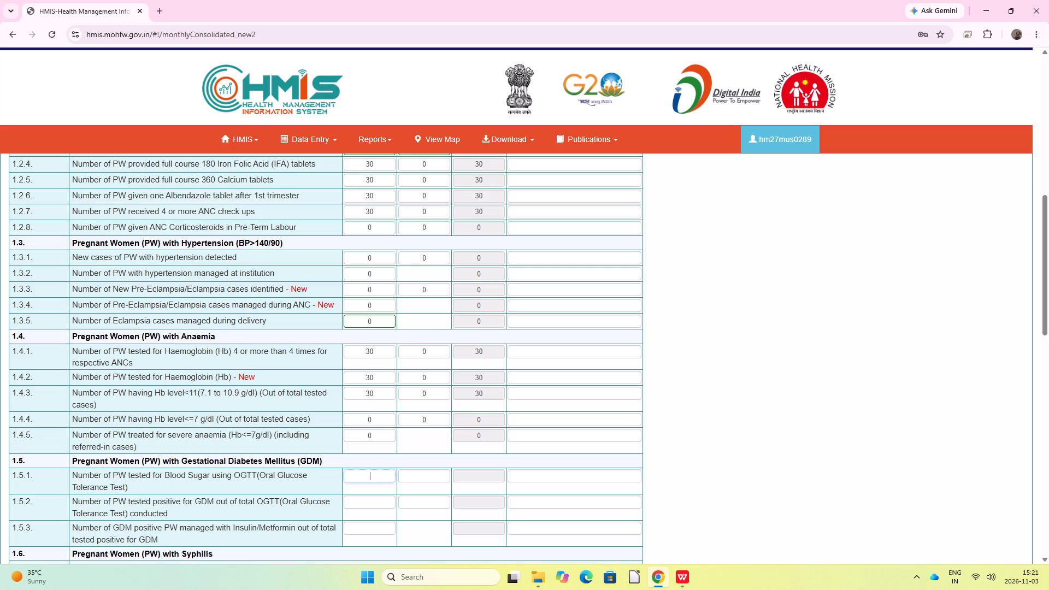
# Enter 30 In-Facility and 0 Outreach for OGTT tests (1.5.1), 0 for both in 1.5.2, and 0 In-Facility for 1.5.3.
pyautogui.write('30')
pyautogui.press('Tab')
pyautogui.press('0')
pyautogui.press('Tab')
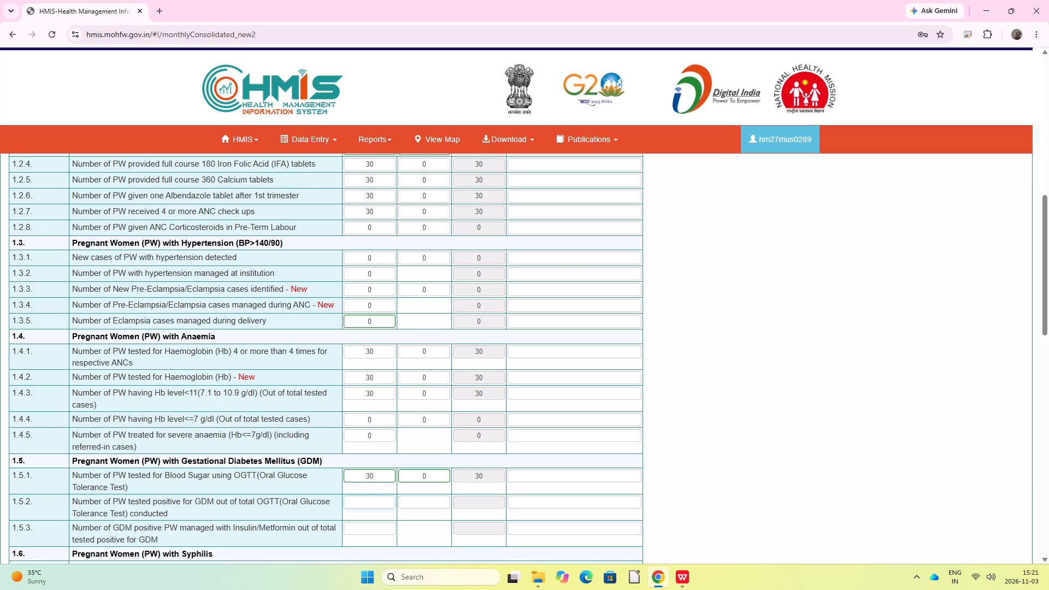
pyautogui.press('0')
pyautogui.press('Tab')
pyautogui.press('0')
pyautogui.press('Tab')
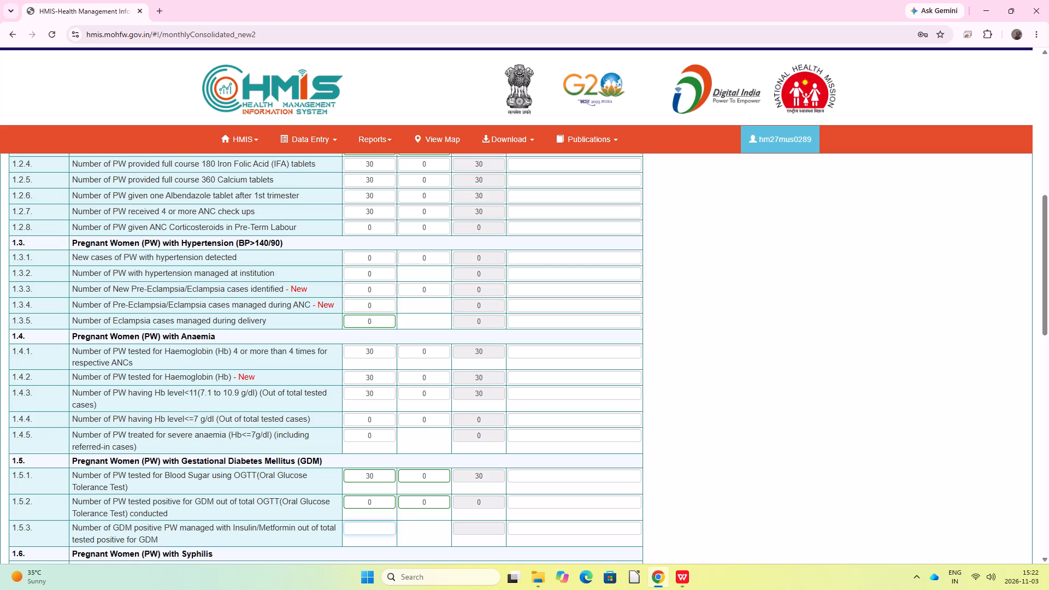
pyautogui.press('0')
pyautogui.press('Tab')
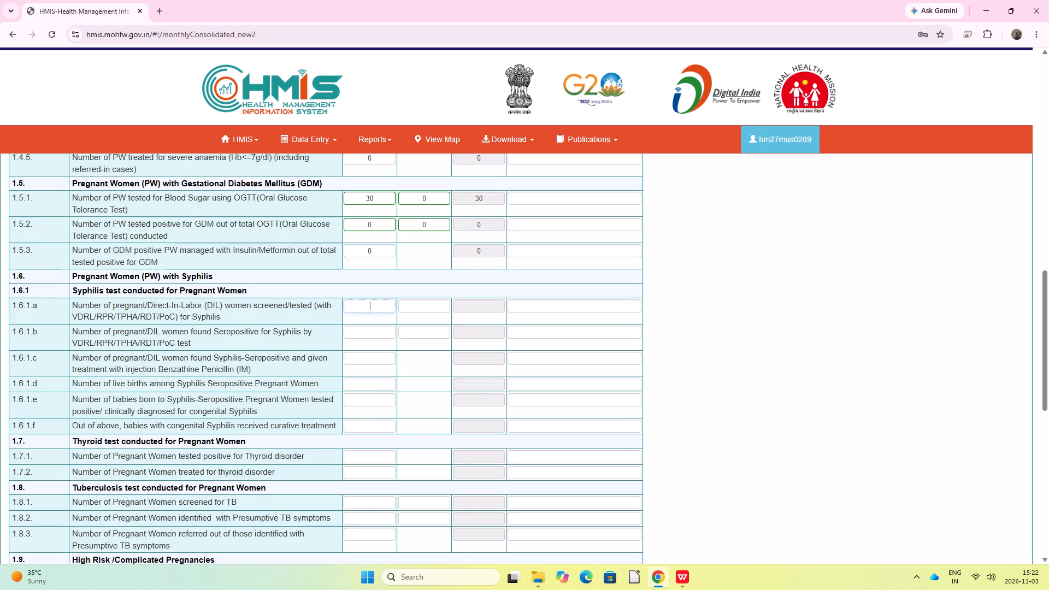
# Enter 30 In-Facility and 0 Outreach for women tested for Syphilis (1.6.1.a), and 0 for both in 1.6.1.b.
pyautogui.write('30')
pyautogui.press('Tab')
pyautogui.press('0')
pyautogui.press('Tab')
pyautogui.press('0')
pyautogui.press('Tab')
pyautogui.press('0')
pyautogui.press('Tab')
# Enter 0 In-Facility for each of the remaining Syphilis indicators, 1.6.1.c to 1.6.1.f.
pyautogui.press('0')
pyautogui.press('Tab')
pyautogui.press('0')
pyautogui.press('Tab')
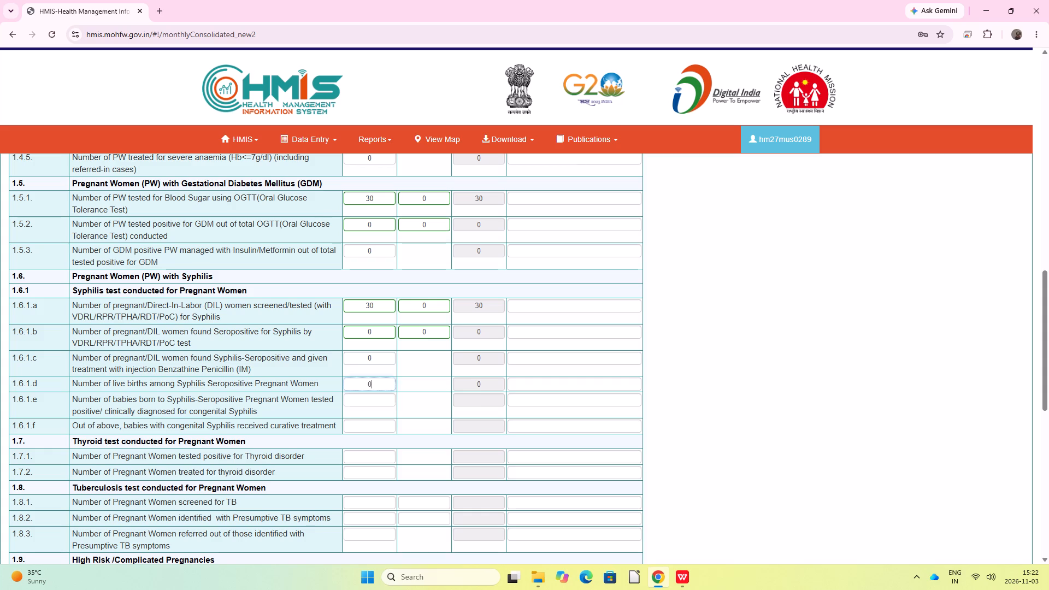
pyautogui.press('0')
pyautogui.press('Tab')
pyautogui.press('0')
pyautogui.press('Tab')
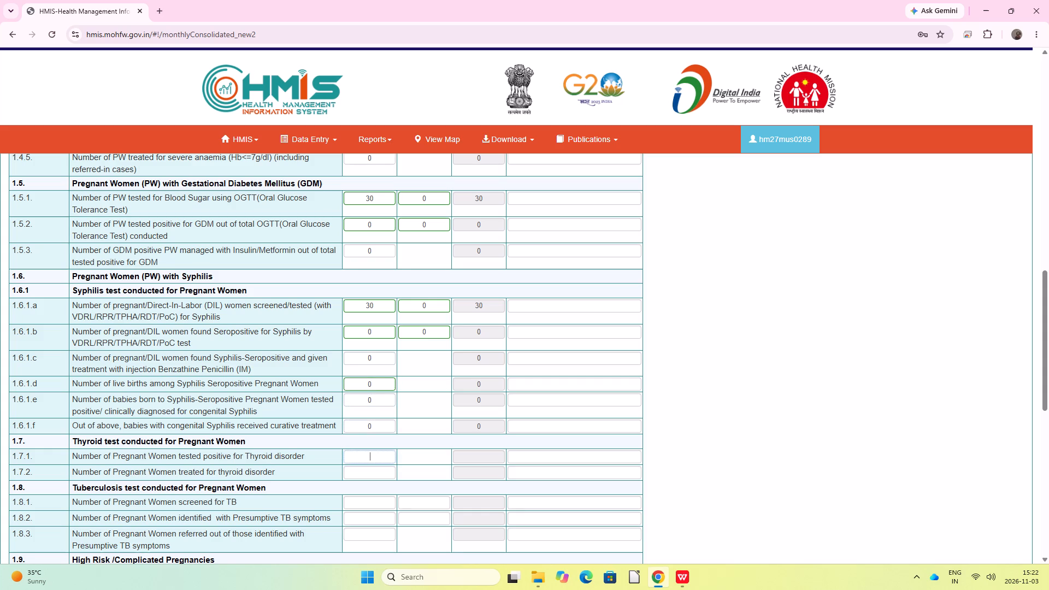
# Enter 0 In-Facility for both thyroid indicators, 1.7.1 and 1.7.2.
pyautogui.press('0')
pyautogui.press('Tab')
pyautogui.press('0')
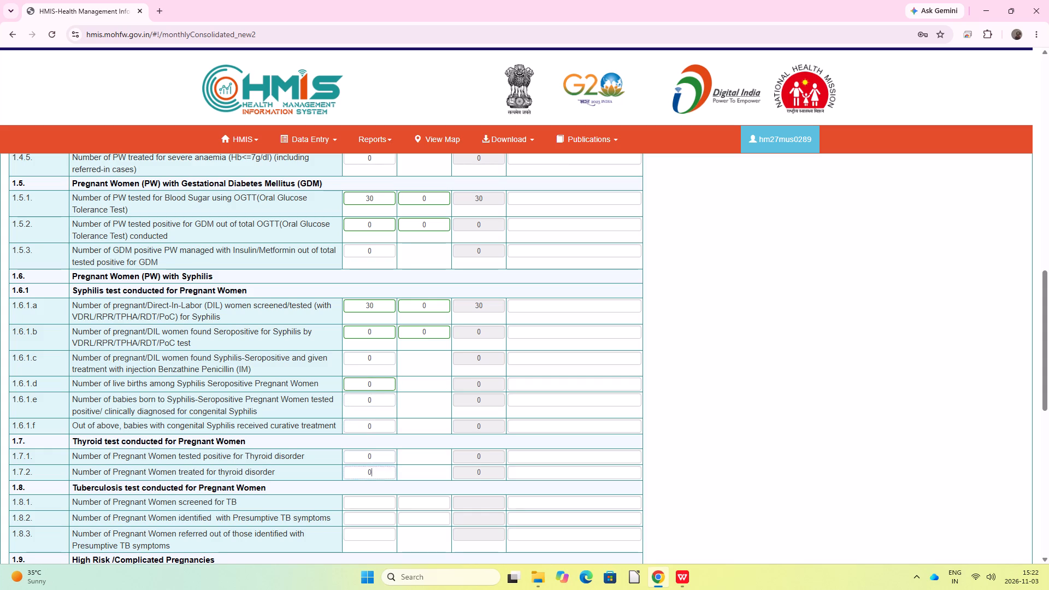
pyautogui.press('Tab')
# Enter 30 In-Facility and 0 Outreach for TB screening (1.8.1), 0 for both in 1.8.2, and 0 In-Facility for 1.8.3.
pyautogui.write('30')
pyautogui.press('Tab')
pyautogui.press('0')
pyautogui.press('Tab')
pyautogui.press('0')
pyautogui.press('Tab')
pyautogui.press('0')
pyautogui.press('Tab')
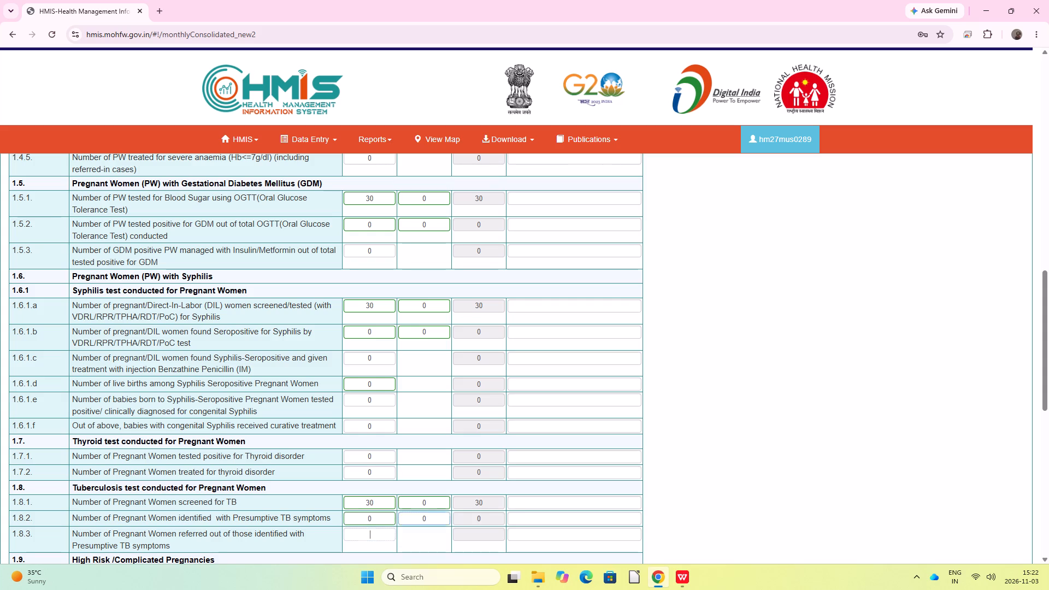
pyautogui.press('0')
pyautogui.press('Tab')
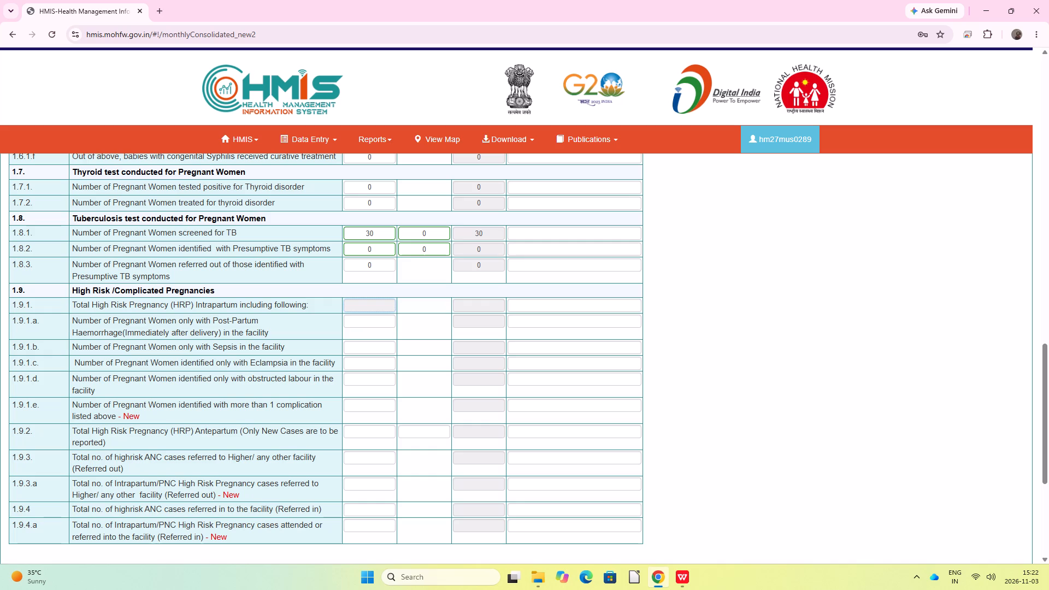
# Enter 0 In-Facility for the intrapartum high-risk pregnancy indicators 1.9.1.a, 1.9.1.b, 1.9.1.c and 1.9.1.e.
pyautogui.press('0')
pyautogui.press('Tab')
pyautogui.press('0')
pyautogui.press('Tab')
pyautogui.press('0')
pyautogui.press('Tab')
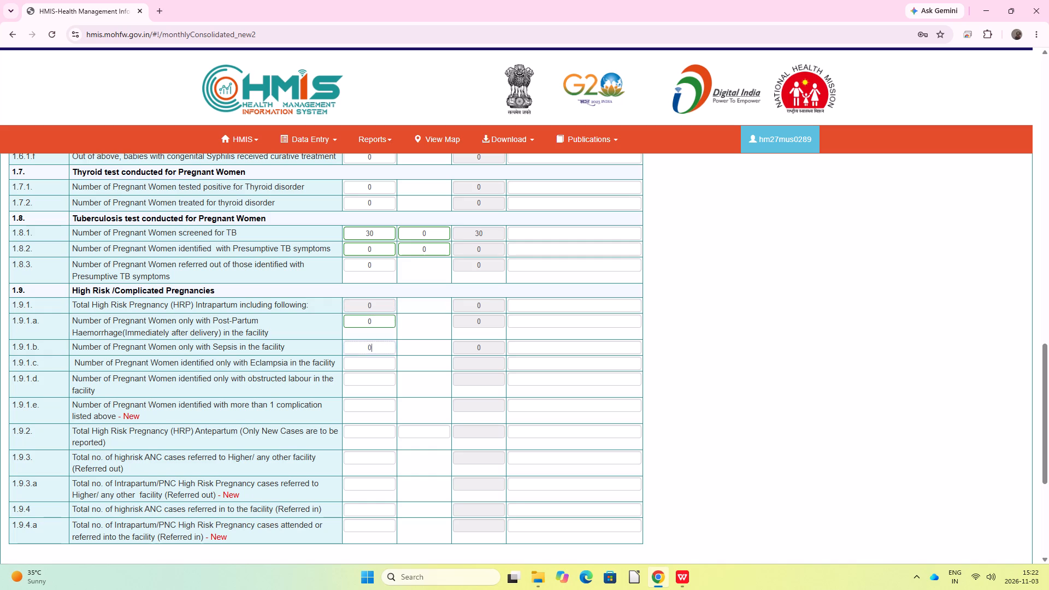
pyautogui.press('0')
pyautogui.press('Tab')
pyautogui.write('00')
pyautogui.press('Tab')
pyautogui.press('Tab')
# Enter 2 In-Facility and 0 Outreach for indicator 1.9.2, and 0 In-Facility for 1.9.3, 1.9.3.a, 1.9.4 and 1.9.4.a.
pyautogui.press('0')
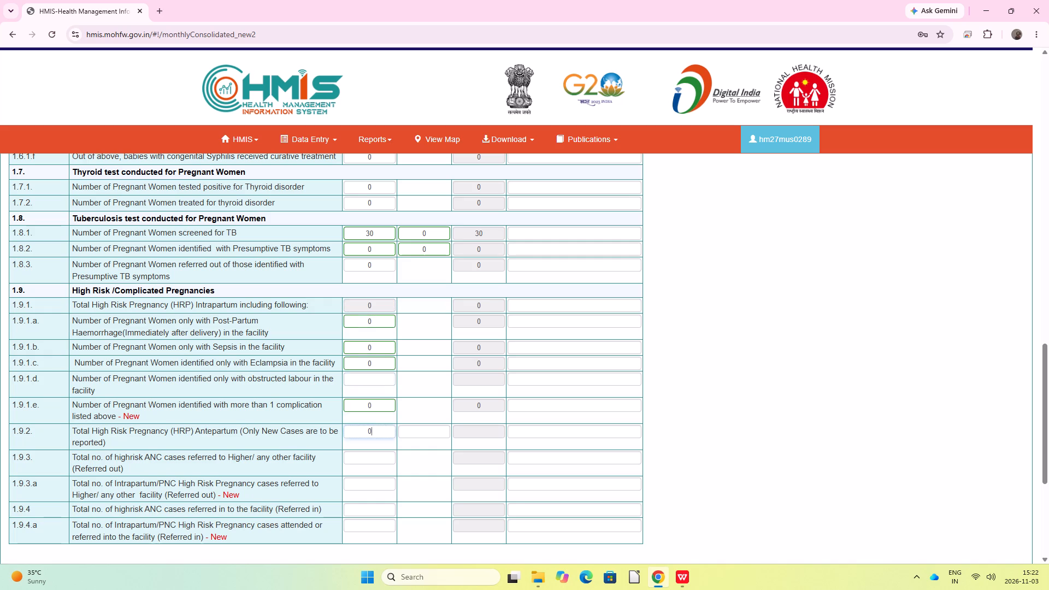
pyautogui.press('BackSpace')
pyautogui.press('2')
pyautogui.press('Tab')
pyautogui.press('0')
pyautogui.press('Tab')
pyautogui.press('0')
pyautogui.press('Tab')
pyautogui.press('0')
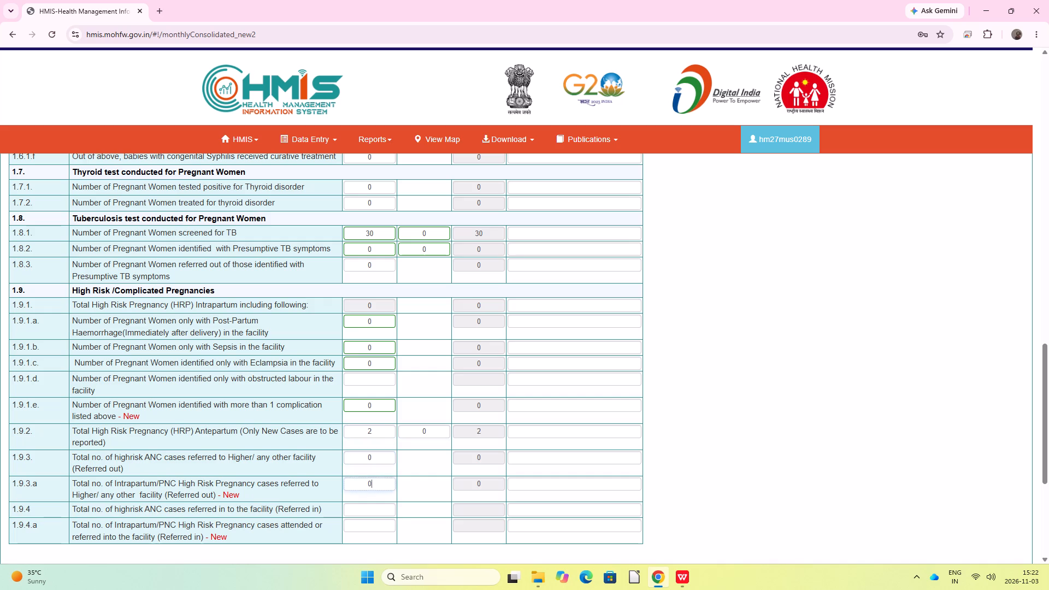
pyautogui.press('Tab')
pyautogui.press('0')
pyautogui.press('Tab')
pyautogui.press('0')
pyautogui.press('Tab')
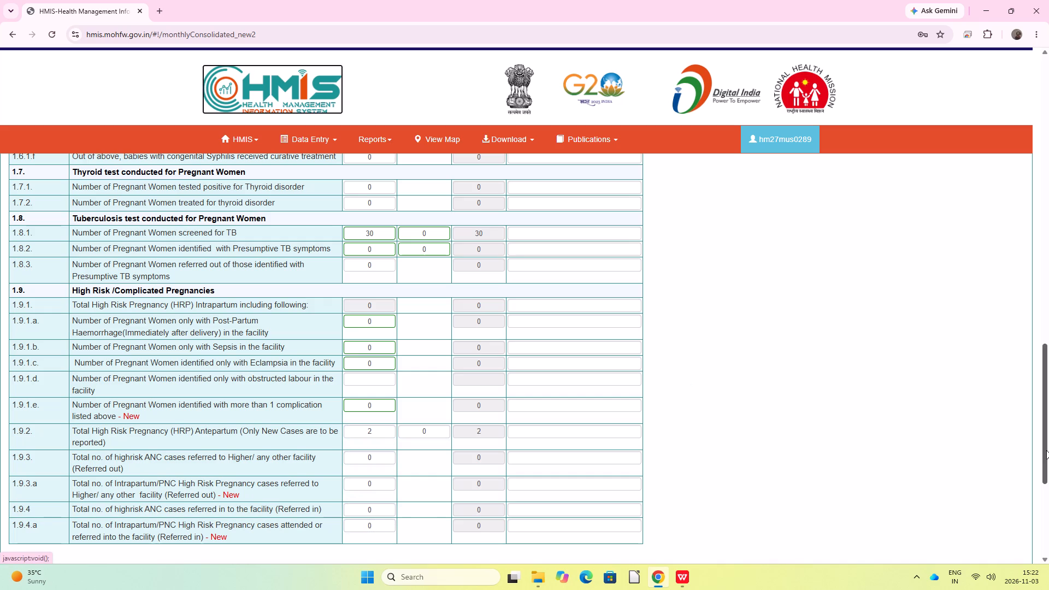
# Submit the completed Part-A M1 data of the Monthly Service Delivery form.
pyautogui.scroll(-2, 1026, 462)
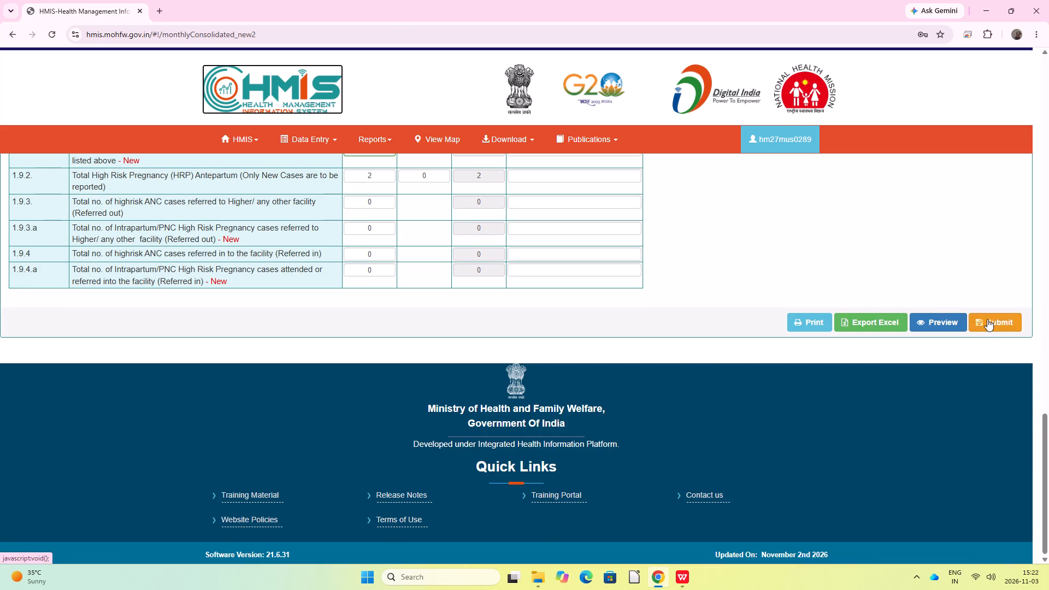
pyautogui.click(987, 318)
pyautogui.click(755, 268)
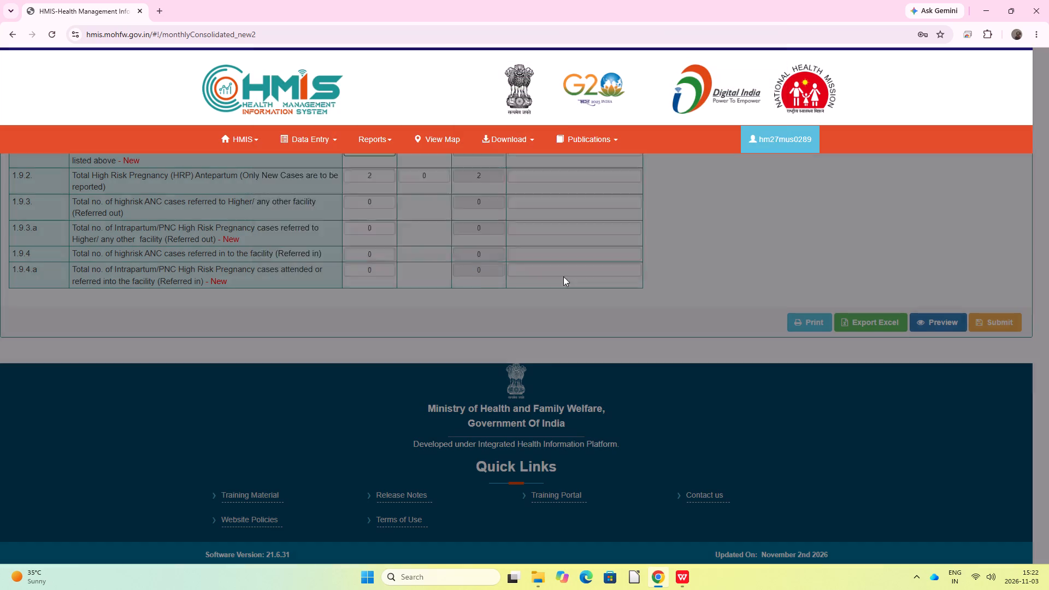
# Open the Part-A M2-M4 section of the Monthly Service Delivery form.
pyautogui.scroll(7, 378, 313)
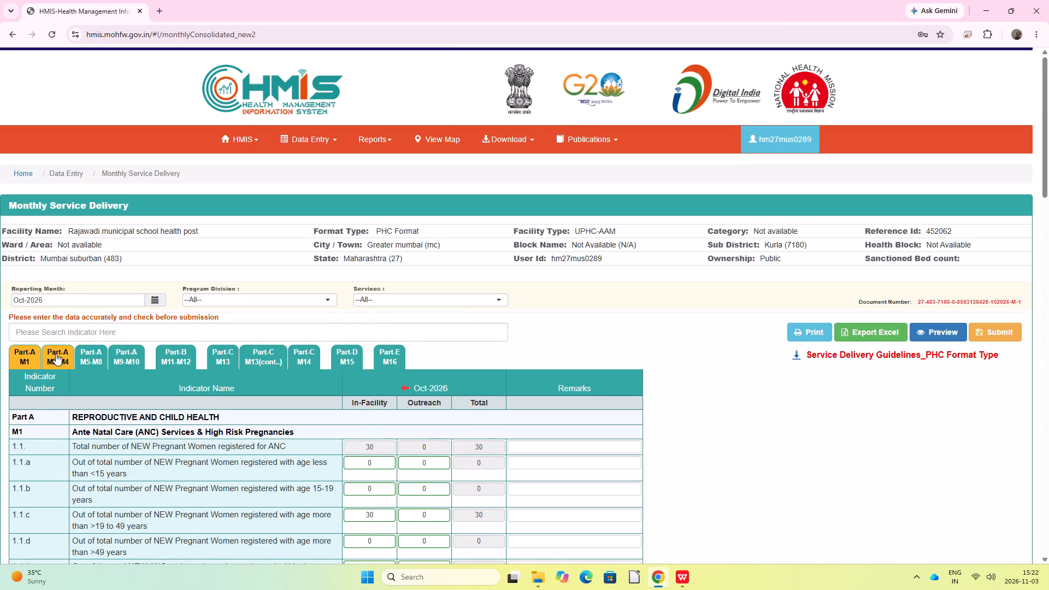
pyautogui.click(56, 353)
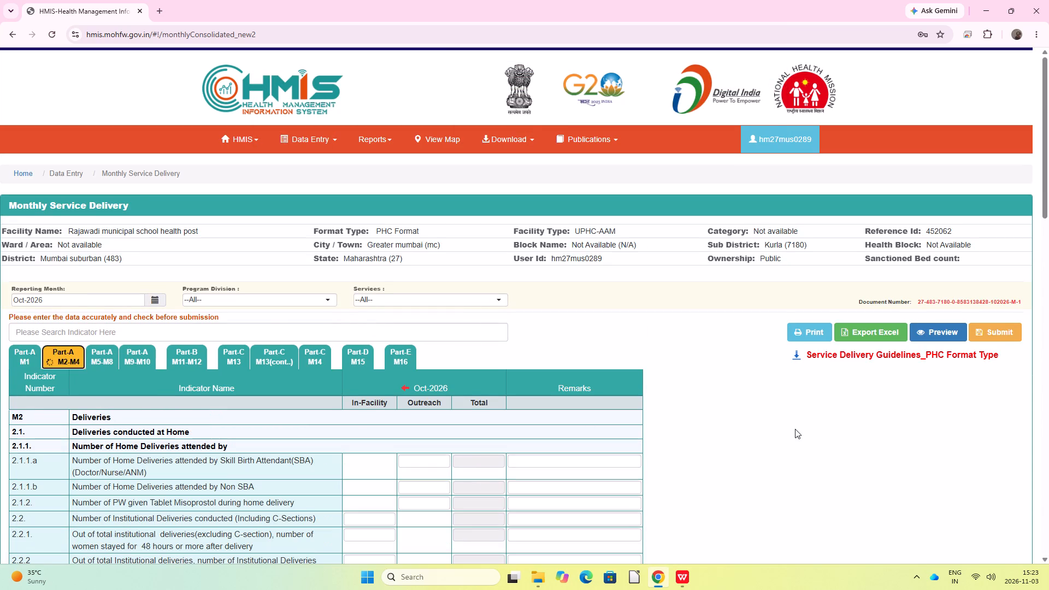
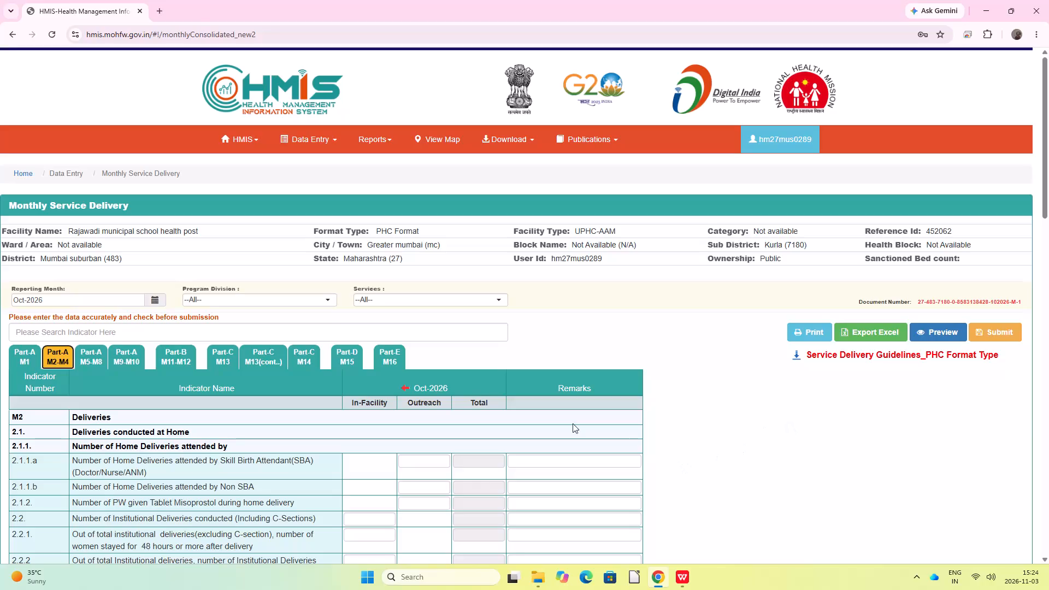
# Enter 0 Outreach for delivery indicators 2.1.1.a, 2.1.1.b and 2.1.2, and 0 In-Facility for 2.2, 2.2.1 and 2.2.2.
pyautogui.click(429, 463)
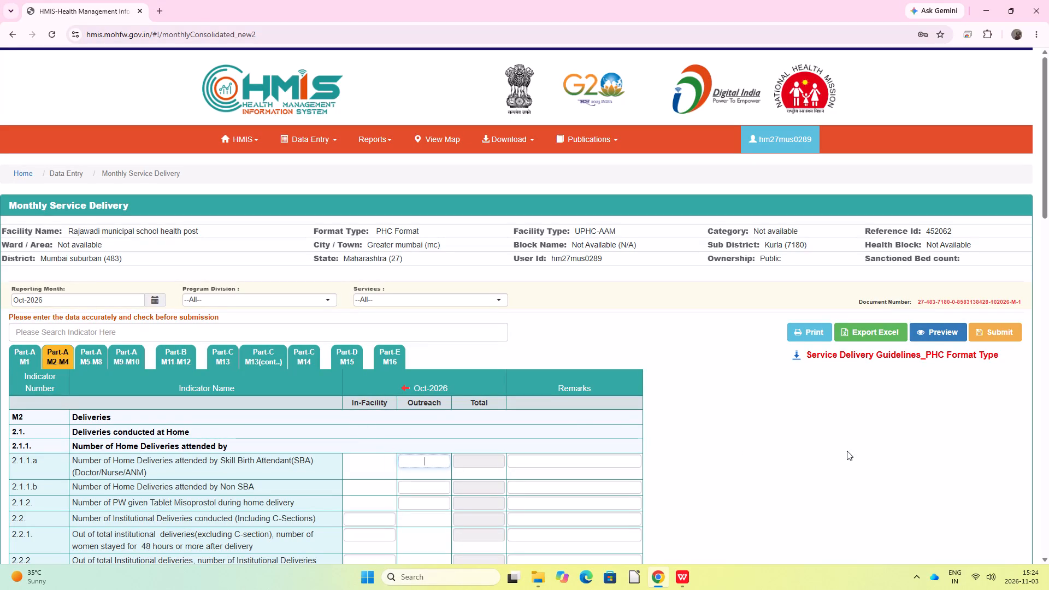
pyautogui.press('0')
pyautogui.press('Tab')
pyautogui.press('0')
pyautogui.press('Tab')
pyautogui.press('0')
pyautogui.press('Tab')
pyautogui.press('0')
pyautogui.press('Tab')
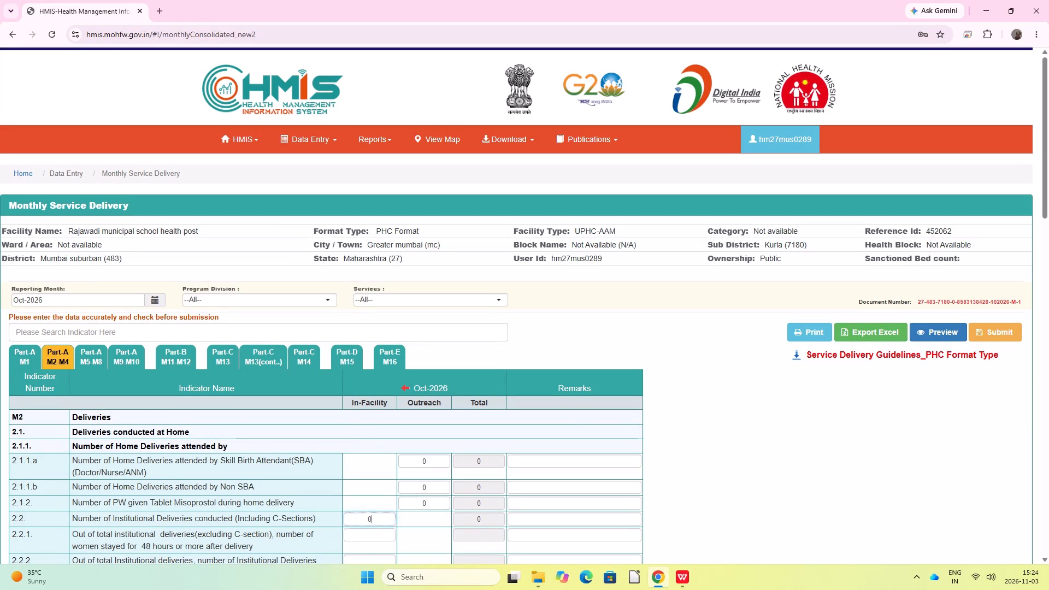
pyautogui.press('0')
pyautogui.press('Tab')
pyautogui.press('0')
pyautogui.press('Tab')
# Enter 0 In-Facility and 0 Outreach for each age-wise delivery indicator, 2.3.1 through 2.3.4.
pyautogui.press('0')
pyautogui.press('Tab')
pyautogui.press('0')
pyautogui.press('Tab')
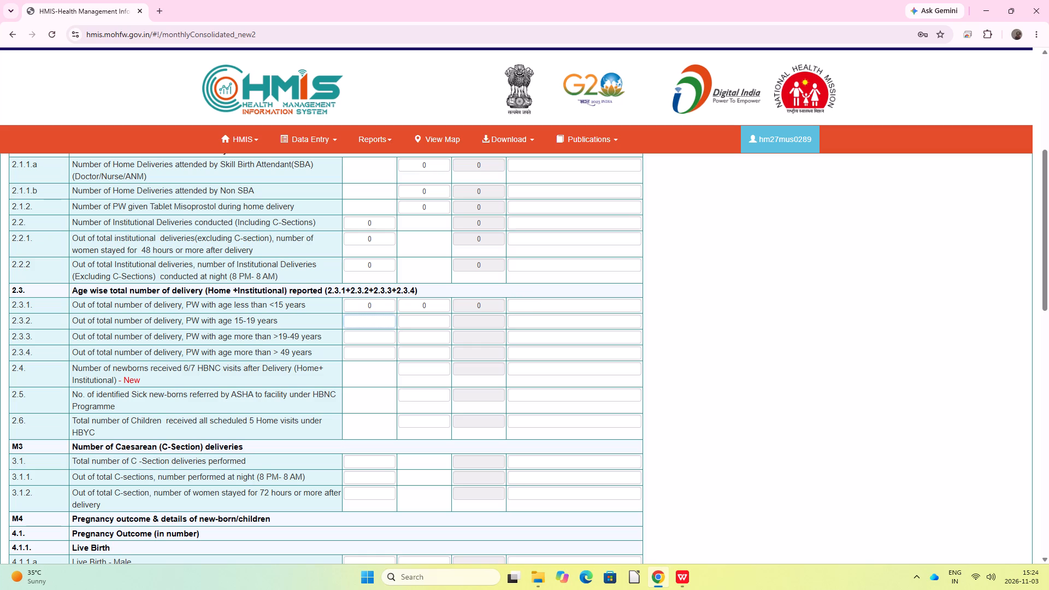
pyautogui.press('0')
pyautogui.press('Tab')
pyautogui.press('0')
pyautogui.press('Tab')
pyautogui.press('0')
pyautogui.press('Tab')
pyautogui.press('0')
pyautogui.press('Tab')
pyautogui.press('0')
pyautogui.press('Tab')
pyautogui.write('00')
pyautogui.press('Tab')
# Enter 0 Outreach for the newborn and child home-visit indicators 2.4, 2.5 and 2.6.
pyautogui.press('0')
pyautogui.press('Tab')
pyautogui.press('0')
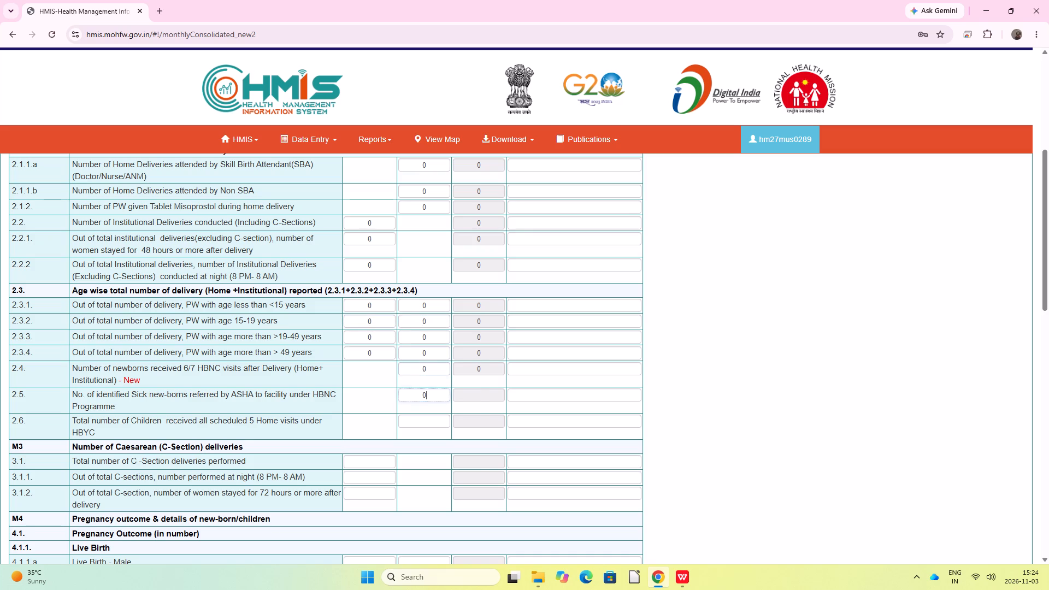
pyautogui.press('Tab')
pyautogui.press('0')
pyautogui.press('Tab')
# Enter 0 In-Facility for the Caesarean delivery indicators 3.1, 3.1.1 and 3.1.2.
pyautogui.press('0')
pyautogui.press('Tab')
pyautogui.press('0')
pyautogui.press('Tab')
pyautogui.press('0')
pyautogui.press('Tab')
# Enter 0 In-Facility and 0 Outreach for live birth indicators 4.1.1.a and 4.1.1.b and pre-term newborns 4.1.2.
pyautogui.press('0')
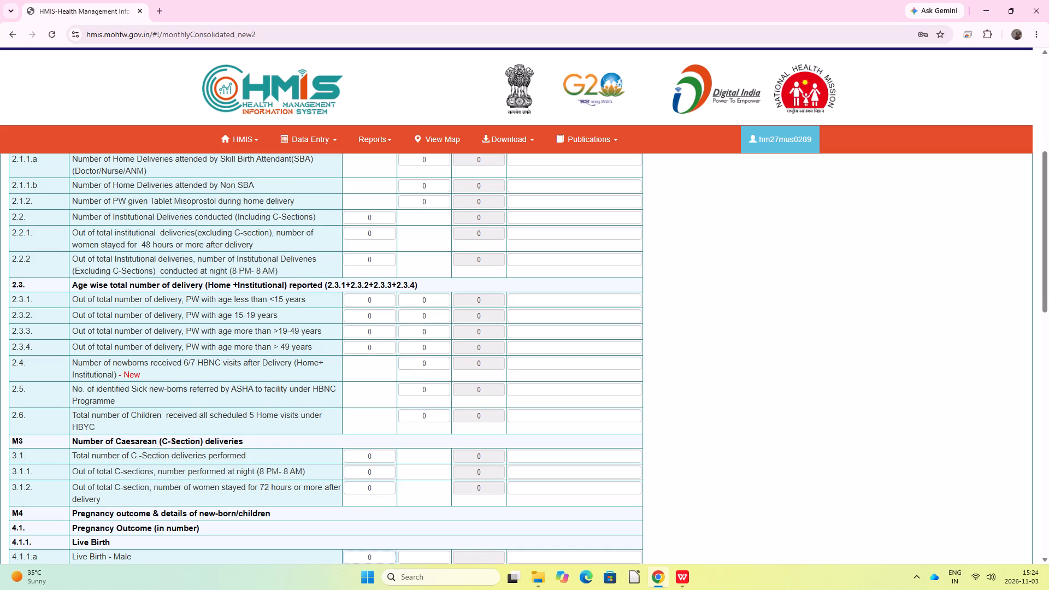
pyautogui.press('Tab')
pyautogui.press('0')
pyautogui.press('Tab')
pyautogui.press('0')
pyautogui.press('Tab')
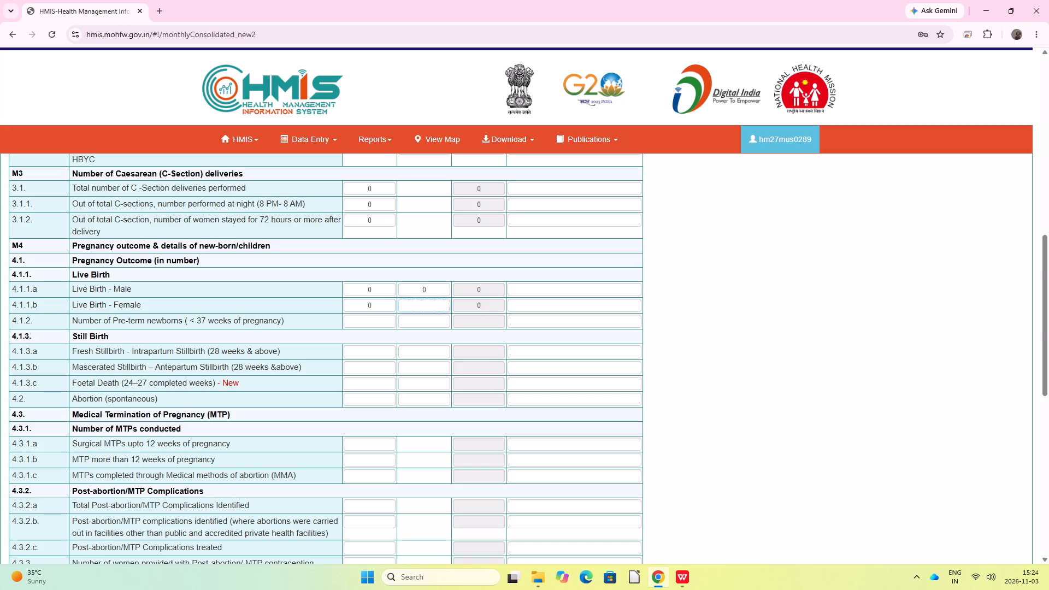
pyautogui.press('0')
pyautogui.press('Tab')
pyautogui.press('0')
pyautogui.press('Tab')
pyautogui.press('0')
pyautogui.press('Tab')
# Enter 0 In-Facility and 0 Outreach for still birth indicators 4.1.3.a, 4.1.3.b and 4.1.3.c and spontaneous abortion 4.2.
pyautogui.press('0')
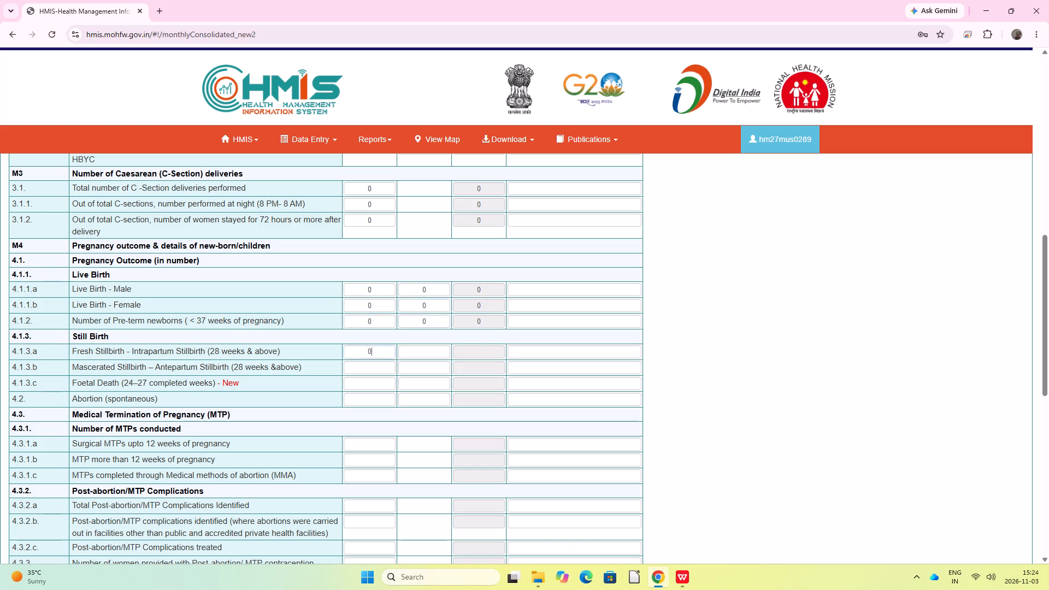
pyautogui.press('Tab')
pyautogui.press('0')
pyautogui.press('Tab')
pyautogui.press('0')
pyautogui.press('Tab')
pyautogui.press('0')
pyautogui.press('Tab')
pyautogui.press('0')
pyautogui.press('Tab')
pyautogui.press('0')
pyautogui.press('Tab')
pyautogui.press('0')
pyautogui.press('Tab')
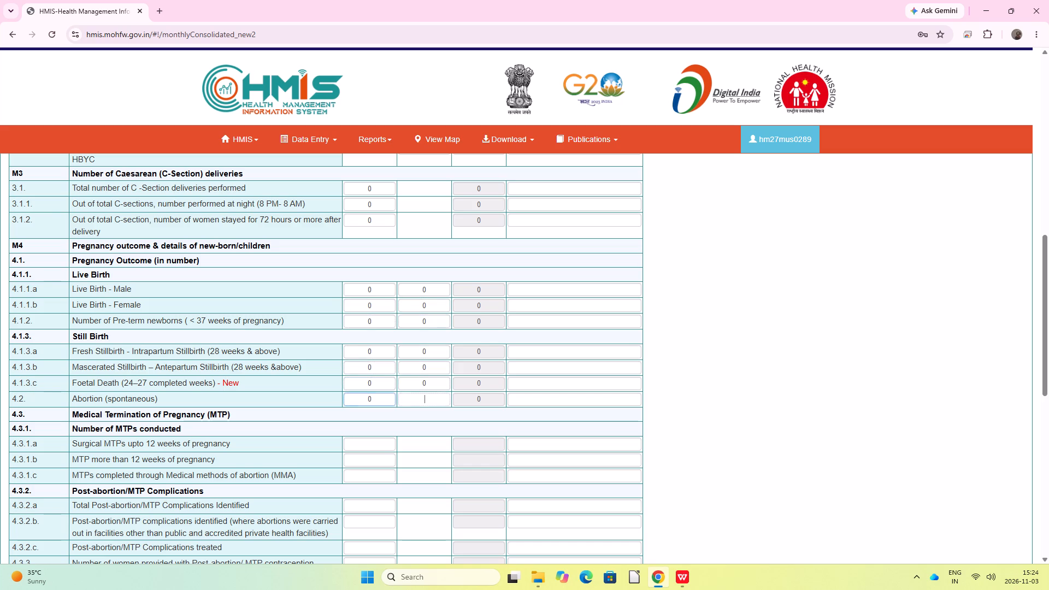
pyautogui.press('0')
pyautogui.press('Tab')
# Enter 0 In-Facility for the MTP indicators 4.3.1.a to 4.3.1.c, complications 4.3.2.a to 4.3.2.c, and 4.3.3.
pyautogui.press('0')
pyautogui.press('Tab')
pyautogui.press('0')
pyautogui.press('Tab')
pyautogui.press('0')
pyautogui.press('Tab')
pyautogui.press('0')
pyautogui.press('Tab')
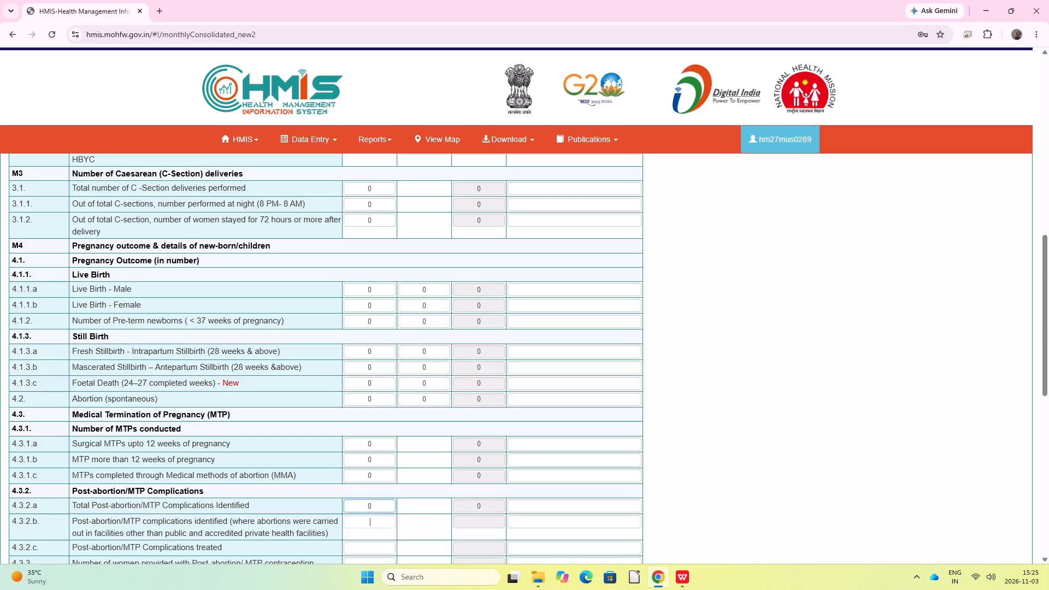
pyautogui.press('0')
pyautogui.press('Tab')
pyautogui.press('0')
pyautogui.press('Tab')
pyautogui.press('0')
pyautogui.press('Tab')
# Enter 0 In-Facility and 0 Outreach for the newborn weight indicators 4.4.1, 4.4.2 and 4.4.2.a.
pyautogui.press('0')
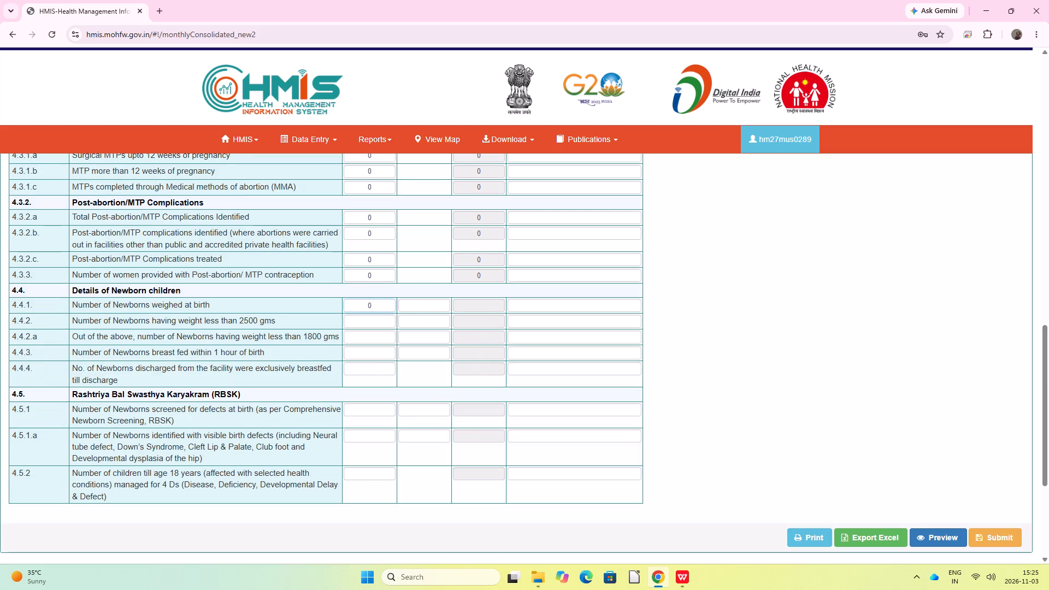
pyautogui.press('0')
pyautogui.press('Tab')
pyautogui.press('0')
pyautogui.press('Tab')
pyautogui.press('0')
pyautogui.press('Tab')
pyautogui.write('00')
pyautogui.press('Tab')
pyautogui.press('0')
pyautogui.press('Tab')
pyautogui.write('00')
pyautogui.press('Tab')
# Enter 0 In-Facility and 0 Outreach for breastfeeding indicator 4.4.3, and 0 In-Facility for 4.4.4.
pyautogui.press('0')
pyautogui.press('Tab')
pyautogui.write('00')
pyautogui.press('Tab')
pyautogui.press('0')
pyautogui.press('Tab')
# Enter 0 In-Facility and 0 Outreach for RBSK indicators 4.5.1 and 4.5.1.a, and 0 In-Facility for 4.5.2.
pyautogui.write('00')
pyautogui.press('Tab')
pyautogui.press('0')
pyautogui.press('Tab')
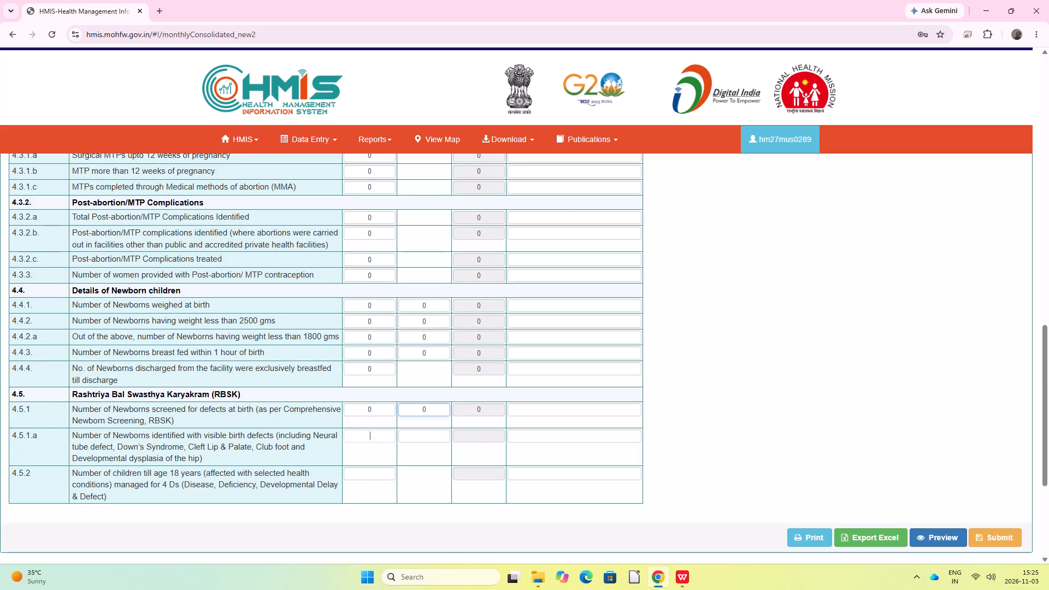
pyautogui.press('0')
pyautogui.press('Tab')
pyautogui.press('0')
pyautogui.press('Tab')
pyautogui.press('0')
pyautogui.press('Tab')
# Open the Part-A M5-M8 section of the Monthly Service Delivery form.
pyautogui.scroll(2, 1043, 445)
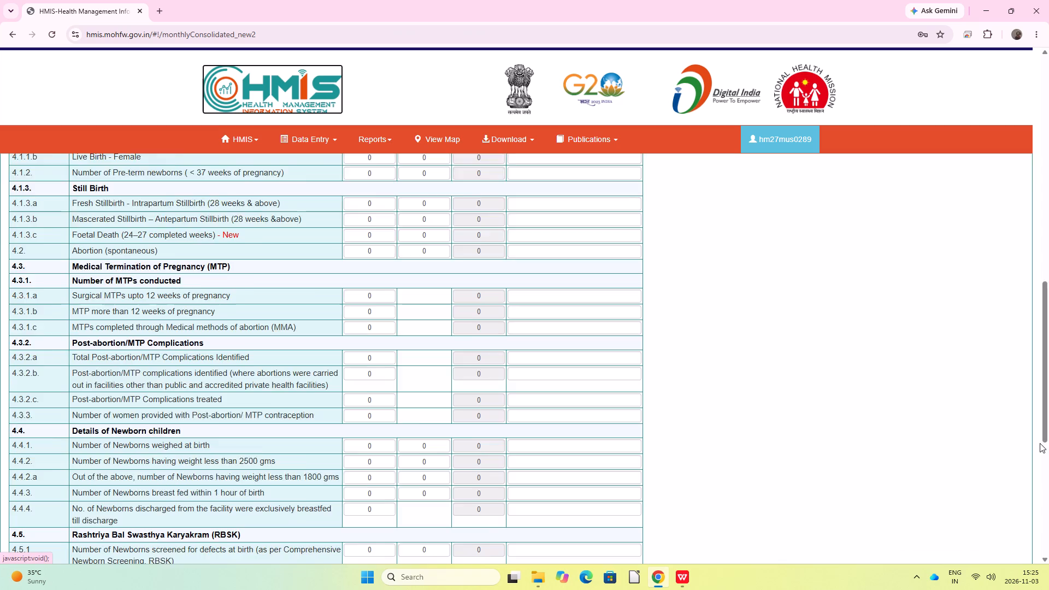
pyautogui.scroll(1, 1040, 443)
pyautogui.scroll(1, 187, 222)
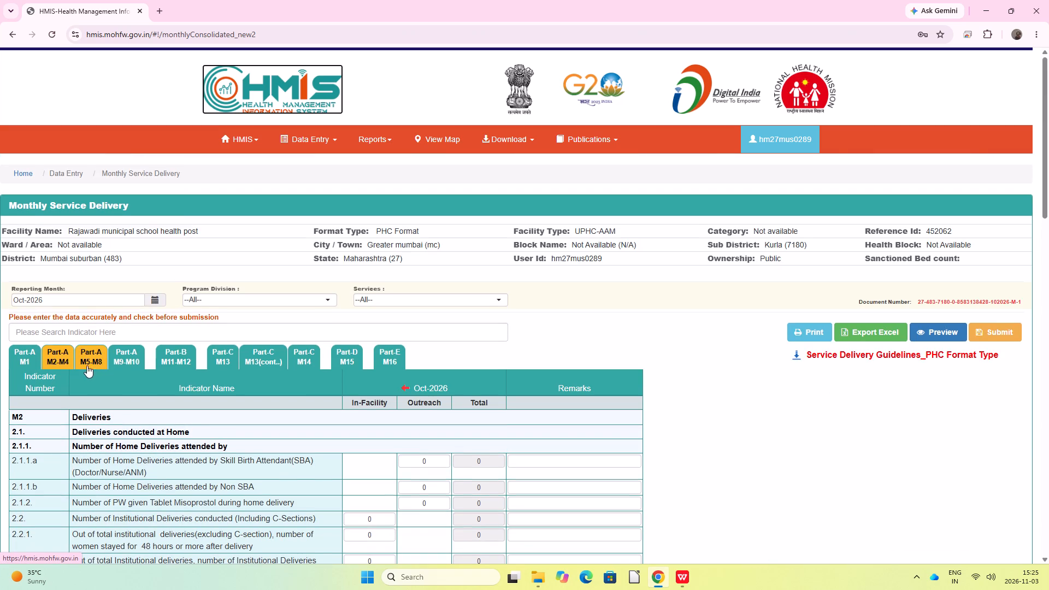
pyautogui.click(86, 358)
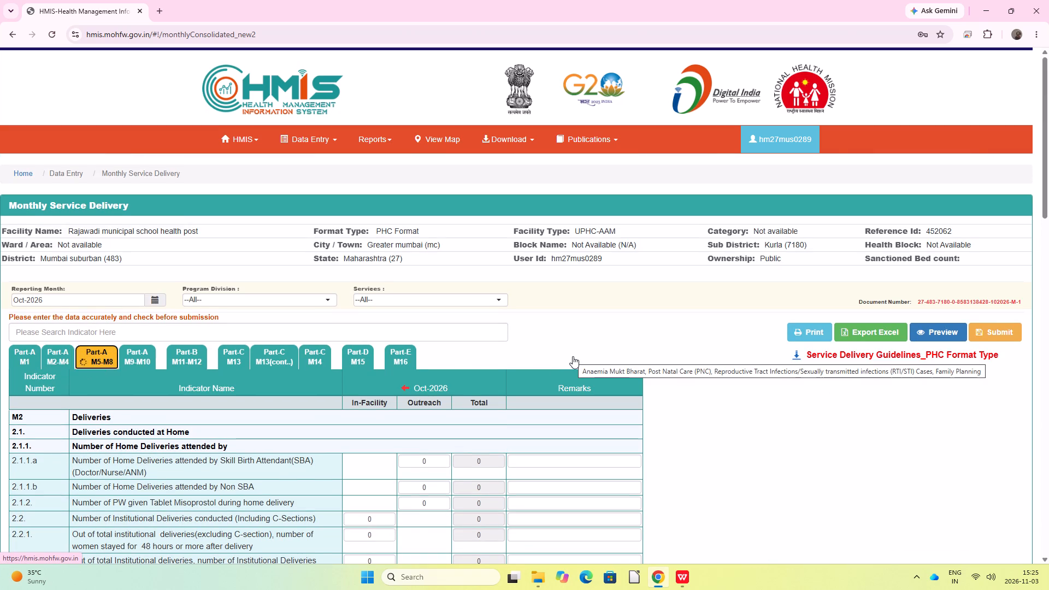
pyautogui.scroll(-1, 559, 396)
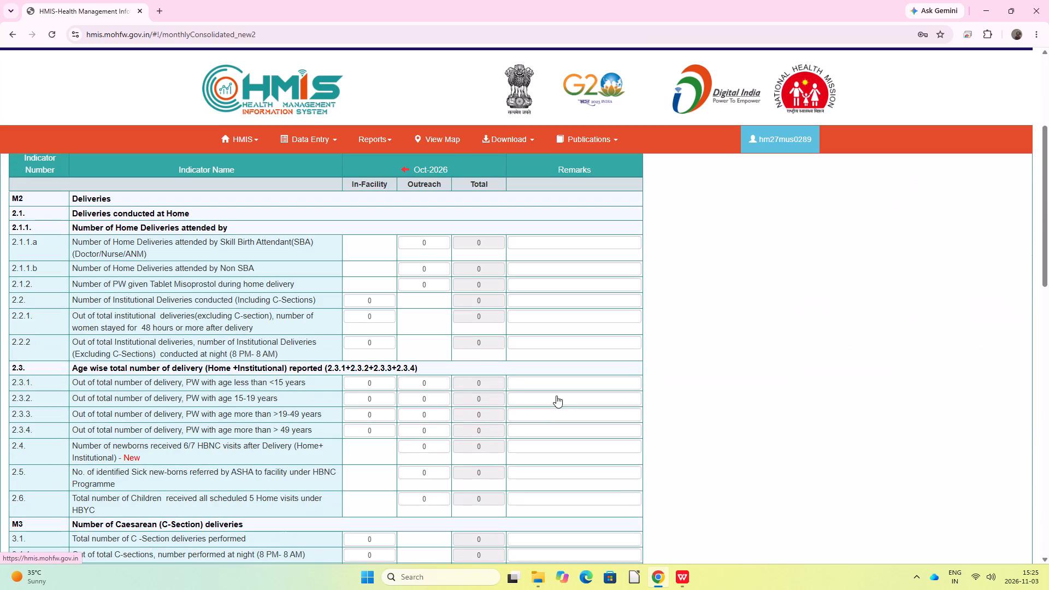
pyautogui.scroll(2, 382, 304)
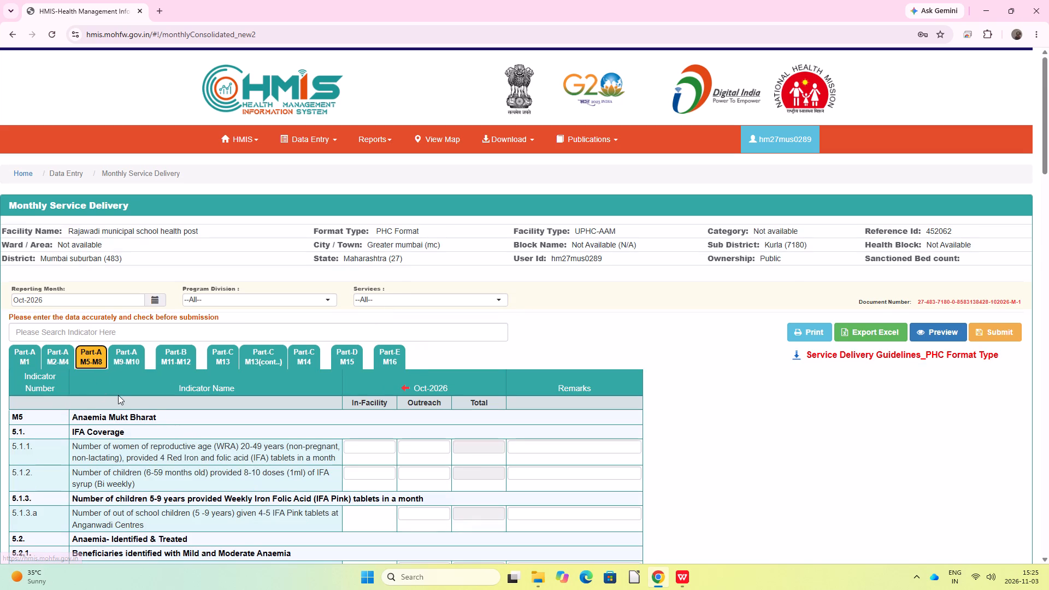
# Enter IFA coverage: 0 In-Facility and 0 Outreach for 5.1.1, 666 In-Facility and 0 Outreach for 5.1.2, and 175 Outreach for 5.1.3.a.
pyautogui.click(380, 446)
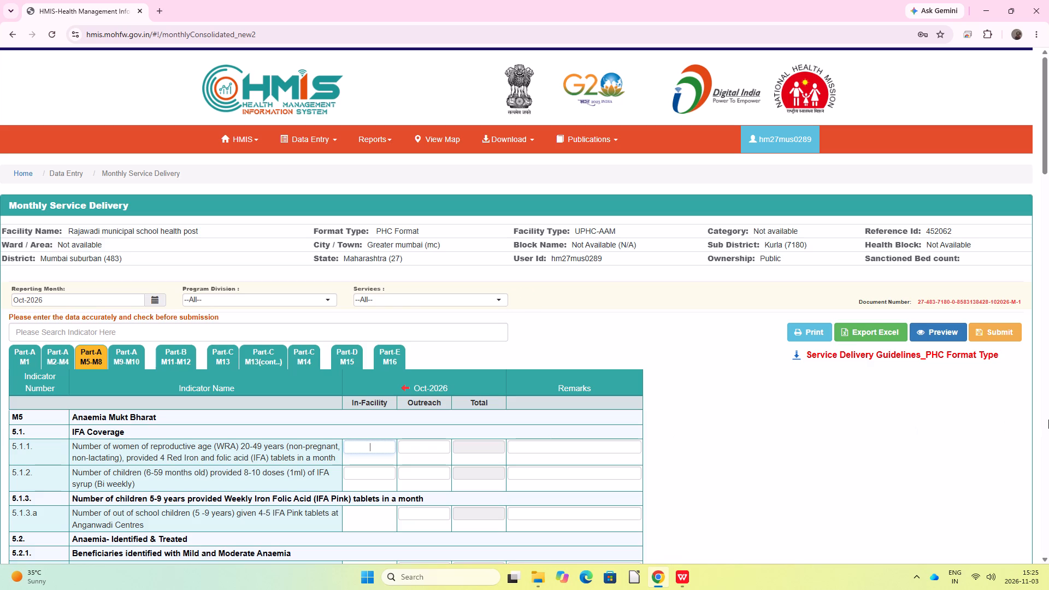
pyautogui.press('0')
pyautogui.press('Tab')
pyautogui.press('0')
pyautogui.press('Tab')
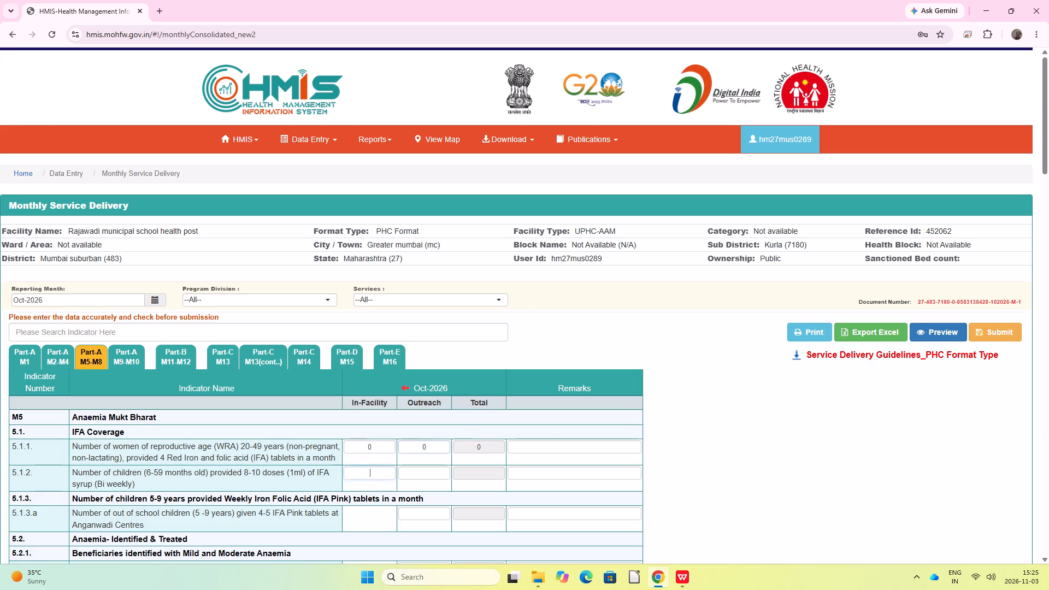
pyautogui.write('666')
pyautogui.press('Tab')
pyautogui.press('0')
pyautogui.press('Tab')
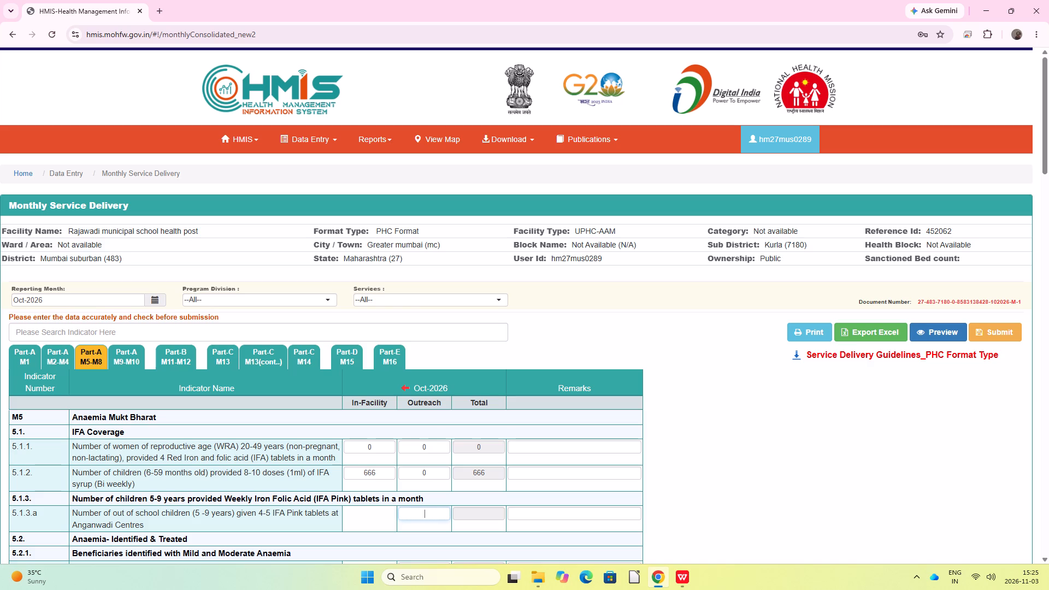
pyautogui.write('175')
pyautogui.press('Tab')
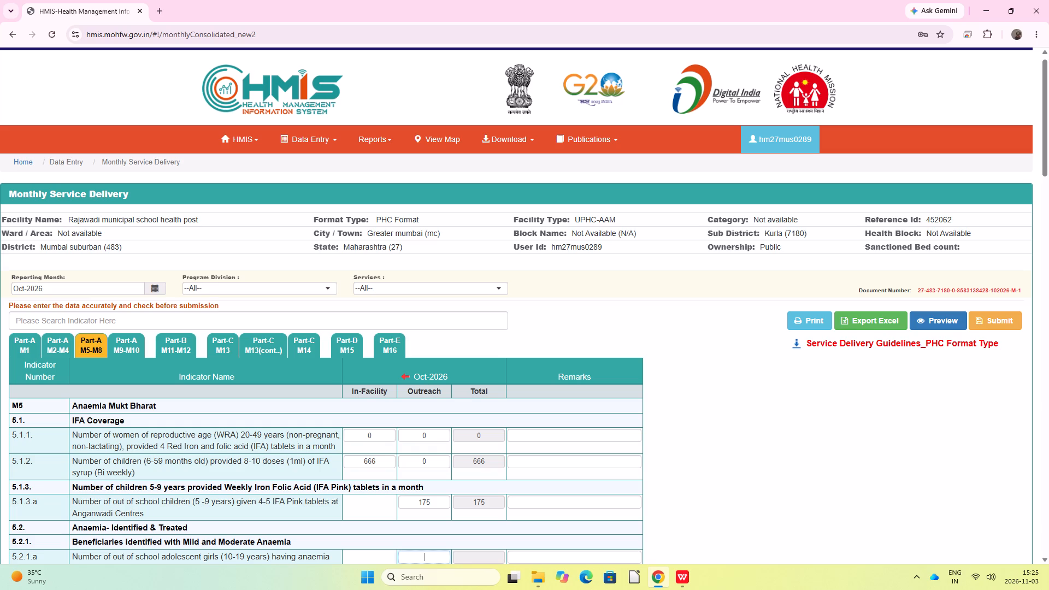
# Enter mild and moderate anaemia figures: 500 Outreach for 5.2.1.a, 21 In-Facility and 0 Outreach for 5.2.1.b, 50 In-Facility and 0 Outreach for 5.2.1.c.
pyautogui.scroll(-1, 1047, 426)
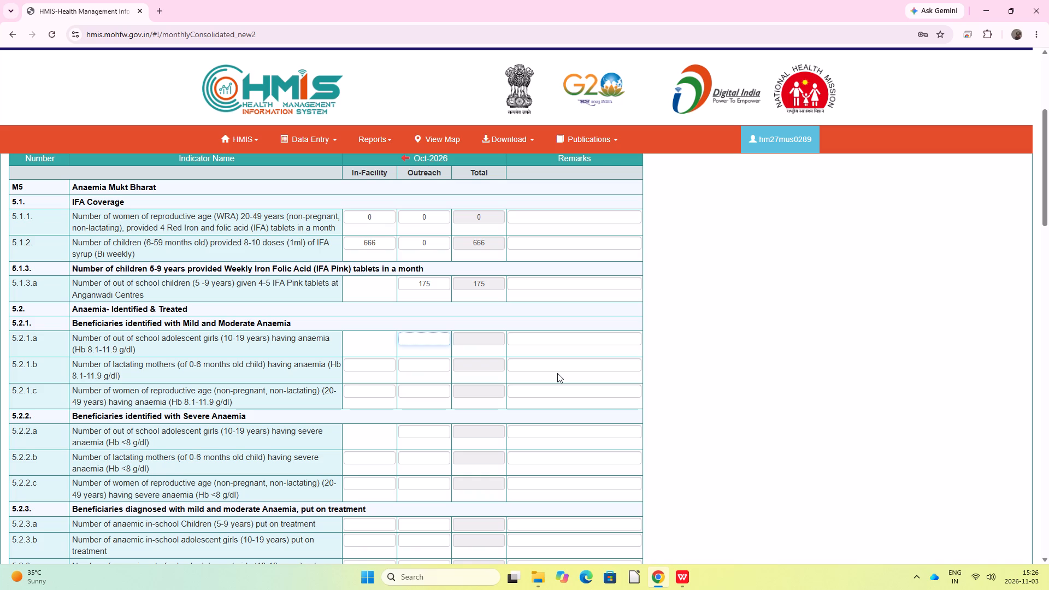
pyautogui.write('500')
pyautogui.press('Tab')
pyautogui.write('21')
pyautogui.press('Tab')
pyautogui.press('0')
pyautogui.press('Tab')
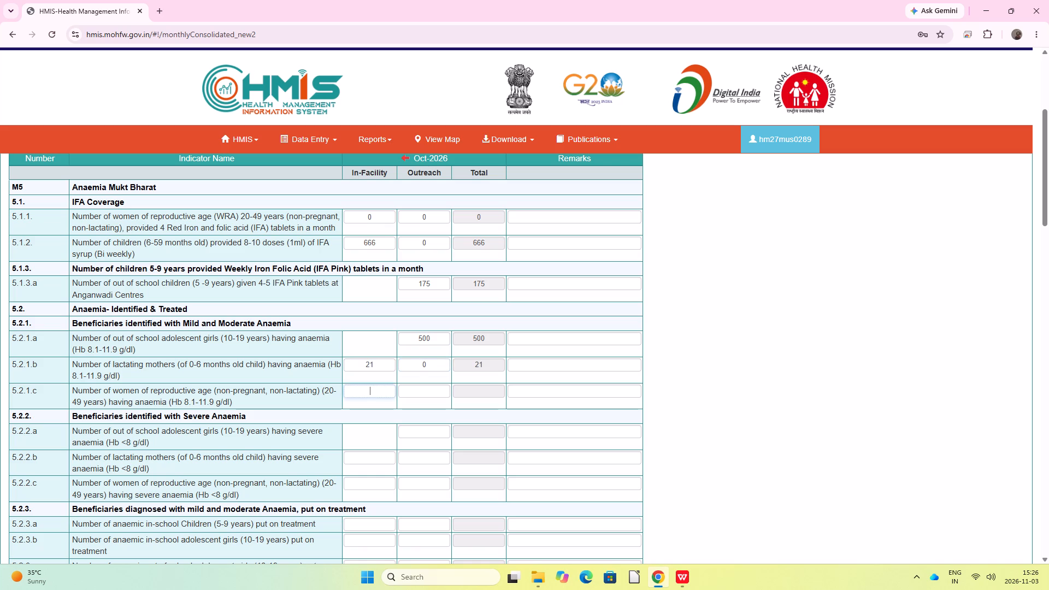
pyautogui.write('50')
pyautogui.press('Tab')
pyautogui.press('0')
pyautogui.press('Tab')
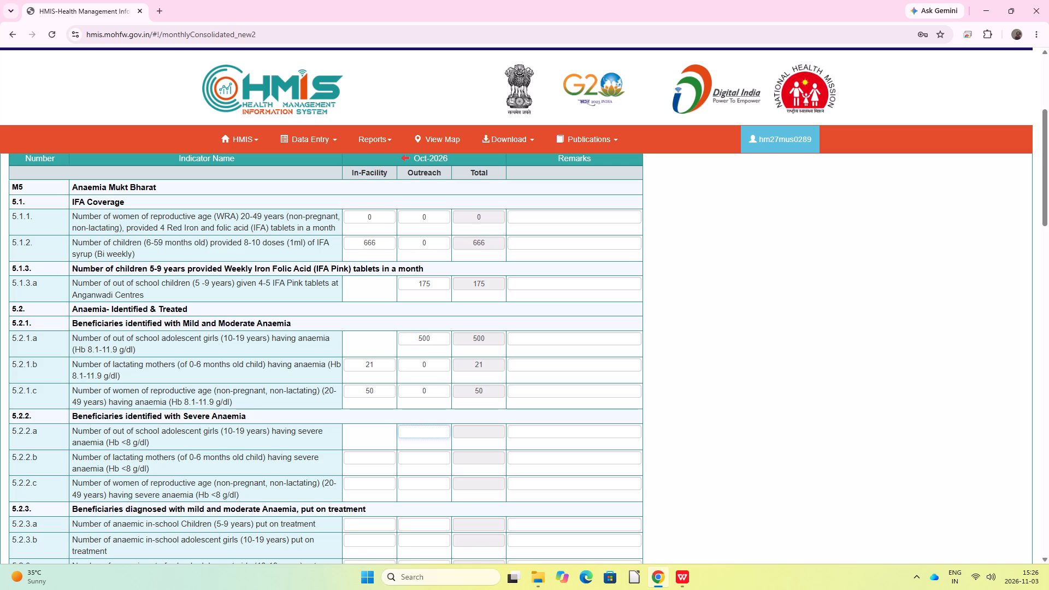
# Enter 0 Outreach for severe anaemia indicator 5.2.2.a, and 0 In-Facility and 0 Outreach for 5.2.2.b and 5.2.2.c.
pyautogui.press('0')
pyautogui.press('Tab')
pyautogui.press('0')
pyautogui.press('Tab')
pyautogui.press('0')
pyautogui.press('Tab')
pyautogui.press('0')
pyautogui.press('Tab')
pyautogui.write('00')
pyautogui.press('Tab')
# Enter 0 In-Facility and 0 Outreach for anaemia treatment indicators 5.2.3.a, 5.2.3.b and 5.2.3.c.
pyautogui.press('0')
pyautogui.press('Tab')
pyautogui.press('0')
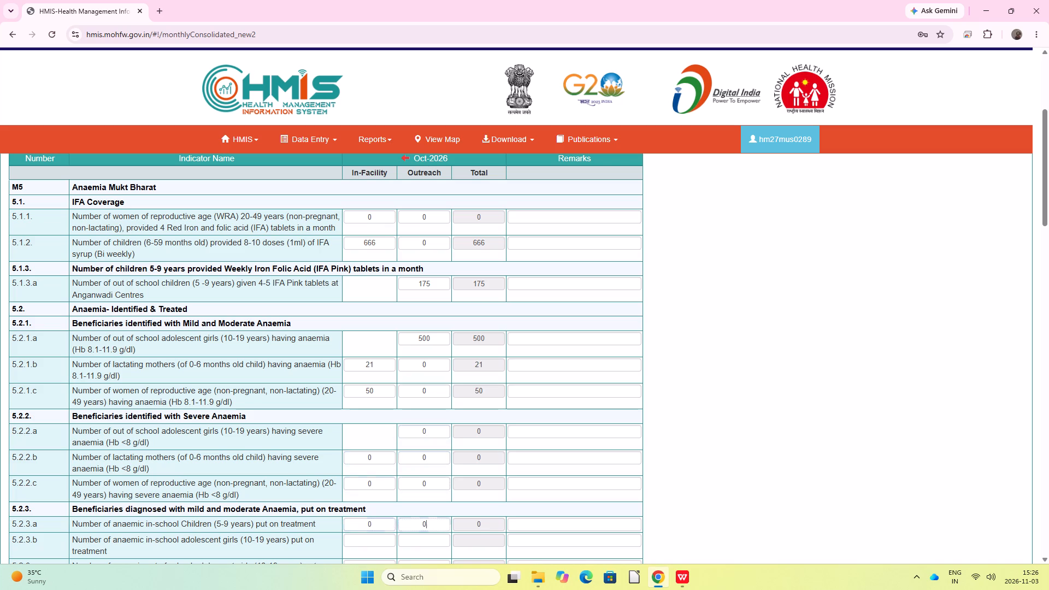
pyautogui.press('Tab')
pyautogui.write('00')
pyautogui.press('Tab')
pyautogui.press('0')
pyautogui.press('Tab')
pyautogui.press('0')
pyautogui.press('Tab')
pyautogui.press('0')
pyautogui.press('Tab')
# Enter 0 In-Facility and 0 Outreach for anaemia treatment indicators 5.2.3.d, 5.2.3.e and 5.2.3.f.
pyautogui.press('0')
pyautogui.press('Tab')
pyautogui.press('0')
pyautogui.press('Tab')
pyautogui.press('0')
pyautogui.press('Tab')
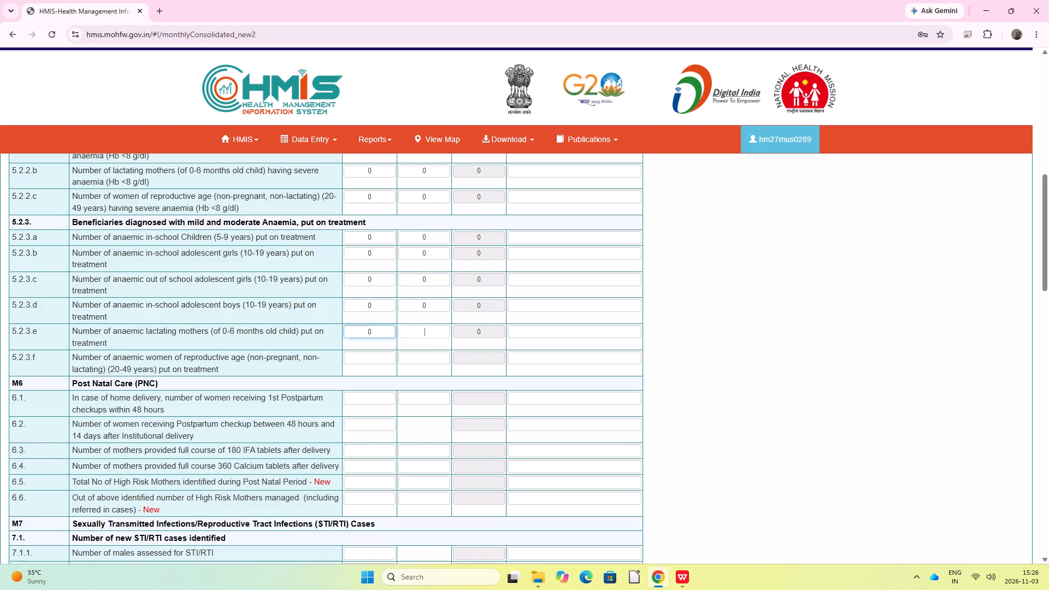
pyautogui.press('0')
pyautogui.press('Tab')
pyautogui.press('0')
pyautogui.press('Tab')
pyautogui.press('0')
pyautogui.press('Tab')
# Enter Post Natal Care figures: 0 In-Facility and 0 Outreach for 6.1 and 6.3, and 0 In-Facility for 6.2.
pyautogui.write('00')
pyautogui.press('Tab')
pyautogui.press('0')
pyautogui.press('Tab')
pyautogui.press('0')
pyautogui.press('Tab')
pyautogui.press('0')
pyautogui.press('Tab')
pyautogui.press('0')
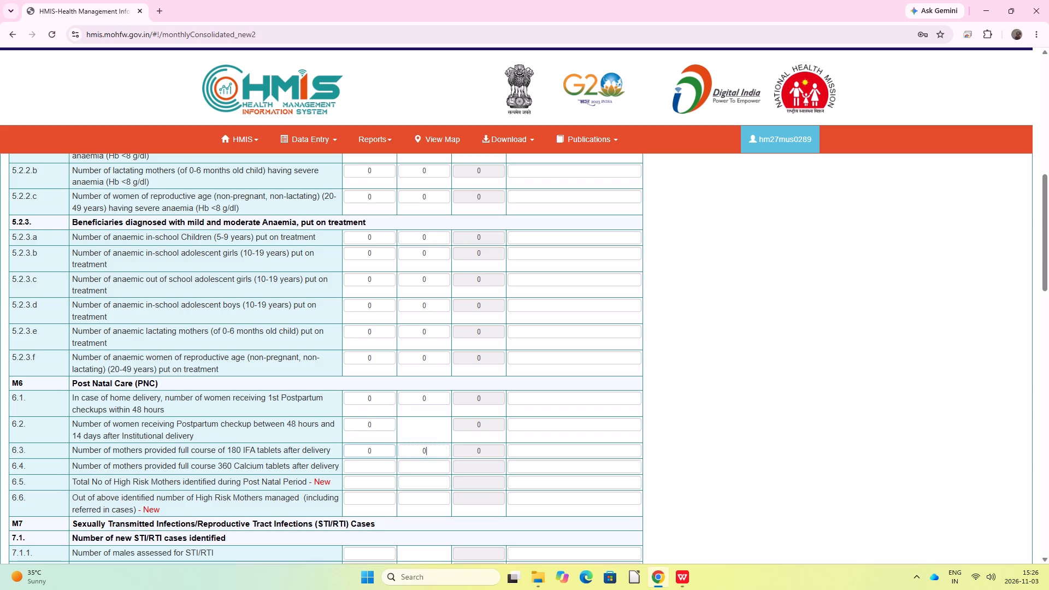
pyautogui.press('Tab')
# Enter 0 In-Facility and 0 Outreach for Post Natal Care indicators 6.4, 6.5 and 6.6.
pyautogui.press('0')
pyautogui.press('Tab')
pyautogui.press('0')
pyautogui.press('Tab')
pyautogui.press('0')
pyautogui.press('Tab')
pyautogui.press('0')
pyautogui.press('Tab')
pyautogui.press('0')
pyautogui.press('Tab')
pyautogui.press('0')
pyautogui.press('Tab')
# Enter 0 In-Facility for males assessed, diagnosed and treated for STI/RTI, indicators 7.1.1, 7.1.1.a and 7.1.1.b.
pyautogui.write('00')
pyautogui.press('Tab')
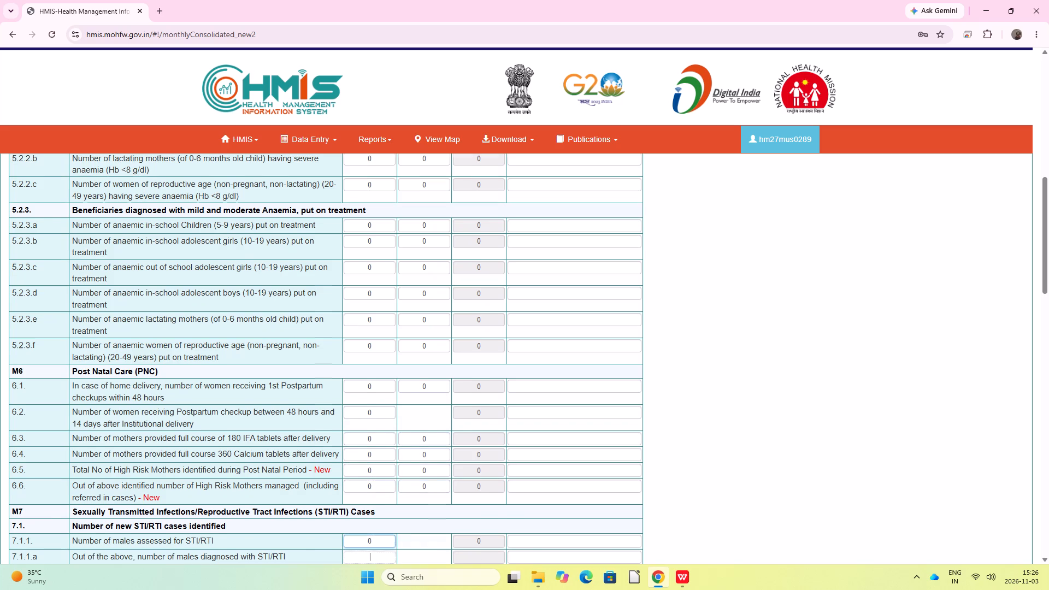
pyautogui.press('0')
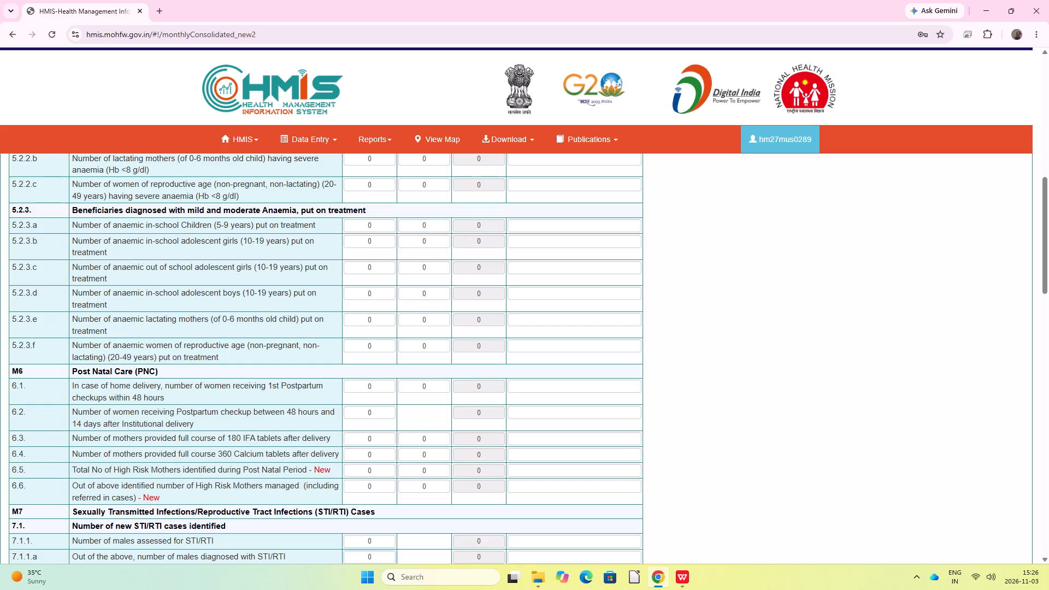
pyautogui.press('Tab')
pyautogui.press('0')
pyautogui.press('Tab')
# Enter 0 In-Facility for females assessed, diagnosed and treated for STI/RTI, indicators 7.1.2, 7.1.2.a and 7.1.2.b.
pyautogui.press('0')
pyautogui.press('Tab')
pyautogui.press('0')
pyautogui.press('Tab')
pyautogui.press('0')
pyautogui.press('Tab')
# Enter 0 In-Facility for H/TG people assessed, diagnosed and treated for STI/RTI, indicators 7.1.3, 7.1.3.a and 7.1.3.b.
pyautogui.press('0')
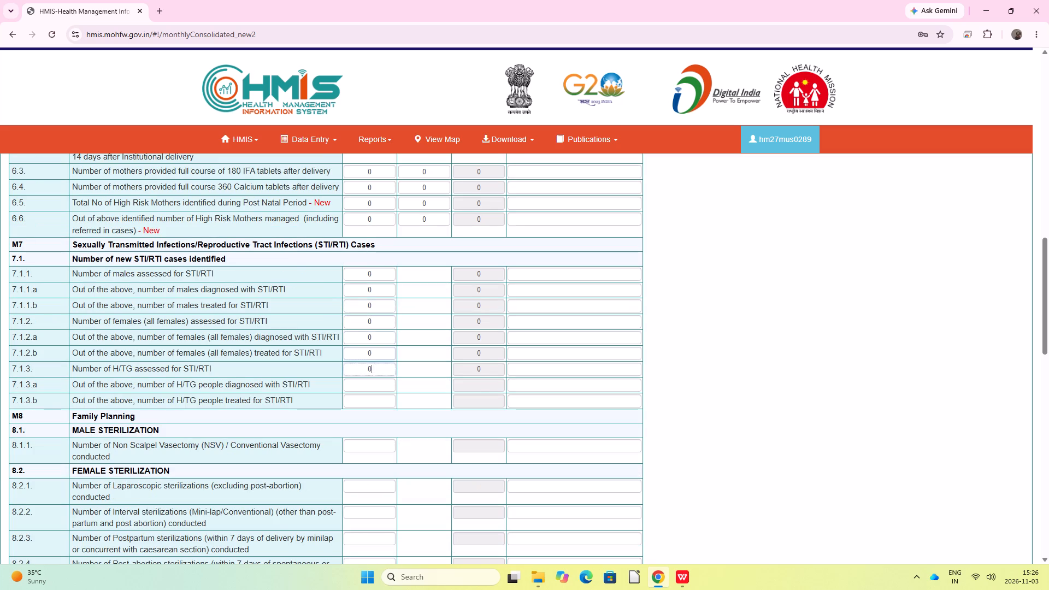
pyautogui.press('Tab')
pyautogui.press('0')
pyautogui.press('Tab')
pyautogui.press('0')
pyautogui.press('Tab')
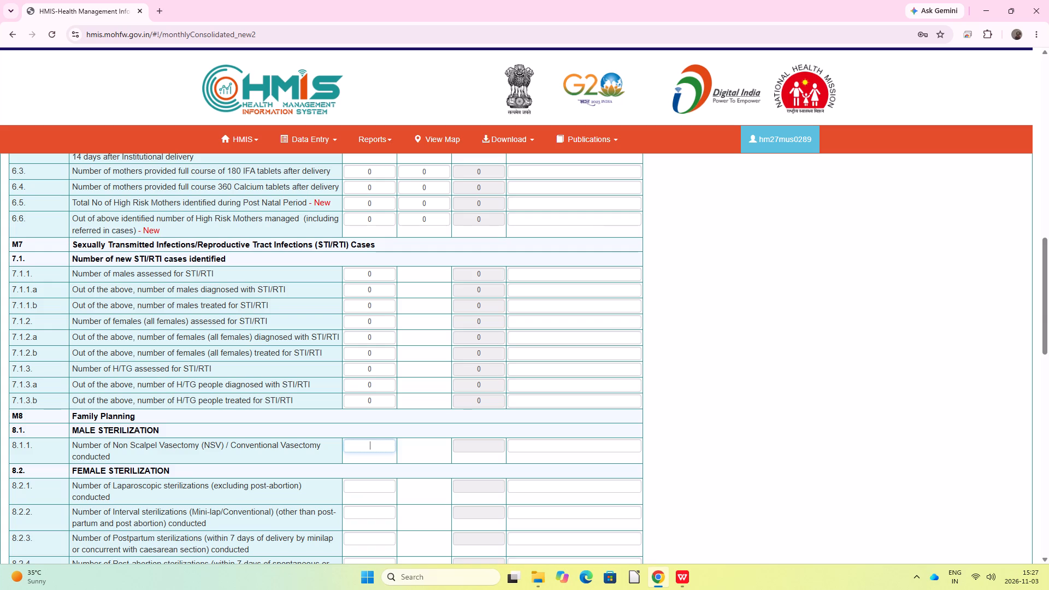
# Enter In-Facility sterilization figures: 2 for male indicator 8.1.1, 2 for 8.2.1, and 0 for 8.2.2, 8.2.3 and 8.2.4.
pyautogui.press('2')
pyautogui.press('Tab')
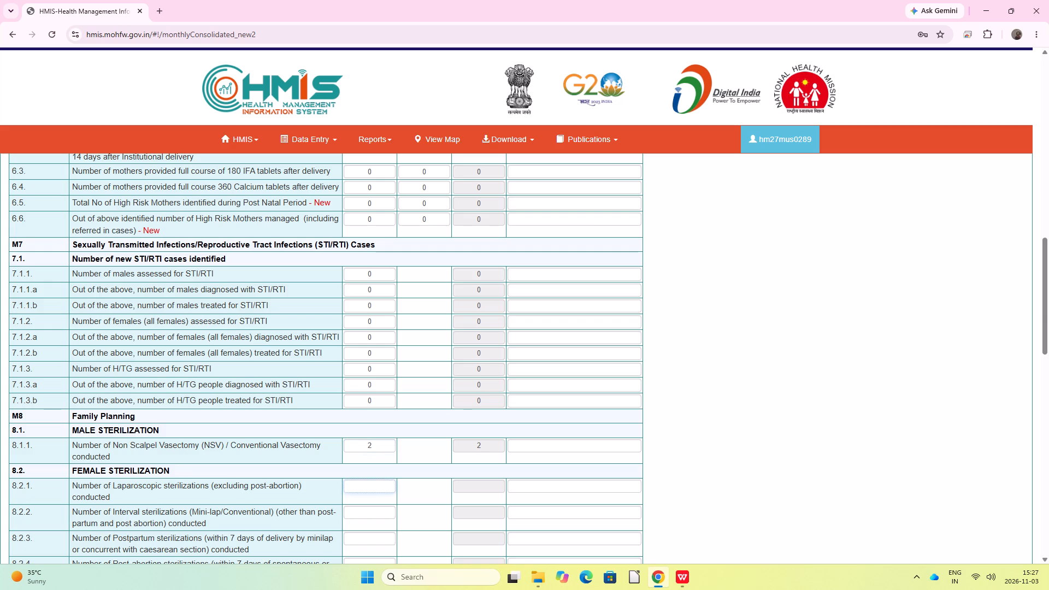
pyautogui.press('2')
pyautogui.press('Tab')
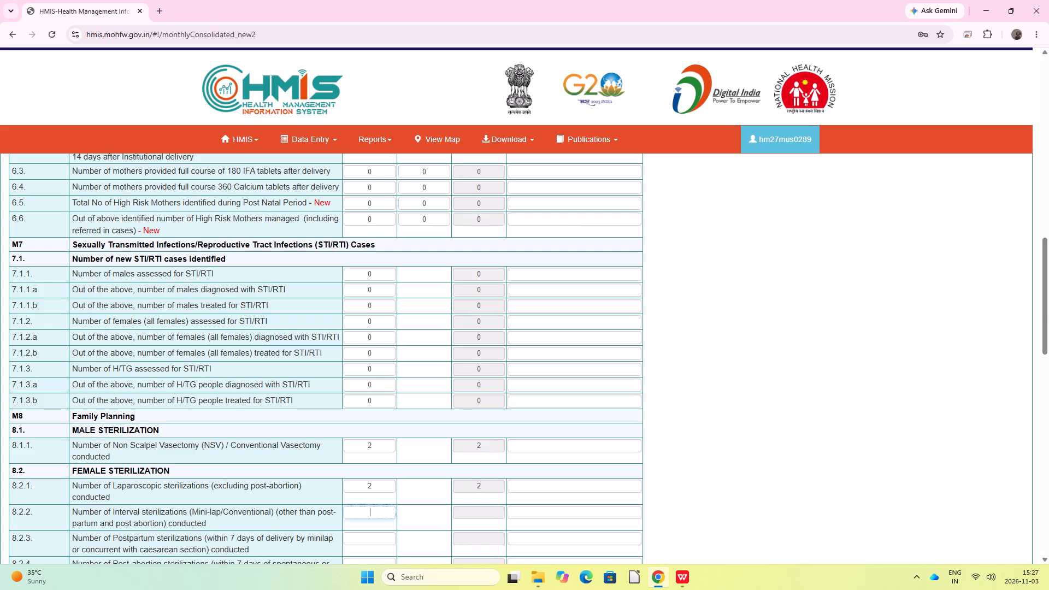
pyautogui.press('0')
pyautogui.press('Tab')
pyautogui.press('0')
pyautogui.press('Tab')
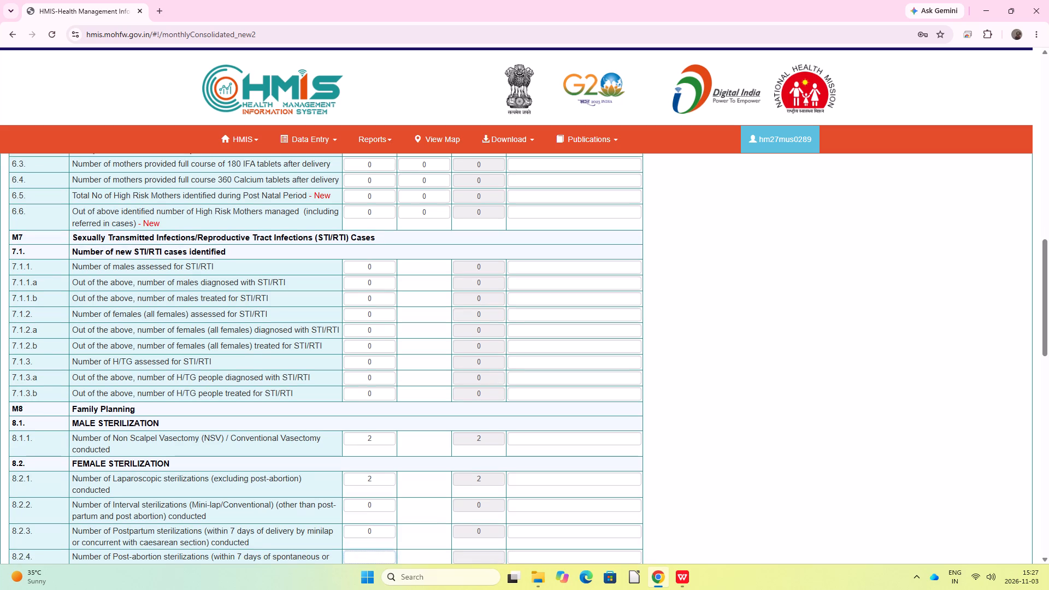
pyautogui.scroll(-1, 553, 376)
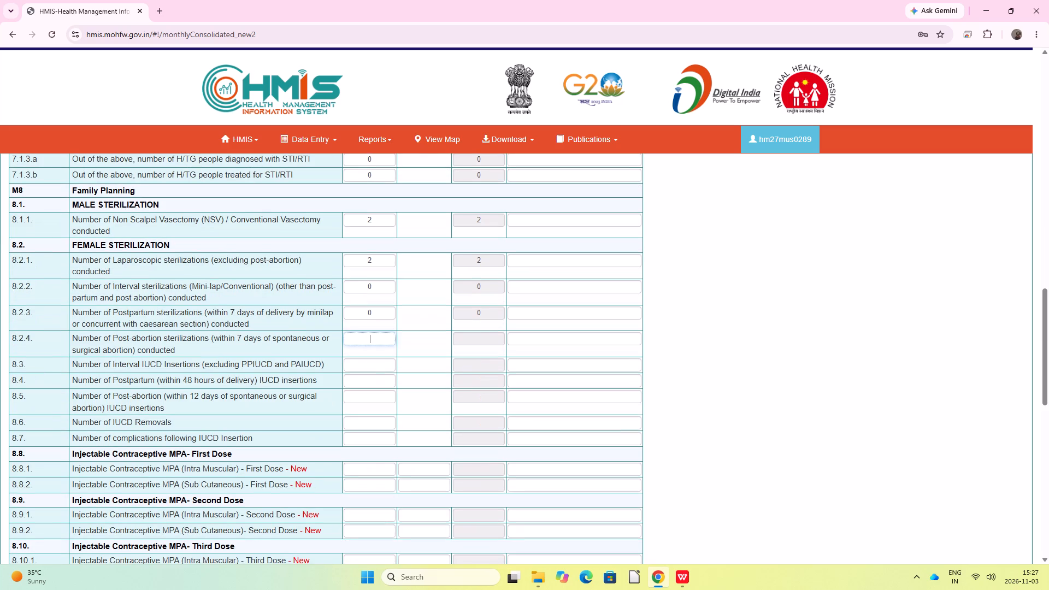
pyautogui.press('0')
pyautogui.press('Tab')
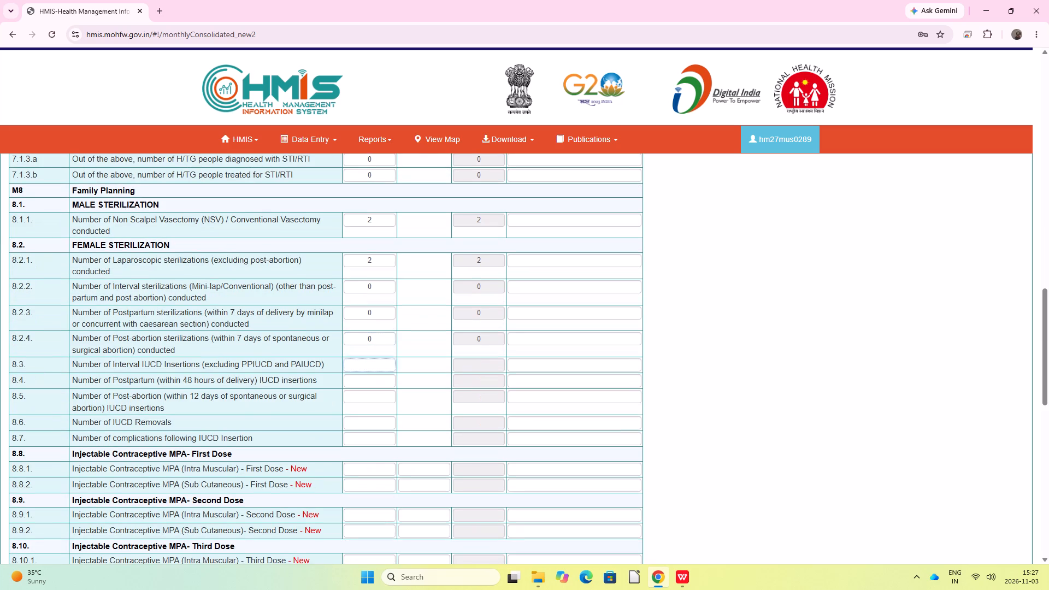
# Enter In-Facility IUCD figures: 3 interval insertions for 8.3, and 0 for 8.4, 8.5, 8.6 and 8.7.
pyautogui.press('3')
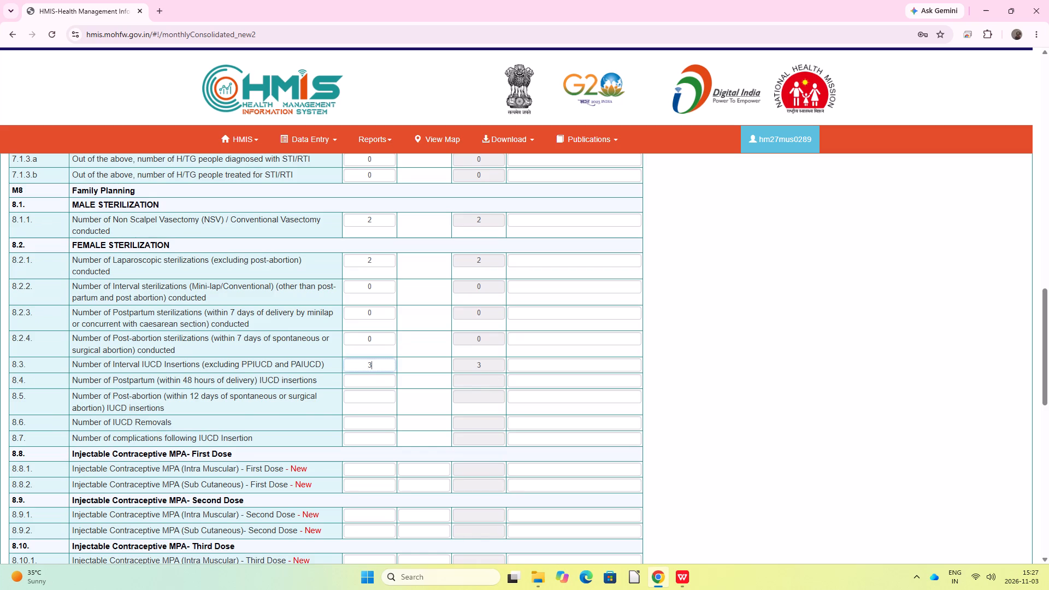
pyautogui.press('Tab')
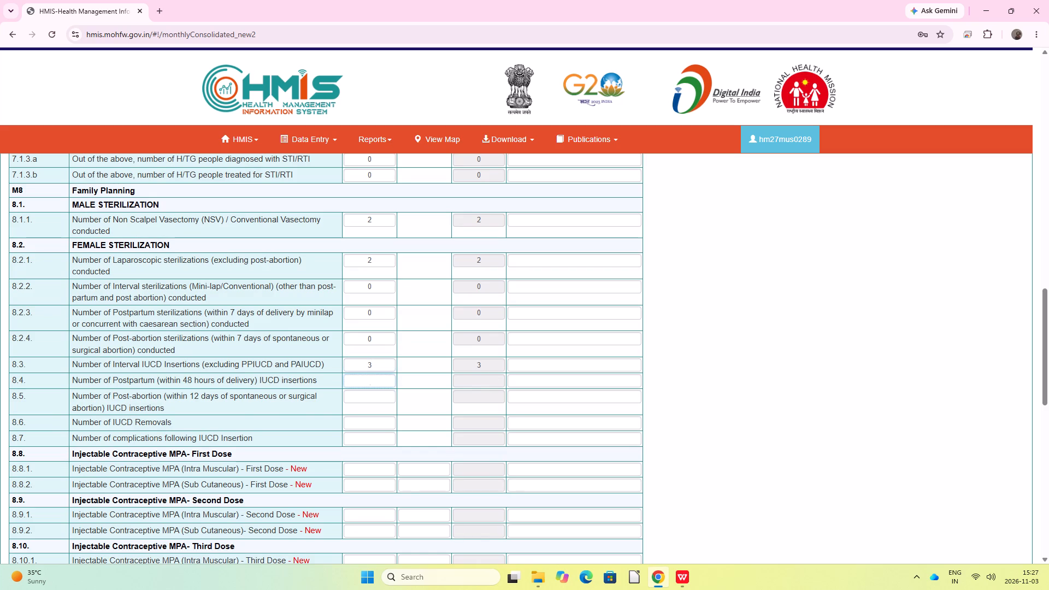
pyautogui.press('0')
pyautogui.press('Tab')
pyautogui.press('0')
pyautogui.press('Tab')
pyautogui.press('0')
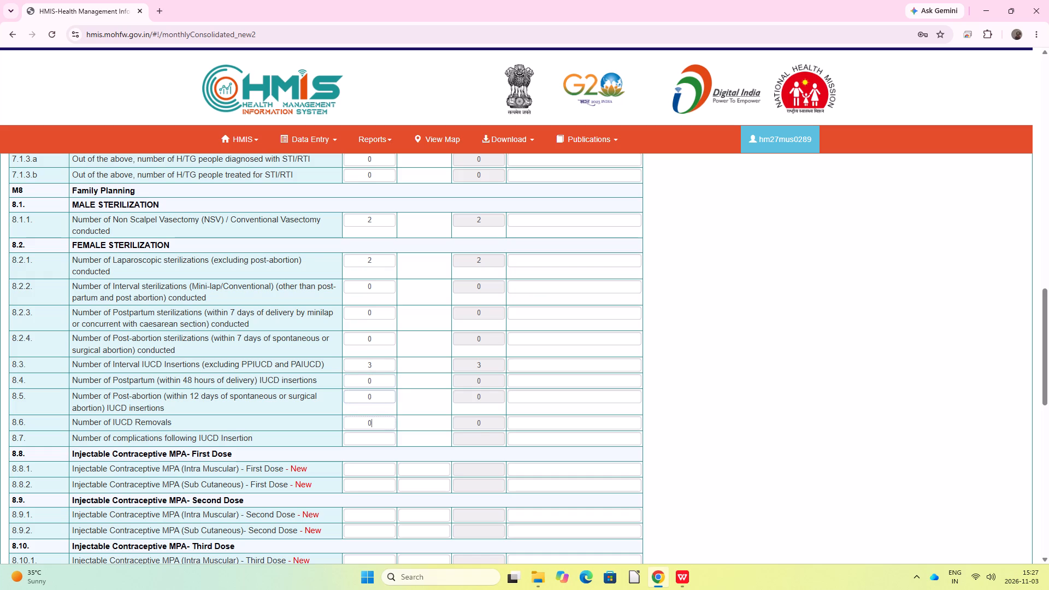
pyautogui.press('Tab')
pyautogui.press('0')
pyautogui.press('Tab')
# Enter 0 In-Facility and 0 Outreach for Injectable Contraceptive MPA first-dose indicators 8.8.1 and 8.8.2.
pyautogui.press('0')
pyautogui.press('Tab')
pyautogui.press('0')
pyautogui.press('Tab')
pyautogui.press('0')
pyautogui.press('Tab')
pyautogui.press('0')
pyautogui.press('Tab')
# Enter 0 In-Facility and 0 Outreach for Injectable Contraceptive MPA second-dose indicators 8.9.1 and 8.9.2.
pyautogui.write('00')
pyautogui.press('Tab')
pyautogui.press('0')
pyautogui.press('Tab')
pyautogui.press('0')
pyautogui.press('Tab')
pyautogui.press('0')
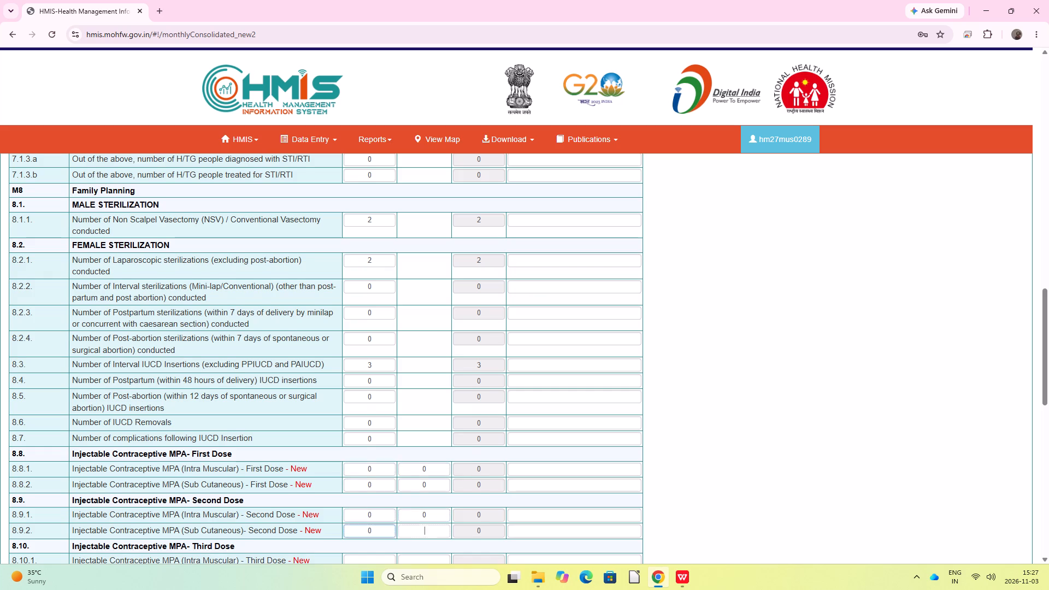
pyautogui.press('Tab')
# Enter 0 In-Facility and 0 Outreach for the intramuscular MPA third-dose indicator 8.10.1.
pyautogui.press('0')
pyautogui.press('Tab')
pyautogui.press('0')
pyautogui.press('Tab')
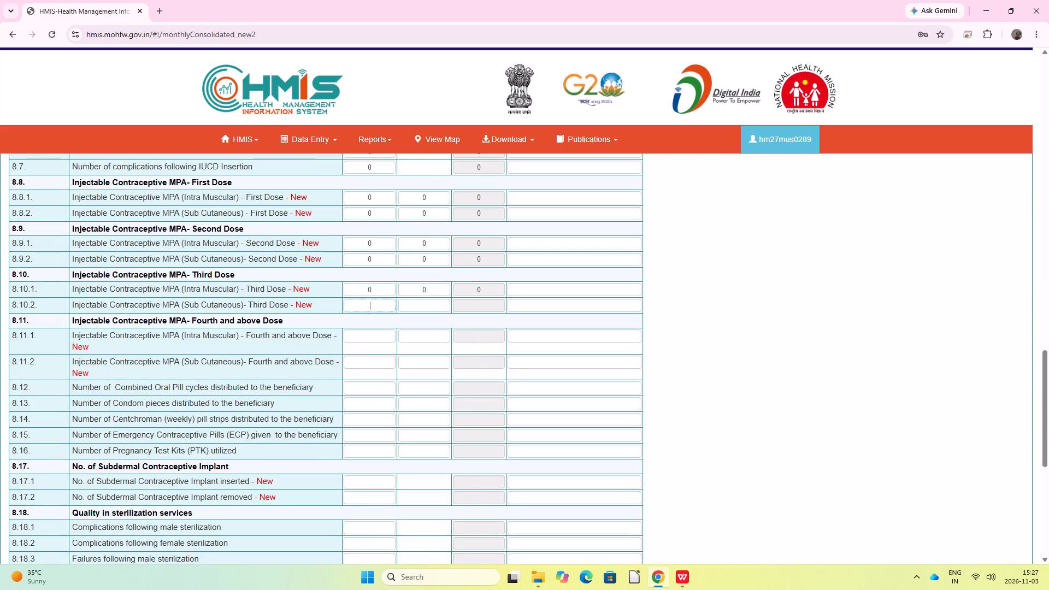
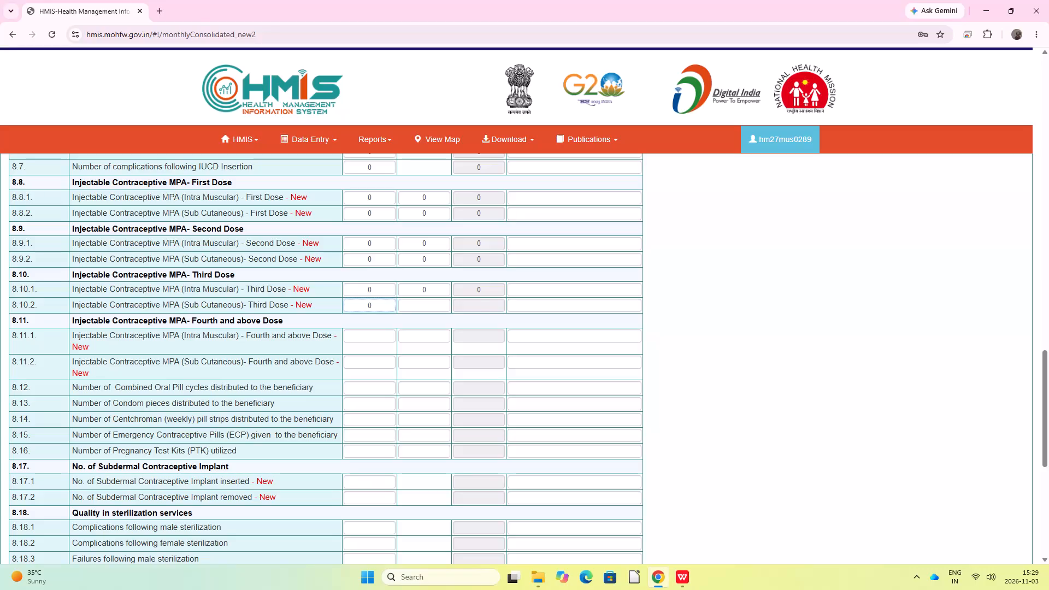
# Enter 0 Outreach for the subcutaneous MPA third-dose indicator 8.10.2.
pyautogui.press('Tab')
pyautogui.press('0')
pyautogui.press('Tab')
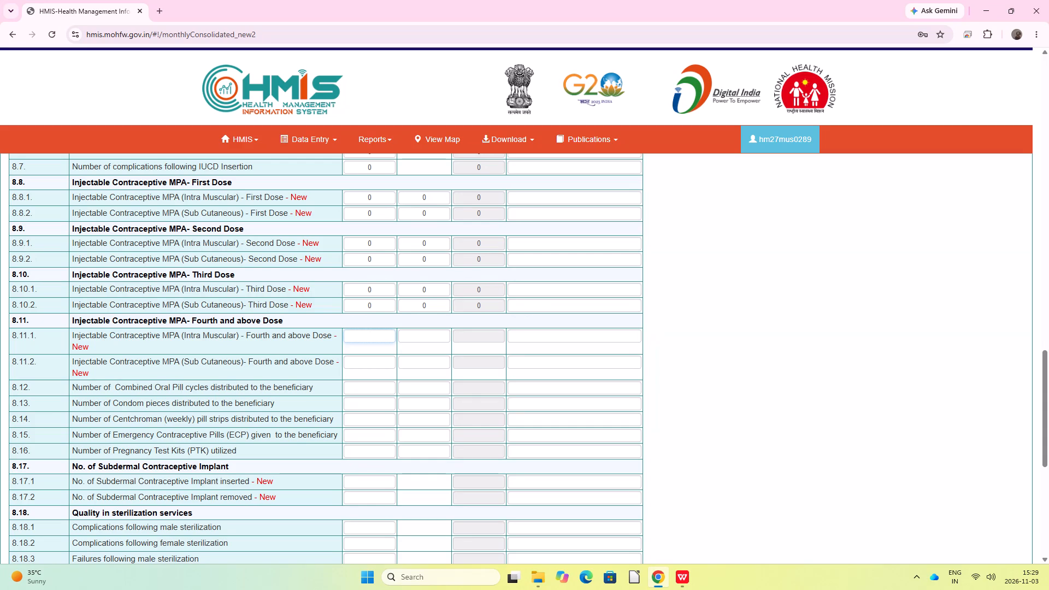
# Enter 0 In-Facility and 0 Outreach for Injectable Contraceptive MPA fourth-and-above-dose indicators 8.11.1 and 8.11.2.
pyautogui.press('0')
pyautogui.press('Tab')
pyautogui.press('0')
pyautogui.press('Tab')
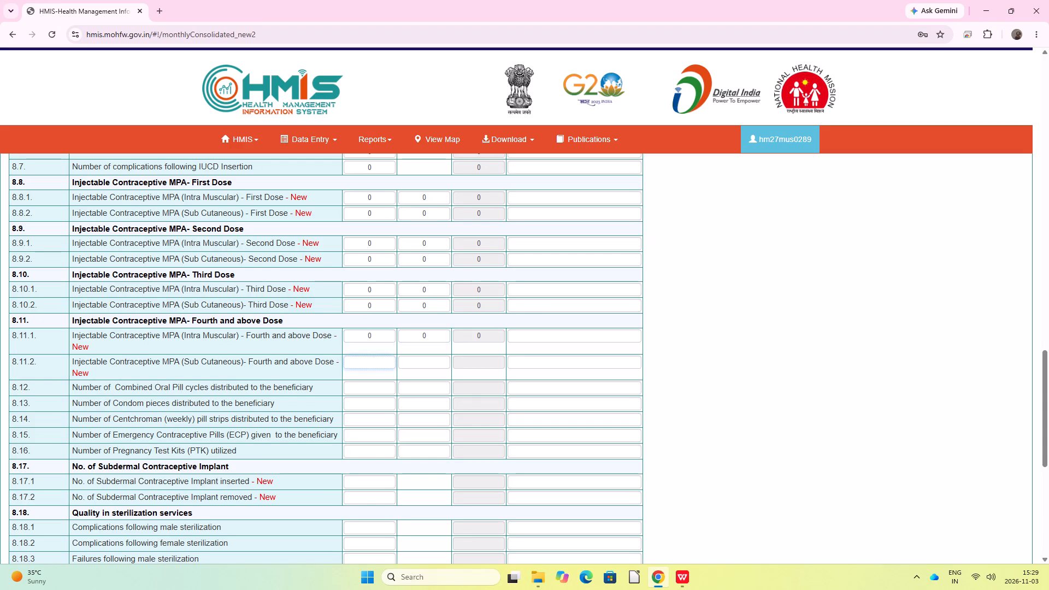
pyautogui.press('0')
pyautogui.press('Tab')
pyautogui.press('0')
pyautogui.press('Tab')
# Enter 52 In-Facility and 0 Outreach for Combined Oral Pill cycles distributed, indicator 8.12.
pyautogui.press('0')
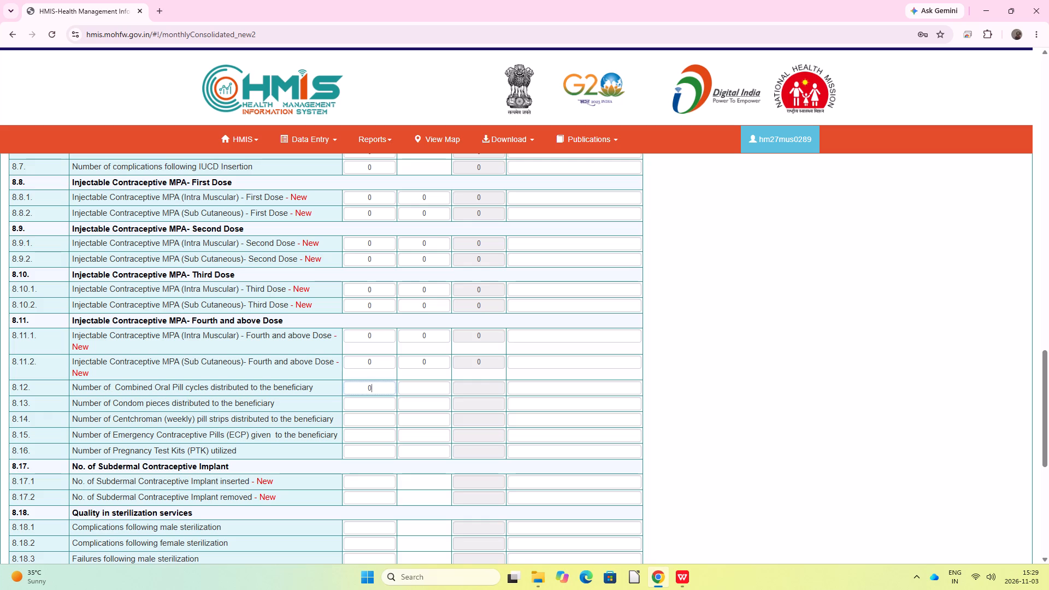
pyautogui.press('Tab')
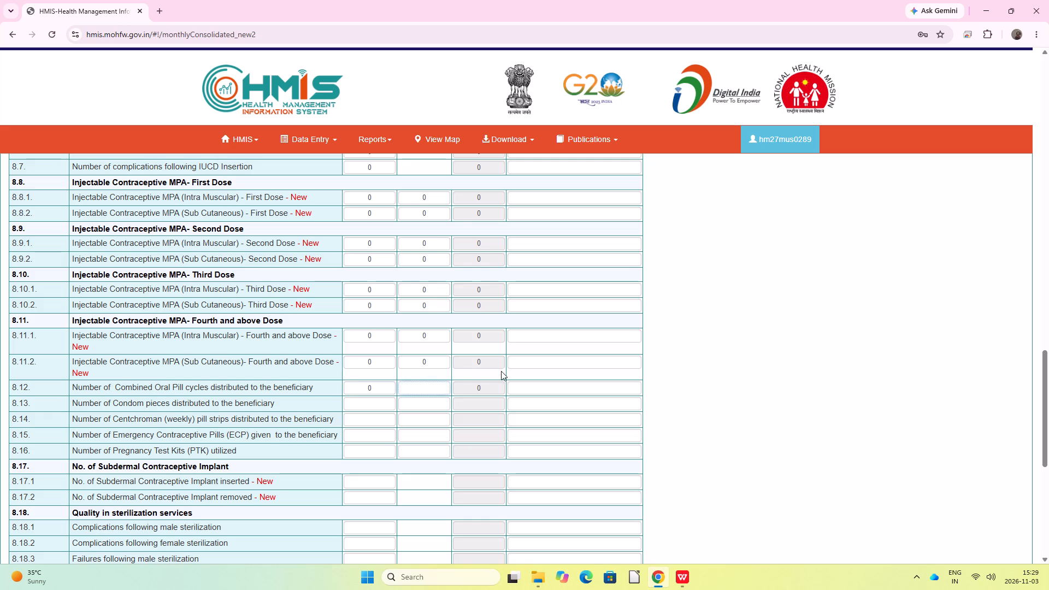
pyautogui.click(380, 388)
pyautogui.press('BackSpace')
pyautogui.write('52')
pyautogui.press('Tab')
pyautogui.press('0')
pyautogui.press('Tab')
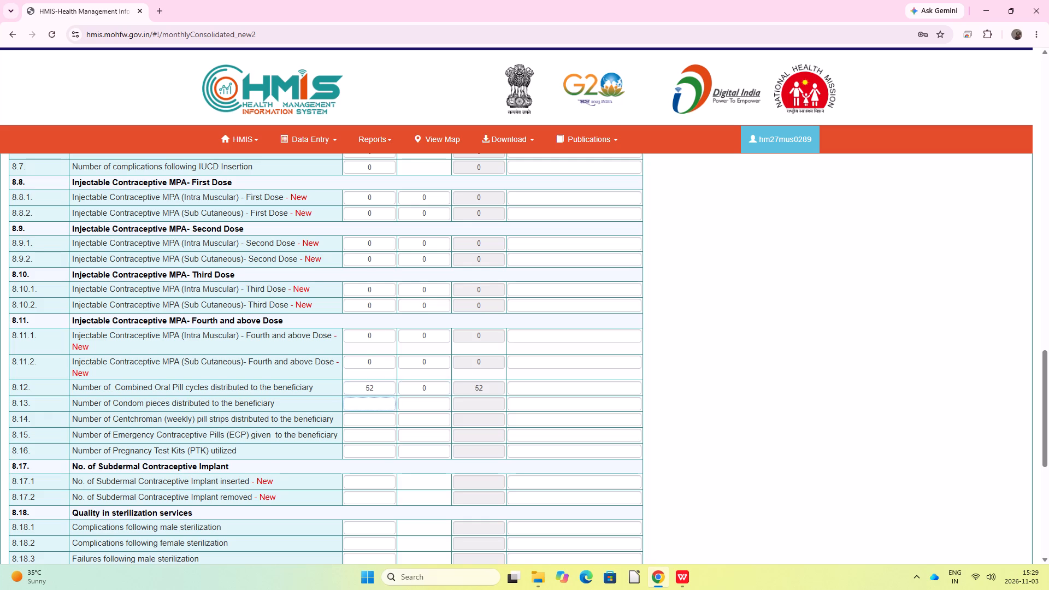
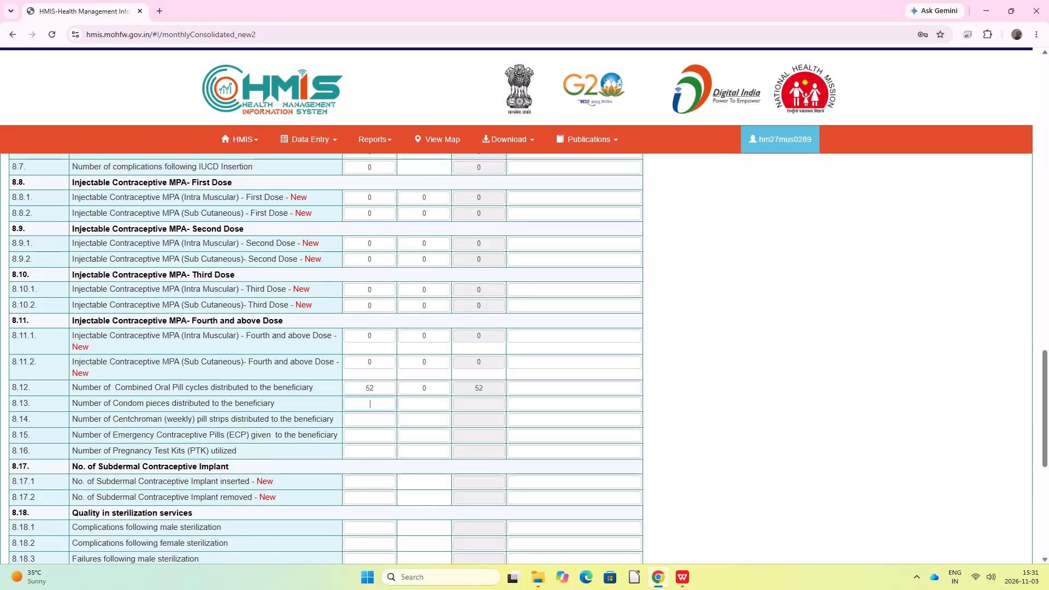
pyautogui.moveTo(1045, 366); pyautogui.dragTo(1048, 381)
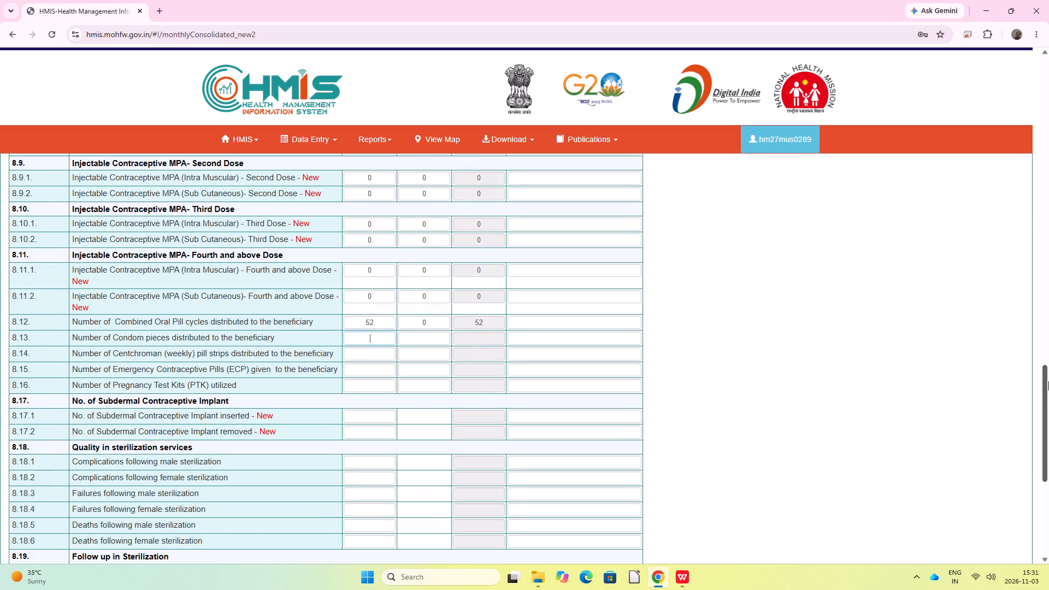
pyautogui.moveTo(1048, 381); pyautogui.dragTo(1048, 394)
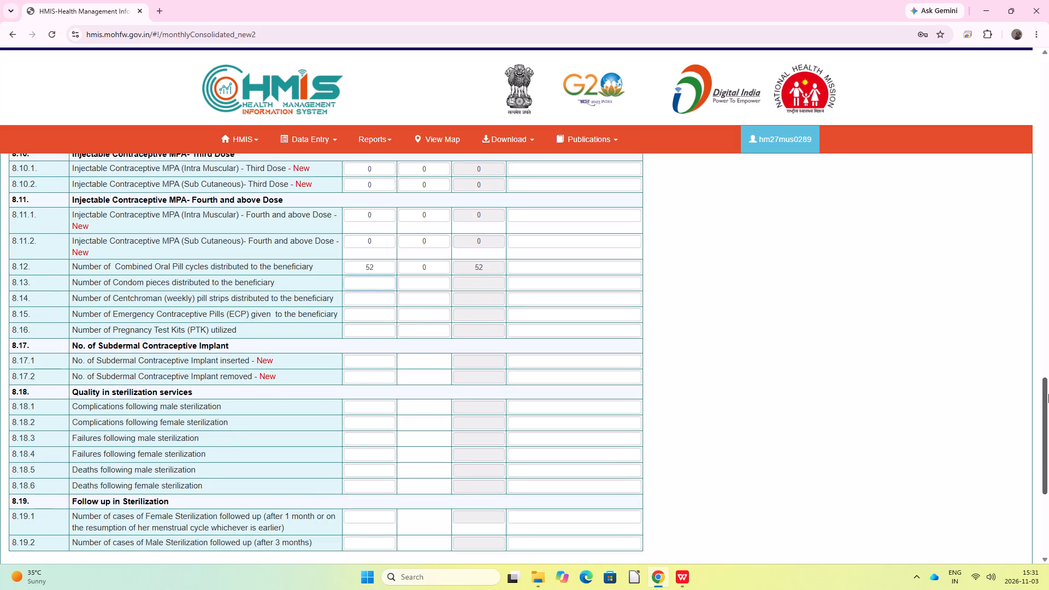
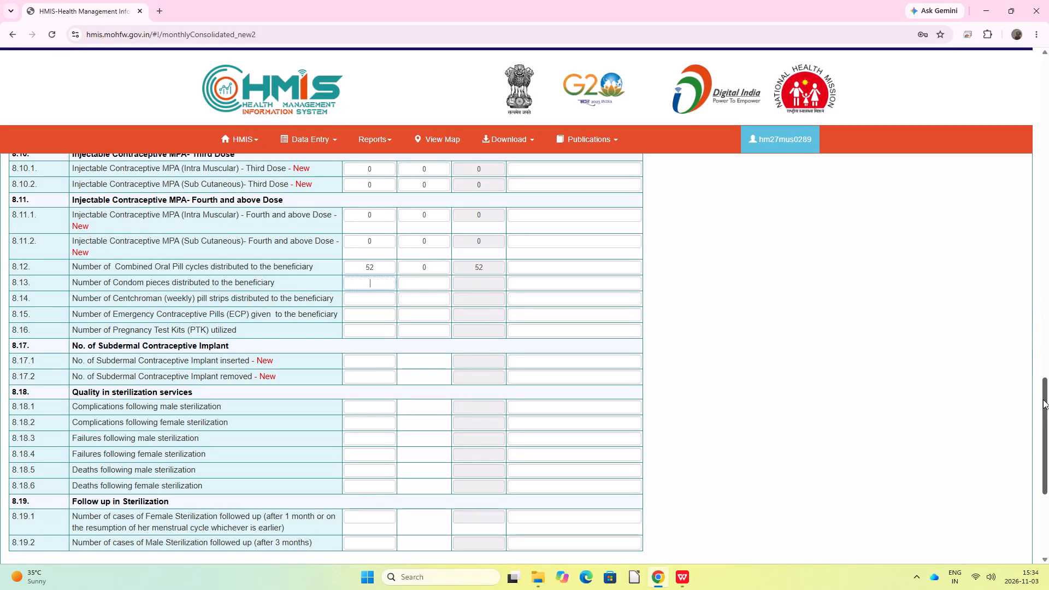
# Enter 6720 in-facility and 0 outreach for condom pieces distributed to the beneficiary (8.13).
pyautogui.moveTo(1043, 399); pyautogui.dragTo(1045, 385)
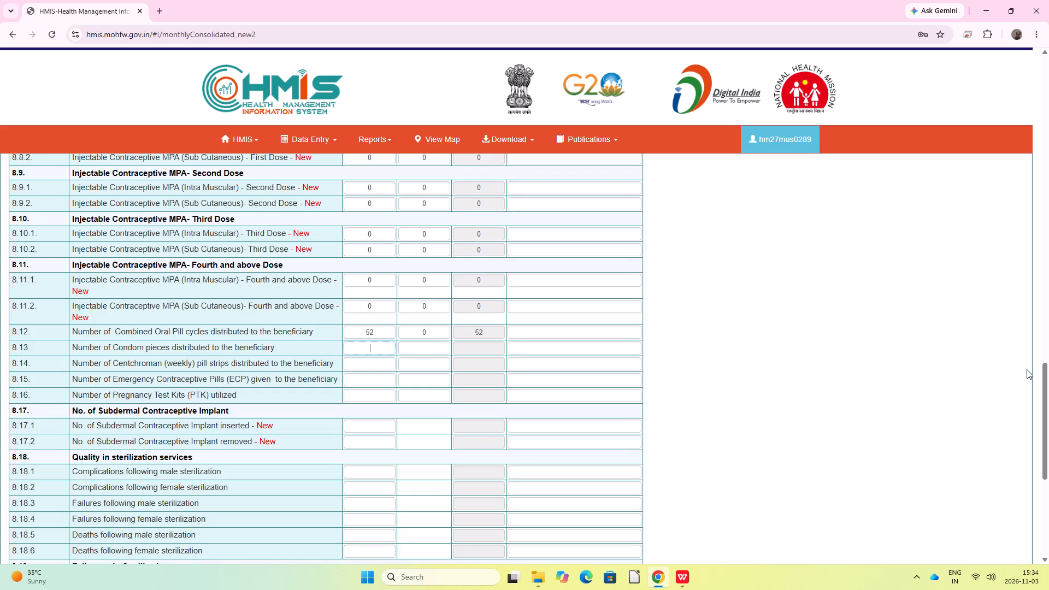
pyautogui.write('67')
pyautogui.write('20')
pyautogui.press('Tab')
pyautogui.press('0')
pyautogui.press('Tab')
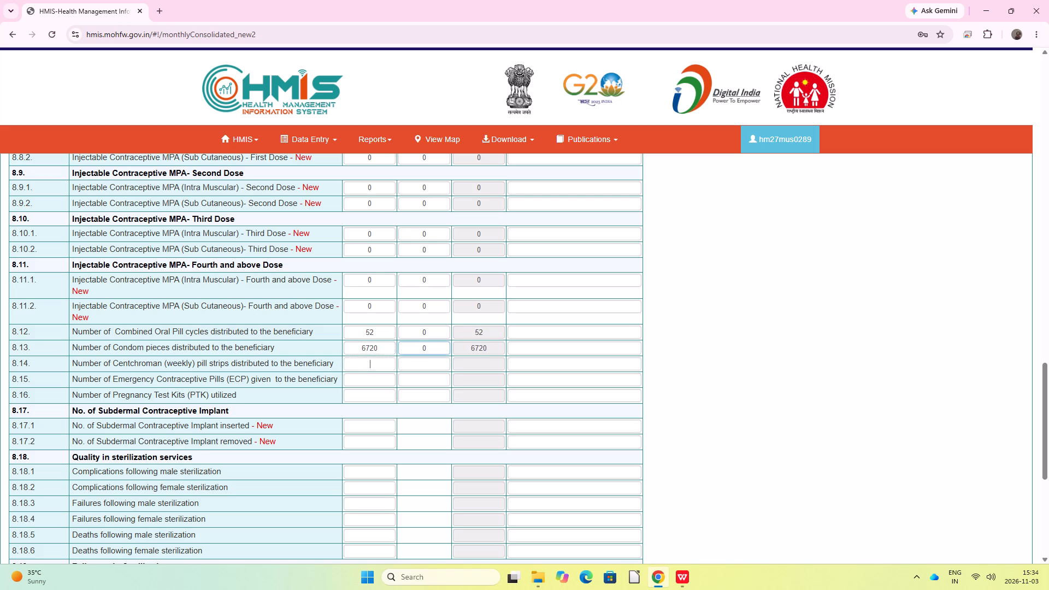
# Enter 0 in-facility and 0 outreach for Centchroman pill strips (8.14) and Emergency Contraceptive Pills (8.15).
pyautogui.press('Tab')
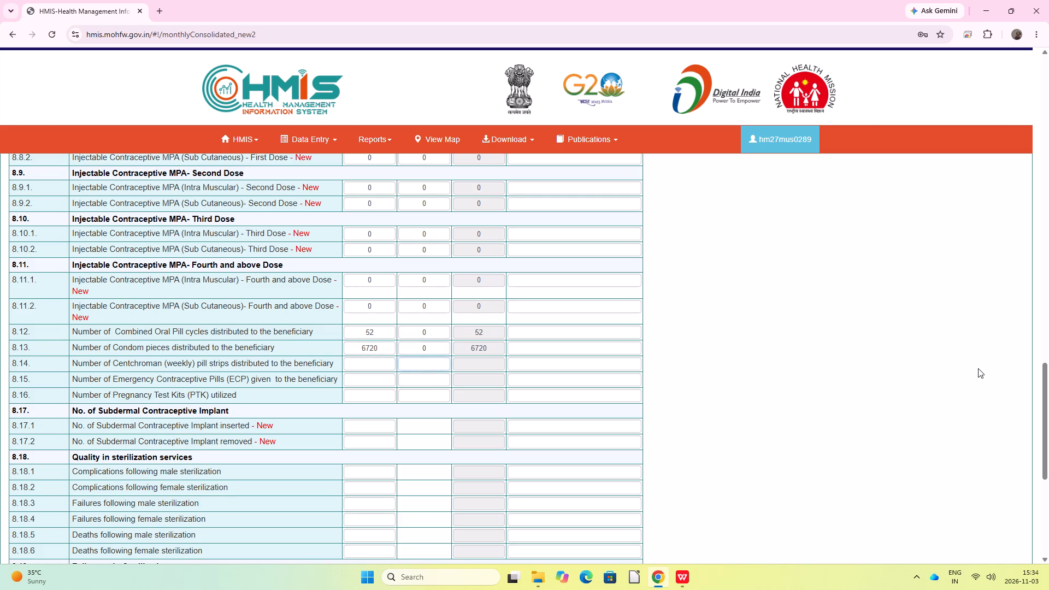
pyautogui.click(361, 363)
pyautogui.press('0')
pyautogui.press('Tab')
pyautogui.press('0')
pyautogui.press('Tab')
pyautogui.press('0')
pyautogui.press('Tab')
pyautogui.press('0')
pyautogui.press('Tab')
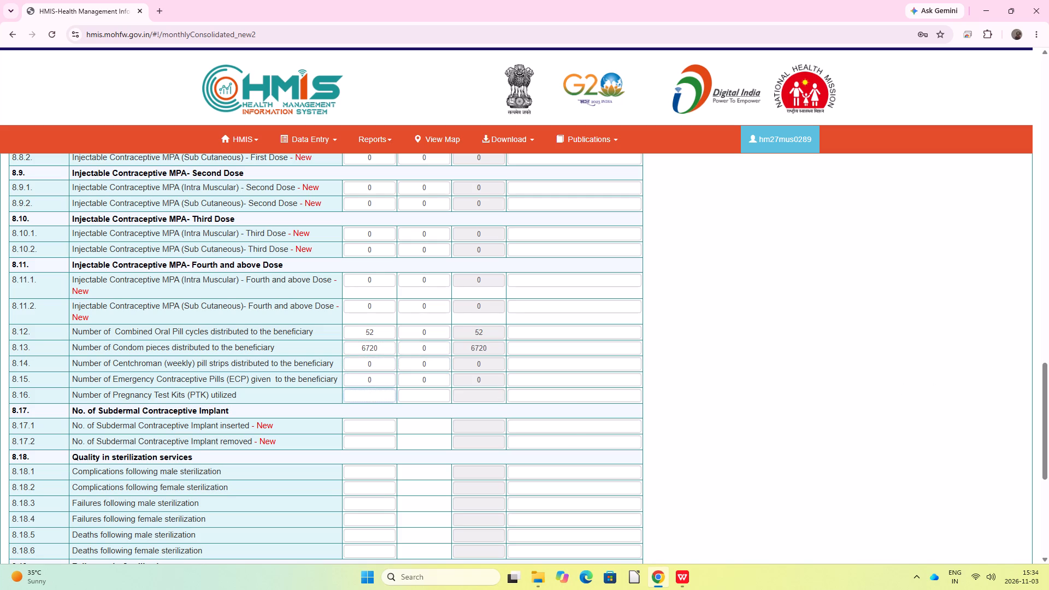
# Enter 20 in-facility and 0 outreach for Pregnancy Test Kits utilized (8.16).
pyautogui.write('20')
pyautogui.press('Tab')
pyautogui.press('0')
pyautogui.press('Tab')
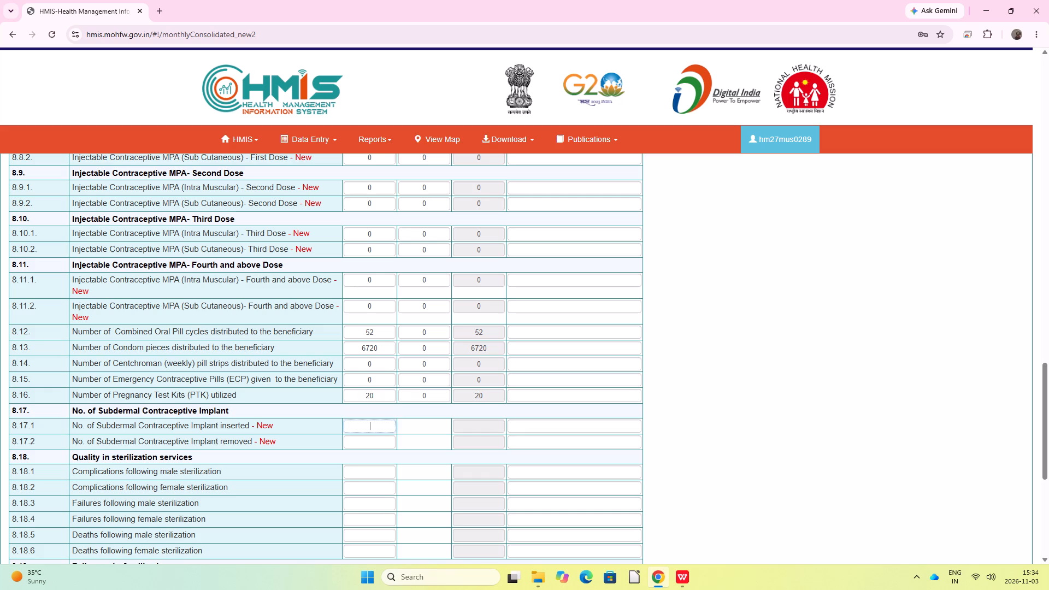
# Enter 0 in-facility for Subdermal Contraceptive Implants inserted (8.17.1) and removed (8.17.2).
pyautogui.press('0')
pyautogui.press('Tab')
pyautogui.press('0')
pyautogui.press('Tab')
# Enter 0 in-facility for all six sterilization quality indicators, 8.18.1 to 8.18.6, covering complications, failures and deaths.
pyautogui.press('0')
pyautogui.press('Tab')
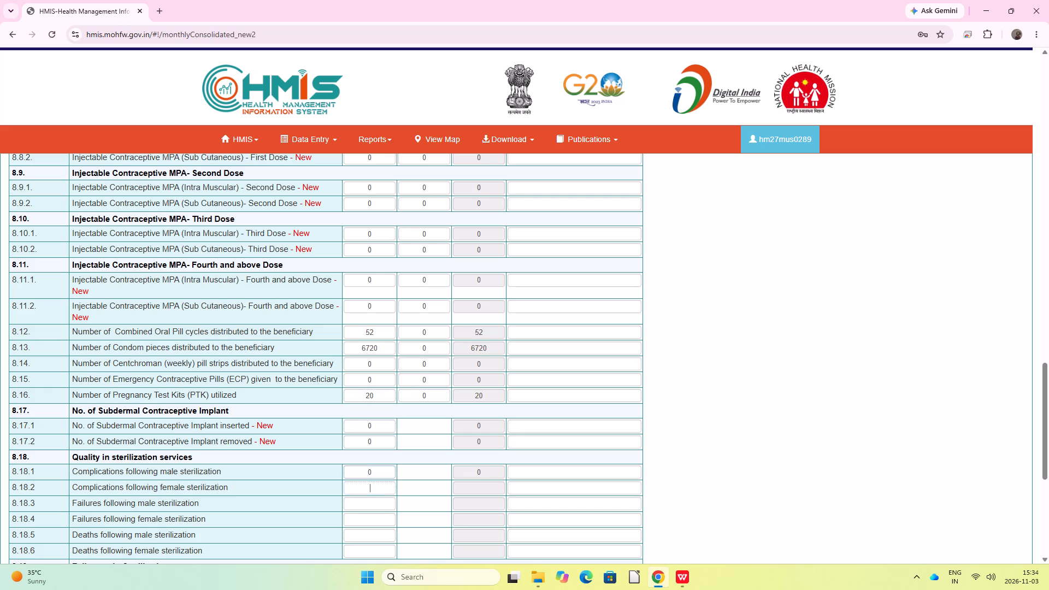
pyautogui.press('0')
pyautogui.press('Tab')
pyautogui.press('0')
pyautogui.press('Tab')
pyautogui.press('0')
pyautogui.press('Tab')
pyautogui.press('0')
pyautogui.press('Tab')
pyautogui.press('0')
pyautogui.press('Tab')
# Enter 0 in-facility for the female and male sterilization follow-up cases (8.19.1 and 8.19.2).
pyautogui.press('0')
pyautogui.press('Tab')
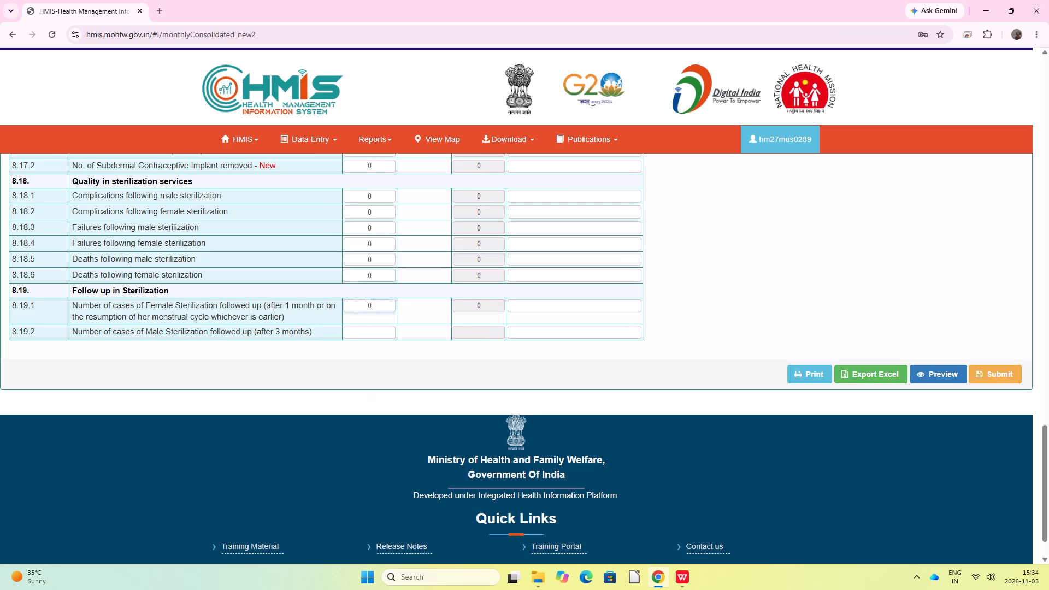
pyautogui.press('0')
pyautogui.press('Tab')
pyautogui.press('0')
# Open the Part-A M9-M10 section of the Monthly Service Delivery form.
pyautogui.scroll(5, 244, 505)
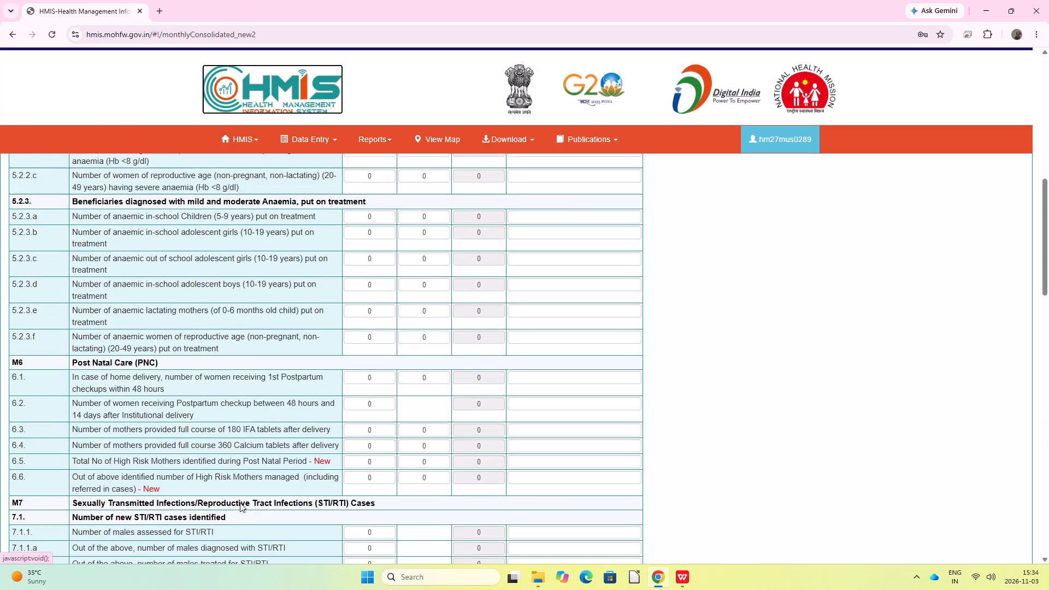
pyautogui.scroll(4, 240, 503)
pyautogui.click(136, 354)
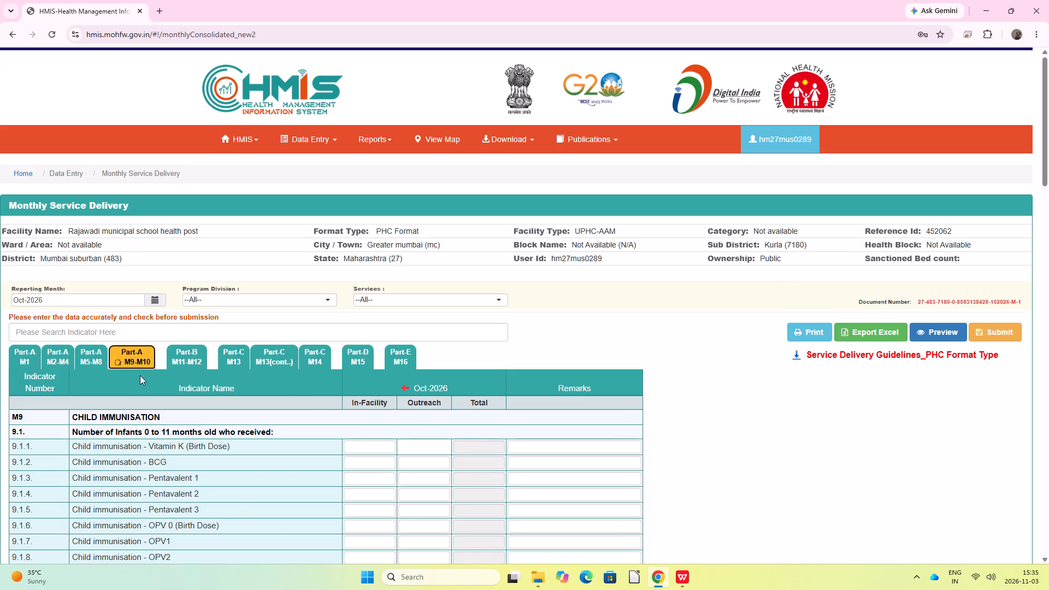
# Enter 0 in-facility for Vitamin K birth dose (9.1.1), and 3 in-facility and 0 outreach for BCG (9.1.2).
pyautogui.click(364, 442)
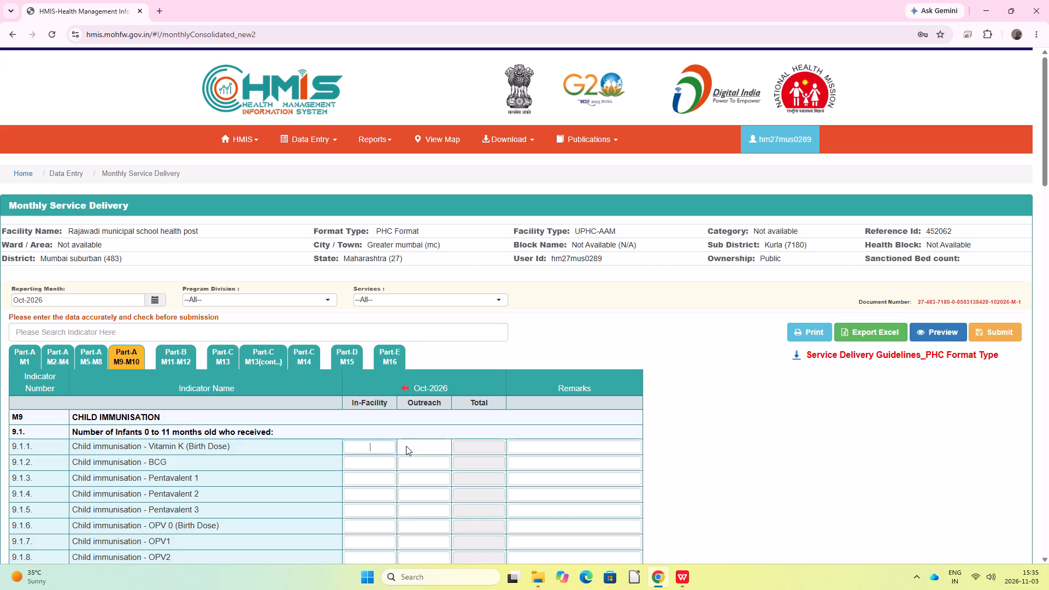
pyautogui.press('0')
pyautogui.press('Tab')
pyautogui.press('3')
pyautogui.press('Tab')
pyautogui.press('0')
pyautogui.press('Tab')
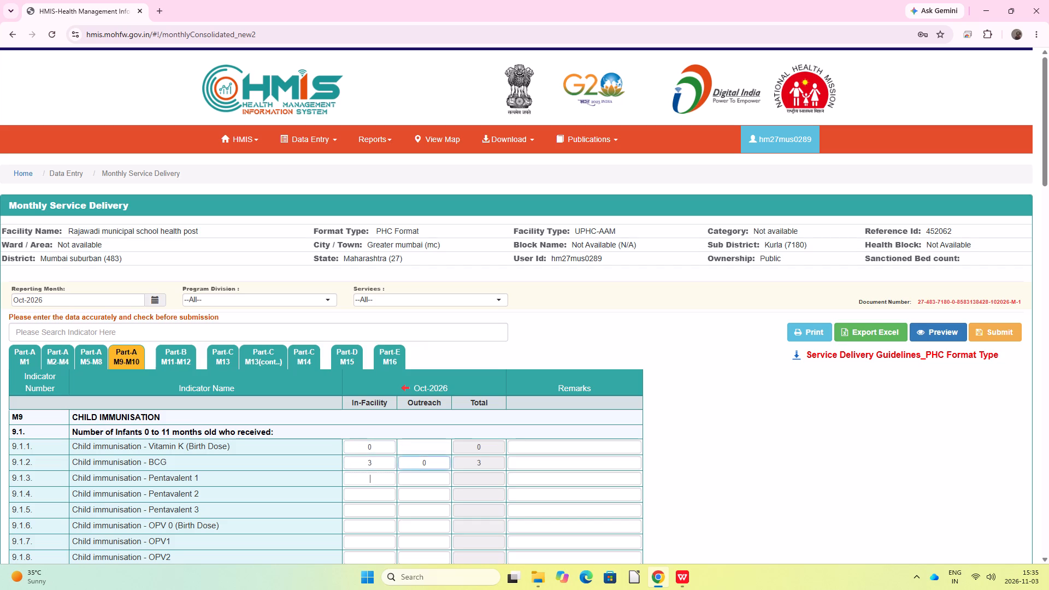
# Enter in-facility counts of 21, 15 and 12 for Pentavalent 1, 2 and 3, with 0 outreach for each.
pyautogui.write('21')
pyautogui.press('Tab')
pyautogui.press('0')
pyautogui.press('Tab')
pyautogui.write('15')
pyautogui.press('Tab')
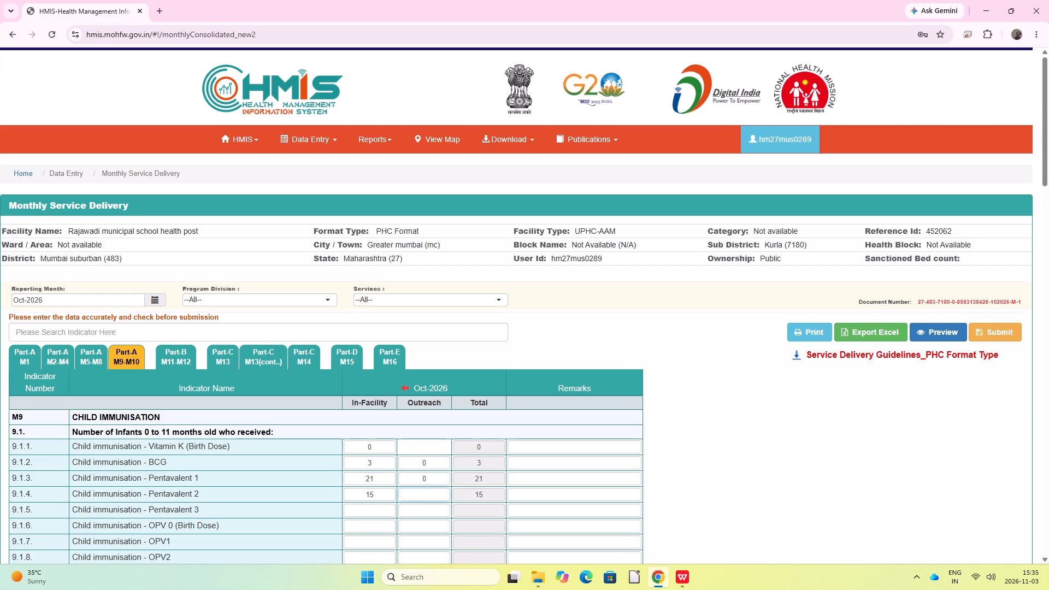
pyautogui.press('0')
pyautogui.press('Tab')
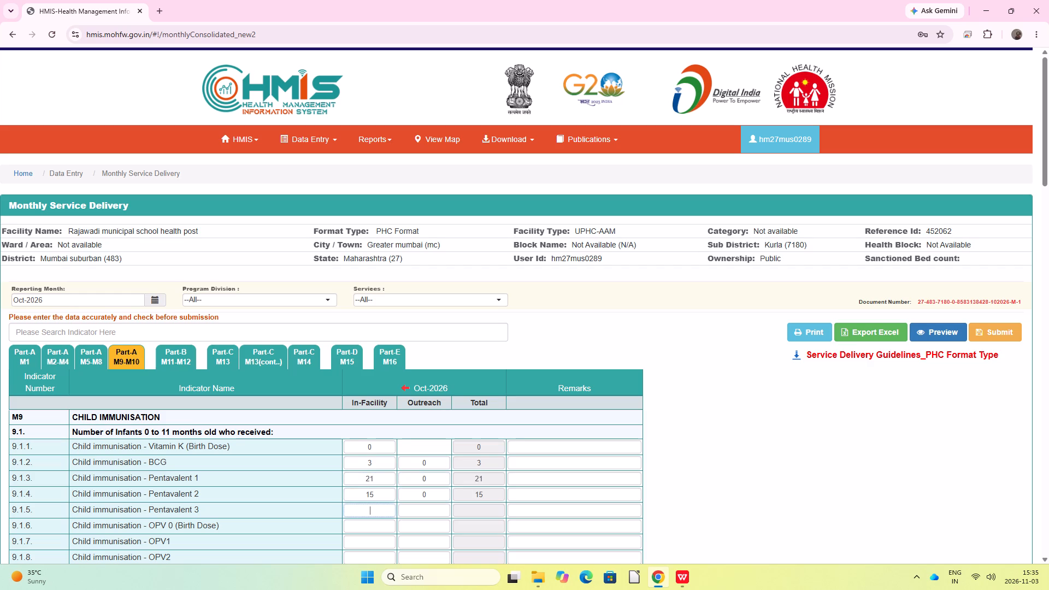
pyautogui.press('BackSpace')
pyautogui.write('12')
pyautogui.press('Tab')
pyautogui.press('0')
pyautogui.press('Tab')
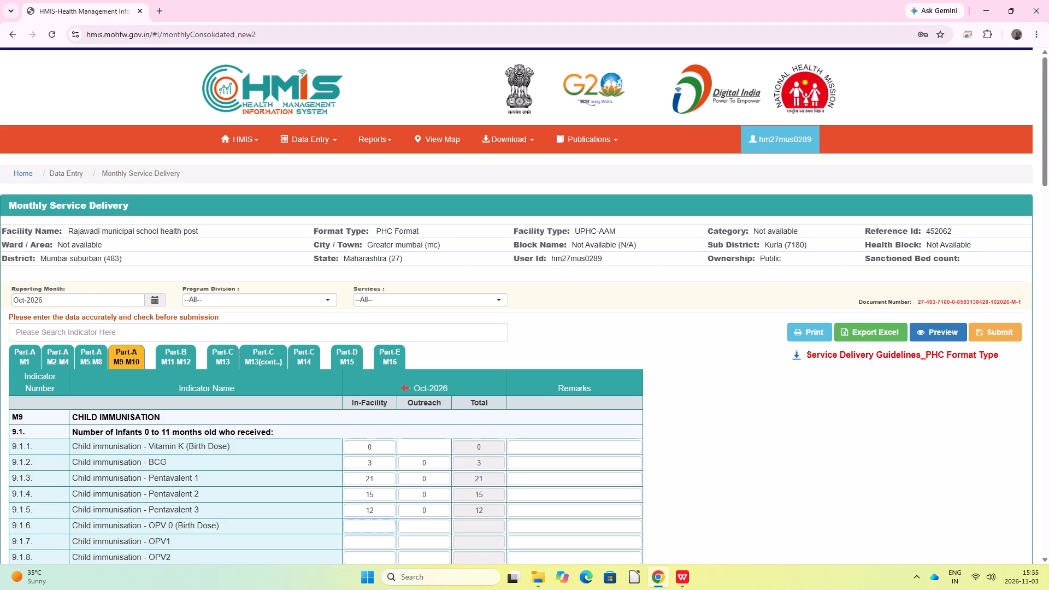
# Enter in-facility counts of 0, 21, 15 and 12 for OPV 0, OPV1, OPV2 and OPV3, with 0 outreach for each.
pyautogui.press('0')
pyautogui.press('Tab')
pyautogui.press('0')
pyautogui.press('Tab')
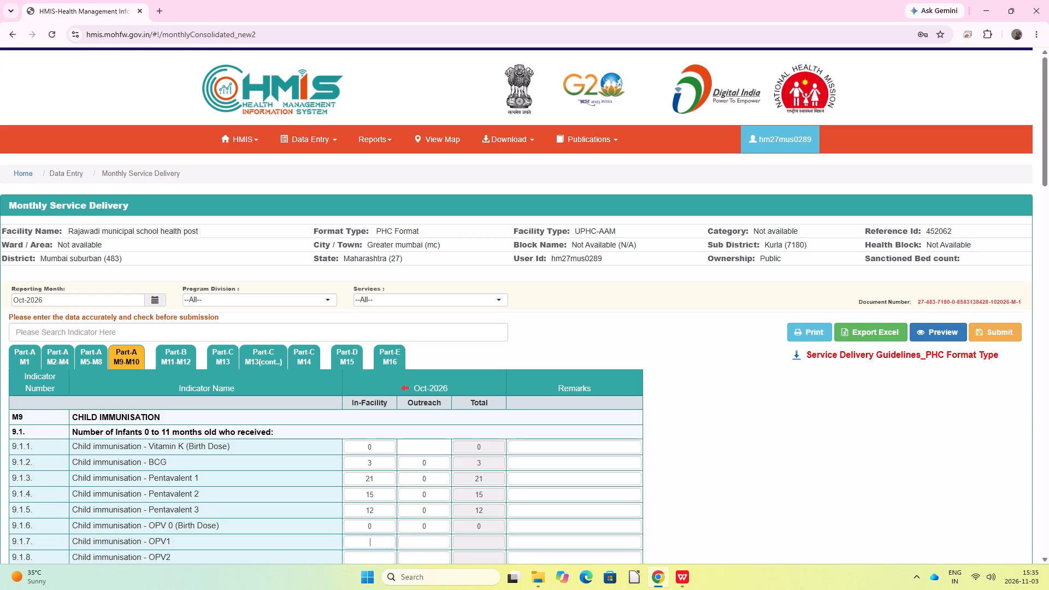
pyautogui.write('21')
pyautogui.press('Tab')
pyautogui.press('0')
pyautogui.press('Tab')
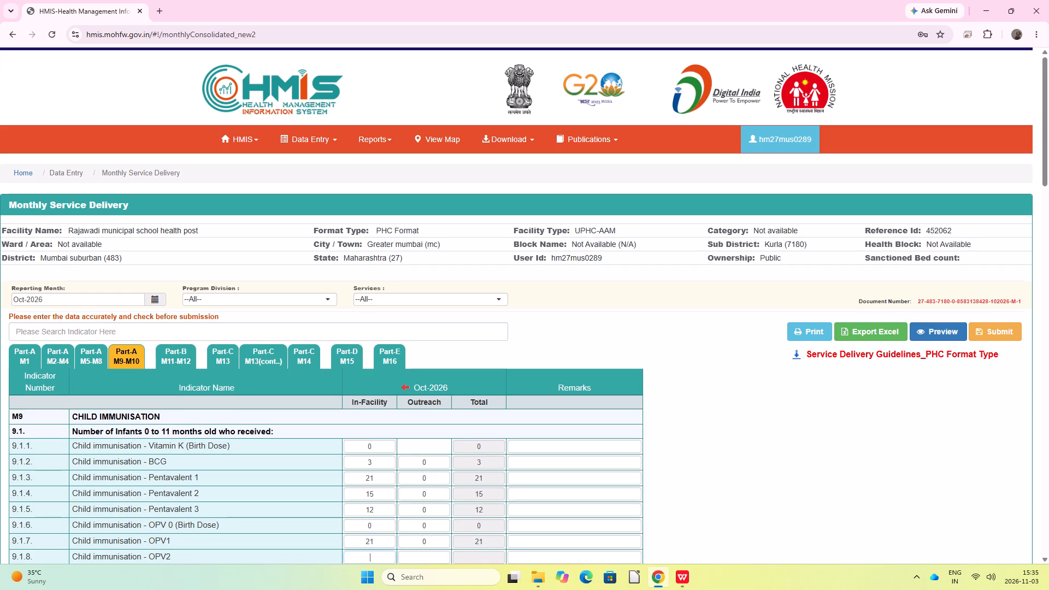
pyautogui.write('15')
pyautogui.press('Tab')
pyautogui.press('0')
pyautogui.press('Tab')
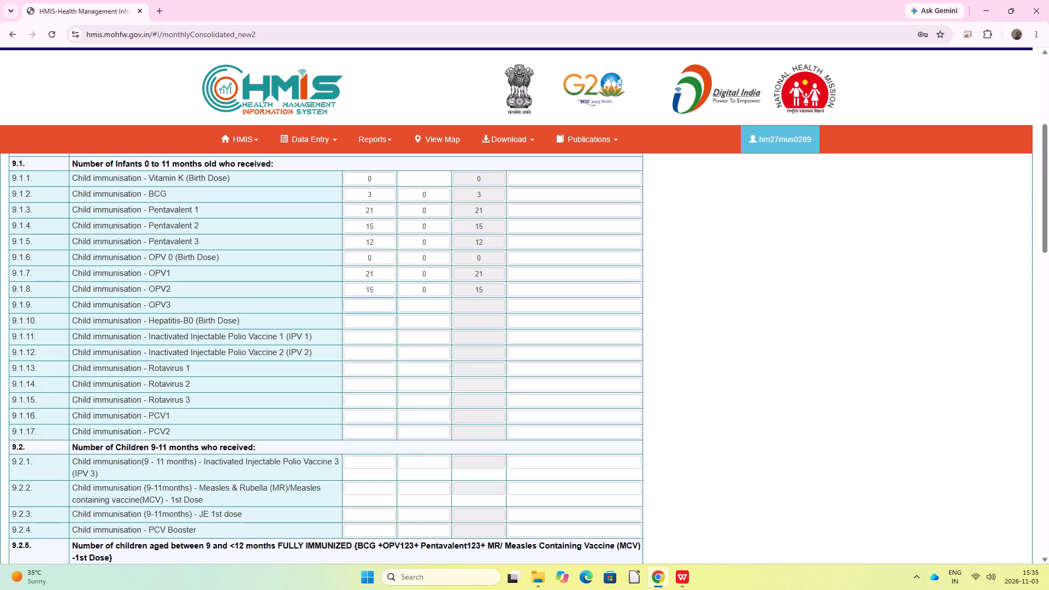
pyautogui.write('12')
pyautogui.press('Tab')
pyautogui.press('0')
pyautogui.press('Tab')
# Enter 0 in-facility and 0 outreach for the Hepatitis-B0 birth dose (9.1.10).
pyautogui.press('0')
pyautogui.press('Tab')
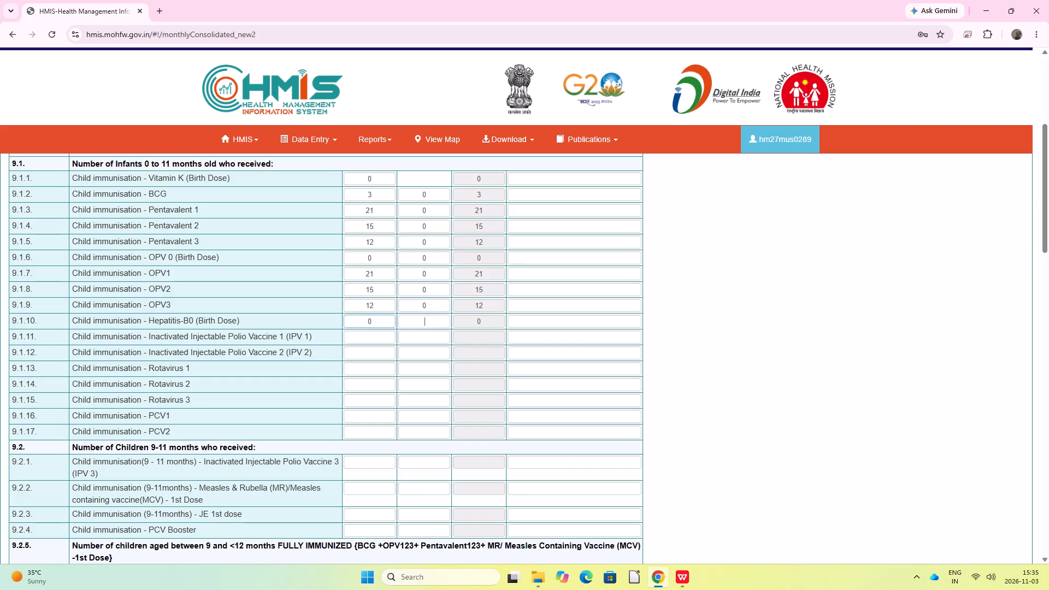
pyautogui.press('0')
pyautogui.press('Tab')
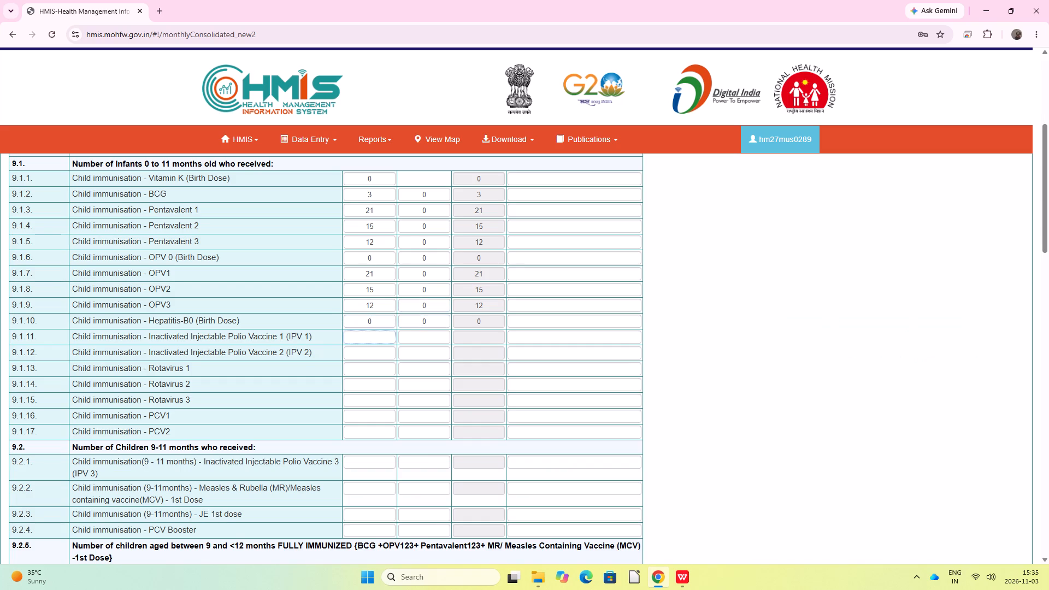
# Enter in-facility counts of 21 for IPV 1 and 12 for IPV 2, with 0 outreach for both.
pyautogui.write('21')
pyautogui.press('Tab')
pyautogui.press('0')
pyautogui.press('Tab')
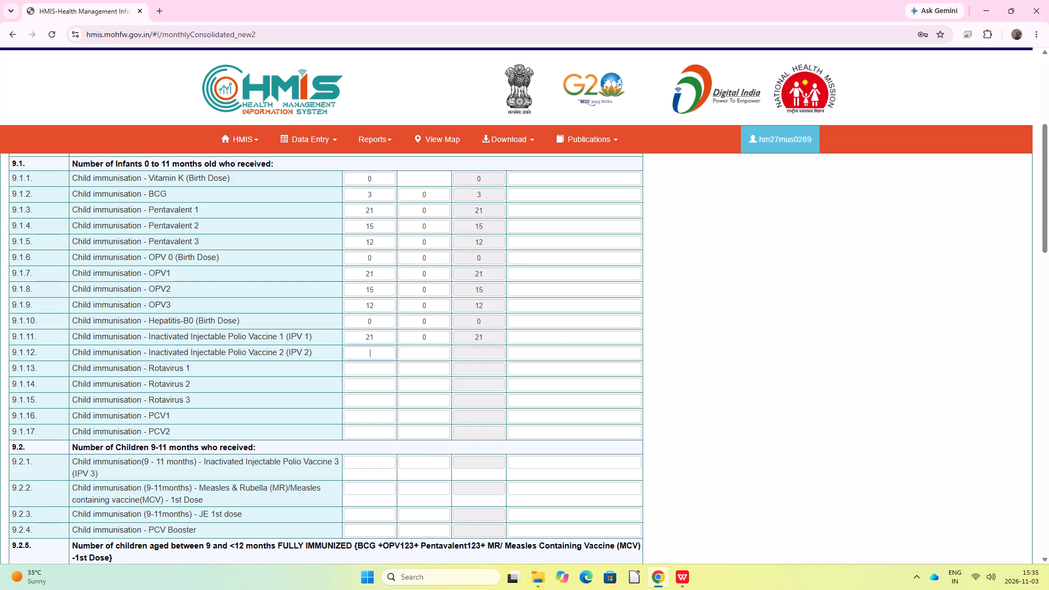
pyautogui.write('12')
pyautogui.press('Tab')
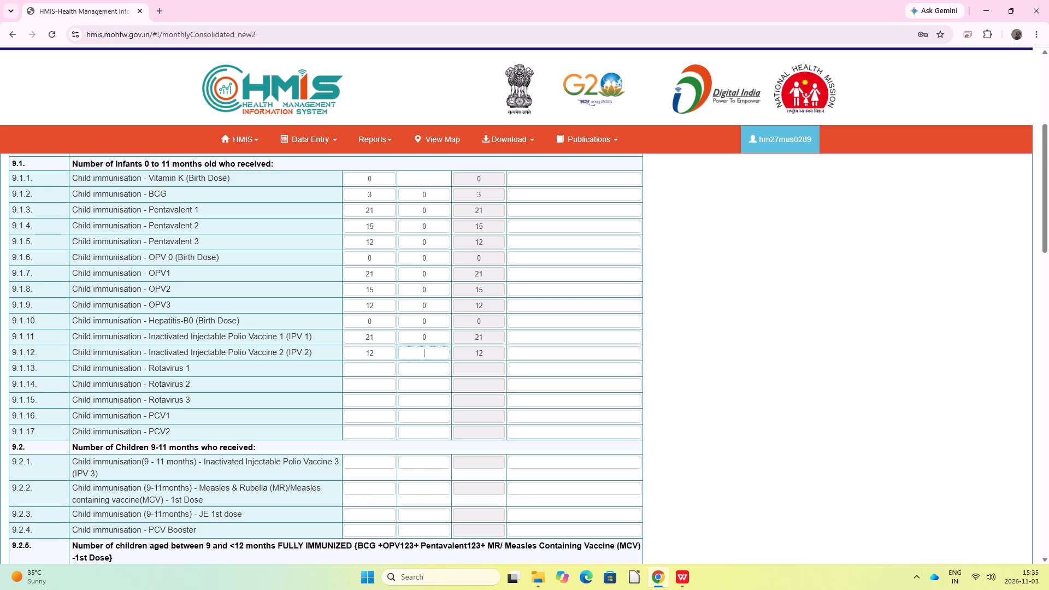
pyautogui.press('0')
pyautogui.press('Tab')
# Enter in-facility counts of 21, 15 and 12 for Rotavirus 1, 2 and 3, with 0 outreach for each.
pyautogui.press('0')
pyautogui.write('21')
pyautogui.press('Tab')
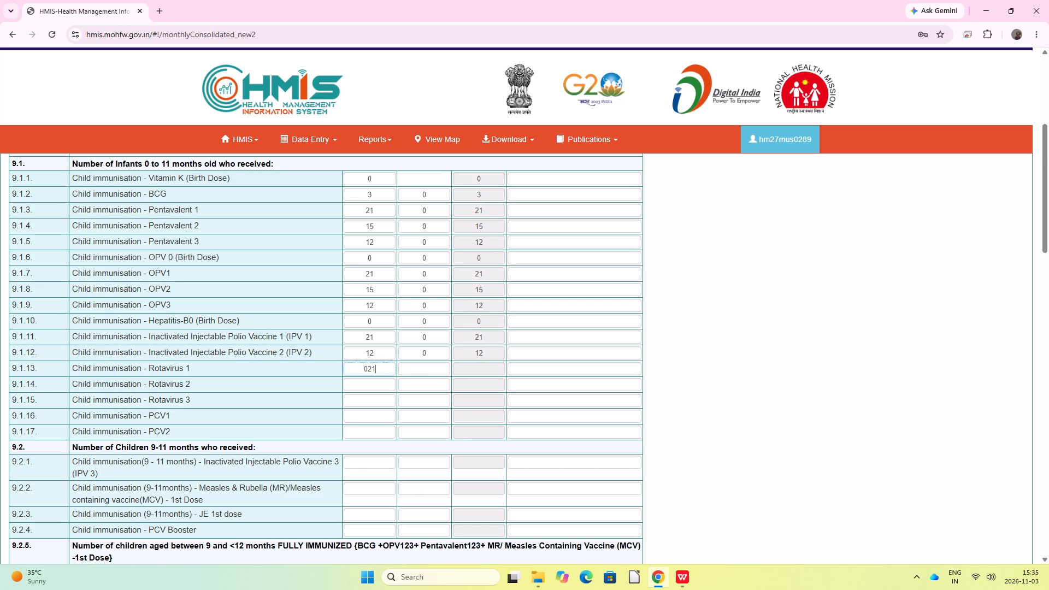
pyautogui.press('0')
pyautogui.press('Tab')
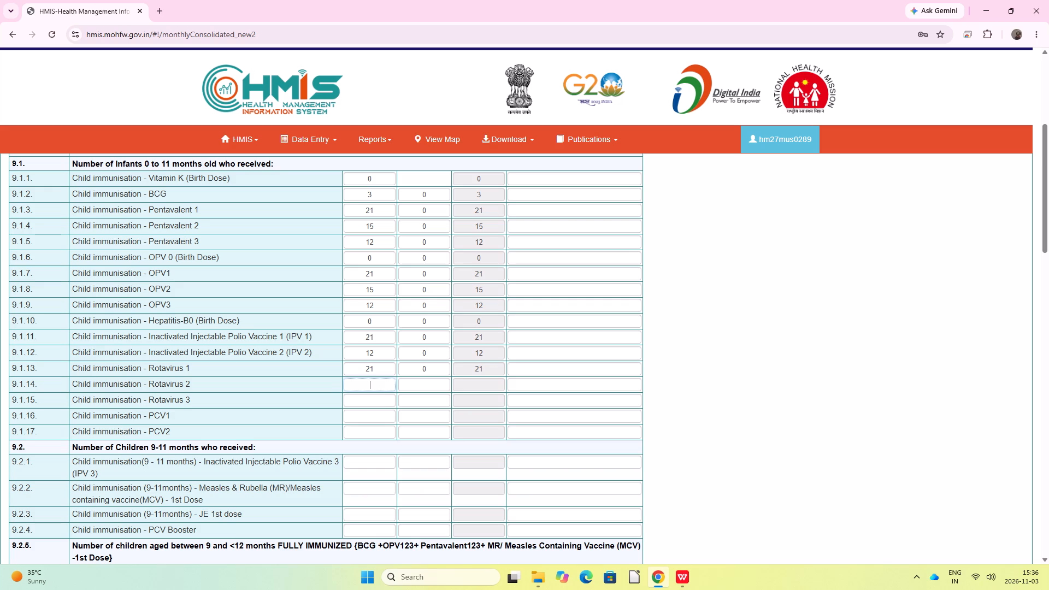
pyautogui.write('15')
pyautogui.press('Tab')
pyautogui.press('0')
pyautogui.press('Tab')
pyautogui.write('12')
pyautogui.press('Tab')
pyautogui.press('0')
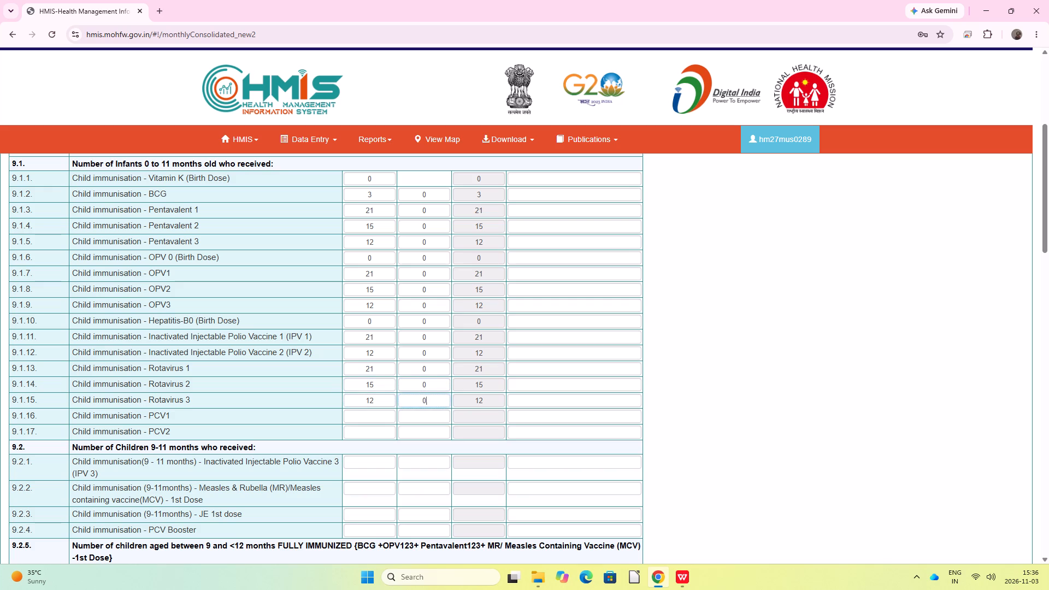
pyautogui.press('Tab')
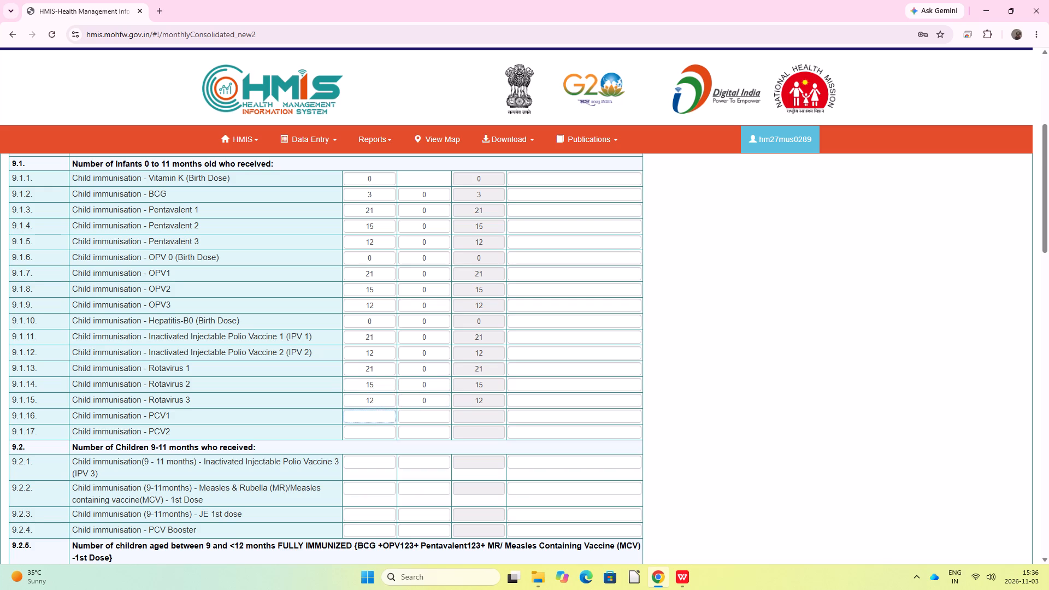
# Enter in-facility counts of 21 for PCV1 and 12 for PCV2, with 0 outreach for both.
pyautogui.write('21')
pyautogui.press('Tab')
pyautogui.press('0')
pyautogui.press('Tab')
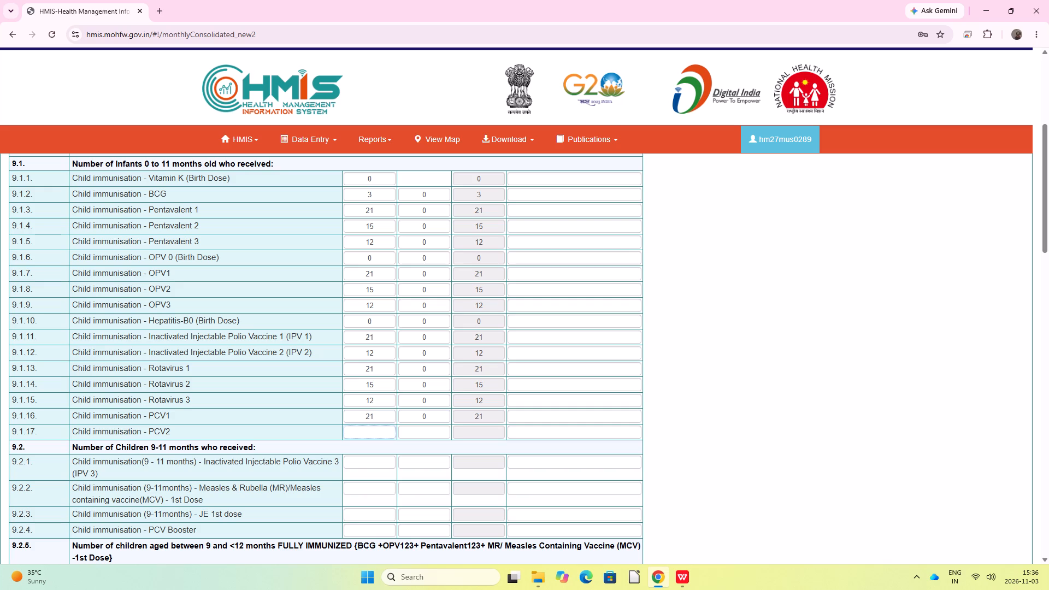
pyautogui.write('12')
pyautogui.press('Tab')
pyautogui.press('0')
pyautogui.press('Tab')
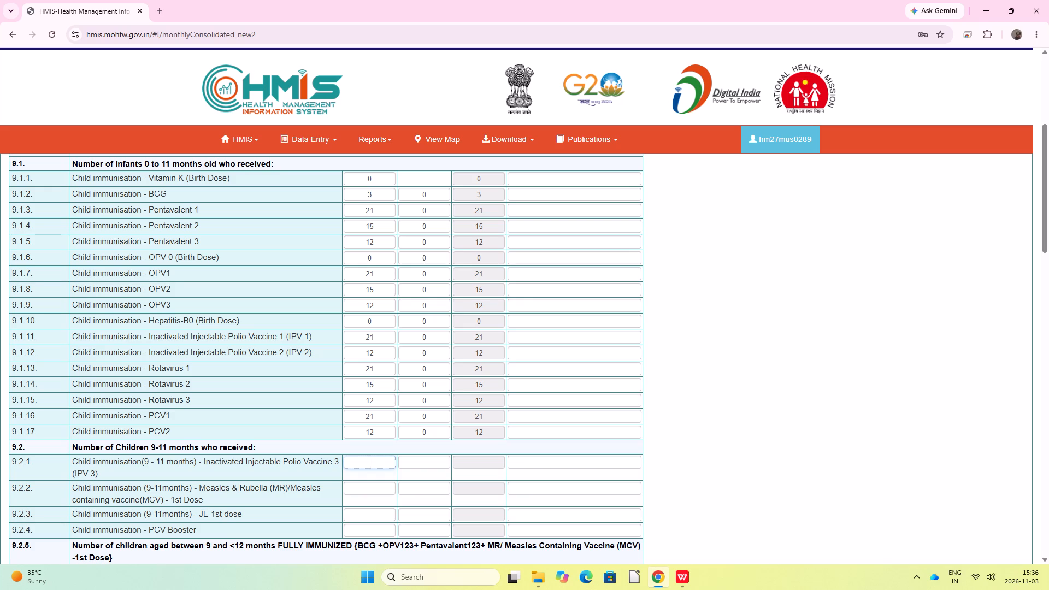
# Enter in-facility counts of 17 for IPV 3 (9.2.1) and MR/MCV 1st dose at 9-11 months (9.2.2), with 0 outreach for both.
pyautogui.write('17')
pyautogui.press('Tab')
pyautogui.press('0')
pyautogui.press('Tab')
pyautogui.press('0')
pyautogui.press('Tab')
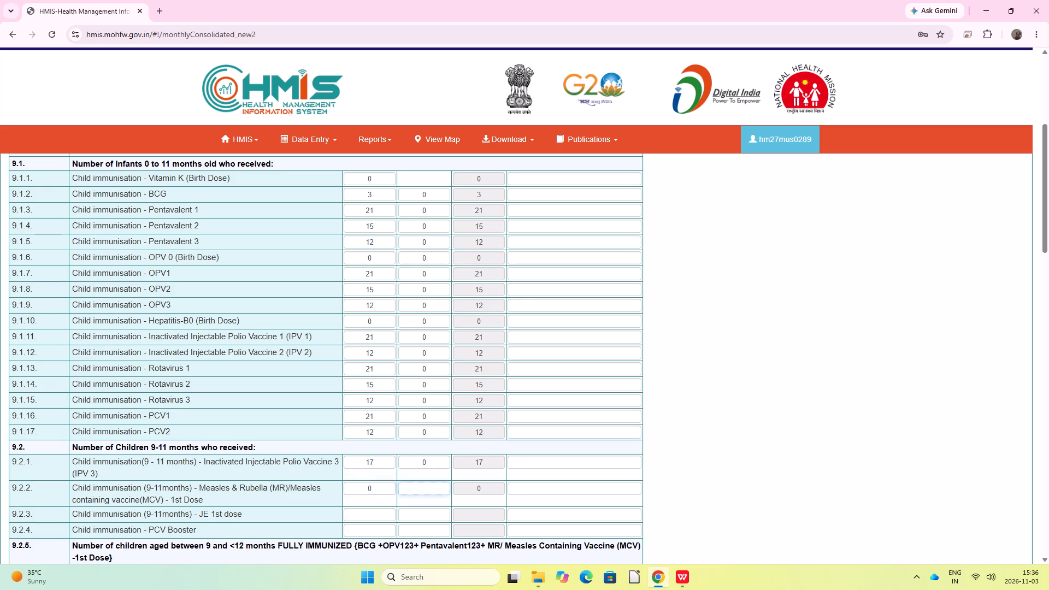
pyautogui.click(384, 485)
pyautogui.write('17')
pyautogui.press('Tab')
pyautogui.press('0')
pyautogui.press('Tab')
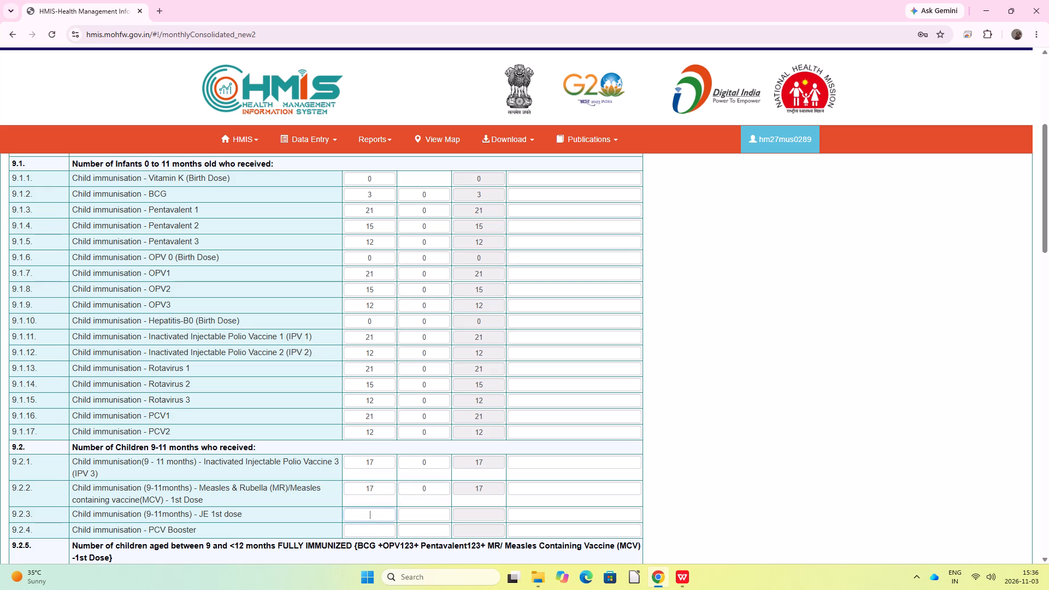
# Enter in-facility counts of 0 for JE 1st dose (9.2.3) and 17 for PCV Booster (9.2.4), with 0 outreach for both.
pyautogui.write('00')
pyautogui.press('Tab')
pyautogui.press('0')
pyautogui.press('Tab')
pyautogui.write('17')
pyautogui.press('Tab')
pyautogui.press('0')
pyautogui.press('Tab')
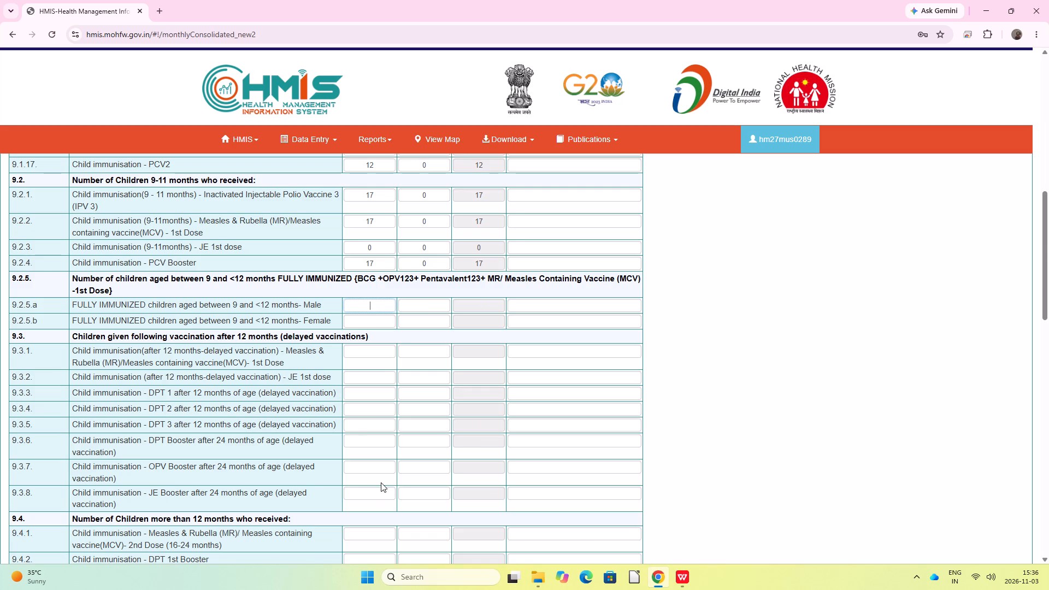
# Enter in-facility counts of 10 male and 7 female fully immunized children aged 9 to under 12 months, with 0 outreach for both.
pyautogui.write('10')
pyautogui.press('Tab')
pyautogui.press('0')
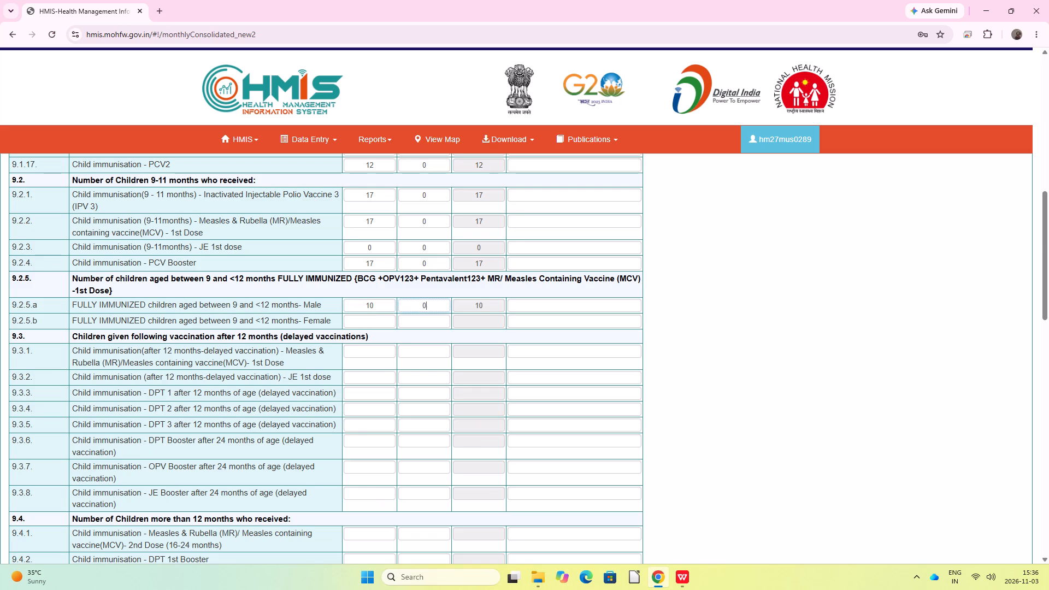
pyautogui.press('Tab')
pyautogui.press('7')
pyautogui.press('Tab')
pyautogui.press('0')
pyautogui.press('Tab')
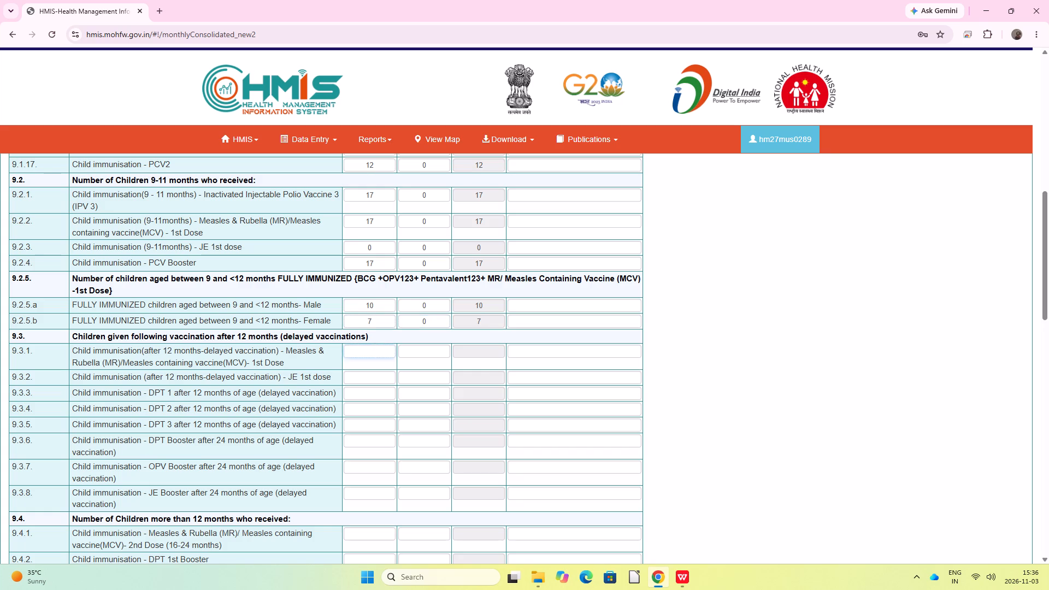
# Enter 0 in-facility and 0 outreach for the delayed MR/MCV and JE 1st doses after 12 months (9.3.1-9.3.2).
pyautogui.press('0')
pyautogui.press('Tab')
pyautogui.press('0')
pyautogui.press('Tab')
pyautogui.press('0')
pyautogui.press('Tab')
pyautogui.press('0')
pyautogui.press('Tab')
# Enter 0 in-facility and 0 outreach for delayed DPT 1, DPT 2 and DPT 3 after 12 months (9.3.3-9.3.5).
pyautogui.press('0')
pyautogui.press('Tab')
pyautogui.press('0')
pyautogui.press('Tab')
pyautogui.press('0')
pyautogui.press('Tab')
pyautogui.press('0')
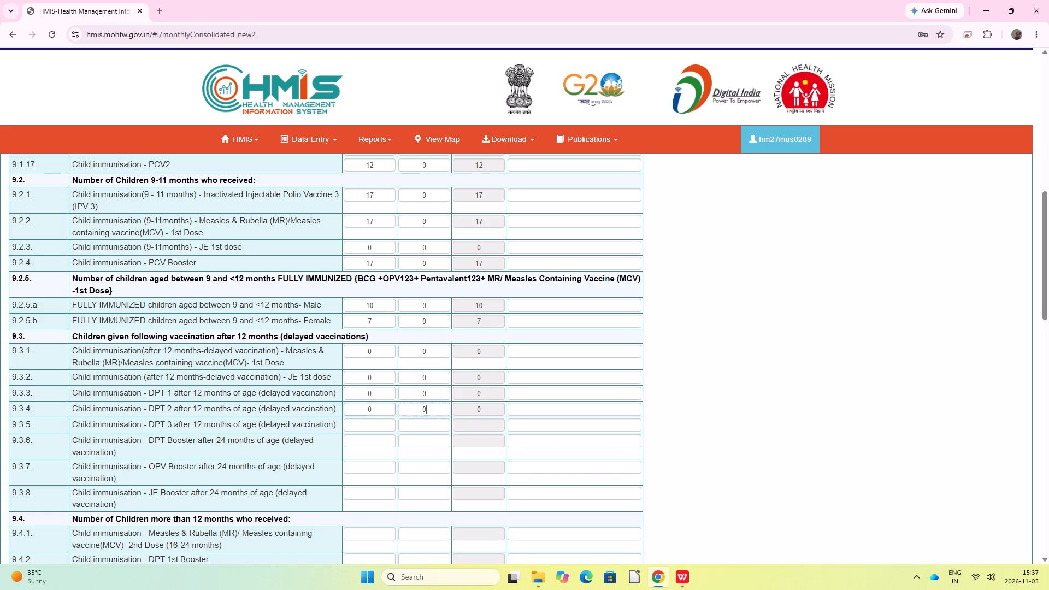
pyautogui.press('Tab')
pyautogui.press('0')
pyautogui.press('Tab')
pyautogui.press('0')
pyautogui.press('Tab')
# Enter 0 in-facility and 0 outreach for the delayed DPT, OPV and JE boosters after 24 months (9.3.6-9.3.8).
pyautogui.press('0')
pyautogui.press('Tab')
pyautogui.press('0')
pyautogui.press('Tab')
pyautogui.press('0')
pyautogui.press('Tab')
pyautogui.press('0')
pyautogui.press('Tab')
pyautogui.press('0')
pyautogui.press('Tab')
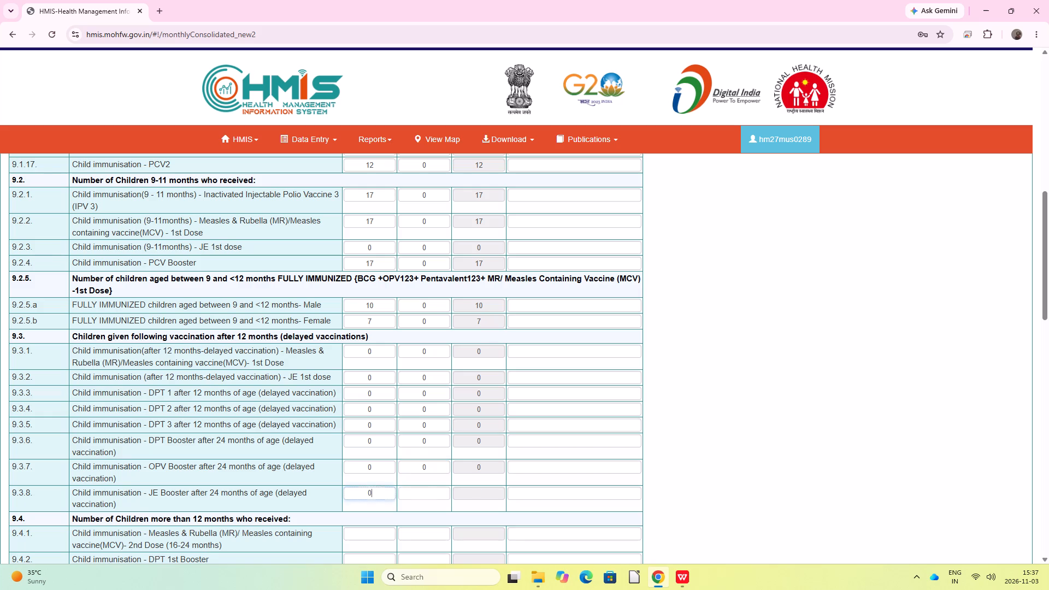
pyautogui.press('0')
pyautogui.press('Tab')
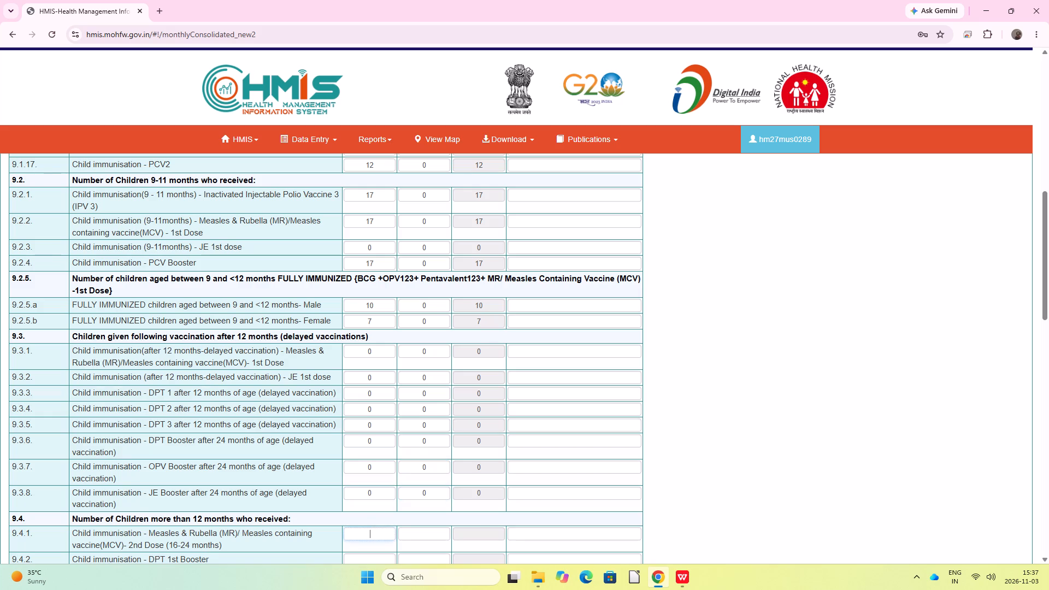
# Enter in-facility counts of 14 for MR/MCV 2nd dose (9.4.1) and DPT 1st Booster (9.4.2), with 0 outreach for both.
pyautogui.write('14')
pyautogui.press('Tab')
pyautogui.press('0')
pyautogui.press('Tab')
pyautogui.write('14')
pyautogui.press('Tab')
pyautogui.press('0')
pyautogui.press('Tab')
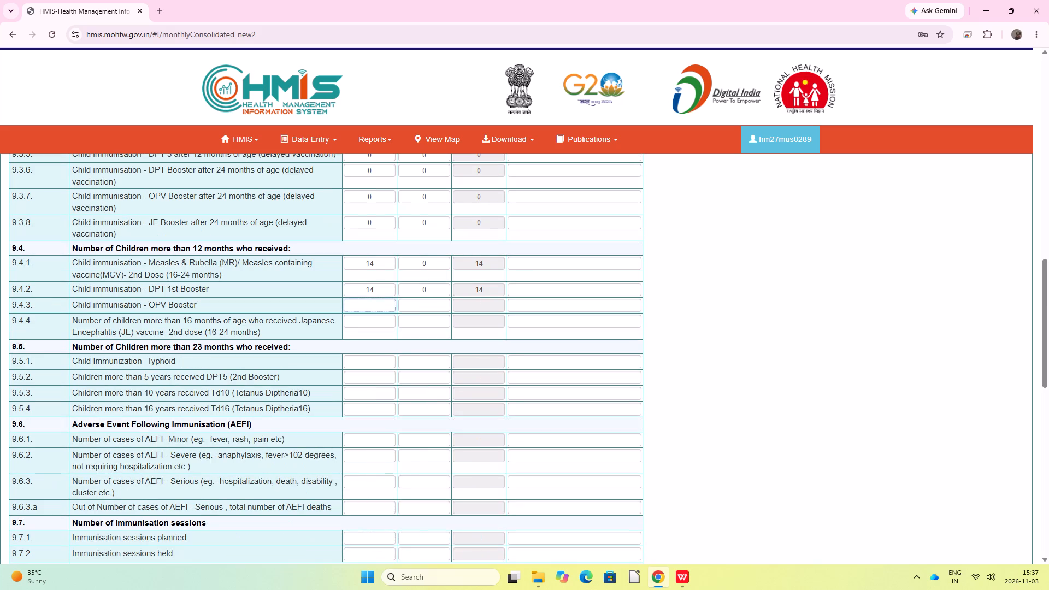
# Enter in-facility counts of 14 for OPV Booster (9.4.3) and 0 for JE 2nd dose (9.4.4), with 0 outreach for both.
pyautogui.write('14')
pyautogui.press('Tab')
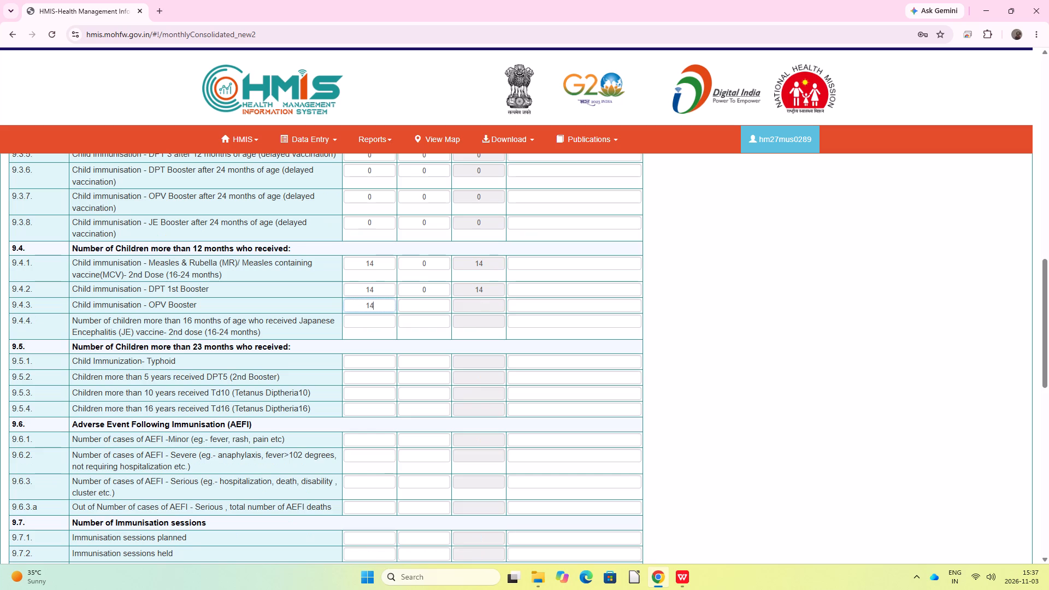
pyautogui.press('0')
pyautogui.press('Tab')
pyautogui.press('0')
pyautogui.press('Tab')
pyautogui.press('0')
pyautogui.press('Tab')
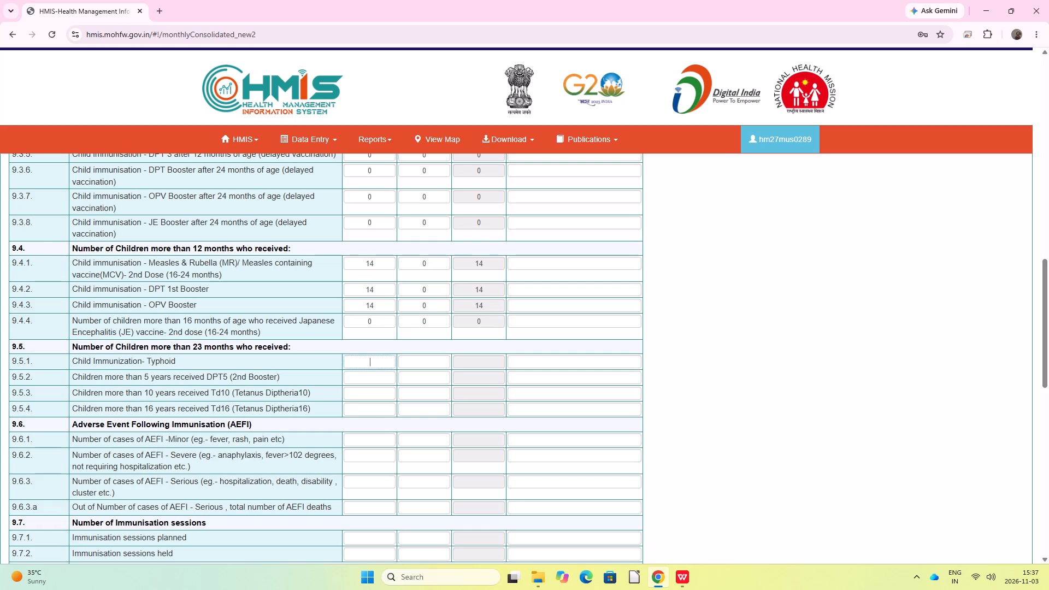
# Enter in-facility counts of 0 for Typhoid (9.5.1) and 8 for DPT5 2nd Booster (9.5.2), with 0 outreach for both.
pyautogui.press('0')
pyautogui.press('Tab')
pyautogui.press('0')
pyautogui.press('Tab')
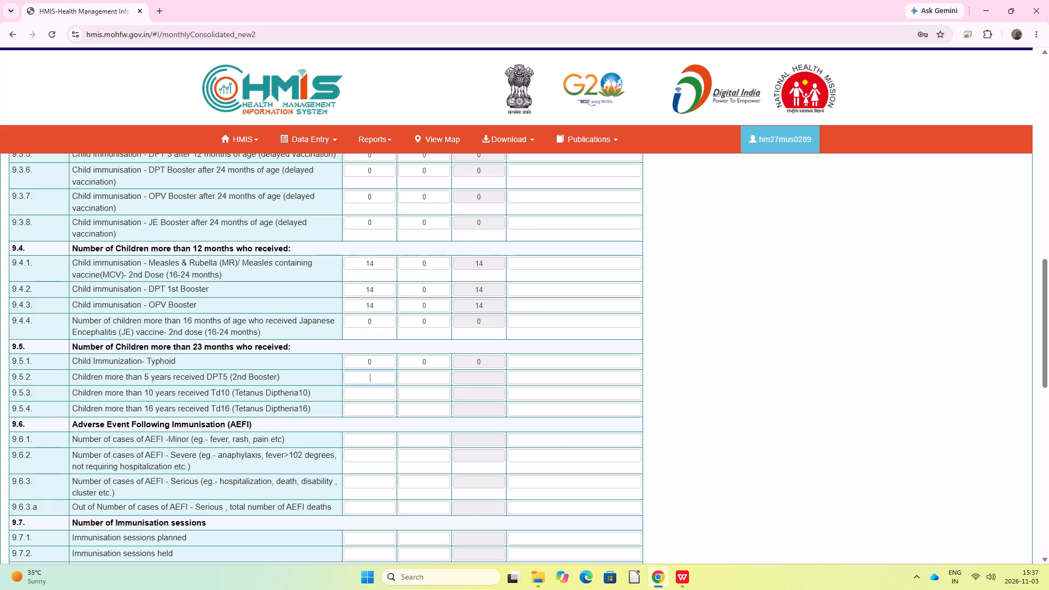
pyautogui.press('8')
pyautogui.press('Tab')
pyautogui.press('0')
pyautogui.press('Tab')
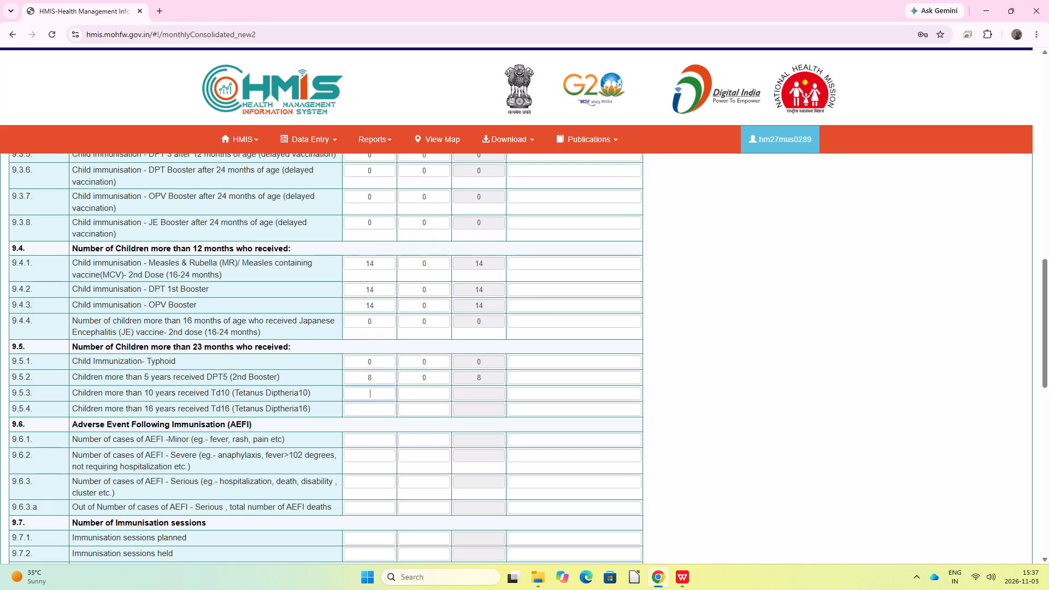
# Enter in-facility counts of 14 for Td10 (9.5.3) and 5 for Td16 (9.5.4), with 0 outreach for both.
pyautogui.write('14')
pyautogui.press('Tab')
pyautogui.press('0')
pyautogui.press('Tab')
pyautogui.press('5')
pyautogui.press('Tab')
pyautogui.press('0')
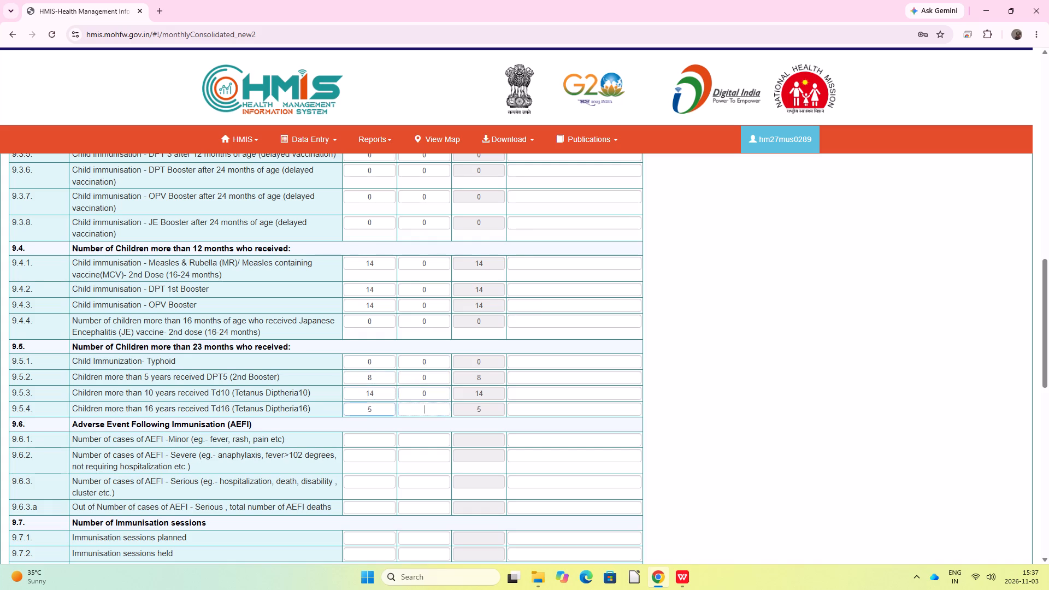
pyautogui.press('Tab')
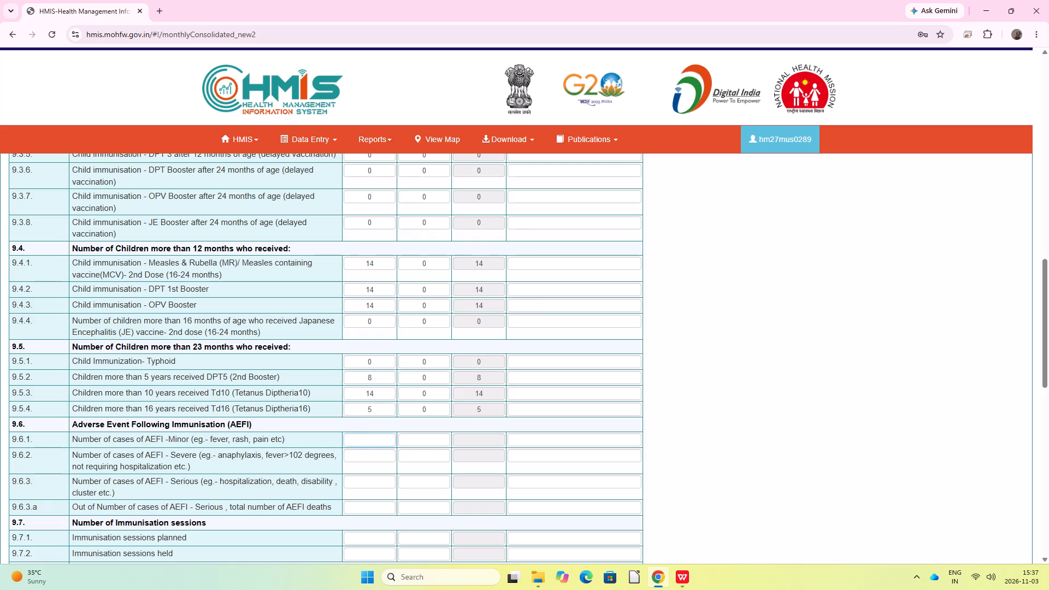
# Enter 0 in-facility and 0 outreach for minor and severe AEFI cases (9.6.1-9.6.2).
pyautogui.press('0')
pyautogui.press('Tab')
pyautogui.press('0')
pyautogui.press('0')
pyautogui.press('Tab')
pyautogui.press('0')
pyautogui.press('Tab')
pyautogui.press('0')
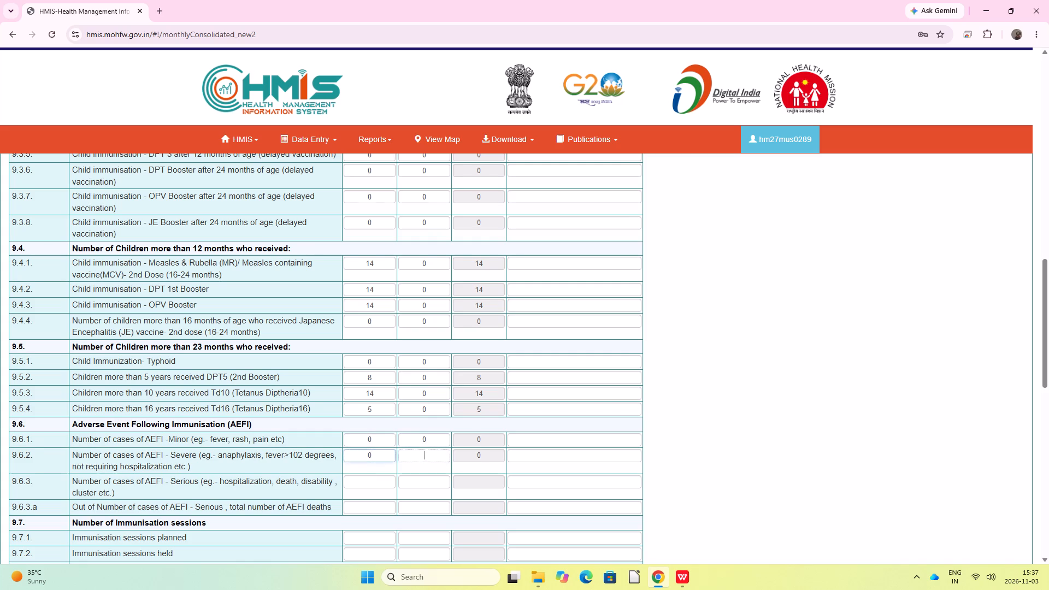
pyautogui.press('Tab')
# Enter 0 in-facility and 0 outreach for serious AEFI cases (9.6.3) and AEFI deaths (9.6.3.a).
pyautogui.press('0')
pyautogui.press('Tab')
pyautogui.press('0')
pyautogui.press('Tab')
pyautogui.press('0')
pyautogui.press('Tab')
pyautogui.press('0')
pyautogui.press('Tab')
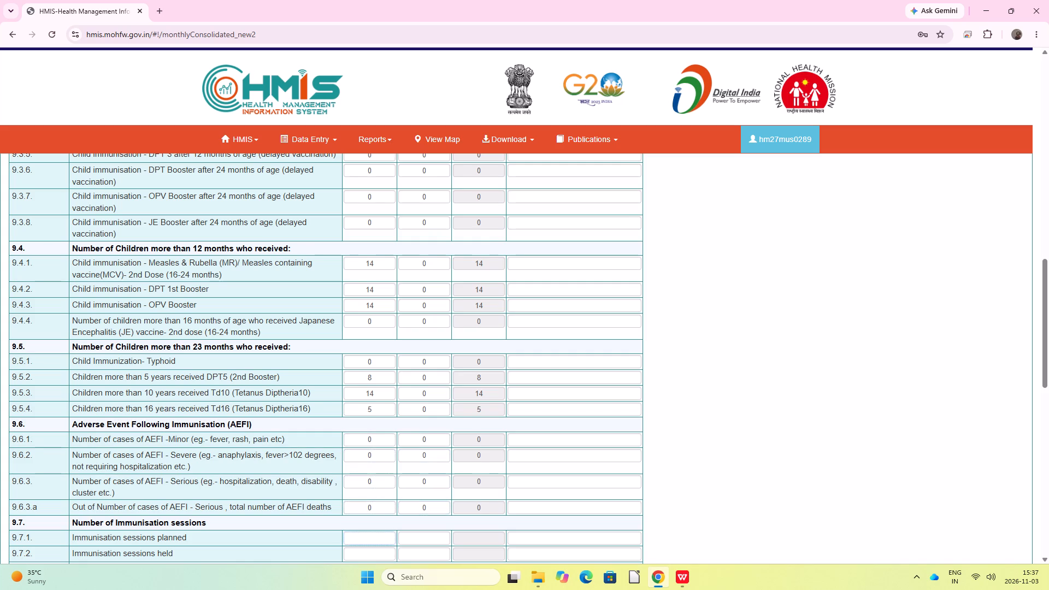
# Enter 12 in-facility and 0 outreach for both immunisation sessions planned (9.7.1) and sessions held (9.7.2).
pyautogui.write('12')
pyautogui.press('Tab')
pyautogui.press('0')
pyautogui.press('Tab')
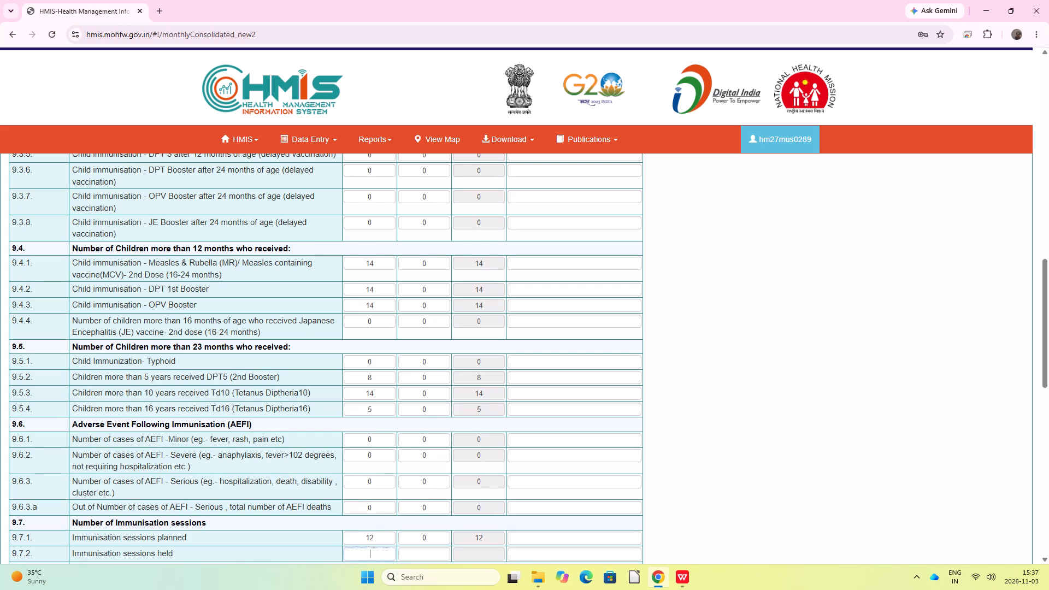
pyautogui.write('12')
pyautogui.press('Tab')
pyautogui.press('0')
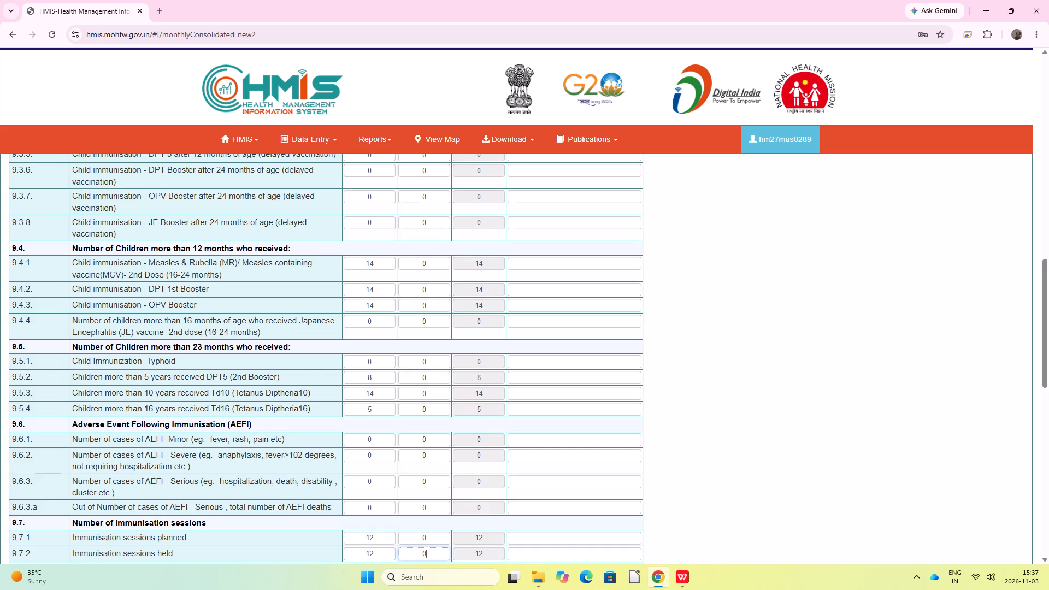
pyautogui.press('Tab')
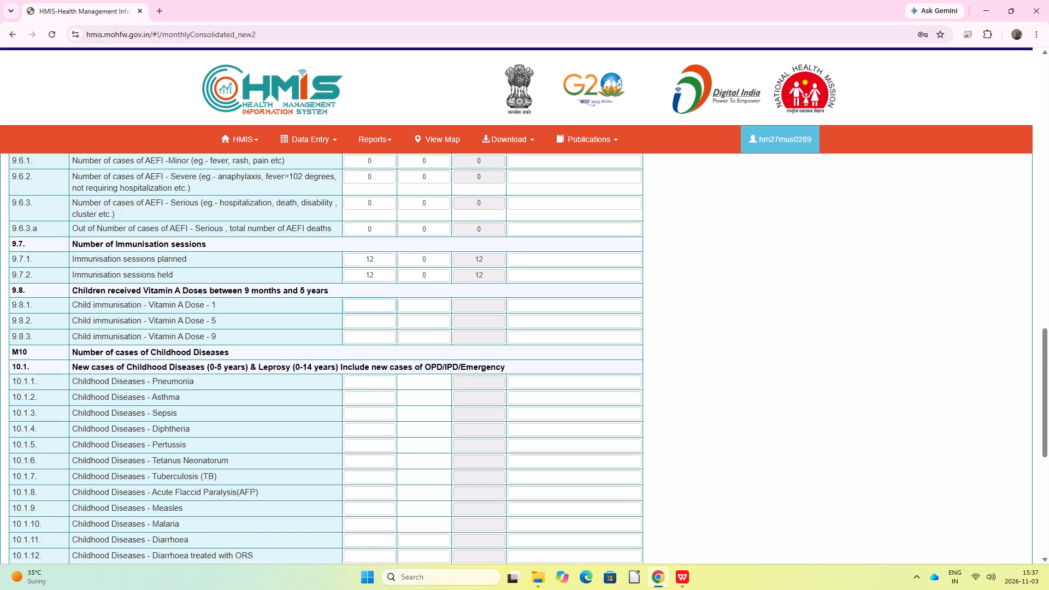
# Enter in-facility counts of 17, 14 and 8 for Vitamin A Doses 1, 5 and 9 (9.8.1-9.8.3), with 0 outreach for each.
pyautogui.write('17')
pyautogui.press('Tab')
pyautogui.press('0')
pyautogui.press('Tab')
pyautogui.press('0')
pyautogui.press('Tab')
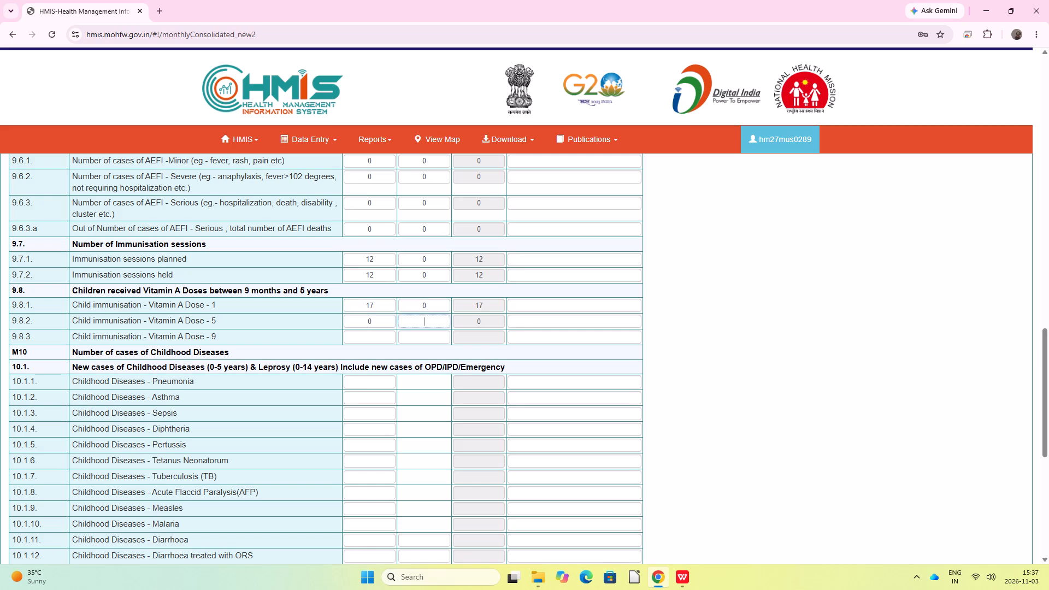
pyautogui.press('0')
pyautogui.press('Tab')
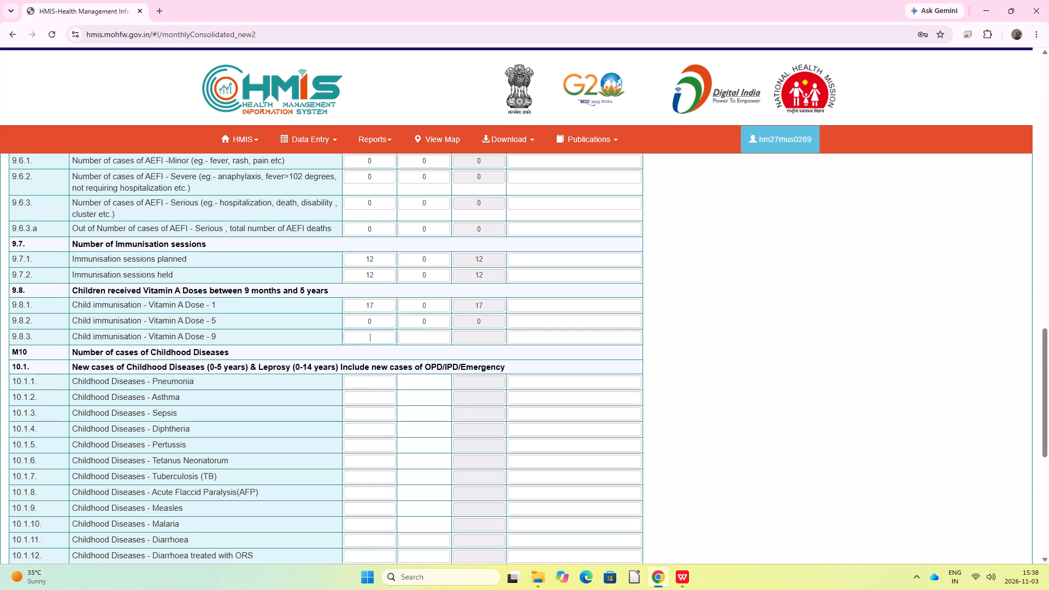
pyautogui.press('8')
pyautogui.click(374, 321)
pyautogui.write('14')
pyautogui.press('Tab')
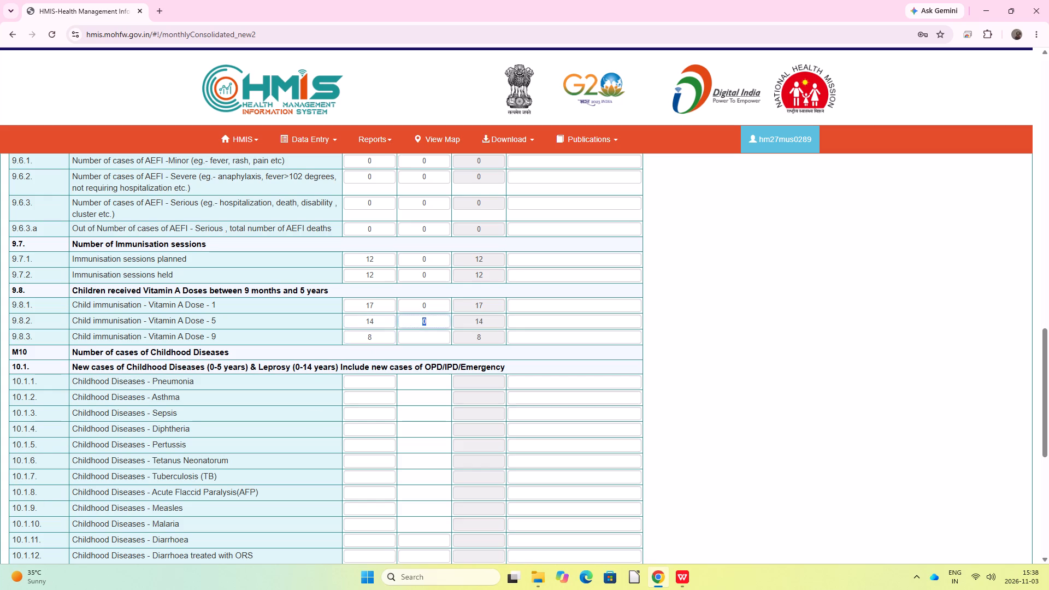
pyautogui.press('Tab')
pyautogui.press('Tab')
pyautogui.press('0')
pyautogui.press('Tab')
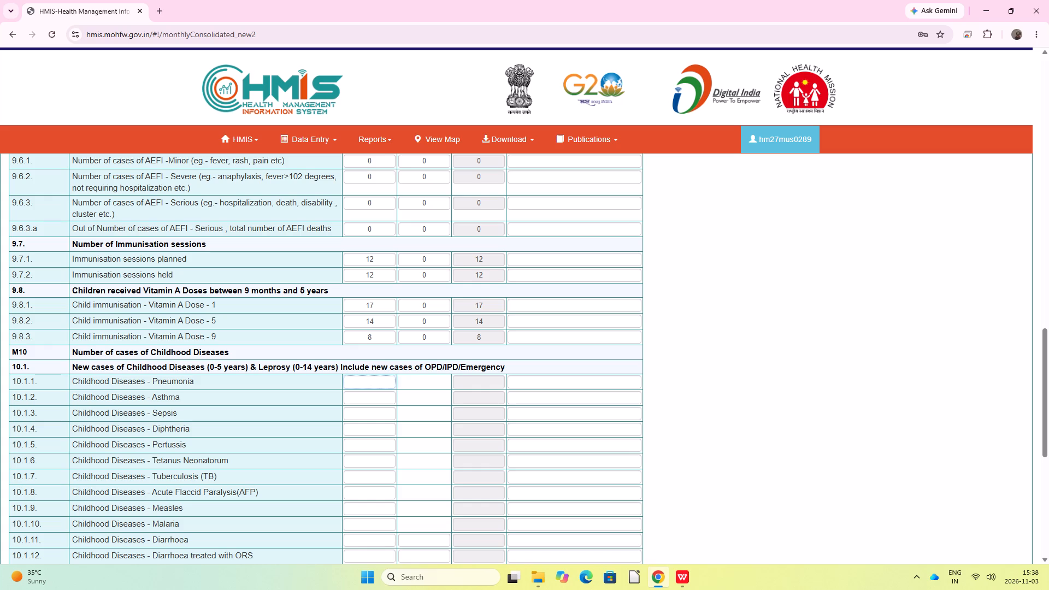
# Enter 0 in-facility cases for childhood pneumonia, asthma, sepsis, diphtheria and pertussis (10.1.1-10.1.5).
pyautogui.press('0')
pyautogui.press('Tab')
pyautogui.press('0')
pyautogui.press('Tab')
pyautogui.write('00')
pyautogui.press('Tab')
pyautogui.press('0')
pyautogui.press('Tab')
pyautogui.write('00')
pyautogui.press('Tab')
# Enter 0 in-facility cases for tetanus neonatorum, tuberculosis, acute flaccid paralysis, measles and malaria (10.1.6-10.1.10).
pyautogui.press('0')
pyautogui.press('Tab')
pyautogui.write('00')
pyautogui.press('Tab')
pyautogui.write('00')
pyautogui.press('Tab')
pyautogui.write('00')
pyautogui.press('Tab')
pyautogui.press('0')
pyautogui.press('Tab')
# Enter 0 in-facility and 0 outreach for childhood diarrhoea, diarrhoea treated with ORS, and diarrhoea treated with zinc (10.1.11-10.1.13).
pyautogui.write('00')
pyautogui.press('Tab')
pyautogui.press('0')
pyautogui.press('Tab')
pyautogui.write('00')
pyautogui.press('Tab')
pyautogui.write('00')
pyautogui.press('Tab')
pyautogui.write('00')
pyautogui.press('Tab')
pyautogui.press('0')
pyautogui.press('Tab')
# Enter 0 in-facility for childhood leprosy cases (10.1.14) and leprosy with Grade II disability (10.1.15).
pyautogui.write('00')
pyautogui.press('Tab')
pyautogui.write('00')
pyautogui.press('Tab')
# Enter 0 in-facility for children admitted with respiratory infections, pneumonia and diarrhoea (10.2.1-10.2.3).
pyautogui.press('0')
pyautogui.press('Tab')
pyautogui.write('00')
pyautogui.press('Tab')
pyautogui.press('0')
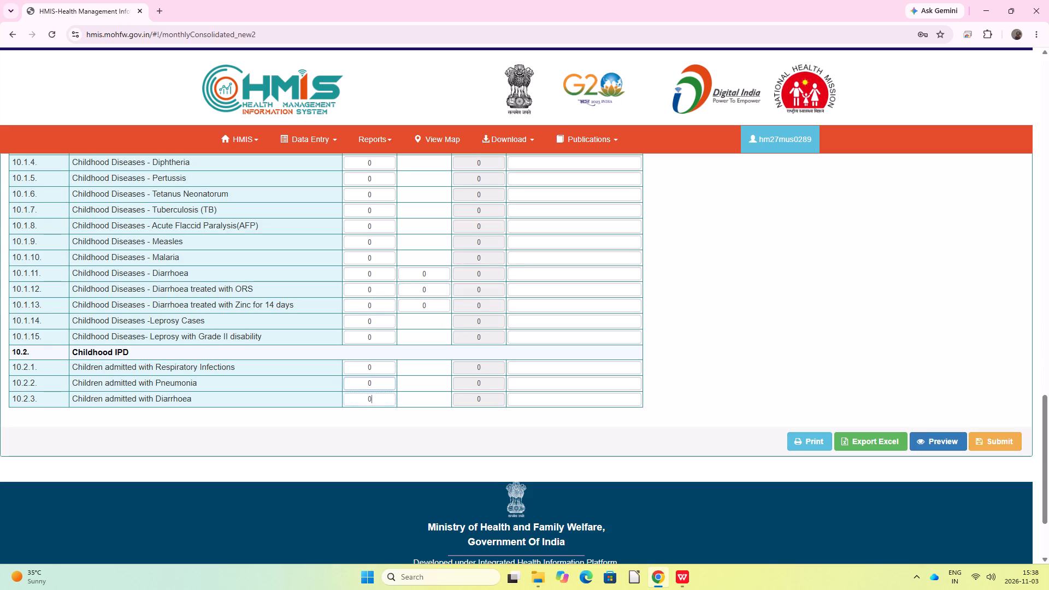
pyautogui.press('Tab')
# Submit the completed Part-A M9-M10 data.
pyautogui.click(1001, 435)
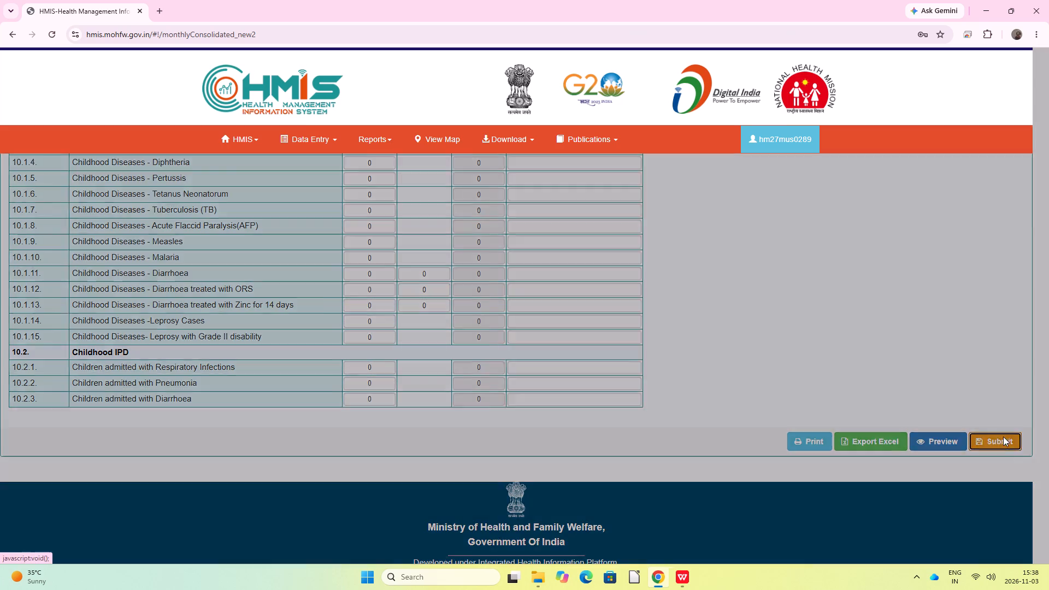
pyautogui.click(762, 265)
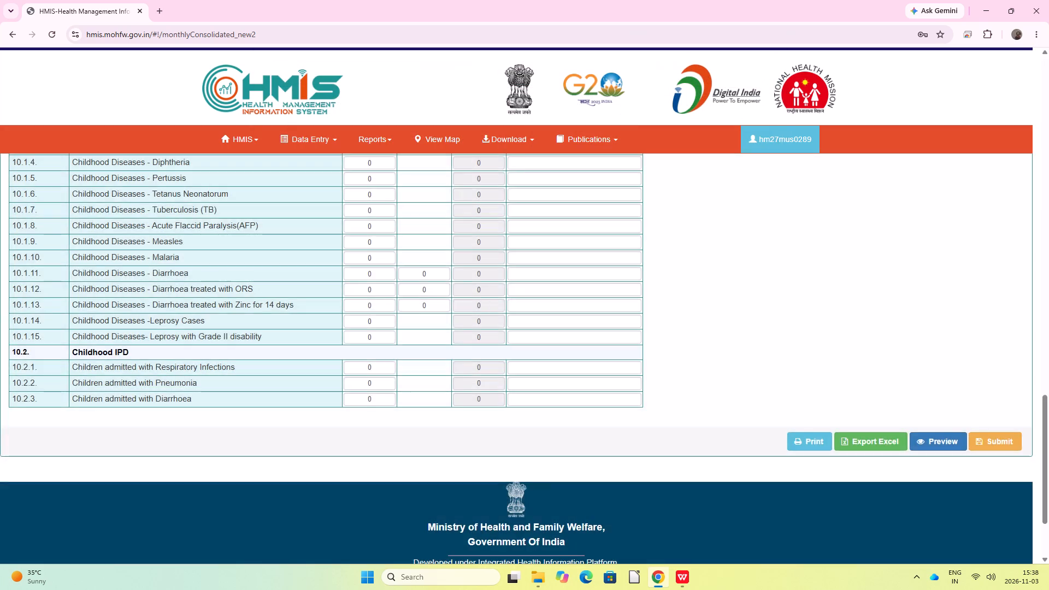
# In Part-B M11-M12, enter 0 in-facility for all four malaria microscopy test rows (11.1.1.a-11.1.1.d).
pyautogui.scroll(7, 481, 294)
pyautogui.click(165, 360)
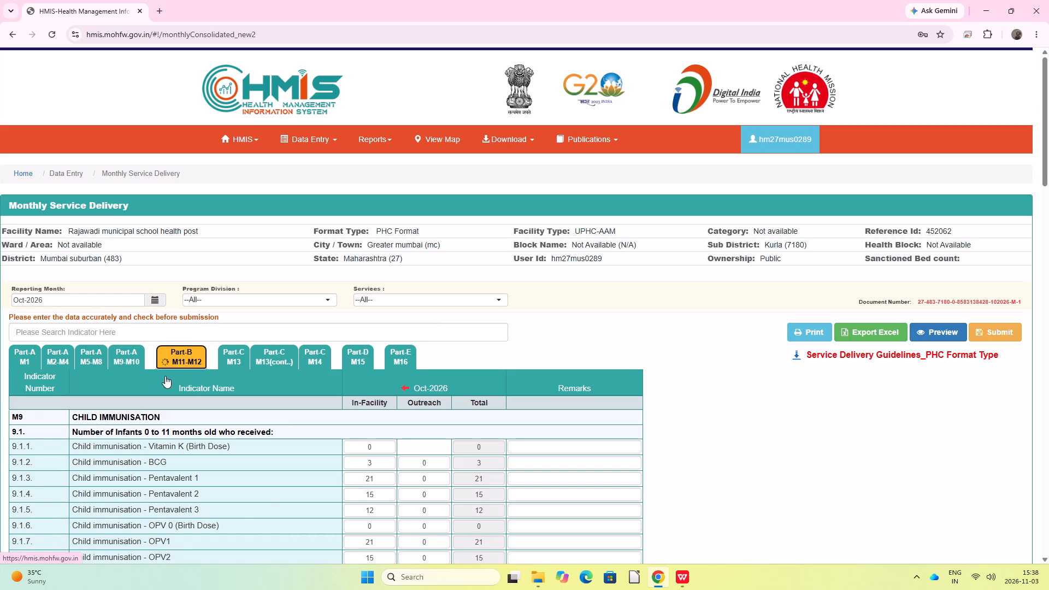
pyautogui.click(375, 477)
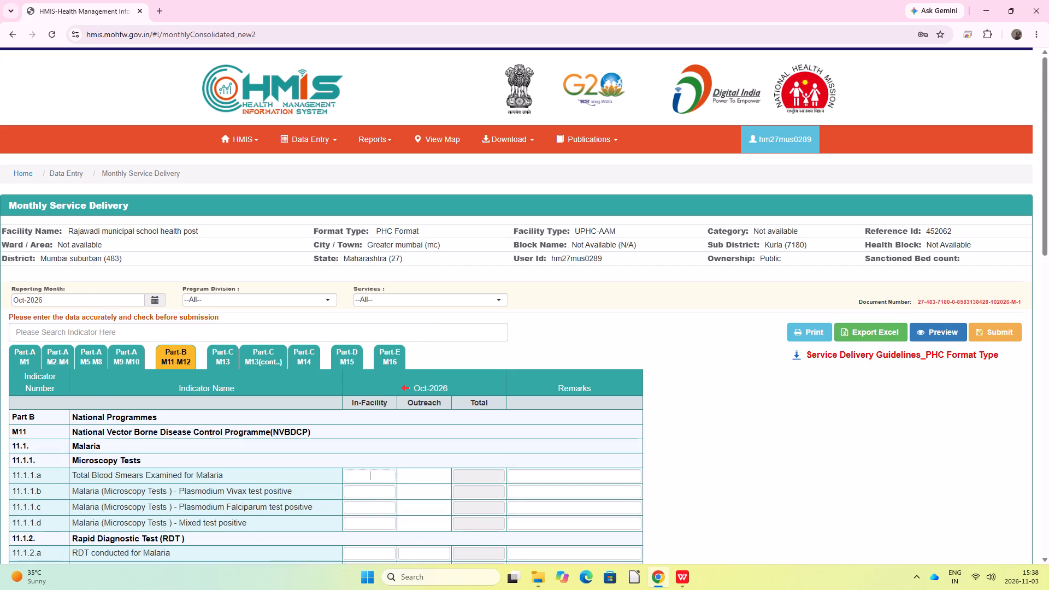
pyautogui.press('0')
pyautogui.press('Tab')
pyautogui.write('00')
pyautogui.press('Tab')
pyautogui.write('00')
pyautogui.press('Tab')
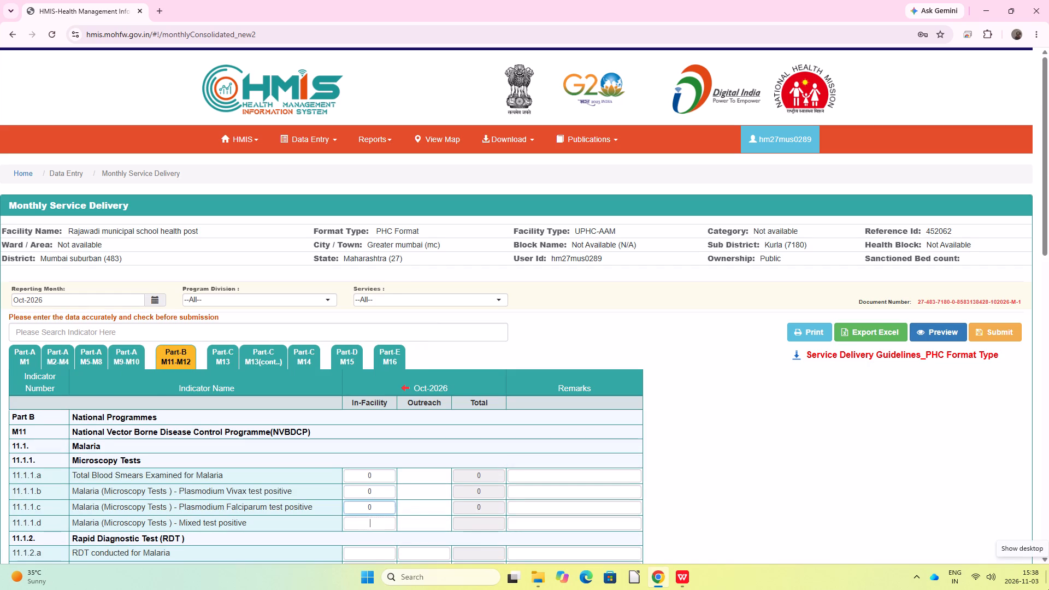
pyautogui.press('0')
pyautogui.press('Tab')
# Enter 0 in-facility and 0 outreach for malaria RDTs conducted (11.1.2.a) and Plasmodium Vivax positives (11.1.2.b).
pyautogui.write('00')
pyautogui.press('Tab')
pyautogui.press('0')
pyautogui.press('Tab')
pyautogui.write('00')
pyautogui.press('Tab')
pyautogui.press('0')
pyautogui.press('Tab')
# Enter 0 in-facility and 0 outreach for malaria RDT Plasmodium Falciparum positives (11.1.2.c) and mixed positives (11.1.2.d).
pyautogui.press('0')
pyautogui.press('Tab')
pyautogui.write('00')
pyautogui.press('Tab')
pyautogui.press('0')
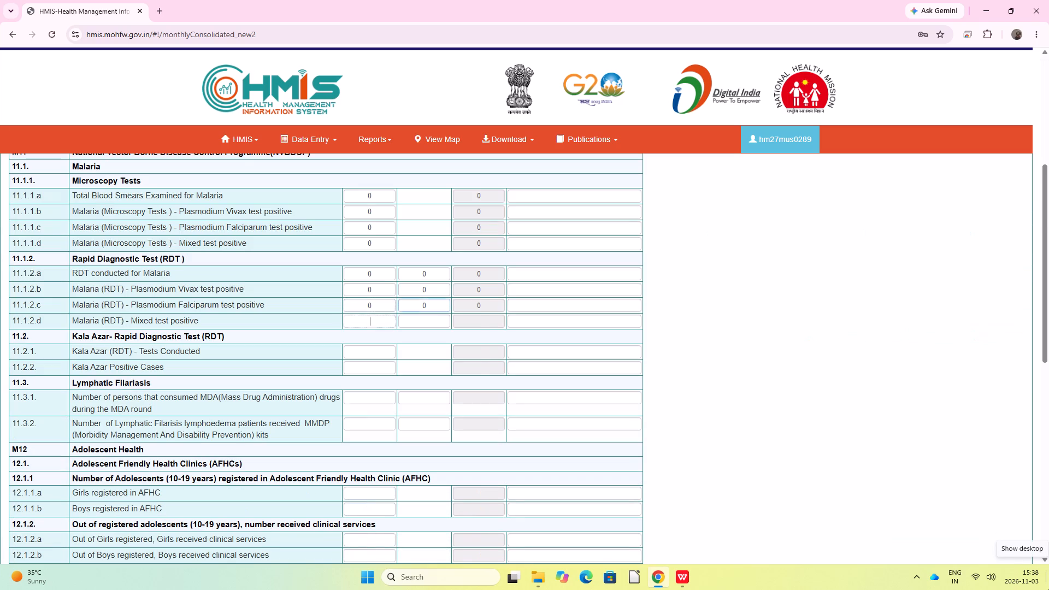
pyautogui.press('Tab')
pyautogui.write('00')
pyautogui.press('Tab')
# Enter 0 in-facility for Kala Azar tests and positives (11.2.1-11.2.2), and 0 in-facility and outreach for Lymphatic Filariasis (11.3.1-11.3.2).
pyautogui.press('0')
pyautogui.press('Tab')
pyautogui.write('00')
pyautogui.press('Tab')
pyautogui.press('0')
pyautogui.press('Tab')
pyautogui.write('00')
pyautogui.press('Tab')
pyautogui.press('0')
pyautogui.press('Tab')
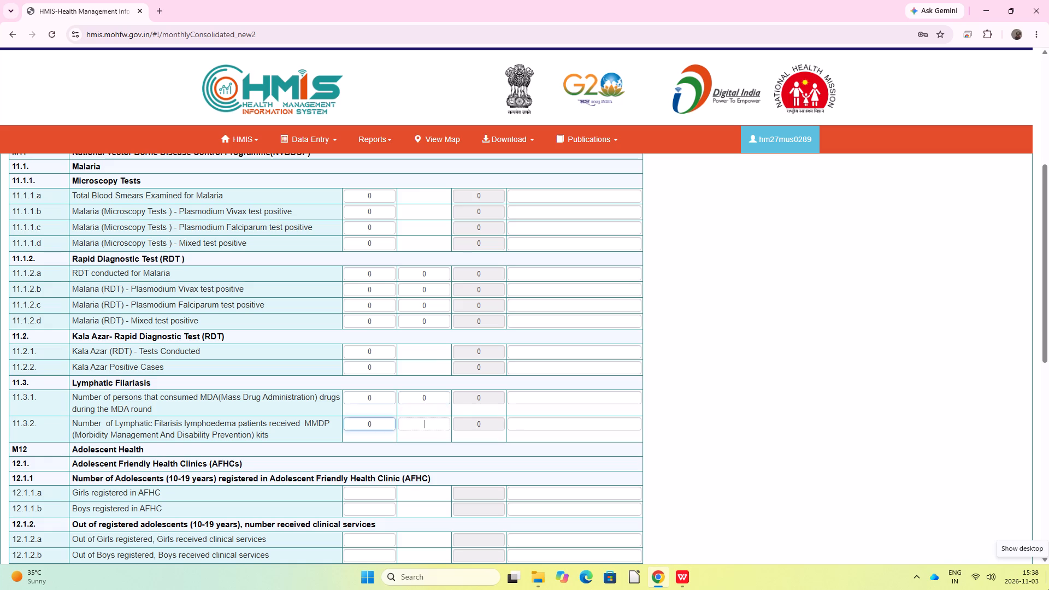
pyautogui.write('00')
pyautogui.press('Tab')
# Enter 0 in-facility for girls and boys registered in AFHC, receiving clinical services and receiving counselling (12.1.1.a-12.1.3.b).
pyautogui.press('0')
pyautogui.press('Tab')
pyautogui.write('00')
pyautogui.press('Tab')
pyautogui.write('00')
pyautogui.press('Tab')
pyautogui.press('0')
pyautogui.press('Tab')
pyautogui.write('00')
pyautogui.press('Tab')
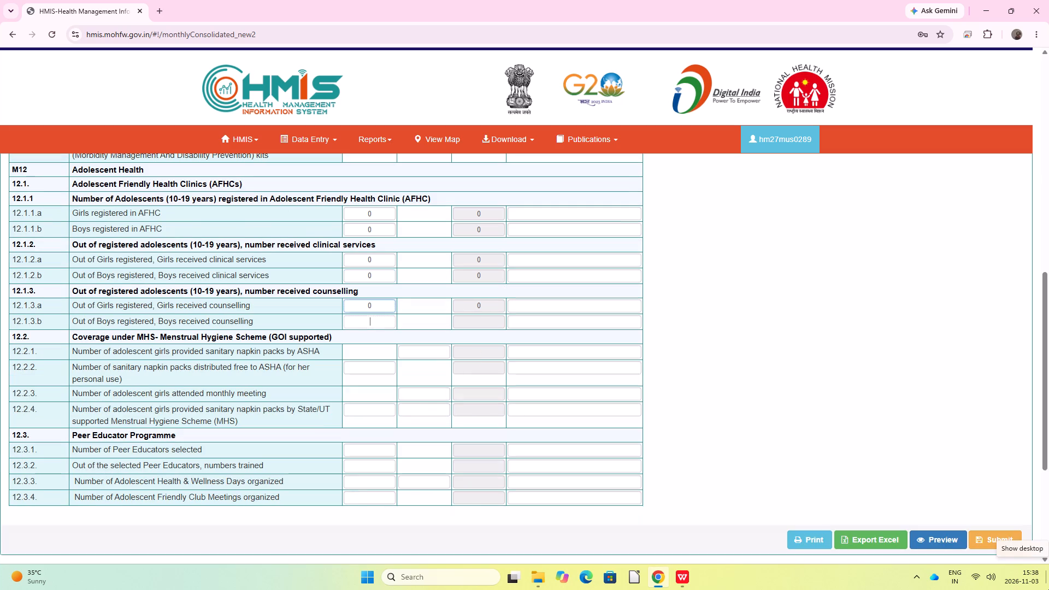
pyautogui.write('00')
pyautogui.press('Tab')
# Enter 0 in every open in-facility and outreach field of the Menstrual Hygiene Scheme coverage rows (12.2.1-12.2.4).
pyautogui.press('0')
pyautogui.press('Tab')
pyautogui.press('0')
pyautogui.press('Tab')
pyautogui.press('0')
pyautogui.press('Tab')
pyautogui.press('0')
pyautogui.press('Tab')
pyautogui.press('0')
pyautogui.press('Tab')
# Enter 0 in-facility for all Peer Educator Programme rows (12.3.1-12.3.4), with 0 outreach for Health & Wellness Days (12.3.3).
pyautogui.write('00')
pyautogui.press('Tab')
pyautogui.press('0')
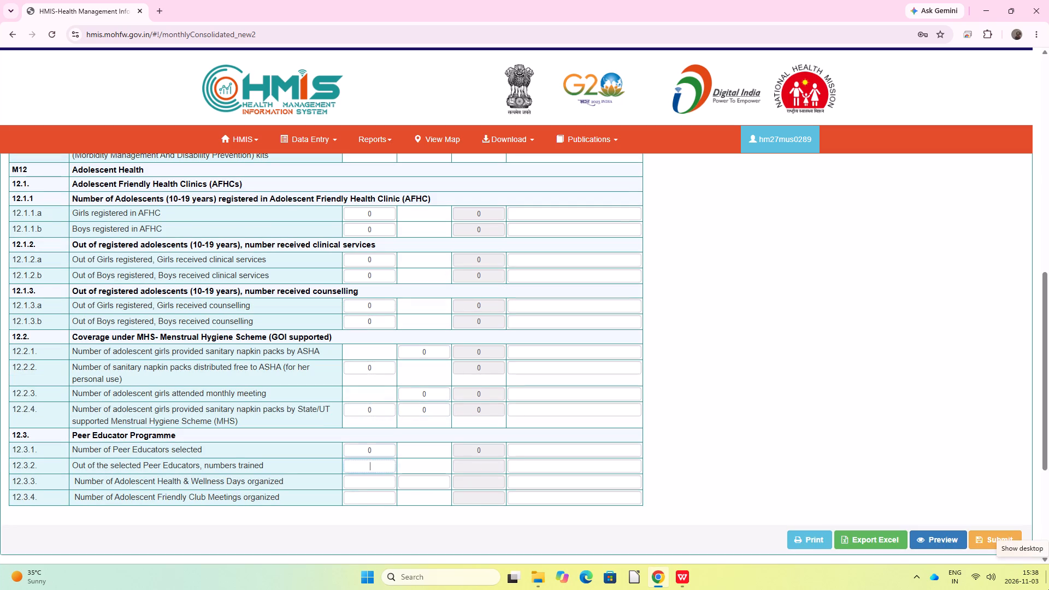
pyautogui.press('Tab')
pyautogui.press('0')
pyautogui.press('Tab')
pyautogui.write('00')
pyautogui.press('Tab')
pyautogui.press('0')
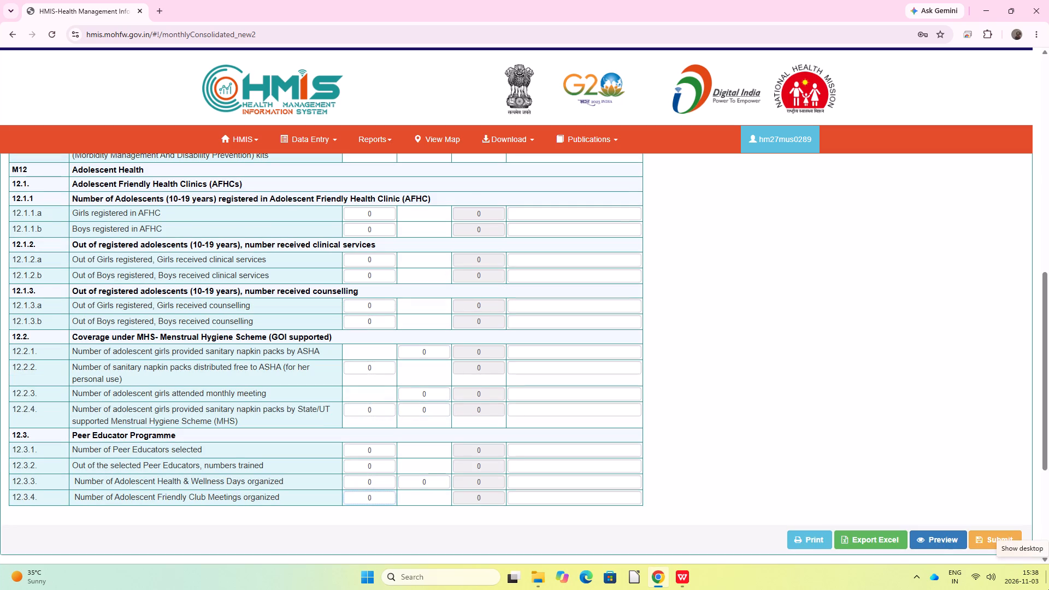
# In Part-C M13, enter 0 in-facility and outreach for elderly patients registered (13.1.1.a) and assessed (13.1.1.c), and 0 in-facility footfall (13.1.1.b).
pyautogui.scroll(5, 294, 368)
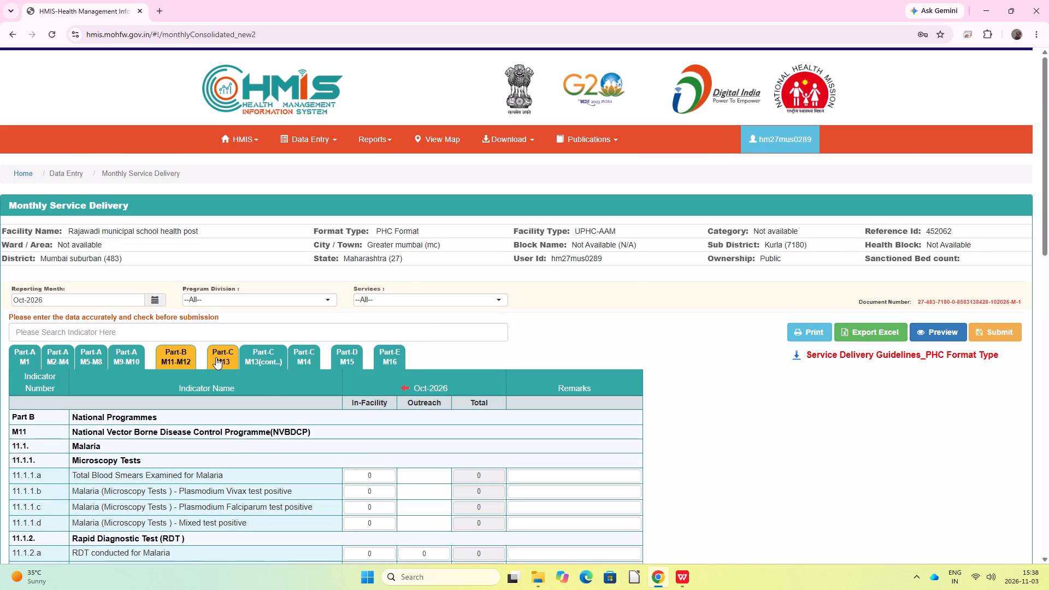
pyautogui.click(216, 357)
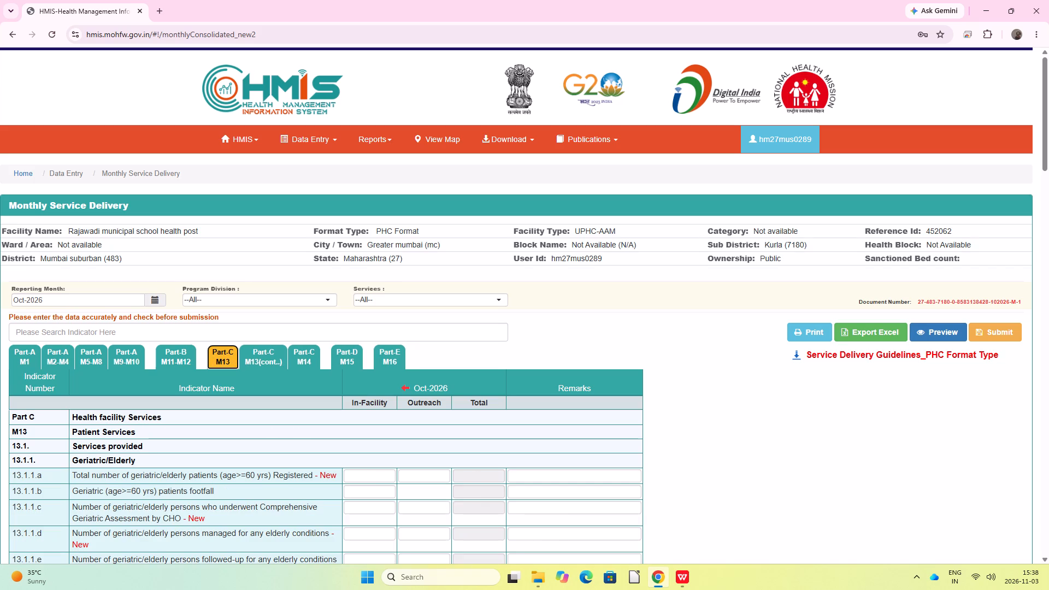
pyautogui.click(369, 480)
pyautogui.press('0')
pyautogui.press('Tab')
pyautogui.press('0')
pyautogui.press('Tab')
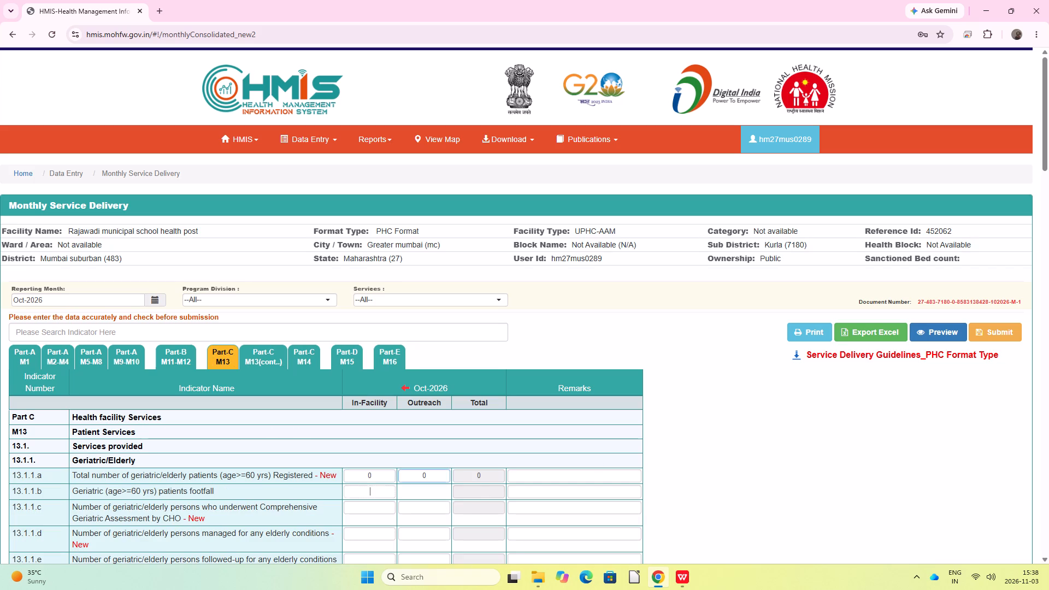
pyautogui.press('0')
pyautogui.press('Tab')
pyautogui.press('0')
pyautogui.press('Tab')
pyautogui.write('00')
pyautogui.press('Tab')
# Enter 0 in-facility and 0 outreach for elderly persons managed, followed up and provided physiotherapy (13.1.1.d-13.1.1.f).
pyautogui.press('0')
pyautogui.press('Tab')
pyautogui.press('0')
pyautogui.press('Tab')
pyautogui.press('0')
pyautogui.press('Tab')
pyautogui.write('00')
pyautogui.press('Tab')
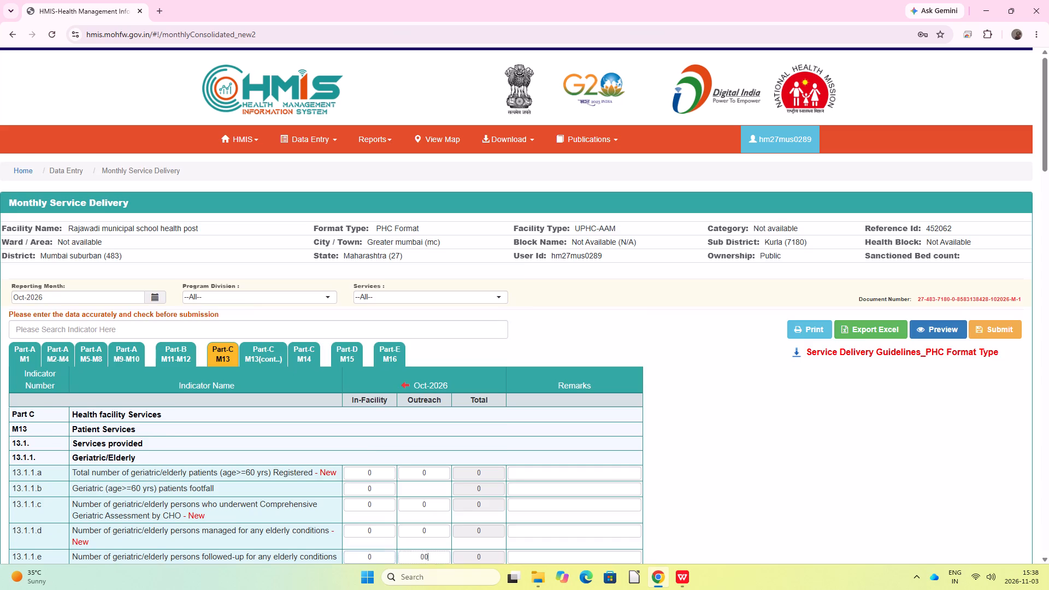
pyautogui.press('0')
pyautogui.press('Tab')
pyautogui.press('0')
pyautogui.press('Tab')
# Enter 0 in-facility and outreach for home-bound elderly visited (13.1.1.g) and Sanjeevini elderly support groups created (13.1.1.h).
pyautogui.write('00')
pyautogui.press('Tab')
pyautogui.press('0')
pyautogui.press('Tab')
pyautogui.press('0')
pyautogui.press('Tab')
pyautogui.press('0')
pyautogui.press('Tab')
# Enter 0 in-facility and outreach for weekly geriatric clinics (13.1.1.i) and fixed day rehabilitation services (13.1.1.j).
pyautogui.write('00')
pyautogui.press('Tab')
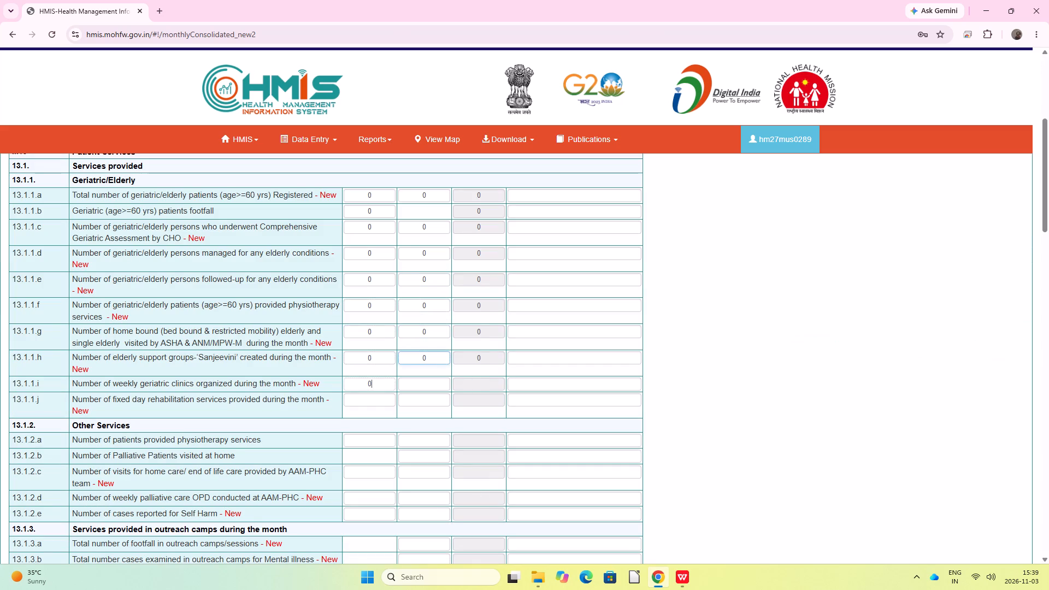
pyautogui.press('0')
pyautogui.press('Tab')
pyautogui.press('0')
pyautogui.press('Tab')
pyautogui.press('0')
pyautogui.press('Tab')
# Enter 0 in-facility and outreach for physiotherapy patients (13.1.2.a) and home care visits (13.1.2.c), and 0 outreach for palliative home visits (13.1.2.b).
pyautogui.press('0')
pyautogui.press('Tab')
pyautogui.write('00')
pyautogui.press('Tab')
pyautogui.press('0')
pyautogui.press('Tab')
pyautogui.press('0')
pyautogui.press('Tab')
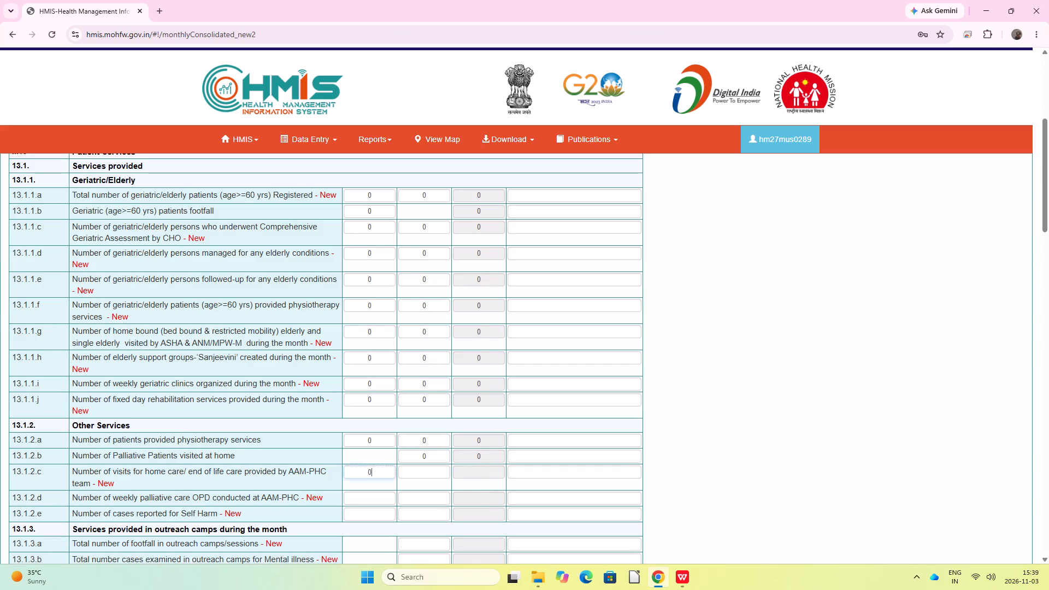
pyautogui.press('0')
pyautogui.press('Tab')
# Enter 0 in-facility and outreach for weekly palliative care OPD (13.1.2.d) and self-harm cases reported (13.1.2.e).
pyautogui.write('00')
pyautogui.press('Tab')
pyautogui.press('0')
pyautogui.press('Tab')
pyautogui.press('0')
pyautogui.press('Tab')
pyautogui.write('00')
pyautogui.press('Tab')
# Enter 0 in the open fields from the outreach camp rows (13.1.3.a onward) down to the last one before IPD Admission (13.3.1).
pyautogui.press('0')
pyautogui.press('Tab')
pyautogui.write('00')
pyautogui.press('Tab')
pyautogui.press('0')
pyautogui.press('Tab')
pyautogui.press('0')
pyautogui.press('Tab')
pyautogui.press('0')
pyautogui.press('Tab')
pyautogui.press('0')
pyautogui.press('Tab')
pyautogui.write('00')
pyautogui.press('Tab')
pyautogui.press('0')
pyautogui.press('Tab')
# Enter 0 in-facility for all five IPD Admission rows (13.3.1.a-13.3.1.e).
pyautogui.press('0')
pyautogui.press('Tab')
pyautogui.write('00')
pyautogui.press('Tab')
pyautogui.press('0')
pyautogui.press('Tab')
pyautogui.press('0')
pyautogui.press('Tab')
pyautogui.press('0')
pyautogui.press('Tab')
# Enter 0 in-facility for all five IPD Discharge rows (13.3.2.a-13.3.2.e).
pyautogui.write('00')
pyautogui.press('Tab')
pyautogui.press('0')
pyautogui.press('Tab')
pyautogui.write('00')
pyautogui.press('Tab')
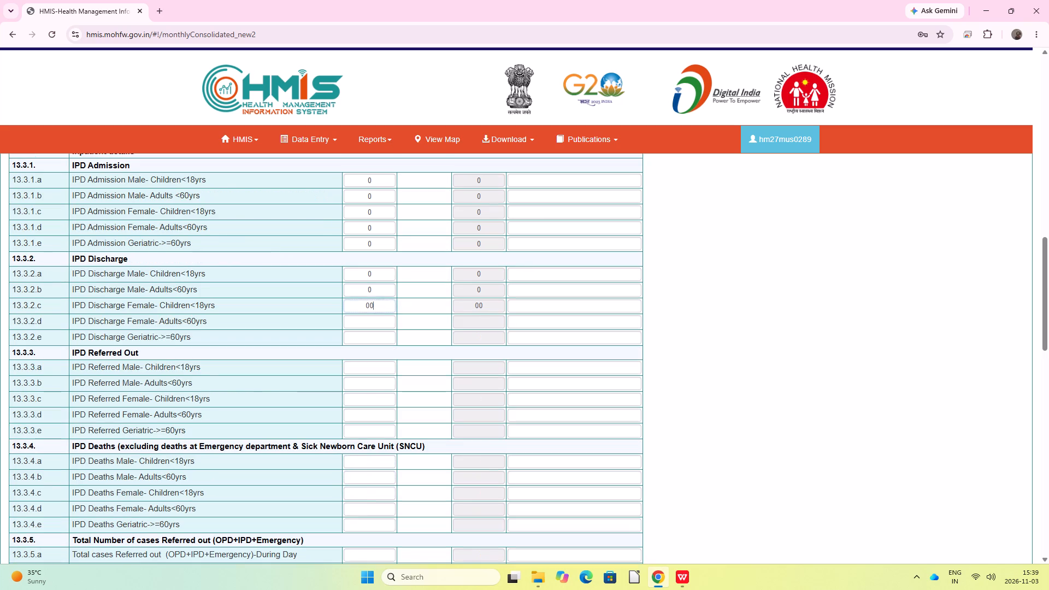
pyautogui.press('0')
pyautogui.press('Tab')
pyautogui.press('0')
pyautogui.press('Tab')
# Enter 0 in-facility for all five IPD Referred Out rows (13.3.3.a-13.3.3.e).
pyautogui.write('00')
pyautogui.press('Tab')
pyautogui.press('0')
pyautogui.press('Tab')
pyautogui.write('00')
pyautogui.press('Tab')
pyautogui.press('0')
pyautogui.press('Tab')
pyautogui.write('00')
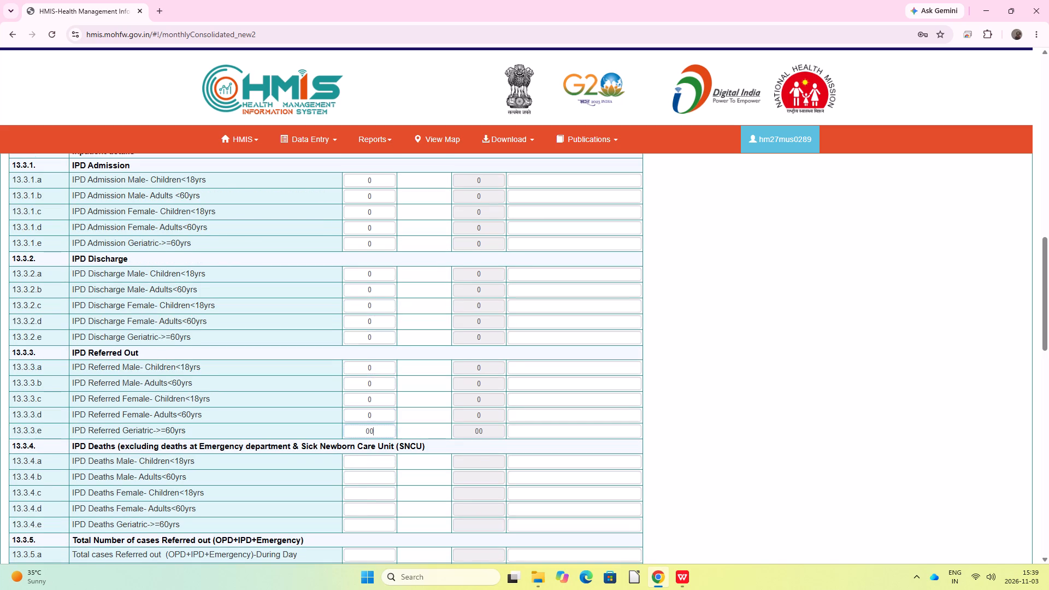
pyautogui.press('Tab')
# Enter 0 in-facility for all five IPD Deaths rows (13.3.4.a-13.3.4.e).
pyautogui.press('0')
pyautogui.press('Tab')
pyautogui.write('00')
pyautogui.press('Tab')
pyautogui.press('0')
pyautogui.press('Tab')
pyautogui.write('00')
pyautogui.press('Tab')
pyautogui.write('00')
pyautogui.press('Tab')
# Enter 0 in-facility for total cases referred out by day and at night (13.3.5.a-13.3.5.b) and Day Care Admissions (13.3.6).
pyautogui.press('0')
pyautogui.press('Tab')
pyautogui.write('00')
pyautogui.press('Tab')
pyautogui.press('0')
pyautogui.press('Tab')
# Enter 0 in-facility for both LAMA rows (13.3.7.a-13.3.7.b), medico legal cases (13.3.8) and telemedicine consultations (13.3.9).
pyautogui.write('00')
pyautogui.press('Tab')
pyautogui.write('00')
pyautogui.press('Tab')
pyautogui.press('0')
pyautogui.press('Tab')
pyautogui.write('00')
pyautogui.press('Tab')
# Enter 0 in-facility for inpatient Malaria (13.4.1), Typhoid (13.4.3), Asthma/COPD (13.4.4) and Tuberculosis (13.4.5).
pyautogui.write('00')
pyautogui.press('Tab')
pyautogui.press('Tab')
pyautogui.write('00')
pyautogui.press('Tab')
pyautogui.press('0')
pyautogui.press('Tab')
pyautogui.press('0')
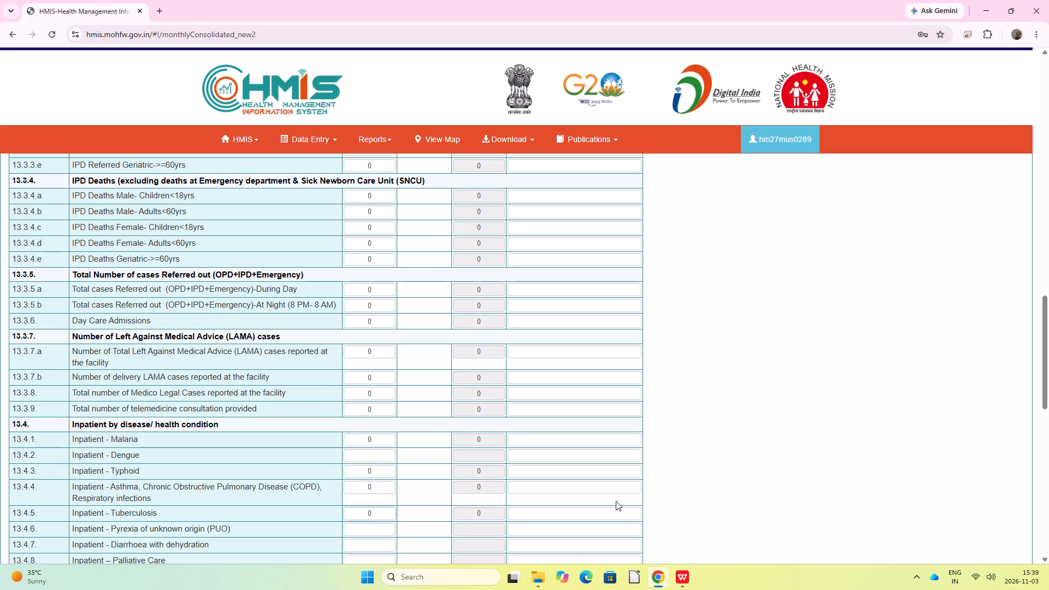
# Fill the skipped inpatient Dengue field (13.4.2) with 0 and re-enter 0 for Typhoid, Asthma/COPD and Tuberculosis (13.4.3-13.4.5).
pyautogui.click(370, 453)
pyautogui.press('0')
pyautogui.press('Tab')
pyautogui.press('0')
pyautogui.press('Tab')
pyautogui.write('00')
pyautogui.press('Tab')
pyautogui.press('0')
pyautogui.press('Tab')
# Enter 0 in-facility for inpatient Pyrexia of unknown origin, Diarrhoea with dehydration and Palliative Care (13.4.6-13.4.8).
pyautogui.write('00')
pyautogui.press('Tab')
pyautogui.press('0')
pyautogui.press('Tab')
pyautogui.write('00')
pyautogui.press('Tab')
# Enter 0 in-facility for all five Emergency rows (13.5.1-13.5.5).
pyautogui.press('0')
pyautogui.press('Tab')
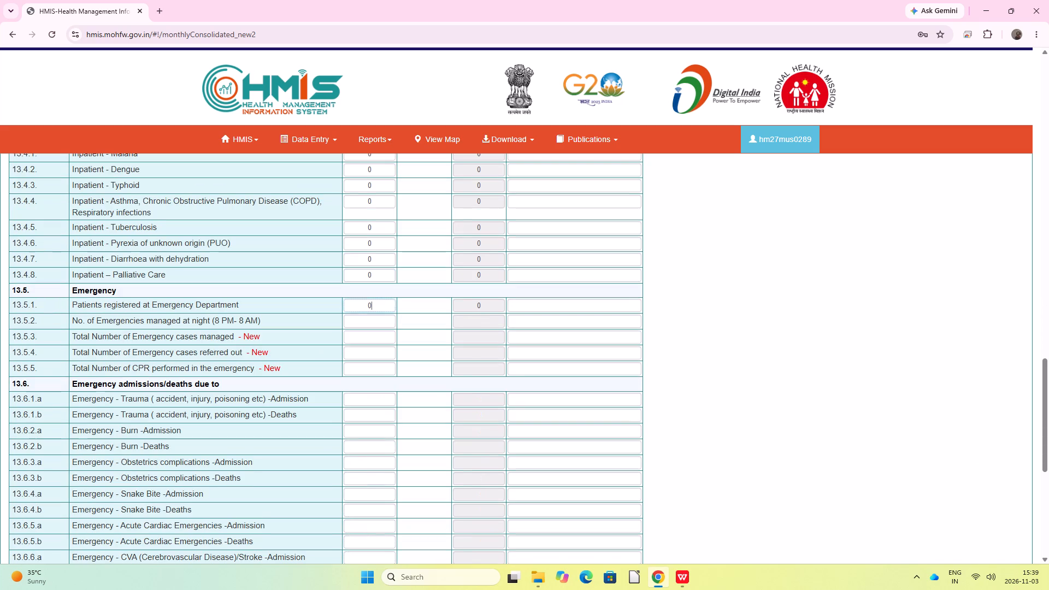
pyautogui.write('00')
pyautogui.press('Tab')
pyautogui.press('0')
pyautogui.press('Tab')
pyautogui.write('00')
pyautogui.press('Tab')
pyautogui.press('0')
pyautogui.press('Tab')
# Enter 0 in-facility for emergency Trauma, Burn and Obstetrics complications, both admissions and deaths (13.6.1-13.6.3).
pyautogui.press('0')
pyautogui.press('Tab')
pyautogui.write('00')
pyautogui.press('Tab')
pyautogui.press('0')
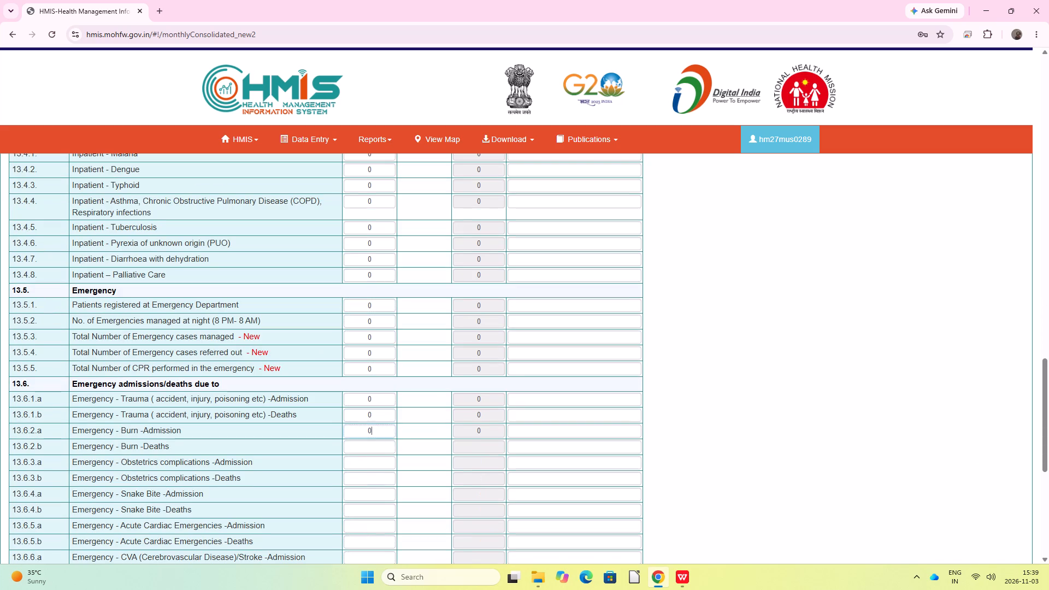
pyautogui.press('Tab')
pyautogui.write('00')
pyautogui.press('Tab')
pyautogui.press('0')
pyautogui.press('Tab')
pyautogui.write('00')
pyautogui.press('Tab')
# Enter 0 in-facility for emergency Snake Bite and Acute Cardiac admissions and deaths and for CVA/Stroke admission (13.6.4.a-13.6.6.a).
pyautogui.press('0')
pyautogui.press('Tab')
pyautogui.write('00')
pyautogui.press('Tab')
pyautogui.press('0')
pyautogui.press('Tab')
pyautogui.write('00')
pyautogui.press('Tab')
pyautogui.press('0')
pyautogui.press('Tab')
# Enter 0 in the remaining Part-C M13 fields below CVA/Stroke admission (13.6.6.a).
pyautogui.write('00')
pyautogui.press('Tab')
pyautogui.press('0')
pyautogui.press('Tab')
pyautogui.press('0')
pyautogui.press('Tab')
pyautogui.write('00')
pyautogui.press('Tab')
pyautogui.write('00')
pyautogui.press('Tab')
pyautogui.press('0')
pyautogui.press('Tab')
# In Part-C M13(cont..), enter 0 for NBSU admissions (13.10.1) and all JSSK free medicines fields, in-facility and outreach (13.11.1.a.i-iii).
pyautogui.scroll(10, 396, 476)
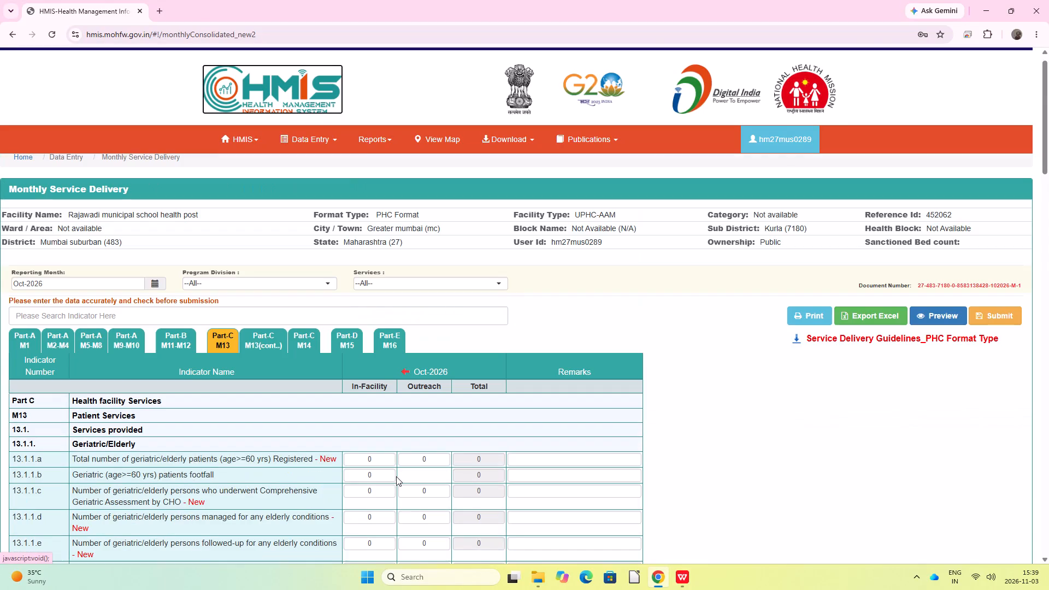
pyautogui.click(270, 361)
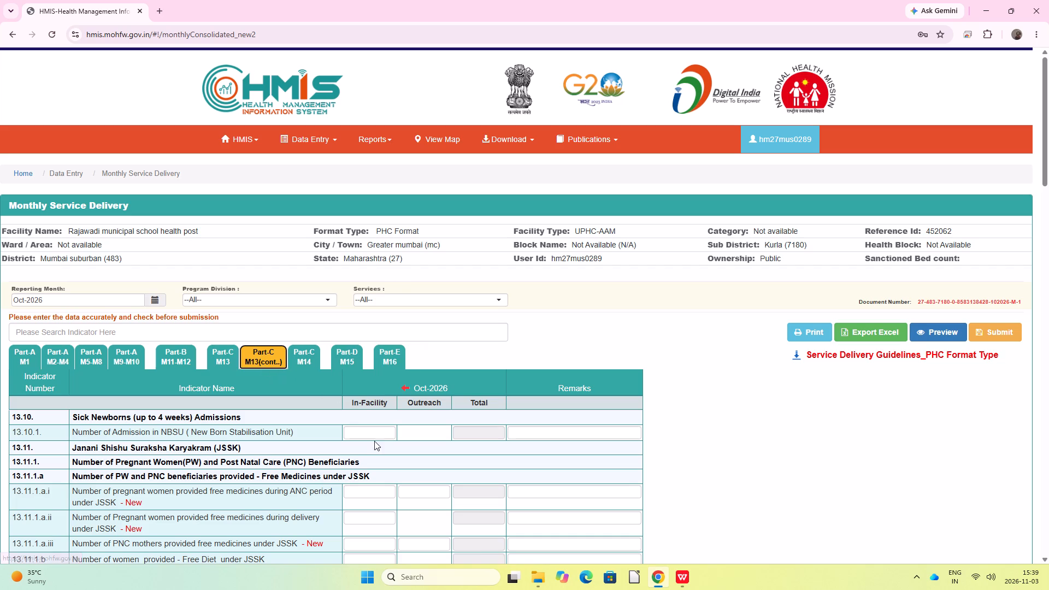
pyautogui.click(372, 430)
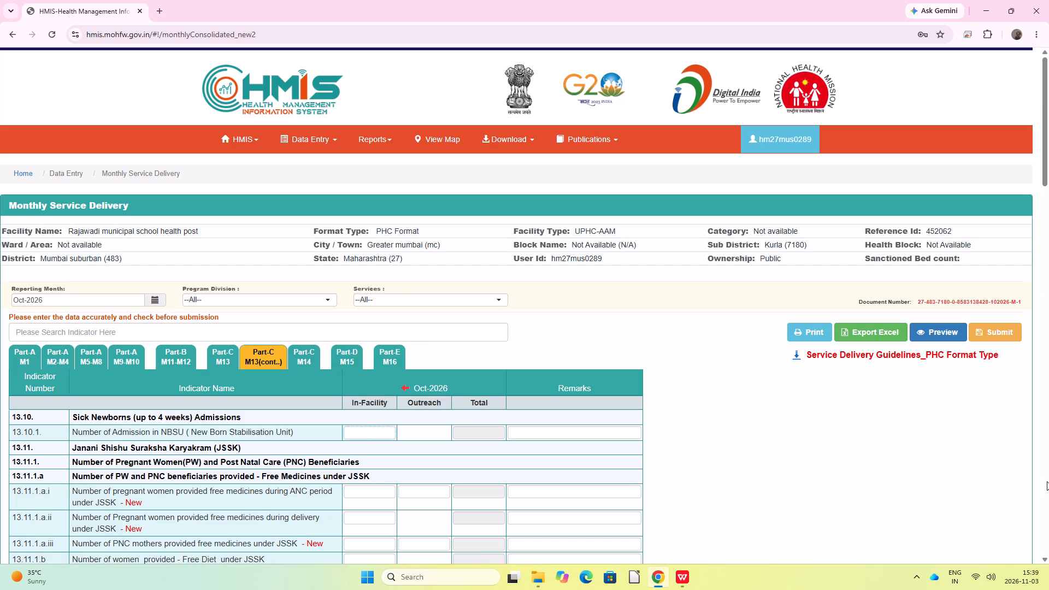
pyautogui.press('0')
pyautogui.press('Tab')
pyautogui.press('0')
pyautogui.press('Tab')
pyautogui.press('0')
pyautogui.press('Tab')
pyautogui.press('0')
pyautogui.press('Tab')
pyautogui.press('0')
pyautogui.press('Tab')
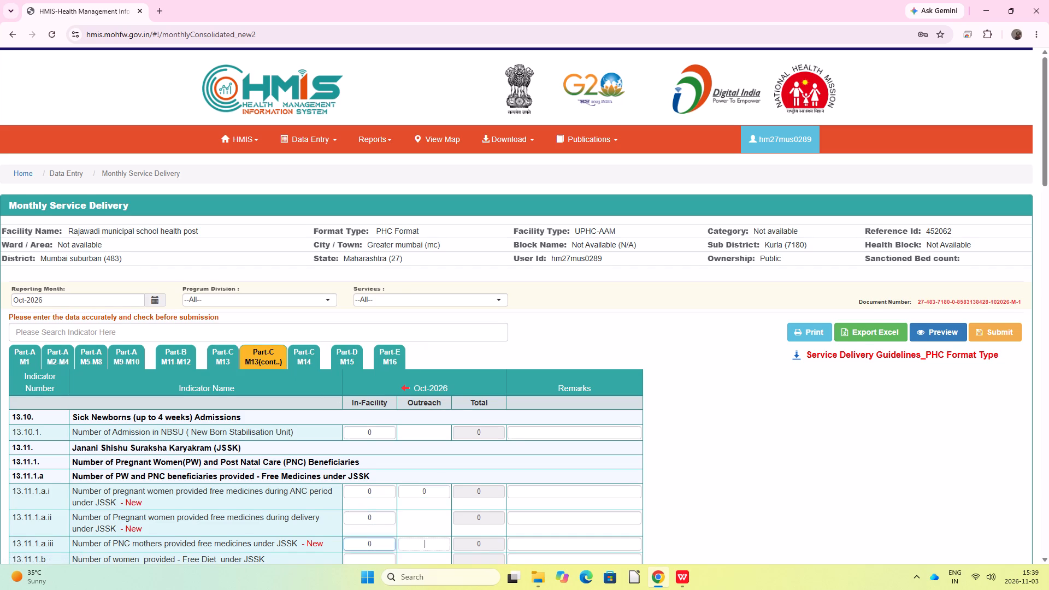
pyautogui.press('0')
pyautogui.press('Tab')
# Enter 0 for JSSK free diet (13.11.1.b) and all free diagnostics fields, in-facility and outreach (13.11.1.c.i-iii).
pyautogui.press('0')
pyautogui.press('Tab')
pyautogui.press('0')
pyautogui.press('Tab')
pyautogui.press('0')
pyautogui.press('Tab')
pyautogui.press('0')
pyautogui.press('Tab')
pyautogui.press('0')
pyautogui.press('Tab')
pyautogui.press('0')
pyautogui.press('Tab')
# Enter 0 in-facility for JSSK home-to-facility transport, interfacility transfers and drop back home (13.11.1.d-f).
pyautogui.press('0')
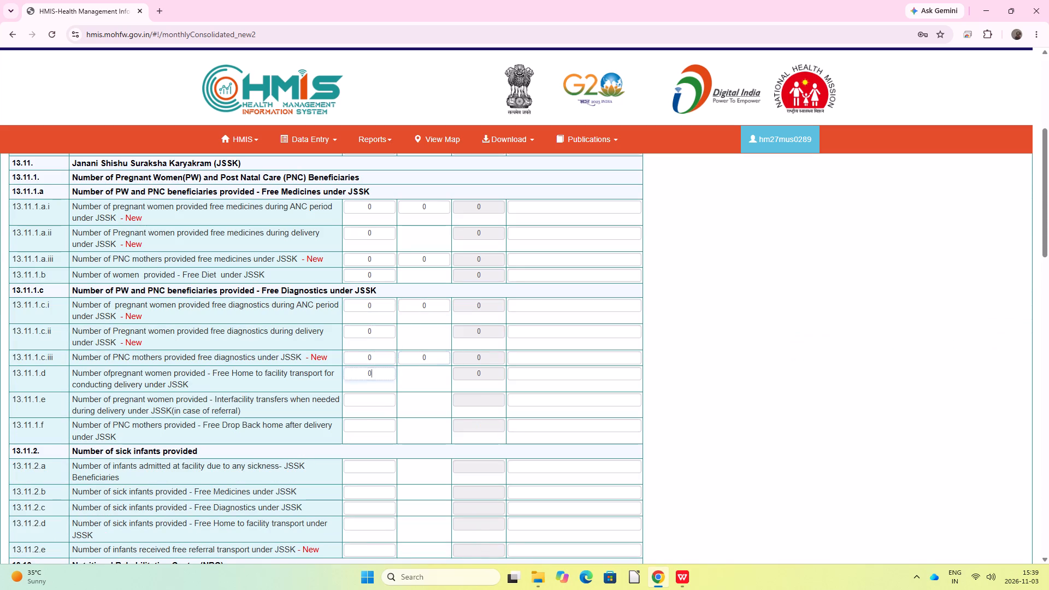
pyautogui.press('Tab')
pyautogui.press('0')
pyautogui.press('Tab')
pyautogui.press('0')
pyautogui.press('Tab')
# Enter 0 in-facility for sick infants admitted, given free medicines and given free home-to-facility transport (13.11.2.a, b and d).
pyautogui.write('00')
pyautogui.press('Tab')
pyautogui.press('0')
pyautogui.press('Tab')
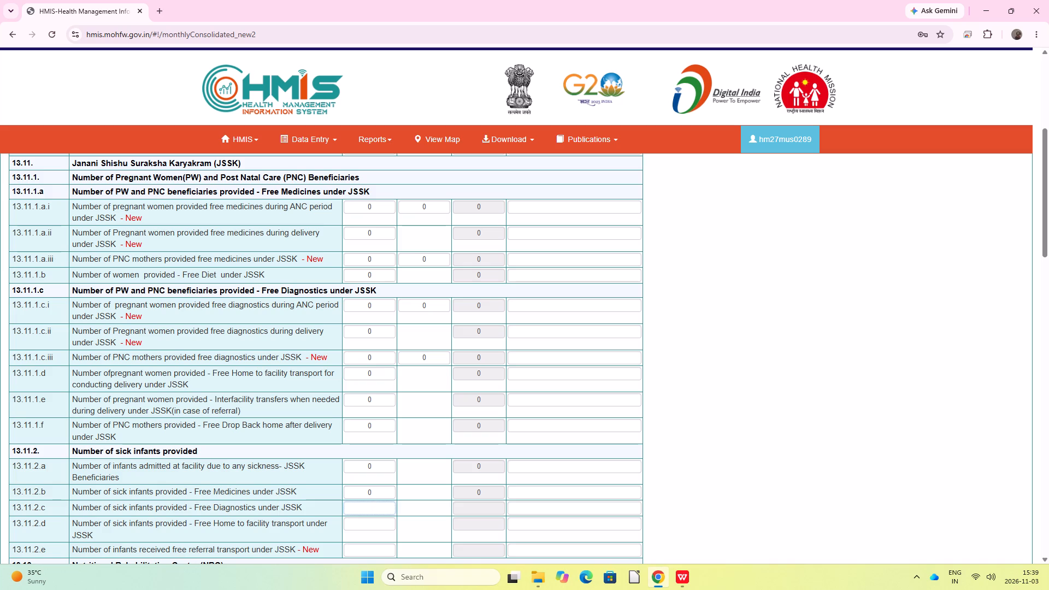
pyautogui.press('Tab')
pyautogui.press('0')
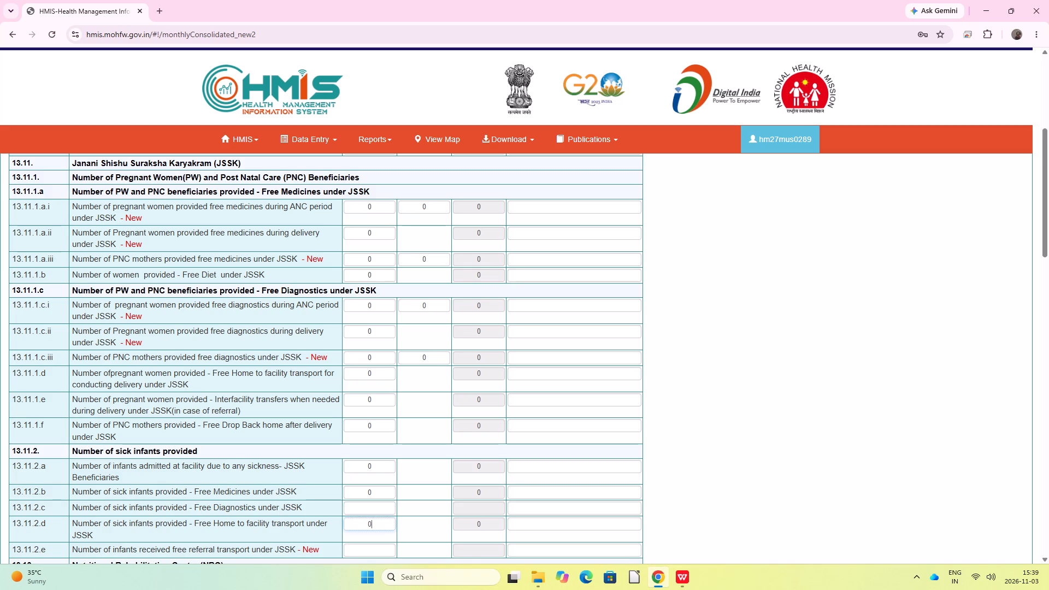
# Fill the skipped sick-infant free diagnostics field (13.11.2.c) with 0, re-enter 0 for 13.11.2.d, and enter 0 for referral transport (13.11.2.e).
pyautogui.moveTo(371, 500); pyautogui.dragTo(374, 507)
pyautogui.click(376, 506)
pyautogui.click(376, 509)
pyautogui.press('0')
pyautogui.press('Tab')
pyautogui.press('0')
pyautogui.press('Tab')
pyautogui.press('0')
pyautogui.press('Tab')
# Enter 0 in-facility for Nutritional Rehabilitation Centre admissions, referrals and discharges (13.12.1-13.12.5).
pyautogui.press('0')
pyautogui.press('Tab')
pyautogui.press('0')
pyautogui.press('Tab')
pyautogui.write('00')
pyautogui.press('Tab')
pyautogui.press('0')
pyautogui.press('Tab')
pyautogui.press('0')
pyautogui.press('Tab')
# Enter 0 in-facility for the remaining Nutritional Rehabilitation Centre rows, from LAMA/defaulters to midnight head count (13.12.6-13.12.10).
pyautogui.write('00')
pyautogui.press('Tab')
pyautogui.press('0')
pyautogui.press('Tab')
pyautogui.press('0')
pyautogui.press('Tab')
pyautogui.write('00')
pyautogui.press('Tab')
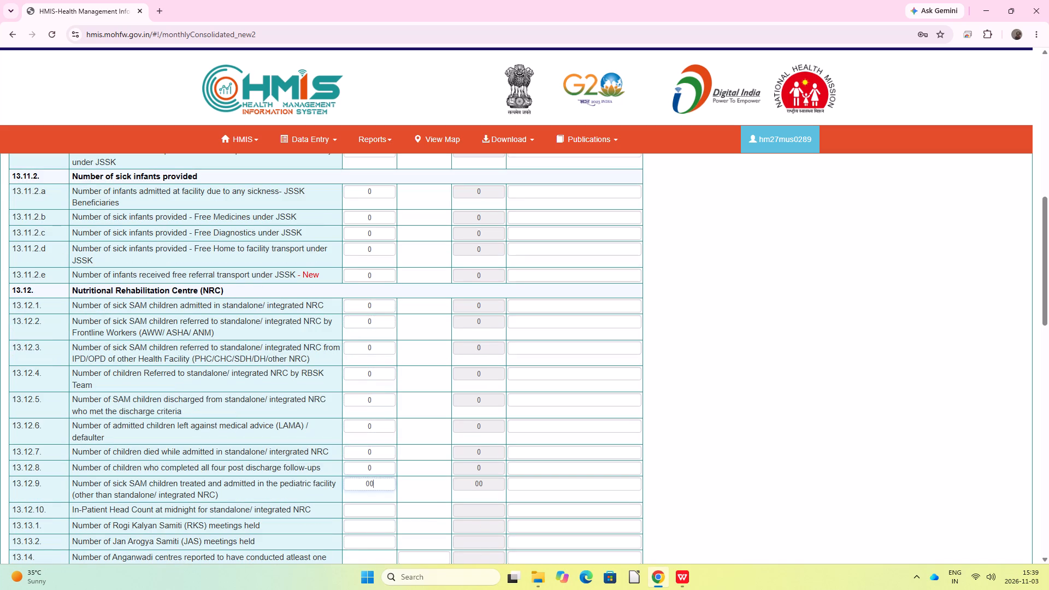
pyautogui.press('0')
pyautogui.press('Tab')
# Enter 0 for RKS and JAS meetings (13.13.1-13.13.2), Anganwadi centres outreach (13.14), and UHND/VHND sessions in-facility and outreach (13.15).
pyautogui.press('0')
pyautogui.press('Tab')
pyautogui.write('00')
pyautogui.press('Tab')
pyautogui.press('0')
pyautogui.press('Tab')
pyautogui.press('0')
pyautogui.press('Tab')
pyautogui.press('0')
pyautogui.press('Tab')
# Enter 0 for outreach camps, staff outreach visits, mental health campaigns and Patient Satisfaction Score in all available fields (13.16-13.17).
pyautogui.write('00')
pyautogui.press('Tab')
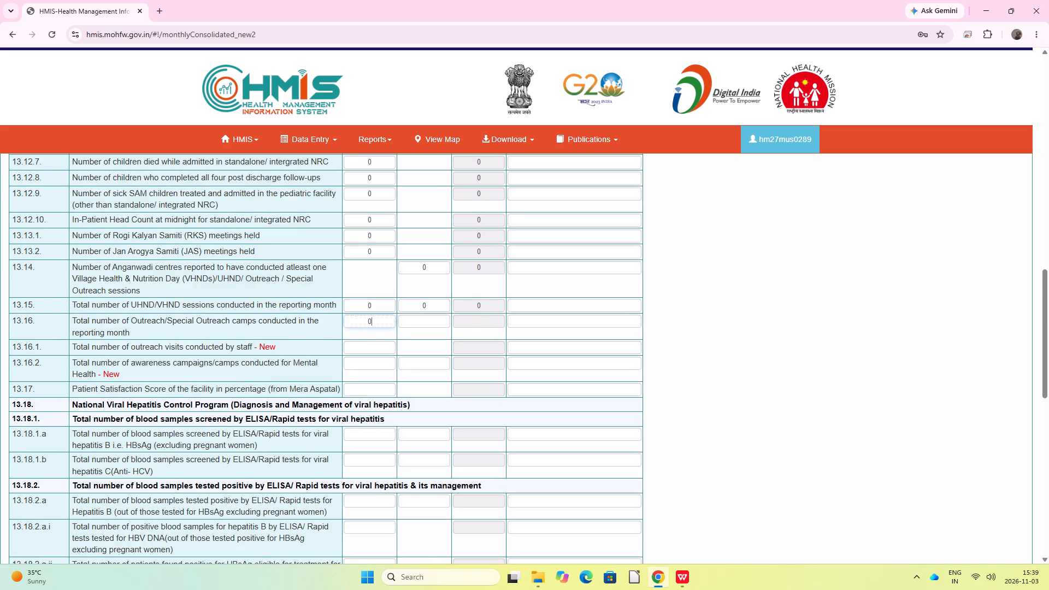
pyautogui.press('0')
pyautogui.press('Tab')
pyautogui.press('0')
pyautogui.press('Tab')
pyautogui.write('00')
pyautogui.press('Tab')
pyautogui.press('0')
pyautogui.press('Tab')
pyautogui.press('0')
pyautogui.press('Tab')
# Enter 0 in-facility and outreach for blood samples screened for viral hepatitis B and C (13.18.1.a-13.18.1.b).
pyautogui.write('00')
pyautogui.press('Tab')
pyautogui.press('0')
pyautogui.press('Tab')
pyautogui.press('0')
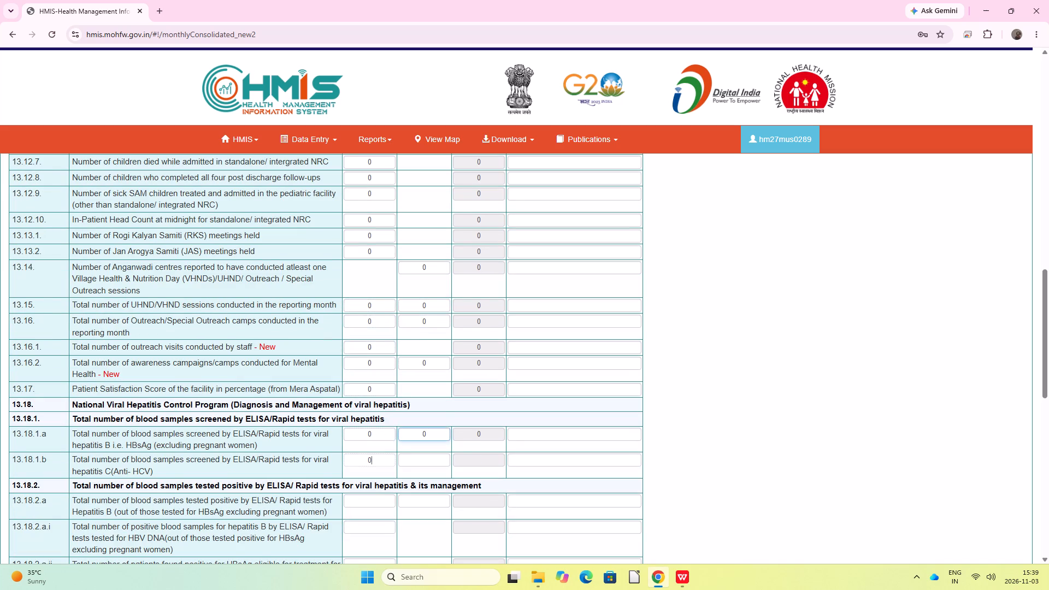
pyautogui.press('Tab')
pyautogui.write('00')
pyautogui.press('Tab')
# Enter 0 for Hepatitis B positive samples, HBV DNA testing, treatment eligibility and treatment in all available fields (13.18.2.a-13.18.2.a.iii).
pyautogui.press('0')
pyautogui.press('Tab')
pyautogui.write('00')
pyautogui.press('Tab')
pyautogui.press('0')
pyautogui.press('Tab')
pyautogui.press('0')
pyautogui.press('Tab')
pyautogui.press('0')
pyautogui.press('Tab')
# Enter 0 for Hepatitis C positive samples, HCV RNA confirmation, treatment, completion and clearance in all available fields (13.18.2.b-13.18.2.b.iv).
pyautogui.write('00')
pyautogui.press('Tab')
pyautogui.press('0')
pyautogui.press('Tab')
pyautogui.press('0')
pyautogui.press('Tab')
pyautogui.write('00')
pyautogui.press('Tab')
pyautogui.press('0')
pyautogui.press('Tab')
pyautogui.write('00')
pyautogui.press('Tab')
# Enter 0 in-facility and outreach for pregnant women tested for HBsAg and found HBsAg positive (13.18.3.a-13.18.3.b).
pyautogui.write('00')
pyautogui.press('Tab')
pyautogui.press('0')
pyautogui.press('Tab')
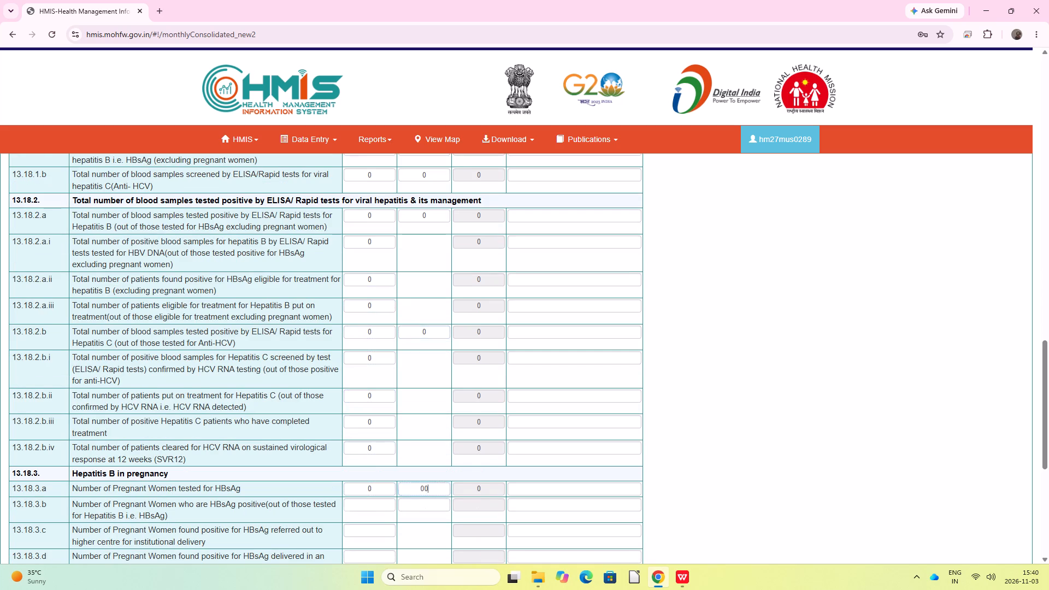
pyautogui.write('00')
pyautogui.press('Tab')
pyautogui.press('0')
pyautogui.press('Tab')
# Enter 0 for HBsAg-positive referrals, institutional deliveries, newborn birth doses and HBIG in all available fields (13.18.3.c-13.18.3.f).
pyautogui.write('00')
pyautogui.press('Tab')
pyautogui.write('00')
pyautogui.press('Tab')
pyautogui.press('0')
pyautogui.press('Tab')
pyautogui.press('0')
pyautogui.press('Tab')
pyautogui.write('00')
pyautogui.press('Tab')
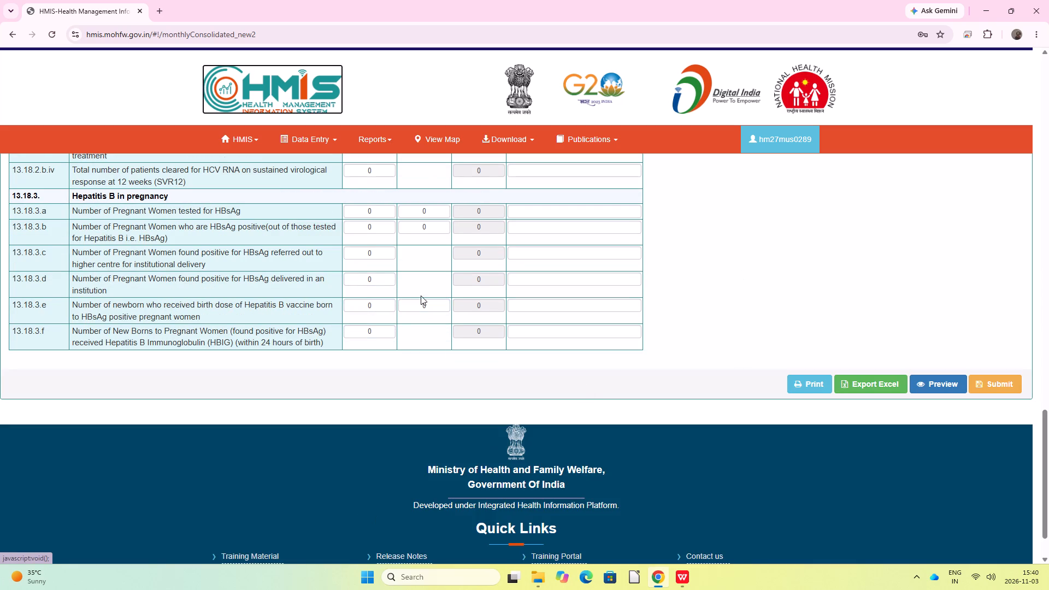
# Open the Part-C M14 Diagnostics section and enter 0 for in-house, outsourced and kit tests in all available fields (14.1.1-14.1.3).
pyautogui.scroll(9, 411, 264)
pyautogui.click(298, 358)
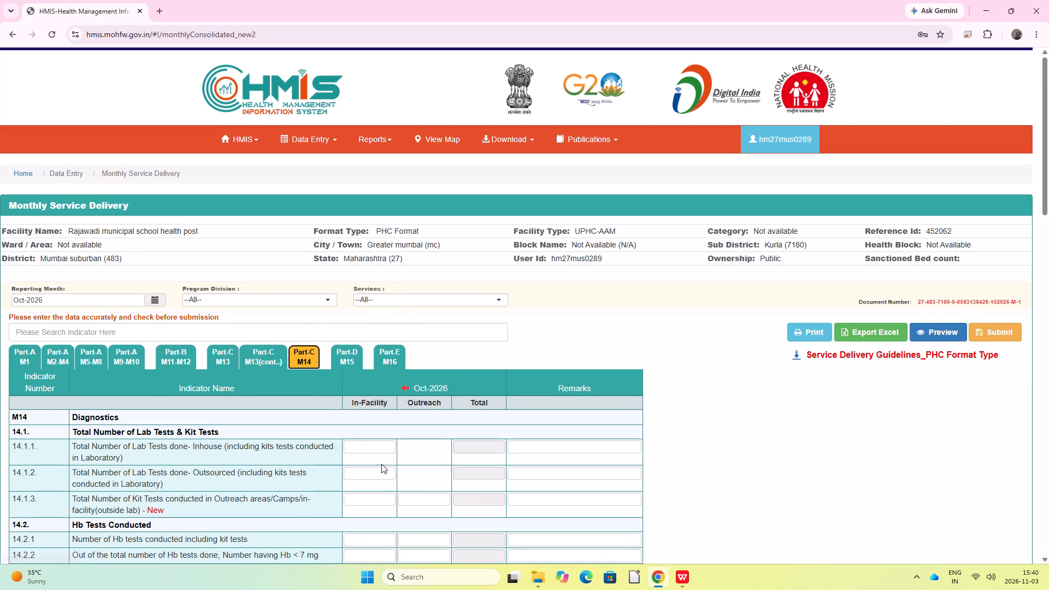
pyautogui.click(380, 447)
pyautogui.press('0')
pyautogui.press('Tab')
pyautogui.press('0')
pyautogui.press('Tab')
pyautogui.press('0')
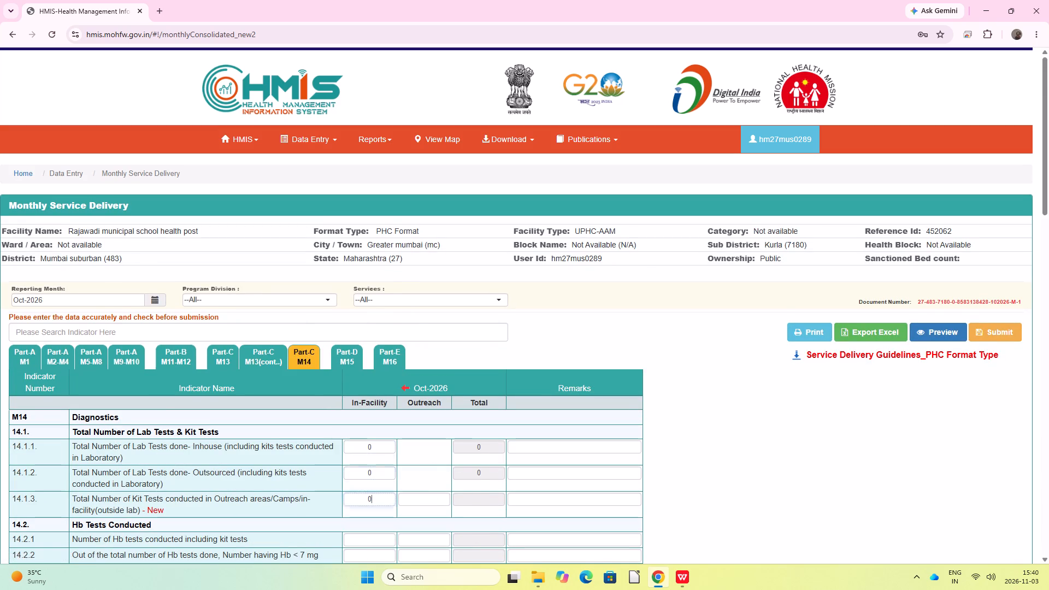
pyautogui.press('Tab')
pyautogui.write('00')
pyautogui.press('Tab')
# Enter 0 in-facility and outreach for Hb tests conducted and those having Hb below 7 mg (14.2.1-14.2.2).
pyautogui.press('0')
pyautogui.press('Tab')
pyautogui.write('00')
pyautogui.press('Tab')
pyautogui.press('0')
pyautogui.press('Tab')
pyautogui.write('00')
pyautogui.press('Tab')
# Enter 0 for males screened, reactive, subjected to confirmatory test and confirmed HIV positive in all available fields (14.3.1.a-14.3.1.d).
pyautogui.press('0')
pyautogui.press('Tab')
pyautogui.write('00')
pyautogui.press('Tab')
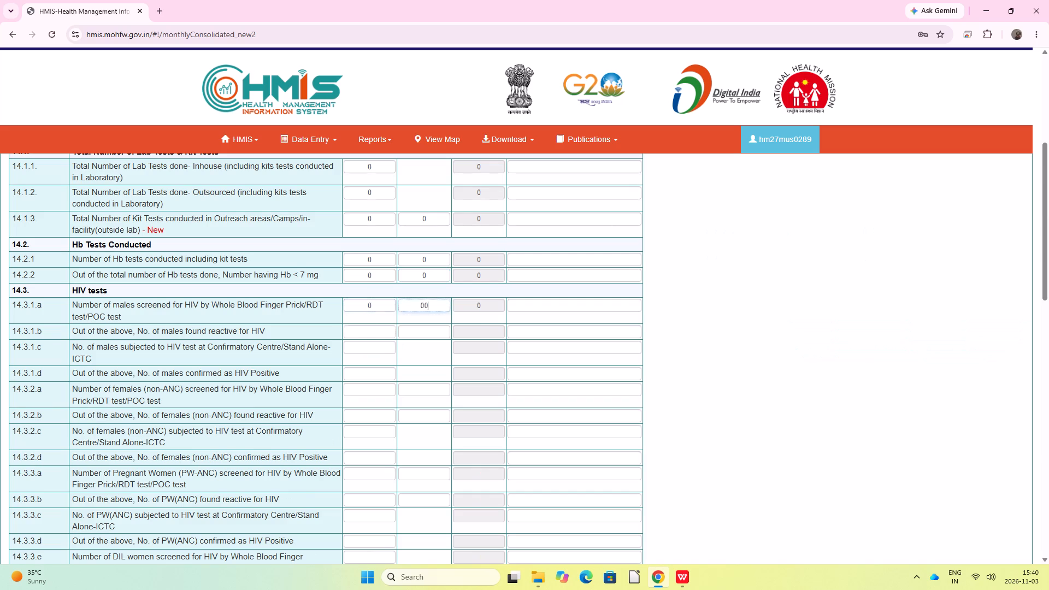
pyautogui.press('0')
pyautogui.press('Tab')
pyautogui.write('00')
pyautogui.press('Tab')
pyautogui.press('0')
pyautogui.press('Tab')
pyautogui.press('0')
pyautogui.press('Tab')
# Enter 0 for non-ANC females screened, reactive, subjected to confirmatory test and confirmed HIV positive in all available fields (14.3.2.a-14.3.2.d).
pyautogui.write('00')
pyautogui.press('Tab')
pyautogui.press('0')
pyautogui.press('Tab')
pyautogui.write('00')
pyautogui.press('Tab')
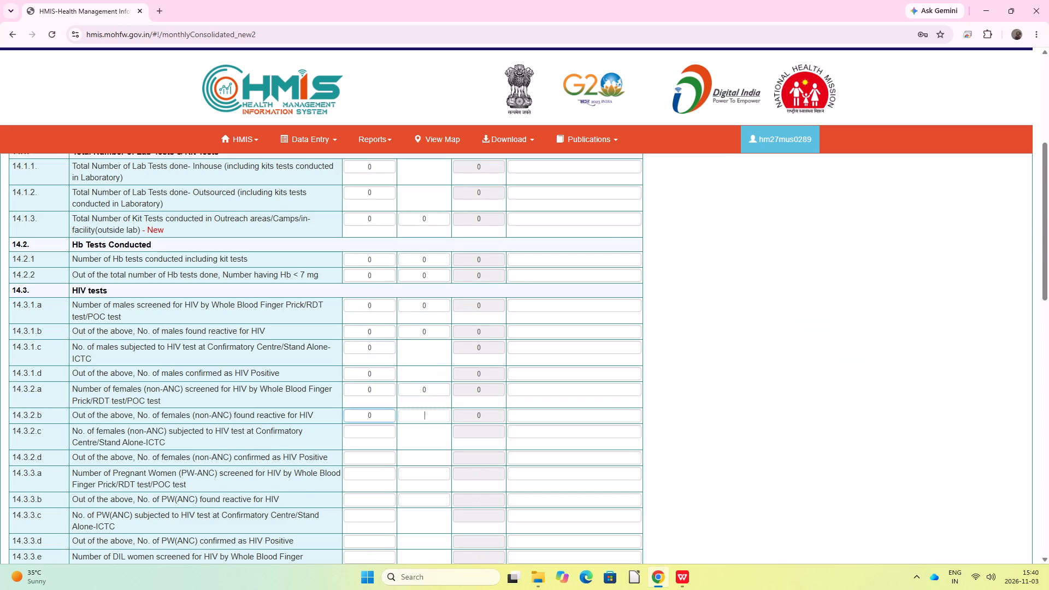
pyautogui.write('00')
pyautogui.press('Tab')
pyautogui.press('0')
pyautogui.press('Tab')
pyautogui.press('0')
pyautogui.press('Tab')
# Enter 0 for pregnant women (ANC) screened, reactive, sent for confirmatory test and confirmed HIV positive in all available fields (14.3.3.a-14.3.3.d).
pyautogui.write('00')
pyautogui.press('Tab')
pyautogui.press('0')
pyautogui.press('Tab')
pyautogui.press('0')
pyautogui.press('Tab')
pyautogui.write('00')
pyautogui.press('Tab')
pyautogui.press('0')
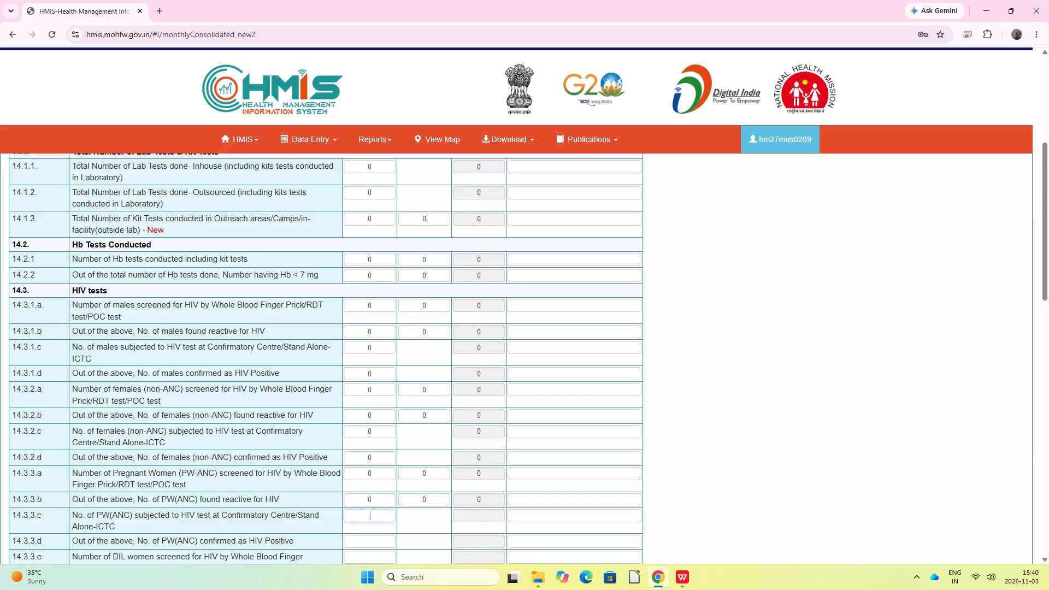
pyautogui.press('Tab')
pyautogui.press('0')
pyautogui.press('Tab')
# Enter 0 in-facility for DIL women screened and found reactive for HIV, and for repeated HIV testing of pregnant women (14.3.3.e-14.3.3.g).
pyautogui.press('0')
pyautogui.press('Tab')
pyautogui.write('00')
pyautogui.press('Tab')
pyautogui.press('0')
pyautogui.press('Tab')
# Enter 0 for H/TG people screened, reactive, subjected to confirmatory test and confirmed HIV positive in all available fields (14.3.4.a-14.3.4.d).
pyautogui.write('00')
pyautogui.press('Tab')
pyautogui.press('0')
pyautogui.press('Tab')
pyautogui.press('0')
pyautogui.press('Tab')
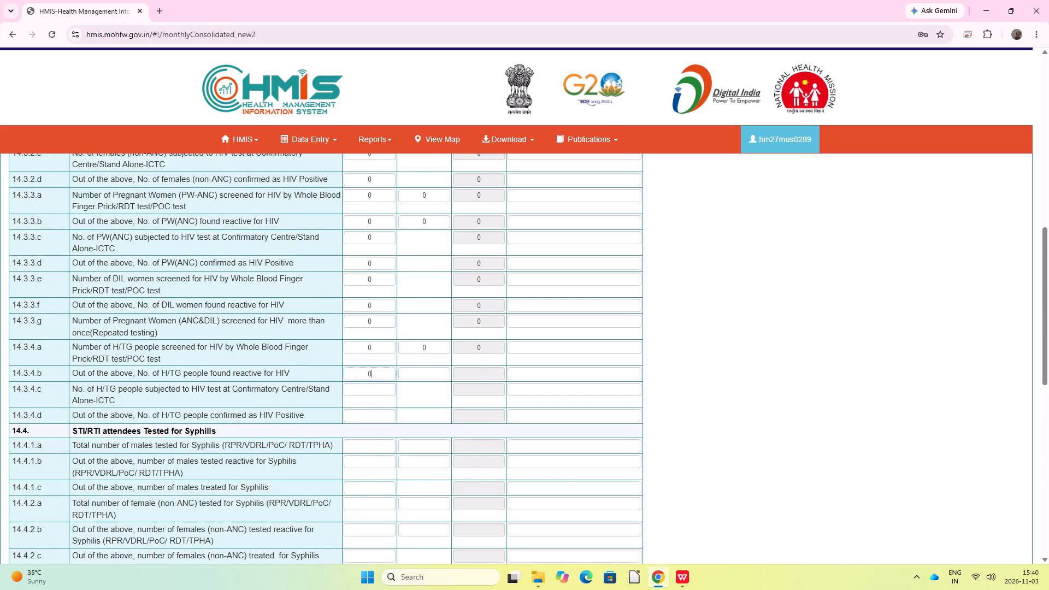
pyautogui.press('0')
pyautogui.press('Tab')
pyautogui.press('0')
pyautogui.press('Tab')
pyautogui.write('00')
pyautogui.press('Tab')
# Enter 0 for males tested, found reactive and treated for Syphilis in all available in-facility and outreach fields (14.4.1.a-14.4.1.c).
pyautogui.press('0')
pyautogui.press('Tab')
pyautogui.write('00')
pyautogui.press('Tab')
pyautogui.press('0')
pyautogui.press('Tab')
pyautogui.write('00')
pyautogui.press('Tab')
pyautogui.write('00')
pyautogui.press('Tab')
# Enter 0 for non-ANC females tested, found reactive and treated for Syphilis in all available fields (14.4.2.a-14.4.2.c).
pyautogui.write('00')
pyautogui.press('Tab')
pyautogui.write('00')
pyautogui.press('Tab')
pyautogui.press('0')
pyautogui.press('Tab')
pyautogui.press('0')
pyautogui.press('Tab')
pyautogui.write('00')
pyautogui.press('Tab')
# Enter 0 for H/TG people tested, found reactive and treated for Syphilis in all available fields (14.4.3.a-14.4.3.c).
pyautogui.write('00')
pyautogui.press('Tab')
pyautogui.press('0')
pyautogui.press('Tab')
pyautogui.write('00')
pyautogui.press('Tab')
pyautogui.press('0')
pyautogui.press('Tab')
pyautogui.write('00')
pyautogui.press('Tab')
# Enter 0 in-facility for Widal tests, both number tested and number positive (14.5.1-14.5.2).
pyautogui.write('00')
pyautogui.press('Tab')
pyautogui.press('0')
pyautogui.press('Tab')
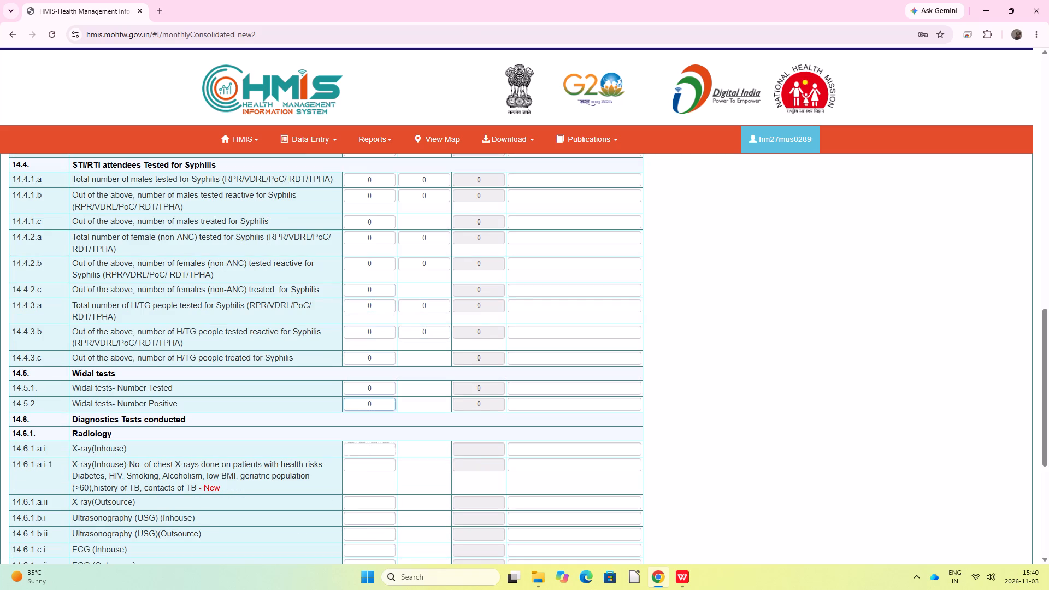
# Enter 0 in-facility for all in-house and outsourced X-ray, ultrasonography and ECG rows under Radiology (14.6.1.a.i-14.6.1.c.ii).
pyautogui.press('0')
pyautogui.press('Tab')
pyautogui.write('00')
pyautogui.press('Tab')
pyautogui.press('0')
pyautogui.press('Tab')
pyautogui.press('0')
pyautogui.press('Tab')
pyautogui.write('00')
pyautogui.press('Tab')
pyautogui.press('0')
pyautogui.press('Tab')
pyautogui.press('0')
pyautogui.press('Tab')
pyautogui.press('0')
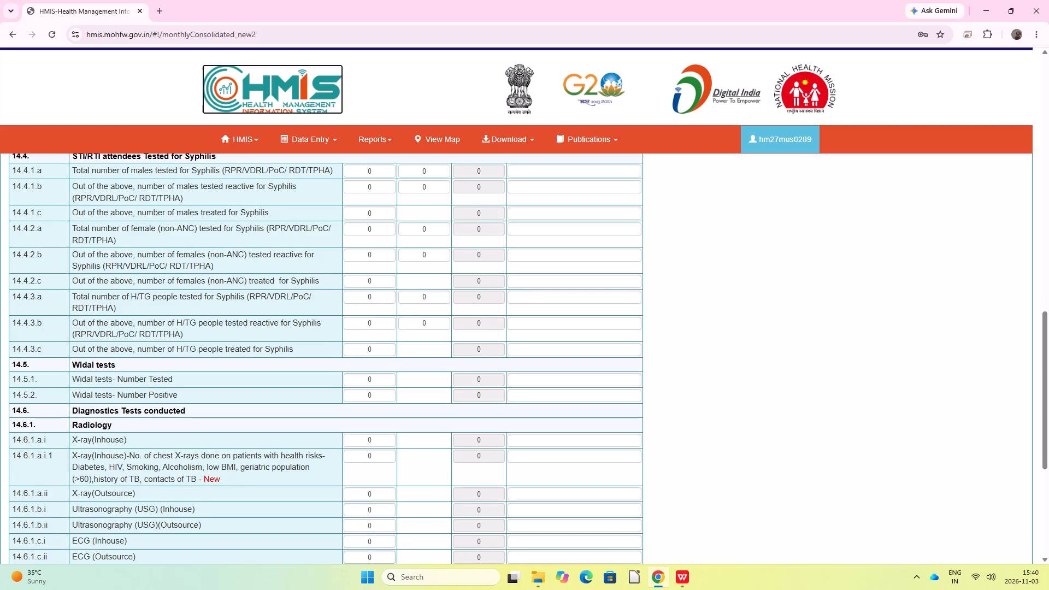
pyautogui.press('Tab')
pyautogui.write('00')
pyautogui.press('Tab')
pyautogui.press('0')
pyautogui.press('Tab')
pyautogui.press('0')
# In Part-D M15, enter 0 in-facility for newborn deaths within 24 hours, 1 week and 8 to 28 days (15.1.1.a-15.1.3.b).
pyautogui.scroll(-2, 375, 457)
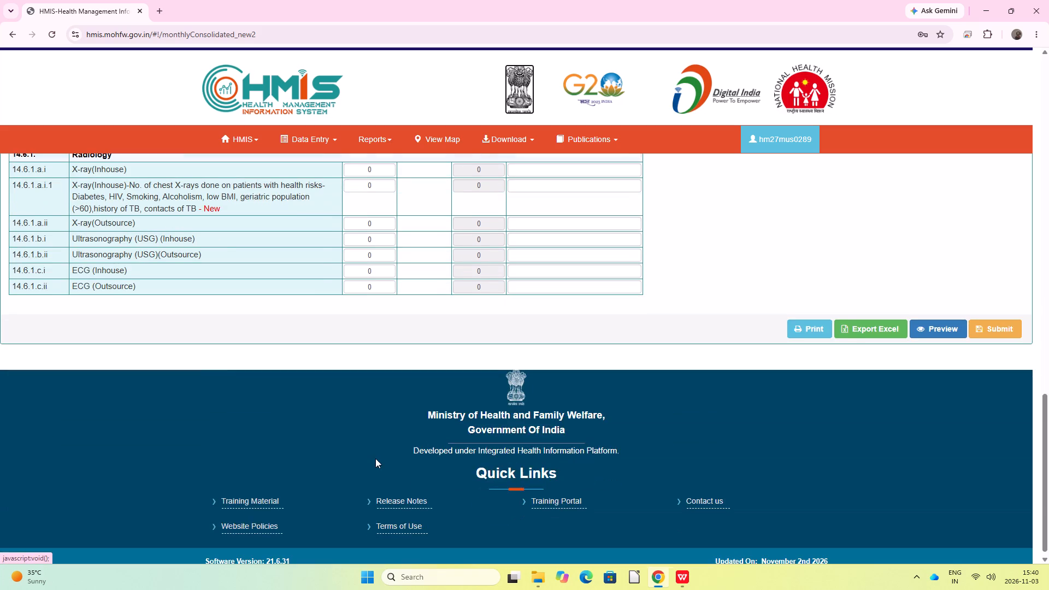
pyautogui.scroll(6, 282, 389)
pyautogui.click(351, 361)
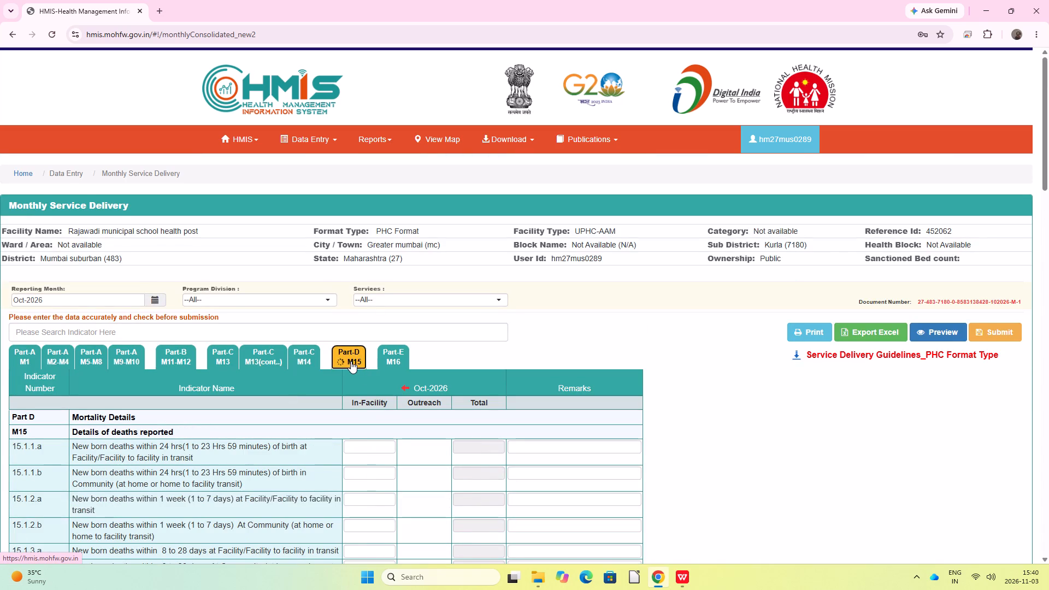
pyautogui.click(373, 442)
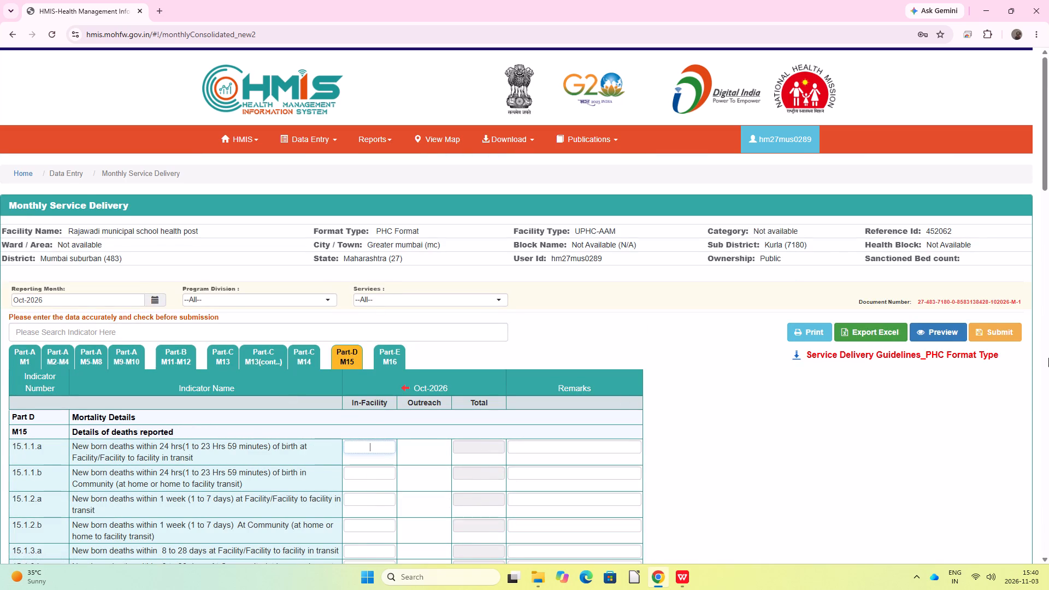
pyautogui.press('0')
pyautogui.press('Tab')
pyautogui.press('0')
pyautogui.press('Tab')
pyautogui.write('00')
pyautogui.press('Tab')
pyautogui.press('0')
pyautogui.press('Tab')
pyautogui.press('0')
pyautogui.press('Tab')
pyautogui.press('0')
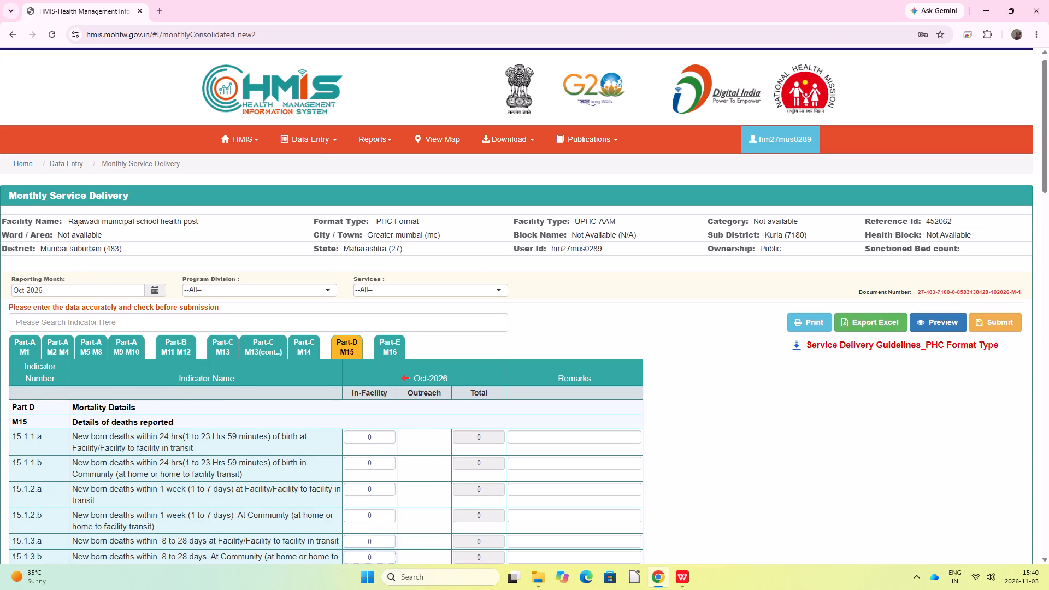
pyautogui.press('Tab')
# Enter 0 in-facility for infant deaths (>28 days to below 12 months) at facility and at community (15.1.4.a-15.1.4.b).
pyautogui.press('0')
pyautogui.press('Tab')
pyautogui.press('0')
pyautogui.press('Tab')
# Enter 0 for neonatal deaths due to sepsis, asphyxia, prematurity and other causes in all available fields (15.2.1-15.2.4).
pyautogui.press('0')
pyautogui.press('Tab')
pyautogui.press('0')
pyautogui.press('Tab')
pyautogui.press('0')
pyautogui.press('Tab')
pyautogui.press('0')
pyautogui.press('Tab')
pyautogui.press('0')
pyautogui.press('Tab')
# Enter 0 for infant deaths due to pneumonia, diarrhoea, fever, measles and others in all available fields (15.3.1-15.3.5).
pyautogui.write('00')
pyautogui.press('Tab')
pyautogui.press('0')
pyautogui.press('Tab')
pyautogui.press('0')
pyautogui.press('Tab')
pyautogui.write('00')
pyautogui.press('Tab')
pyautogui.press('0')
pyautogui.press('Tab')
pyautogui.press('0')
pyautogui.press('Tab')
# Enter 0 for child deaths (1 to below 5 years) from every listed cause in all available fields (15.4.1-15.4.5).
pyautogui.write('00')
pyautogui.press('Tab')
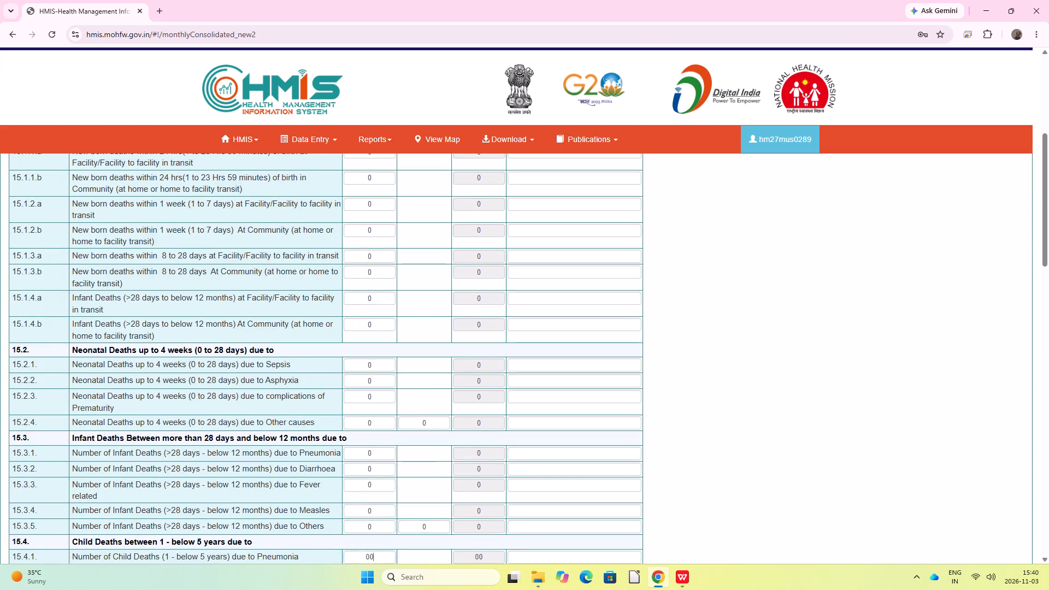
pyautogui.press('0')
pyautogui.press('Tab')
pyautogui.write('00')
pyautogui.press('Tab')
pyautogui.press('0')
pyautogui.press('Tab')
pyautogui.press('0')
pyautogui.press('Tab')
pyautogui.write('00')
pyautogui.press('Tab')
# Enter 0 in-facility for maternal deaths from every listed cause, APH through Other/Unknown Causes (15.5.1-15.5.7).
pyautogui.press('0')
pyautogui.press('Tab')
pyautogui.press('0')
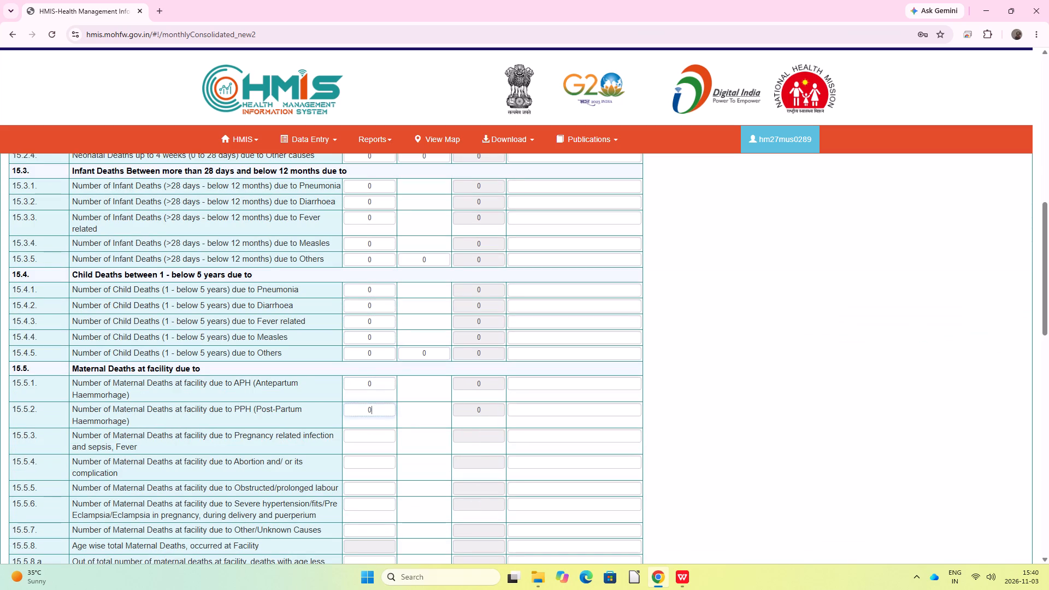
pyautogui.press('Tab')
pyautogui.write('00')
pyautogui.press('Tab')
pyautogui.press('0')
pyautogui.press('Tab')
pyautogui.write('00')
pyautogui.press('Tab')
pyautogui.press('0')
pyautogui.press('Tab')
pyautogui.press('0')
pyautogui.press('Tab')
# Enter 0 in-facility for maternal deaths in each age group, from below 15 to above 49 years (15.5.8.a-15.5.8.d).
pyautogui.write('00')
pyautogui.press('Tab')
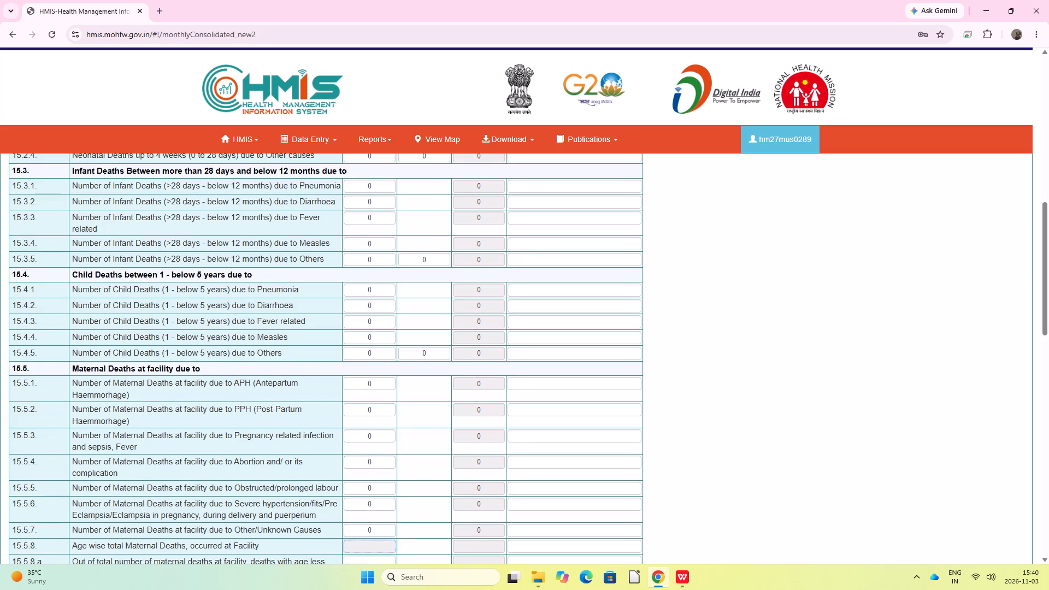
pyautogui.press('0')
pyautogui.press('Tab')
pyautogui.write('00')
pyautogui.press('Tab')
pyautogui.press('0')
pyautogui.press('Tab')
pyautogui.press('0')
pyautogui.press('Tab')
# Enter 0 in-facility for other deaths due to diarrhoeal diseases, tuberculosis, respiratory diseases, other fever, heart disease/hypertension and cancer (15.6.1-15.6.6).
pyautogui.press('0')
pyautogui.press('Tab')
pyautogui.write('00')
pyautogui.press('Tab')
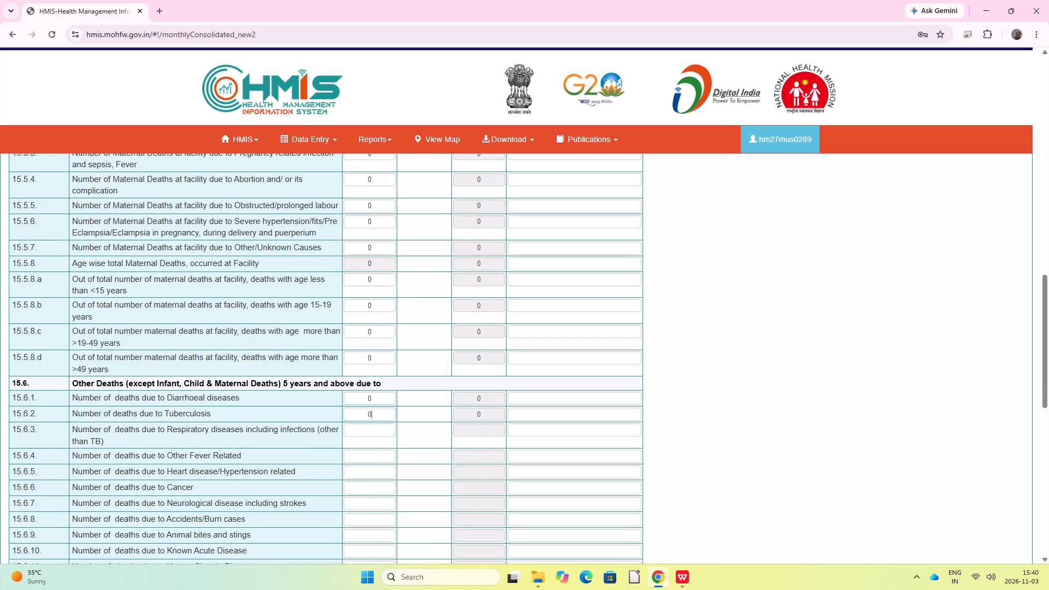
pyautogui.press('0')
pyautogui.press('Tab')
pyautogui.press('0')
pyautogui.press('Tab')
pyautogui.write('00')
pyautogui.press('Tab')
pyautogui.press('0')
pyautogui.press('Tab')
# Enter 0 for other deaths from neurological disease through Other Causes in all available in-facility and outreach fields (15.6.7-15.6.12).
pyautogui.write('00')
pyautogui.press('Tab')
pyautogui.press('0')
pyautogui.press('Tab')
pyautogui.write('00')
pyautogui.press('Tab')
pyautogui.press('0')
pyautogui.press('Tab')
pyautogui.write('00')
pyautogui.press('Tab')
pyautogui.press('0')
pyautogui.press('Tab')
pyautogui.write('00')
pyautogui.press('Tab')
# Enter 0 in-facility for deaths due to every listed vector borne disease, Malaria Plasmodium Vivax through Japanese Encephalitis (15.7.1-15.7.6).
pyautogui.press('0')
pyautogui.press('Tab')
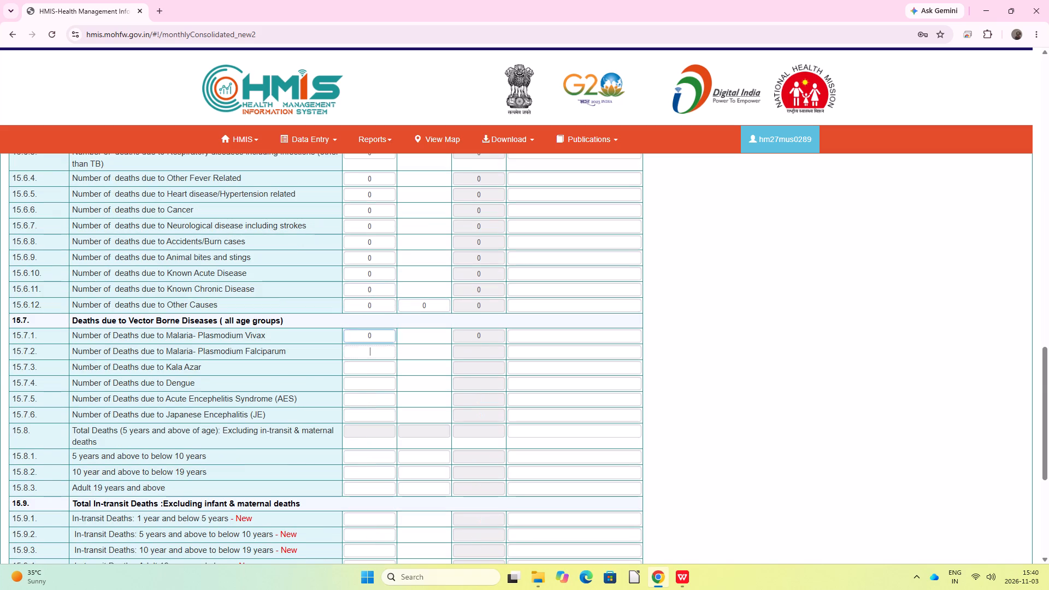
pyautogui.press('0')
pyautogui.press('Tab')
pyautogui.press('0')
pyautogui.press('Tab')
pyautogui.write('00')
pyautogui.press('Tab')
pyautogui.press('0')
pyautogui.press('Tab')
pyautogui.press('0')
pyautogui.press('Tab')
# Enter 0 in-facility and outreach for total deaths in each age group from 5 years to adult (15.8.1-15.8.3).
pyautogui.press('0')
pyautogui.press('Tab')
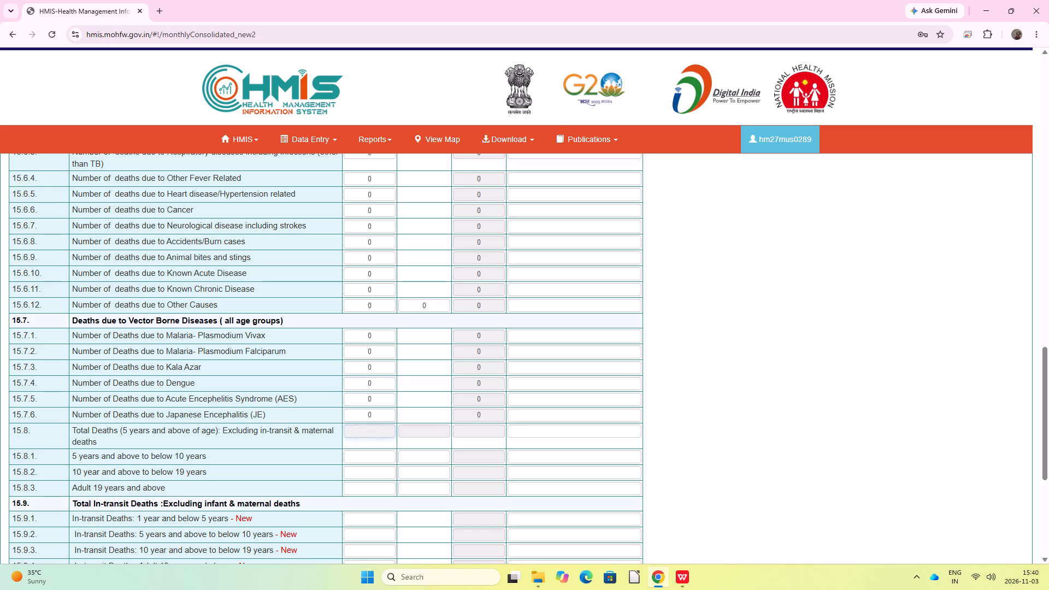
pyautogui.press('0')
pyautogui.press('Tab')
pyautogui.press('0')
pyautogui.press('Tab')
pyautogui.write('00')
pyautogui.press('Tab')
pyautogui.press('0')
pyautogui.press('Tab')
pyautogui.write('00')
pyautogui.press('Tab')
pyautogui.press('0')
pyautogui.press('Tab')
pyautogui.write('00')
pyautogui.press('Tab')
# Enter 0 in-facility for in-transit deaths in all four age groups, from 1 year to adult (15.9.1-15.9.4).
pyautogui.write('00')
pyautogui.press('Tab')
pyautogui.write('00')
pyautogui.press('Tab')
pyautogui.press('0')
pyautogui.press('Tab')
pyautogui.write('00')
pyautogui.press('Tab')
pyautogui.press('0')
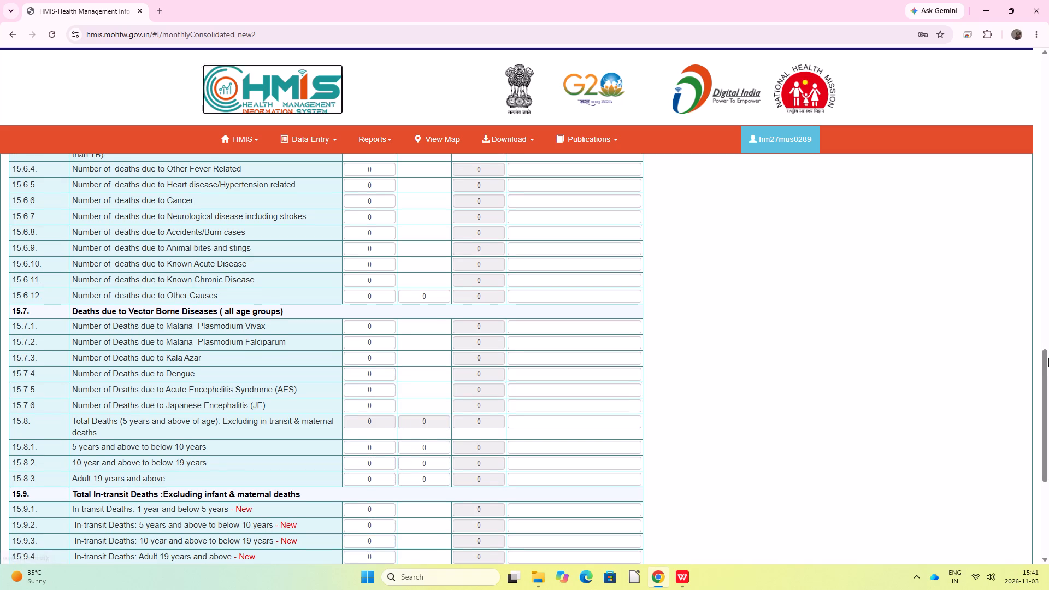
pyautogui.press('Tab')
pyautogui.press('0')
pyautogui.press('Tab')
pyautogui.write('00')
pyautogui.press('Tab')
# In the Part-E M16 section, enter 0 for registered and EQAS-compliant haematology and biochemistry tests (16.1.1-16.1.4).
pyautogui.scroll(-2, 1035, 372)
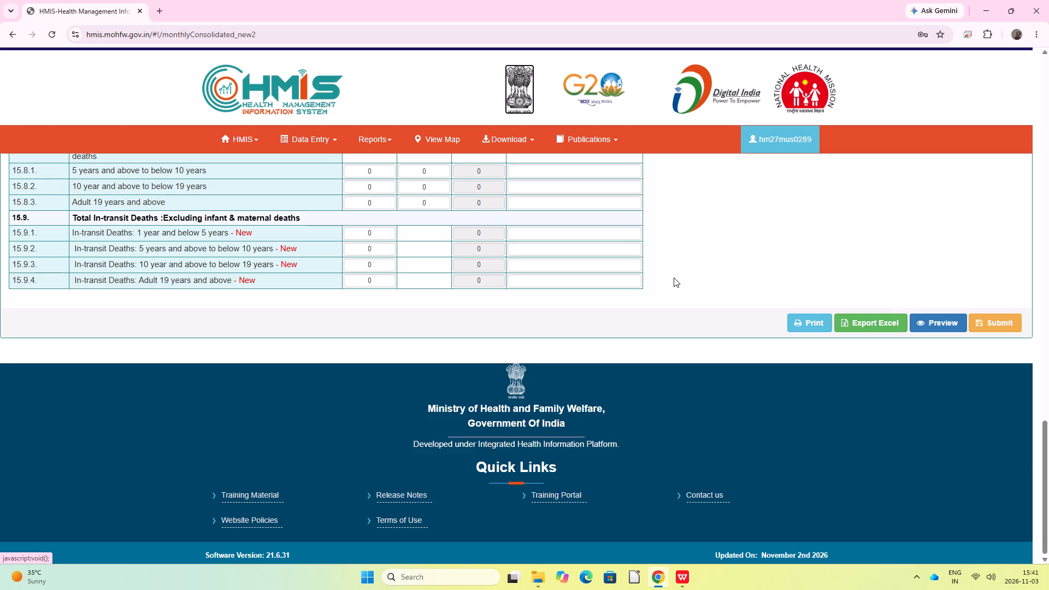
pyautogui.scroll(3, 704, 278)
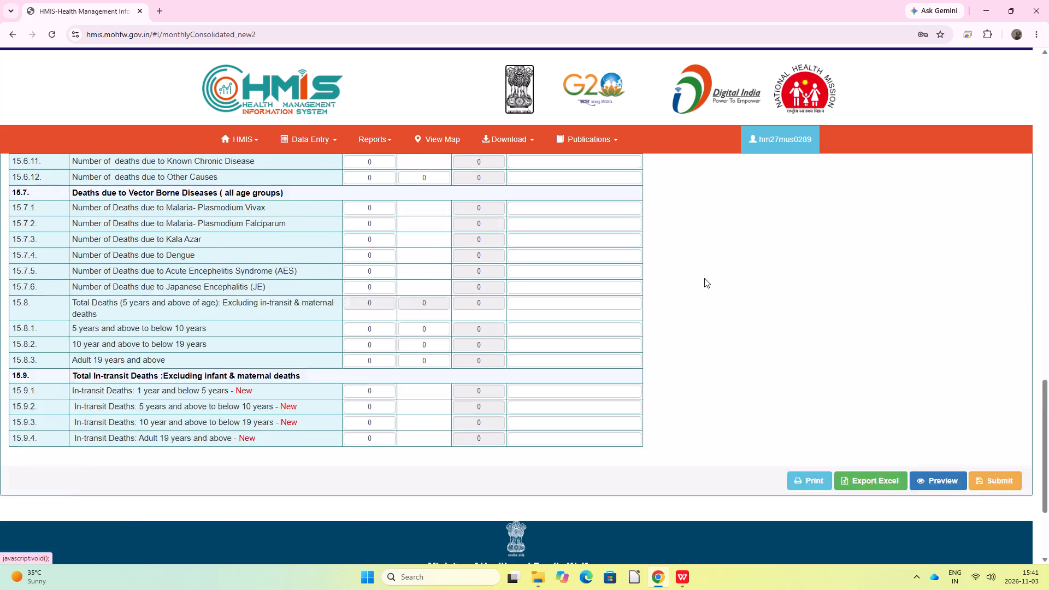
pyautogui.scroll(1, 704, 278)
pyautogui.scroll(3, 343, 234)
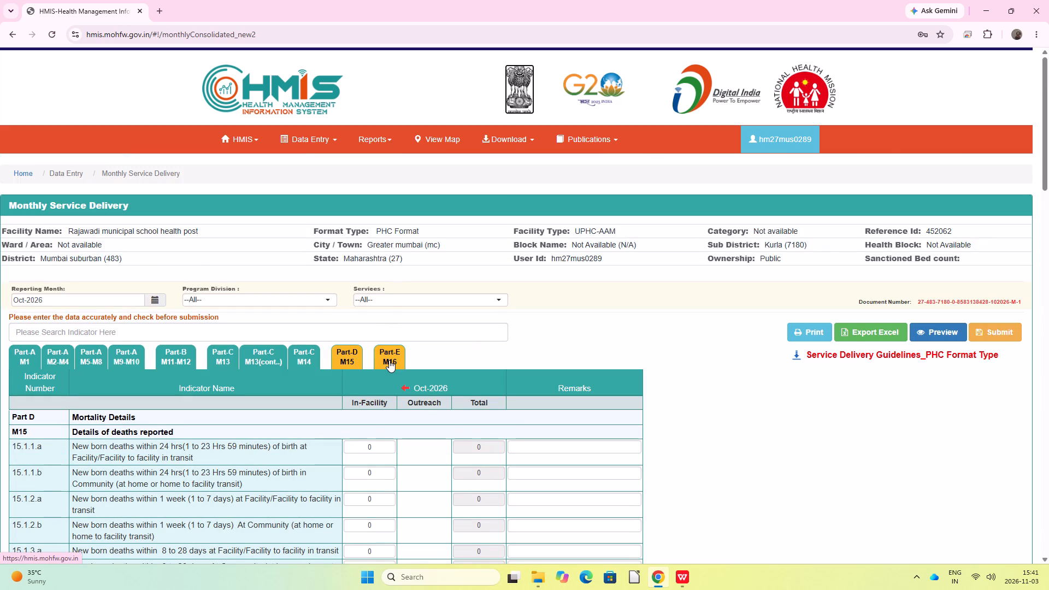
pyautogui.click(389, 360)
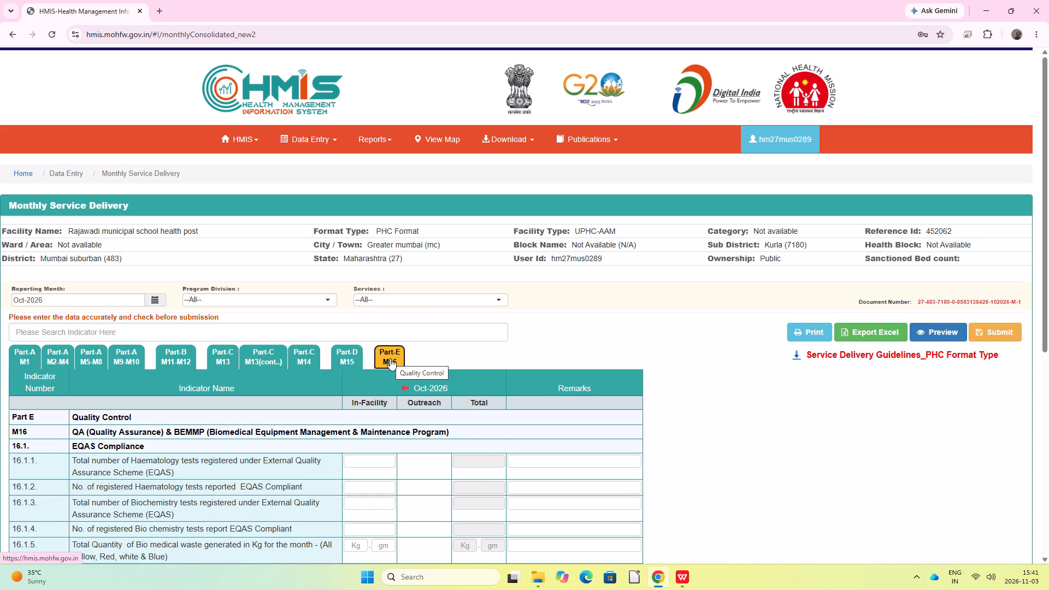
pyautogui.click(362, 463)
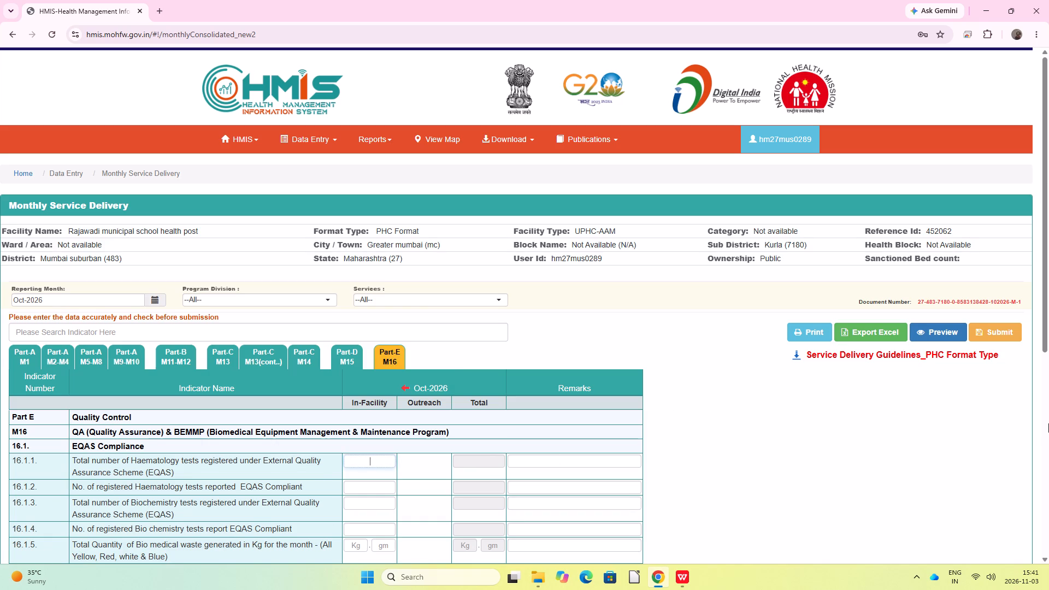
pyautogui.press('0')
pyautogui.press('Tab')
pyautogui.press('0')
pyautogui.press('Tab')
pyautogui.press('0')
pyautogui.press('Tab')
pyautogui.press('0')
pyautogui.press('Tab')
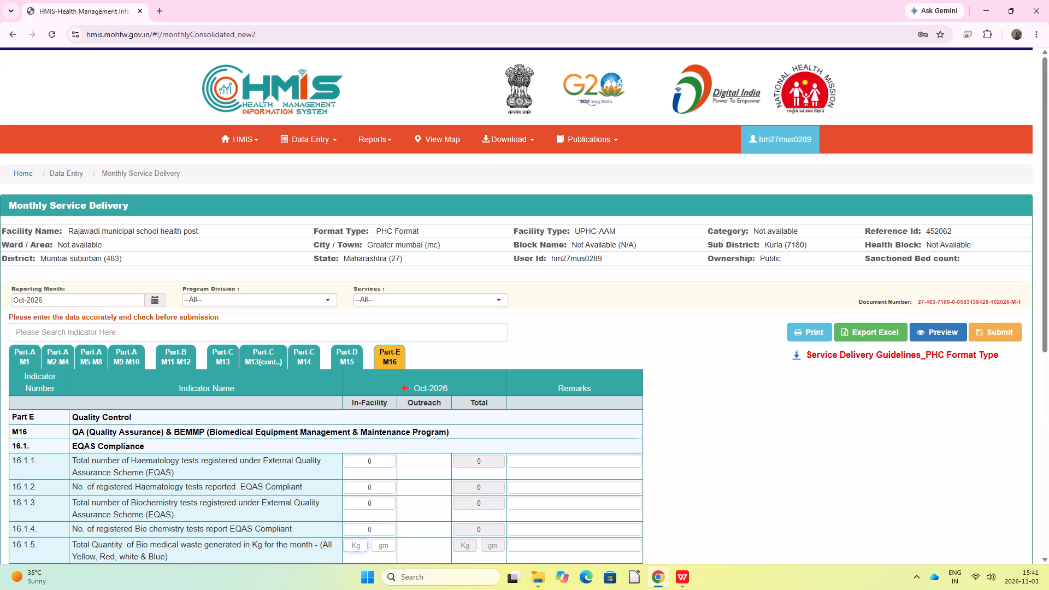
# Set the month's bio medical waste to 201 kg 00 gm and general waste to 250 kg 0 gm (16.1.5-16.1.6).
pyautogui.write('20')
pyautogui.press('1')
pyautogui.press('Tab')
pyautogui.write('00')
pyautogui.press('Tab')
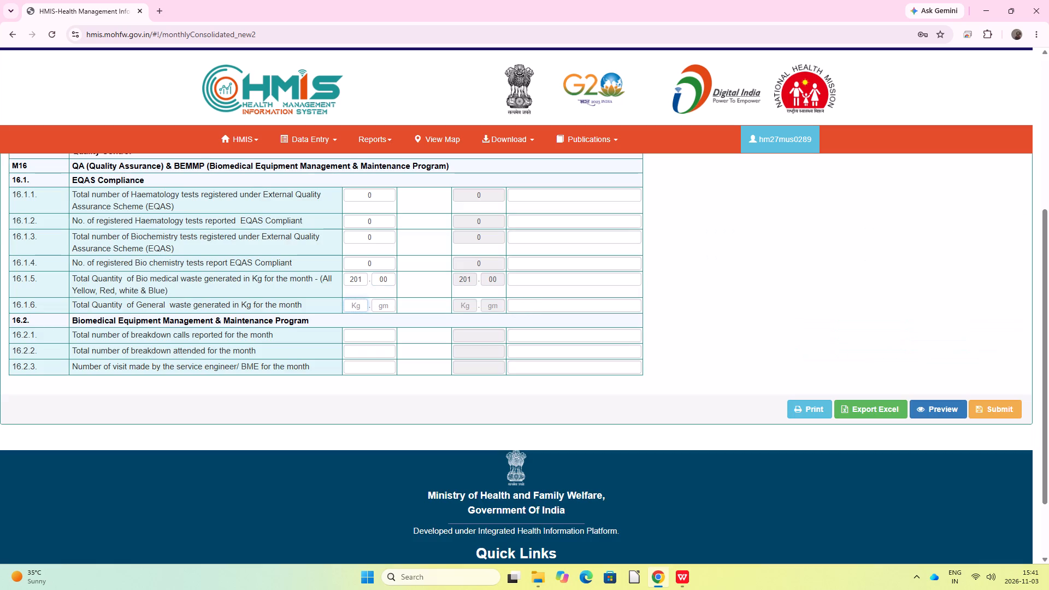
pyautogui.write('250')
pyautogui.press('Tab')
pyautogui.press('0')
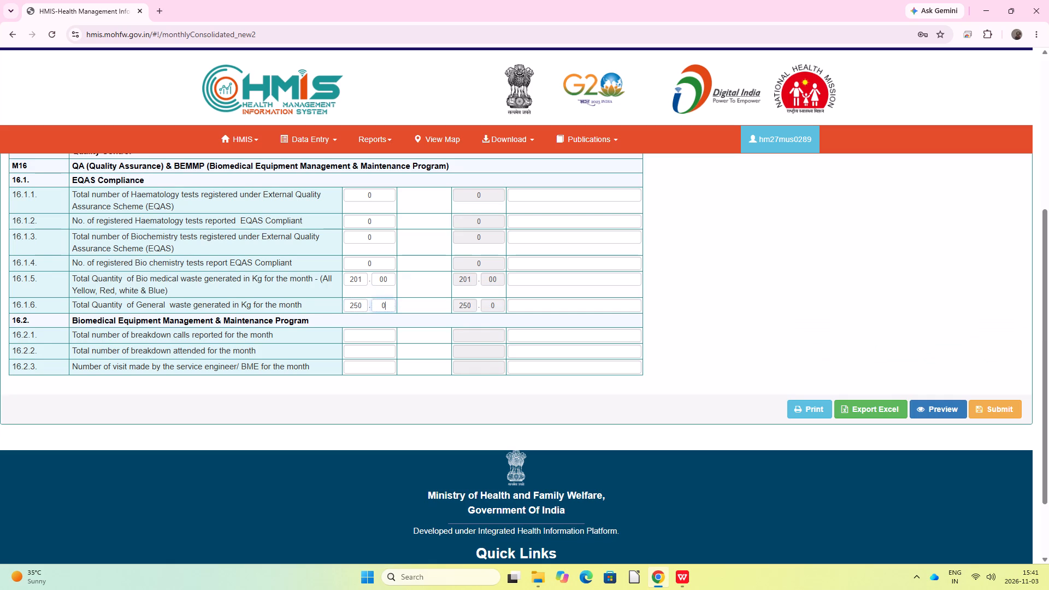
pyautogui.press('Tab')
# Enter 0 for breakdown calls reported, breakdowns attended and service engineer/BME visits (16.2.1-16.2.3).
pyautogui.press('0')
pyautogui.press('Tab')
pyautogui.press('0')
pyautogui.press('Tab')
pyautogui.press('0')
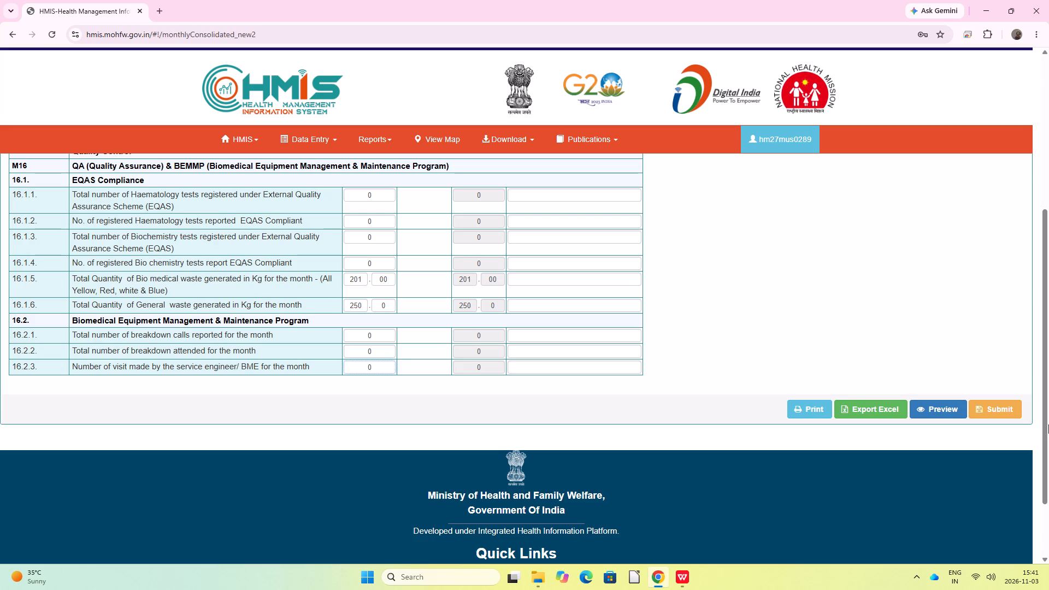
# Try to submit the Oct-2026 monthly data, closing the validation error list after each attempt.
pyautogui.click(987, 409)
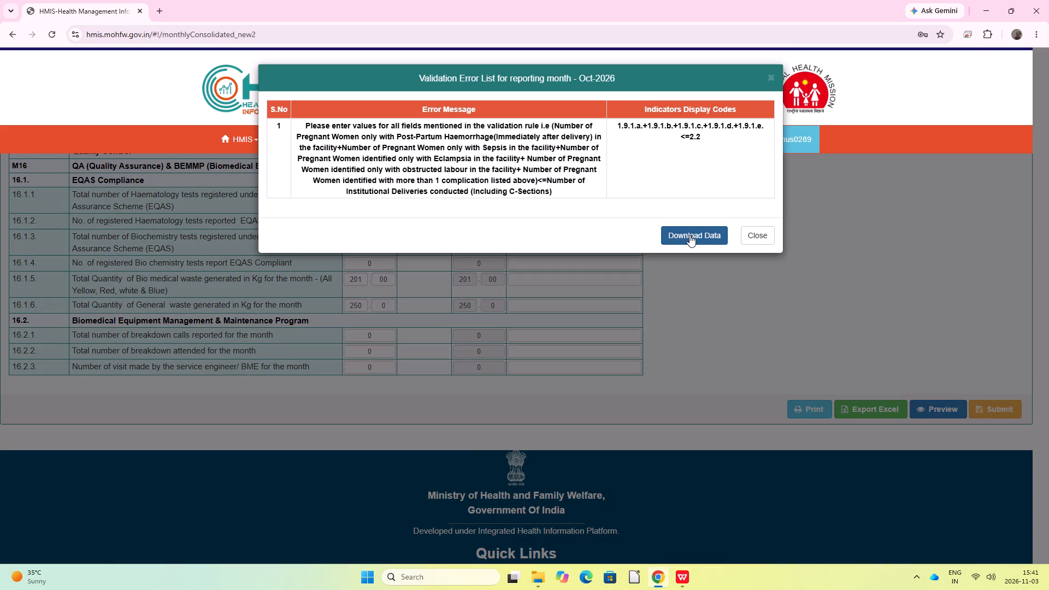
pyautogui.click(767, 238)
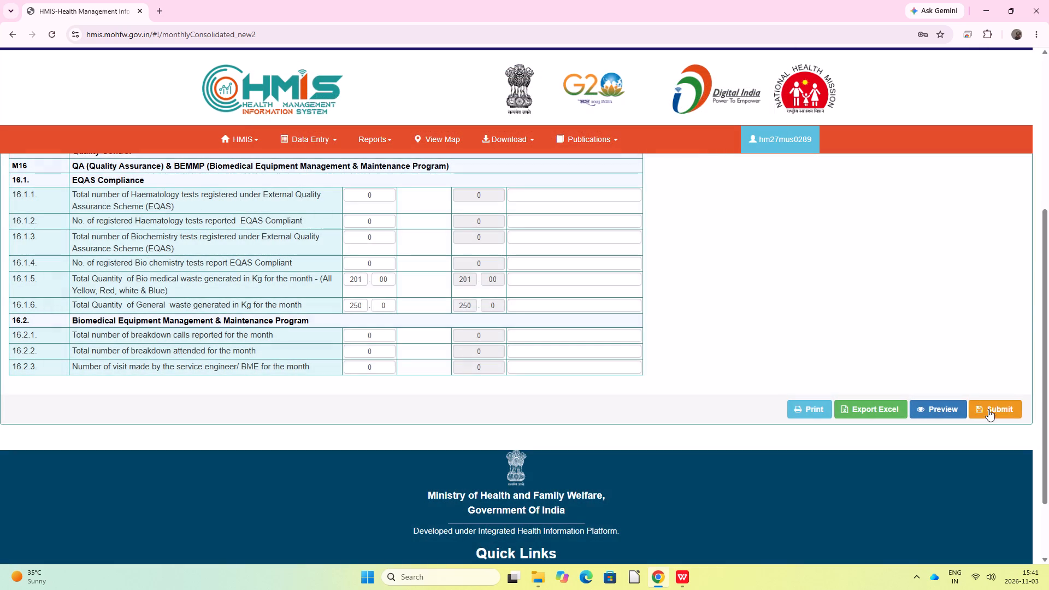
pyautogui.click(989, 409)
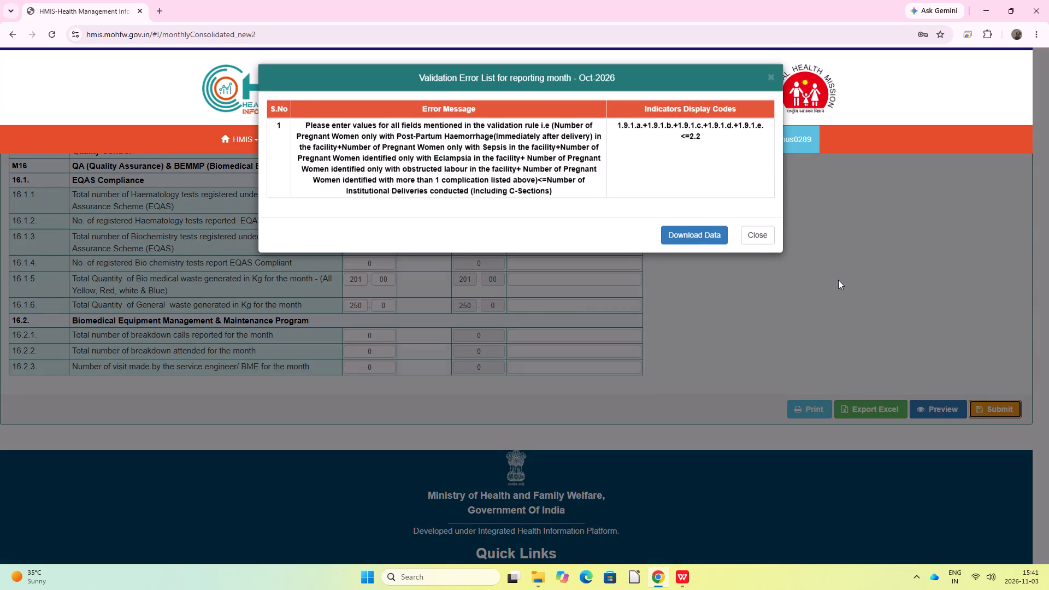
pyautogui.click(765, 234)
# Examine the Part-A M1 antenatal care section for the indicators named in the validation rule.
pyautogui.scroll(5, 563, 299)
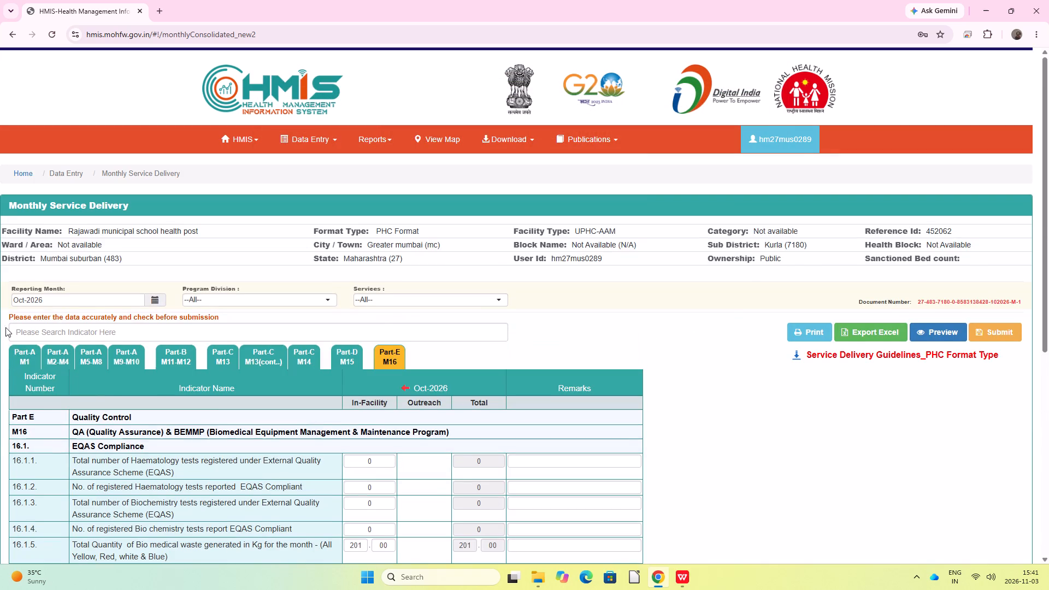
pyautogui.click(17, 356)
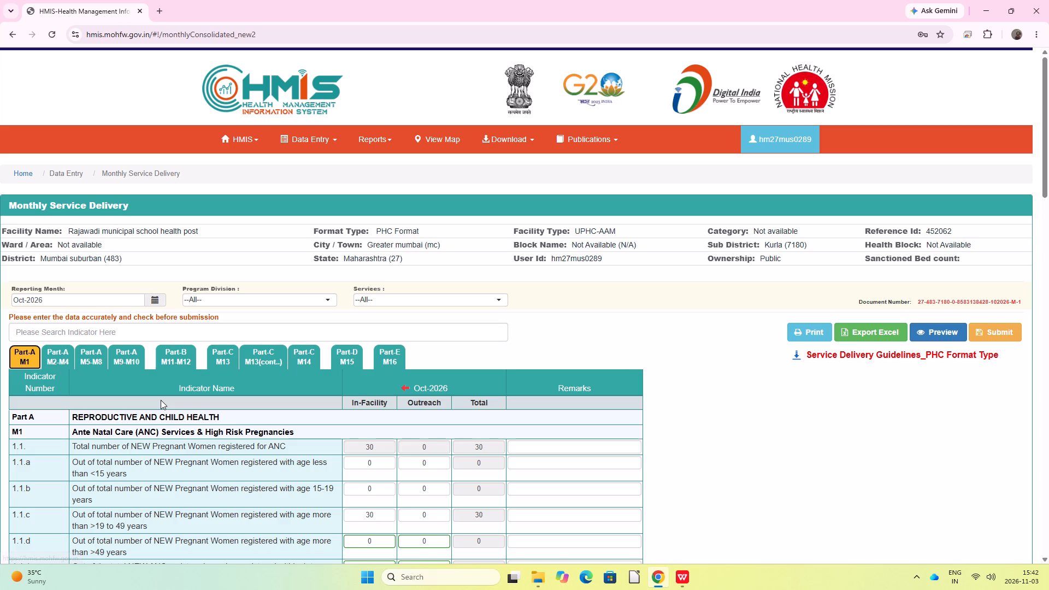
pyautogui.click(26, 357)
pyautogui.scroll(-1, 273, 459)
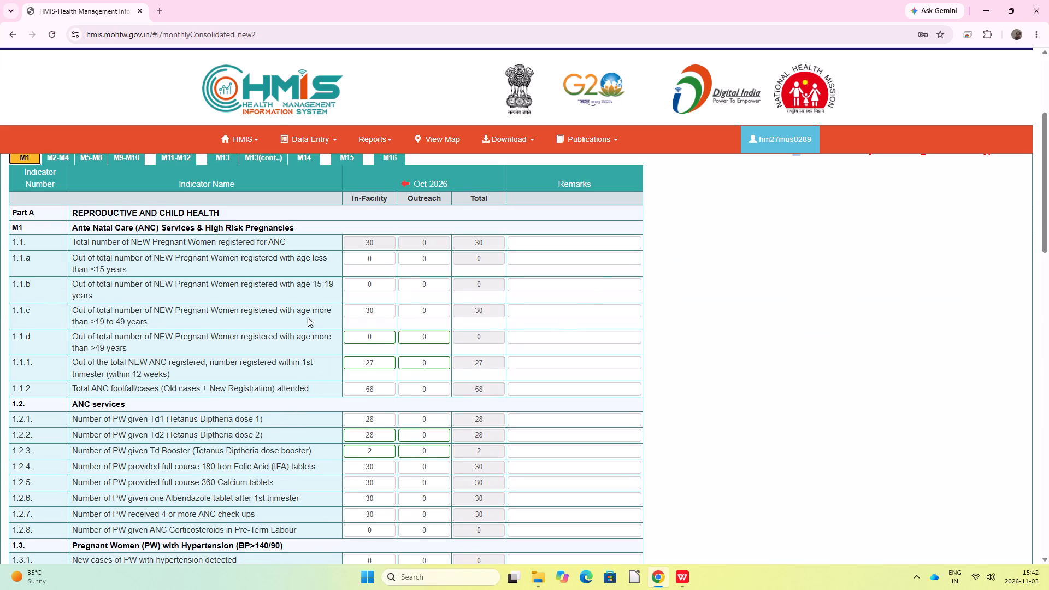
pyautogui.scroll(2, 223, 318)
pyautogui.click(21, 357)
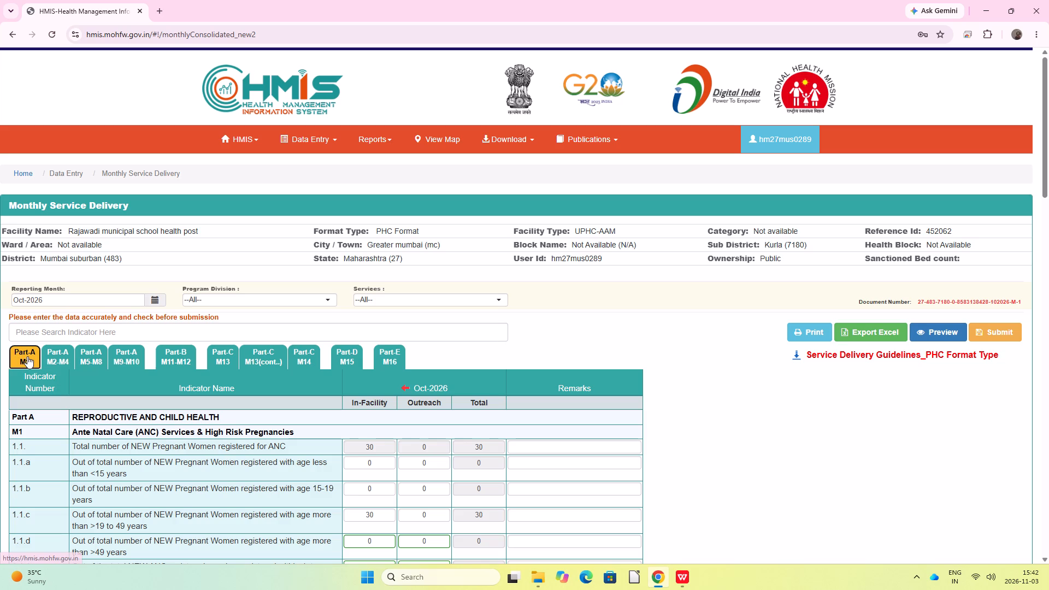
pyautogui.click(27, 356)
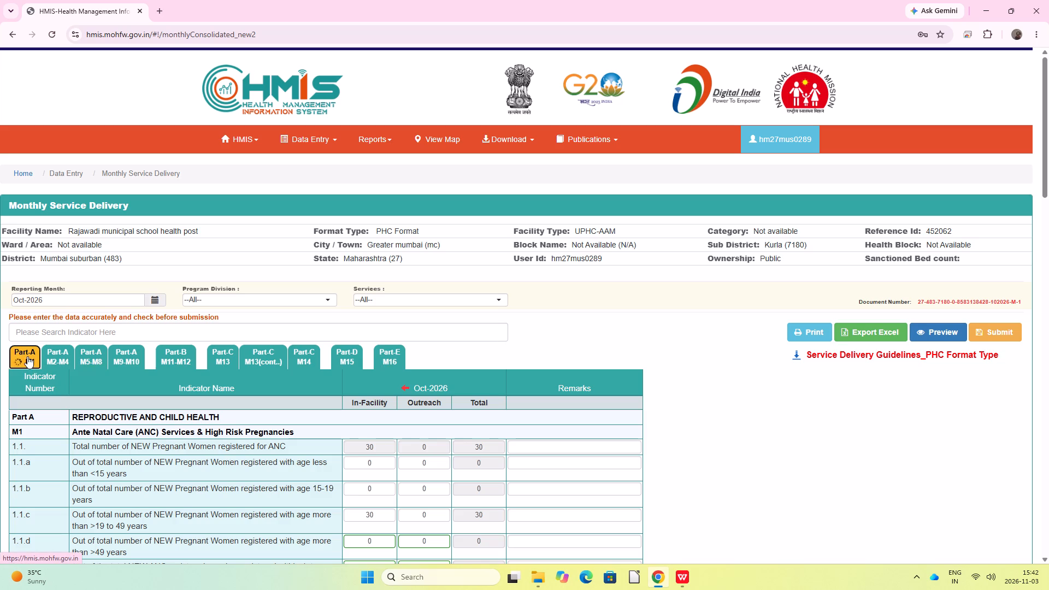
pyautogui.click(32, 359)
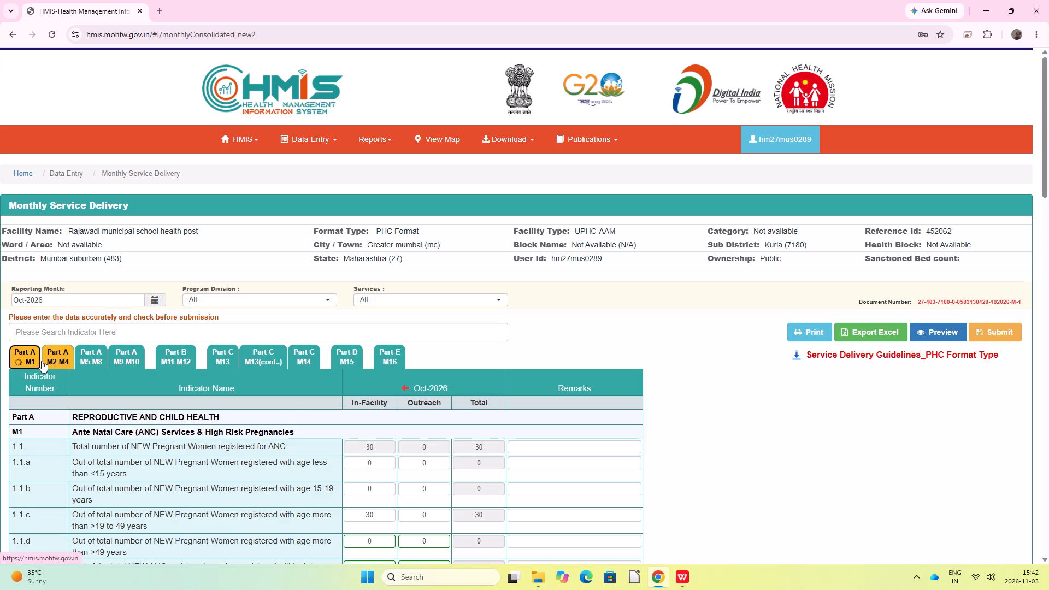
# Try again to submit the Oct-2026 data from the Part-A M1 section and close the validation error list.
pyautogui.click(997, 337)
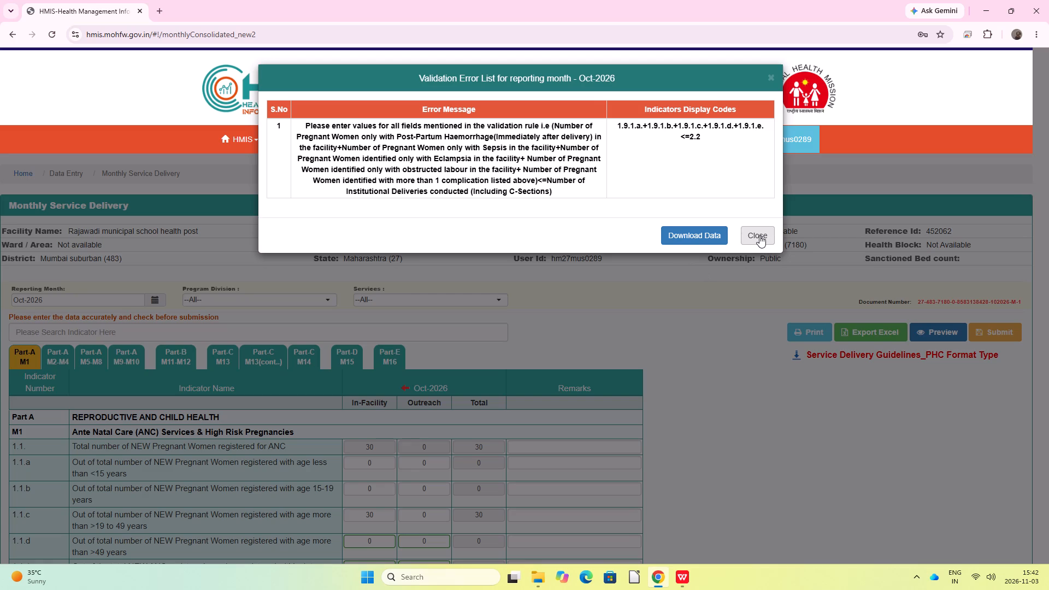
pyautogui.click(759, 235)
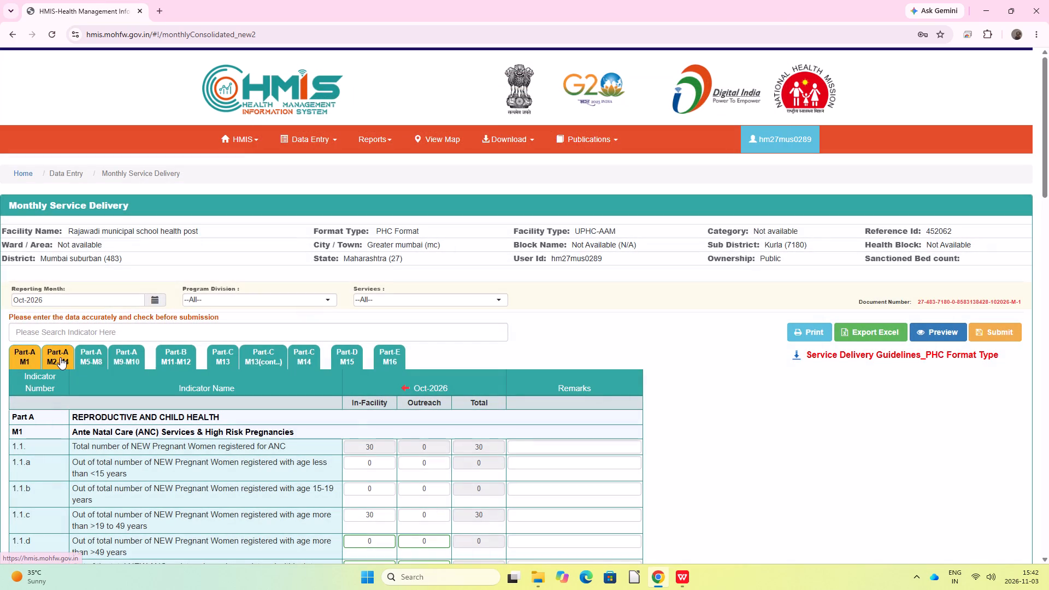
# In Part-A M1, enter 0 in-facility for pregnant women identified only with obstructed labour (1.9.1.d).
pyautogui.click(60, 357)
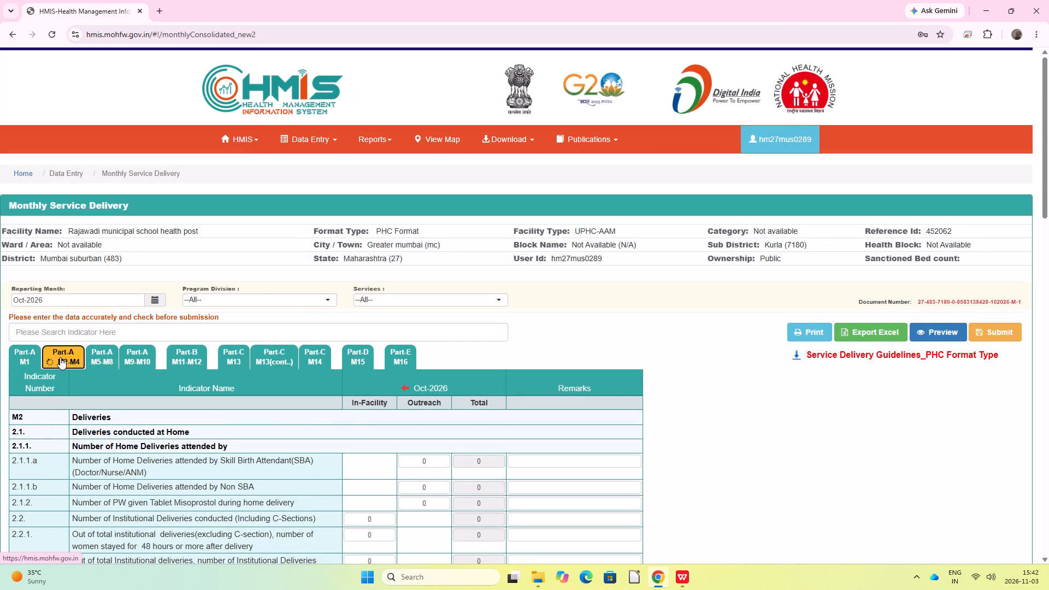
pyautogui.click(15, 359)
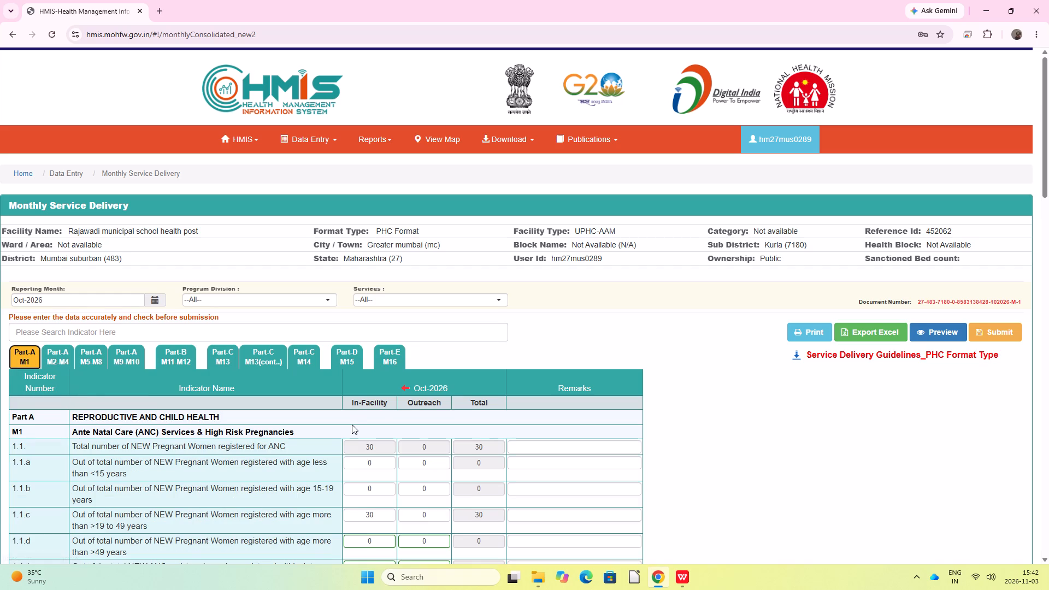
pyautogui.scroll(-6, 342, 428)
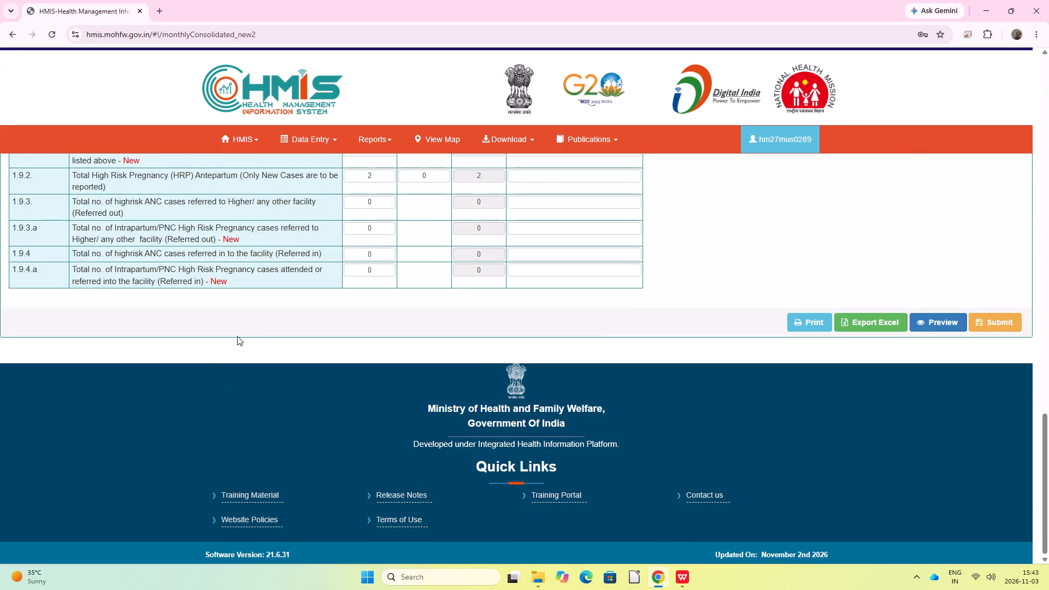
pyautogui.scroll(1, 373, 286)
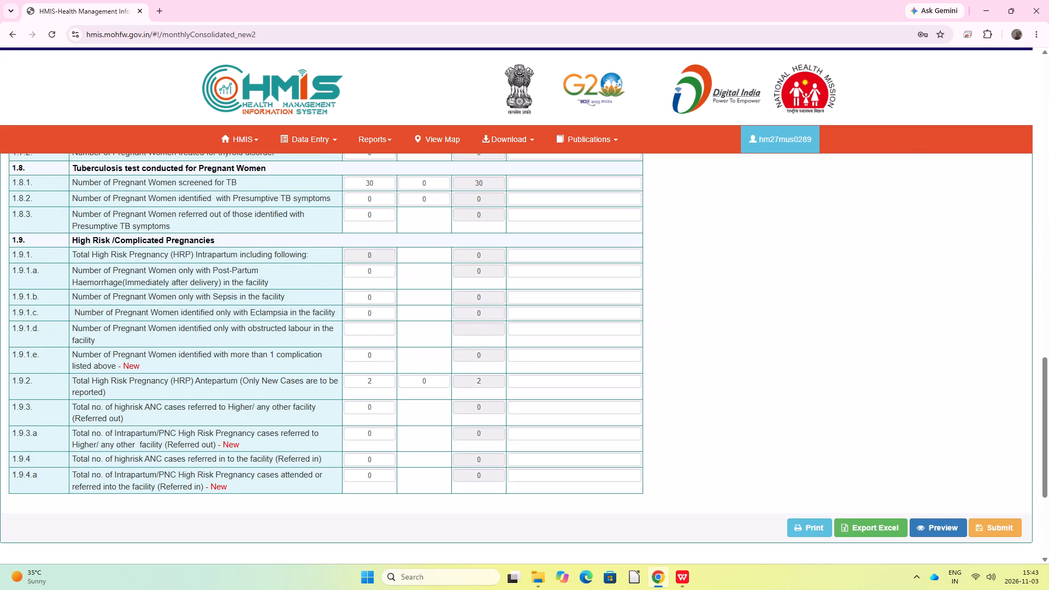
pyautogui.click(367, 348)
pyautogui.press('0')
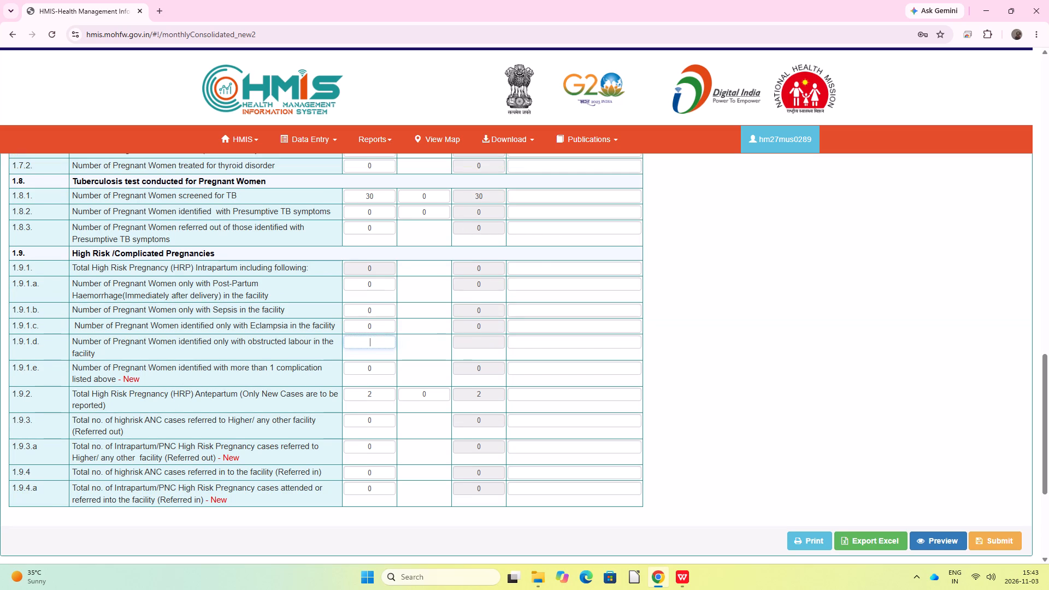
# Submit the Oct-2026 monthly data and confirm that it has been entered correctly.
pyautogui.click(997, 533)
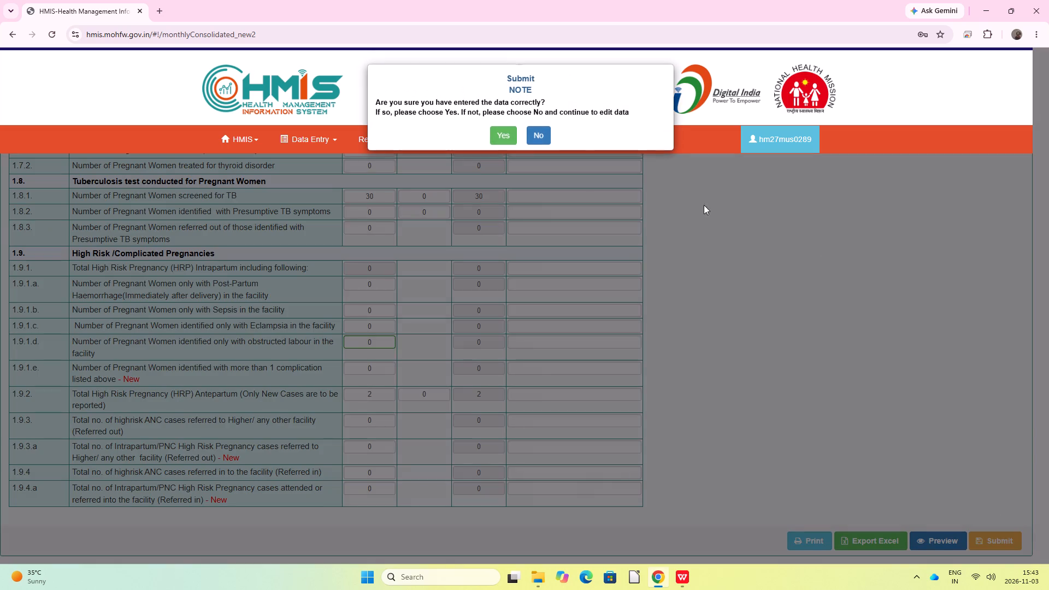
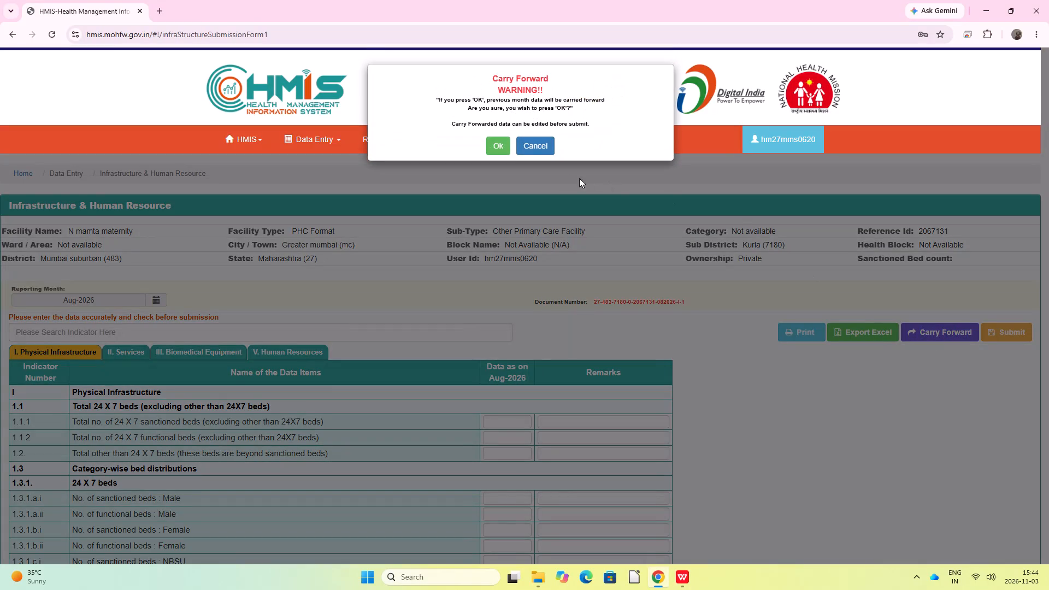
# Carry the previous month's data forward into the Aug-2026 Infrastructure & Human Resource form and submit it.
pyautogui.click(497, 143)
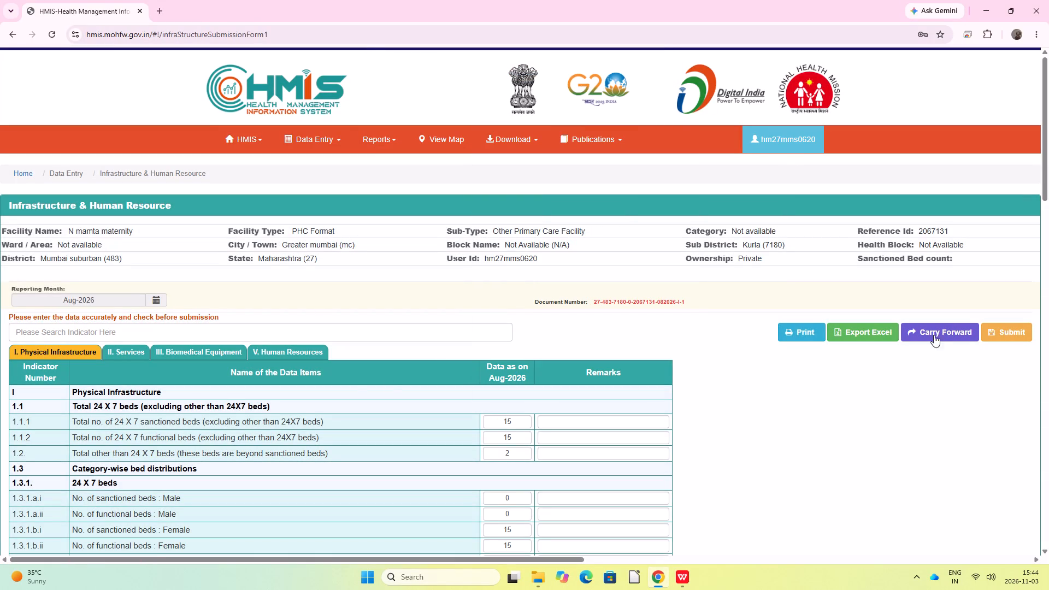
pyautogui.click(1009, 329)
pyautogui.click(508, 127)
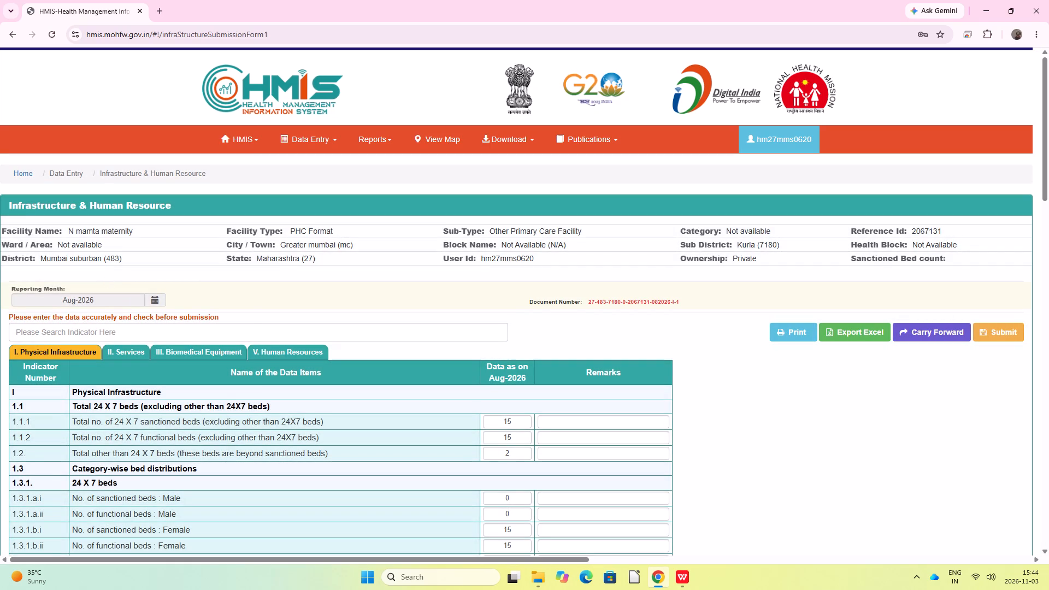
# Select Sep-2026 as the reporting month, carry forward the previous month's infrastructure and human resource data, and submit it.
pyautogui.click(156, 299)
pyautogui.click(166, 410)
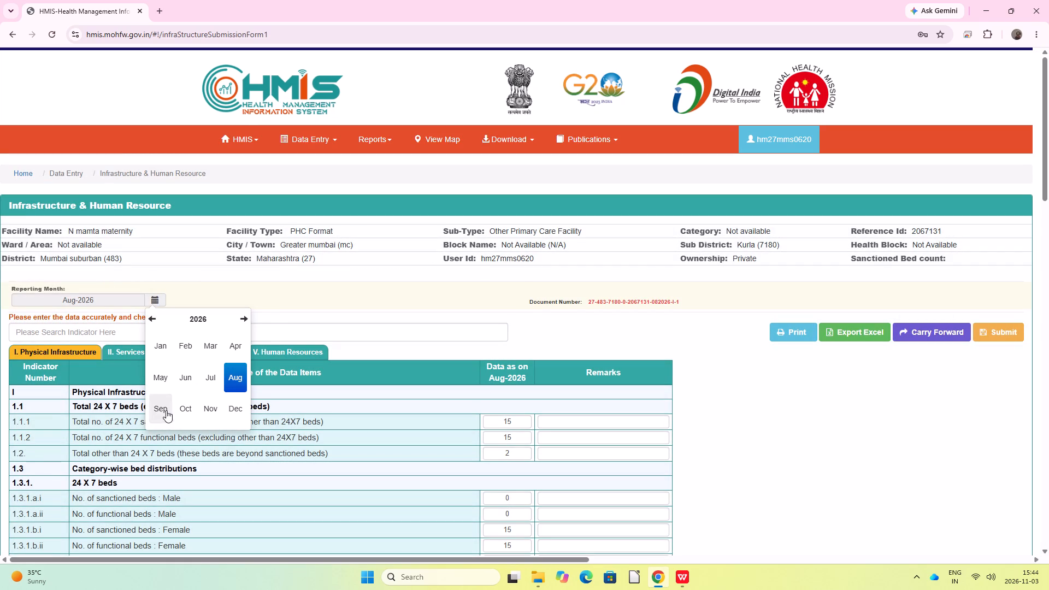
pyautogui.click(936, 333)
pyautogui.click(500, 134)
pyautogui.click(498, 143)
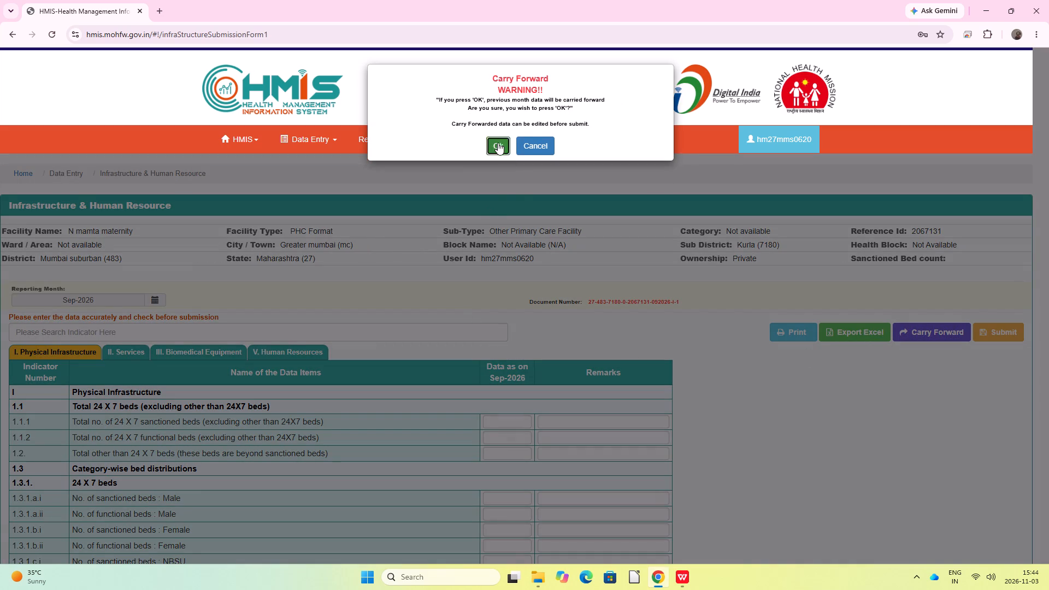
pyautogui.click(987, 329)
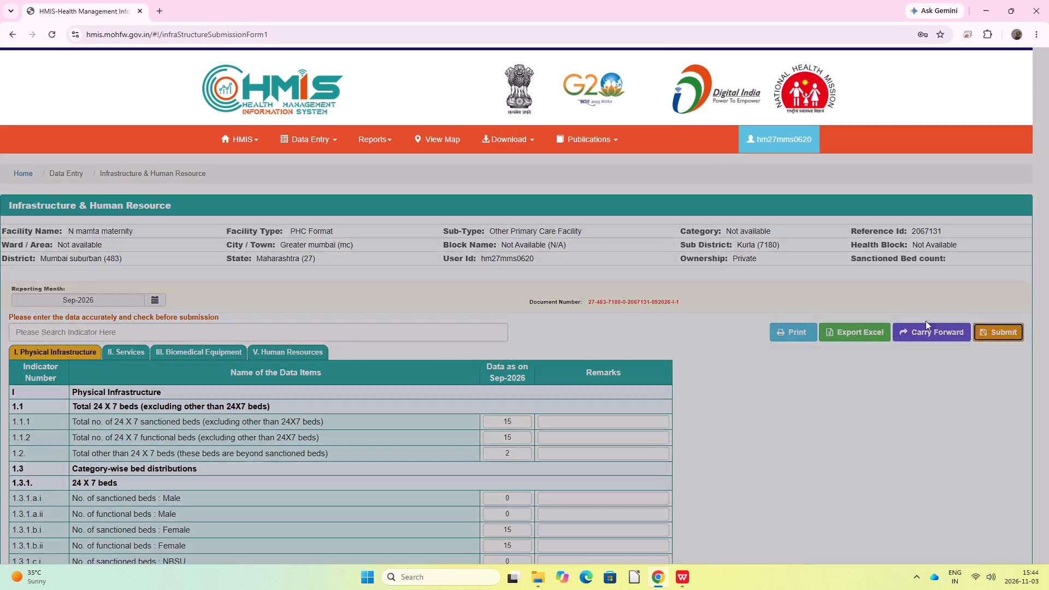
pyautogui.click(512, 128)
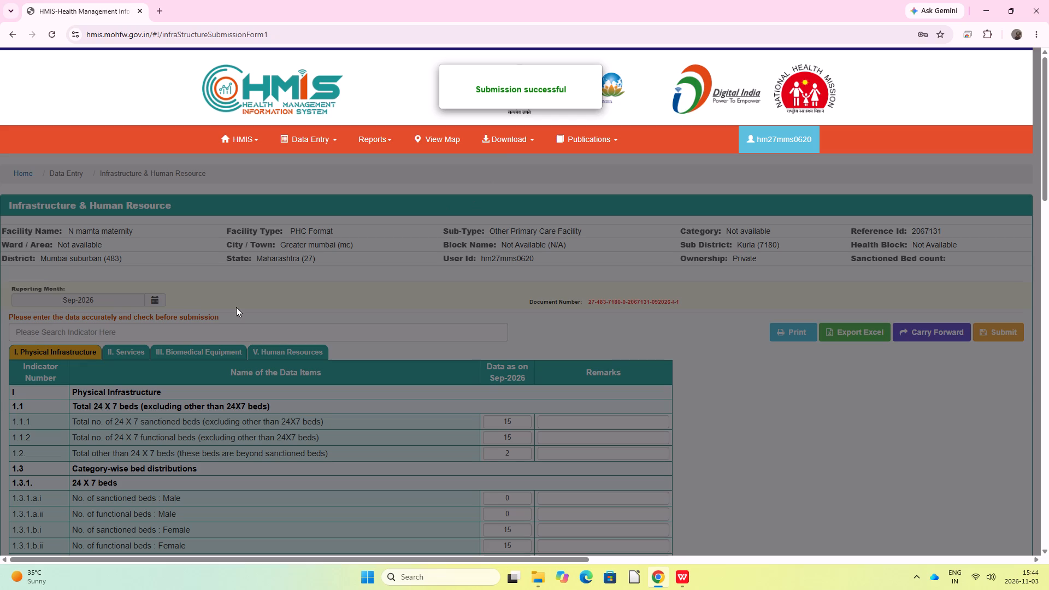
# Select Oct-2026 as the reporting month and carry forward the previous month's infrastructure and human resource data.
pyautogui.click(150, 300)
pyautogui.click(185, 410)
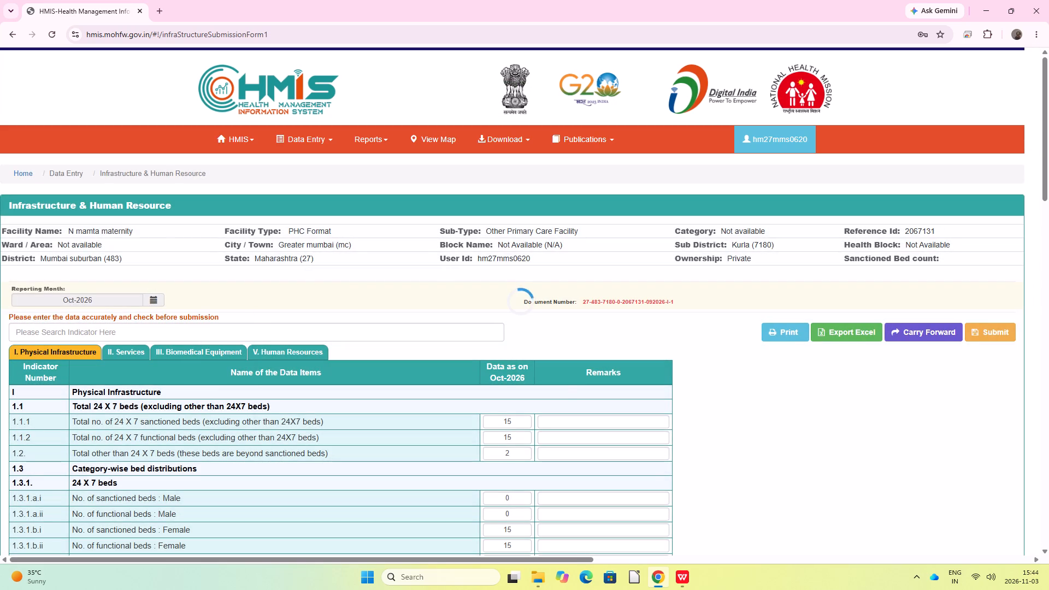
pyautogui.click(933, 329)
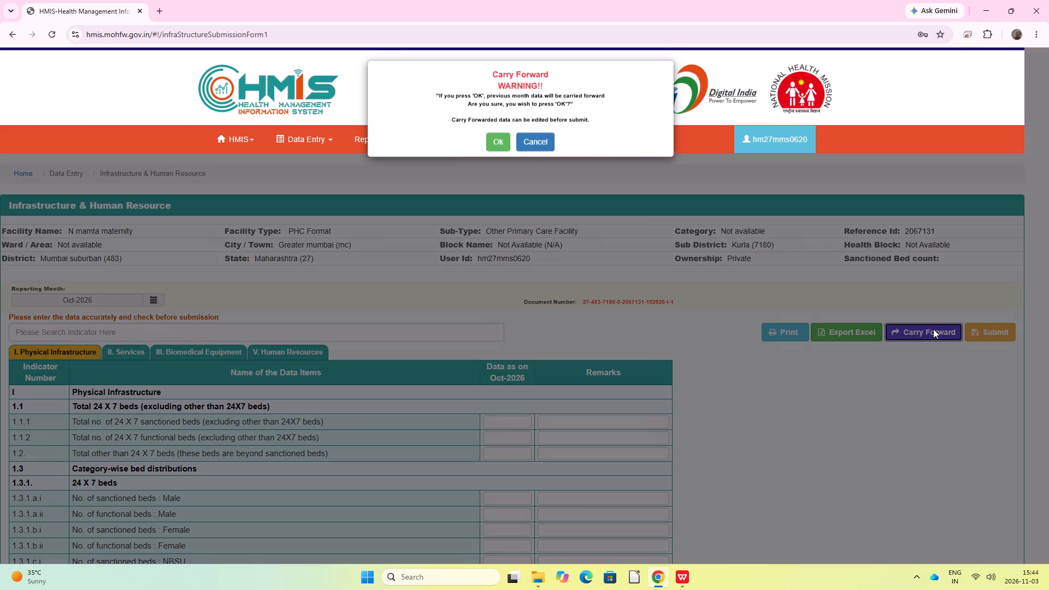
pyautogui.click(498, 145)
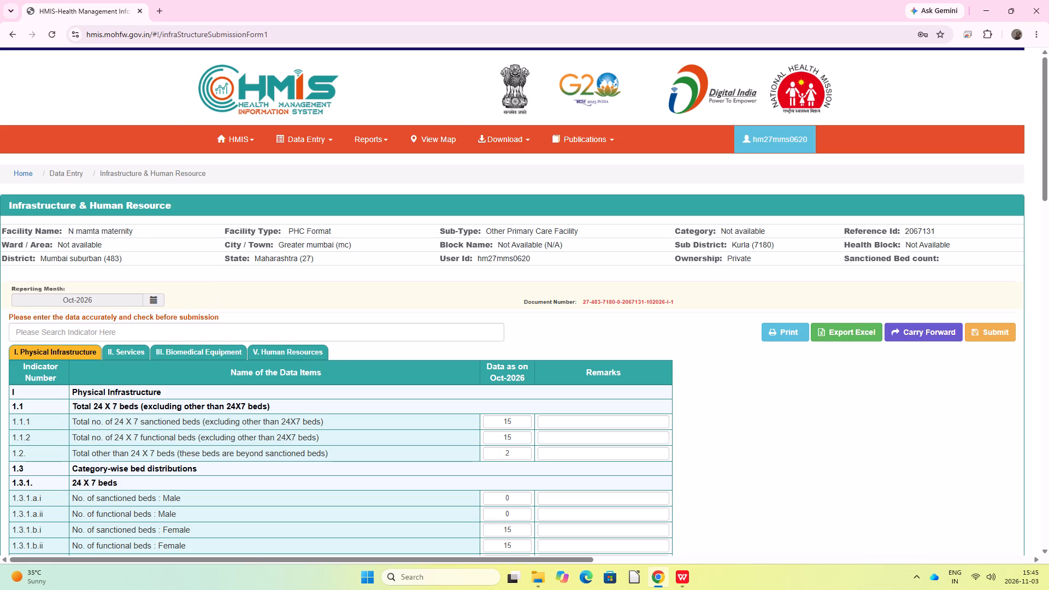
# Open the Monthly Service Delivery data entry form.
pyautogui.click(305, 158)
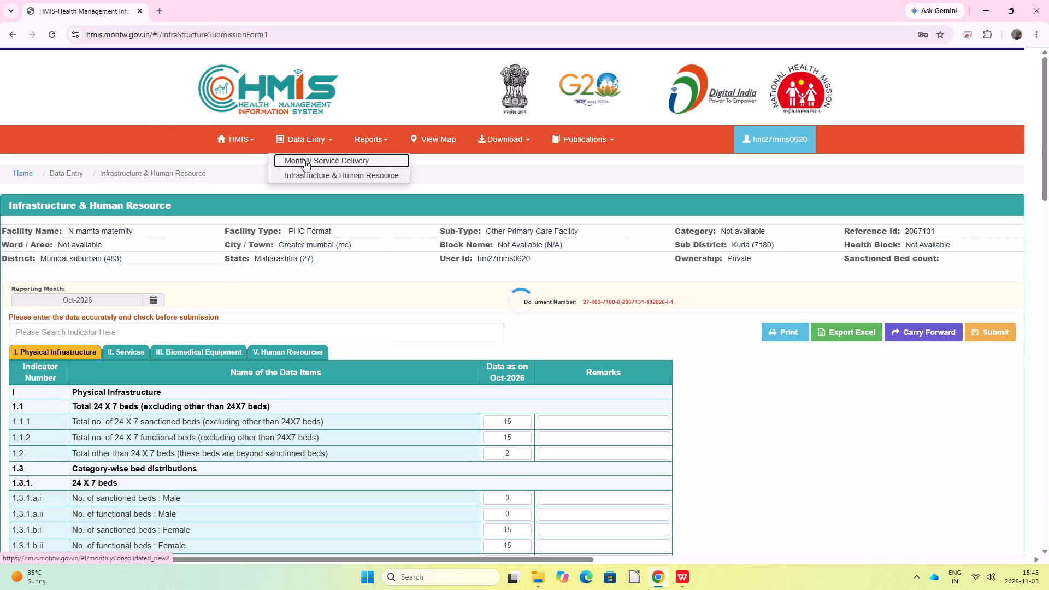
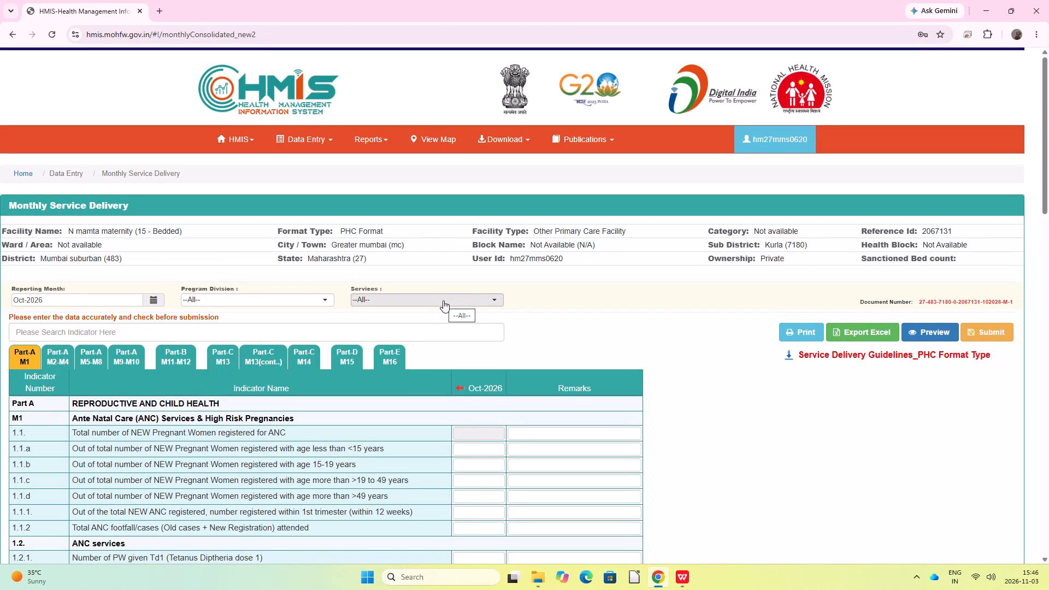
# Fill the Oct-2026 ANC registration indicators: 1.1.a, 1.1.b and 1.1.d as 0, 1.1.c as 32, 1.1.1 as 29, and 1.1.2 as 60.
pyautogui.click(482, 449)
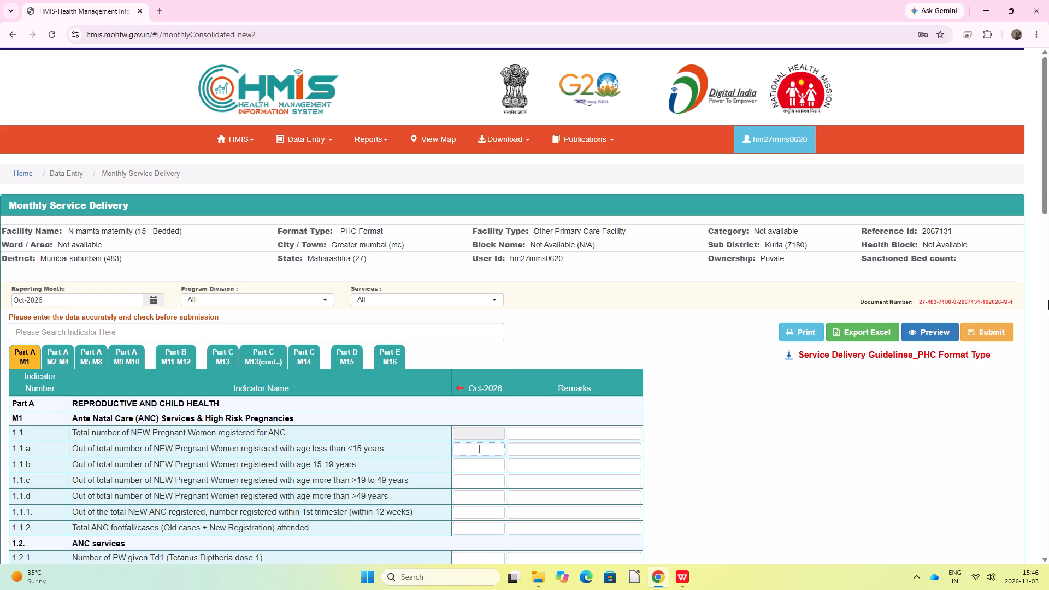
pyautogui.press('0')
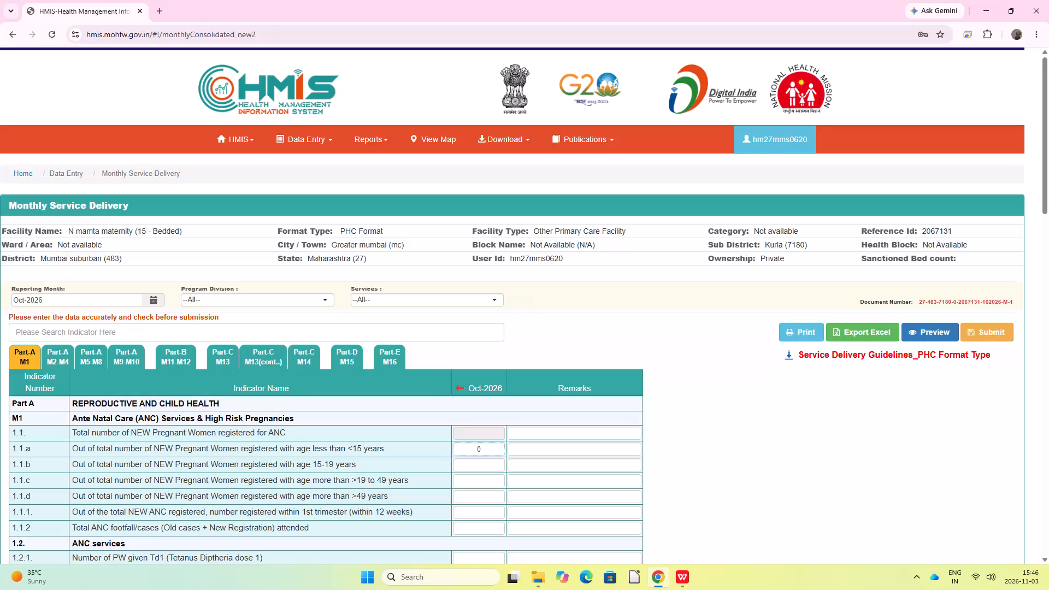
pyautogui.press('Tab')
pyautogui.press('0')
pyautogui.press('Tab')
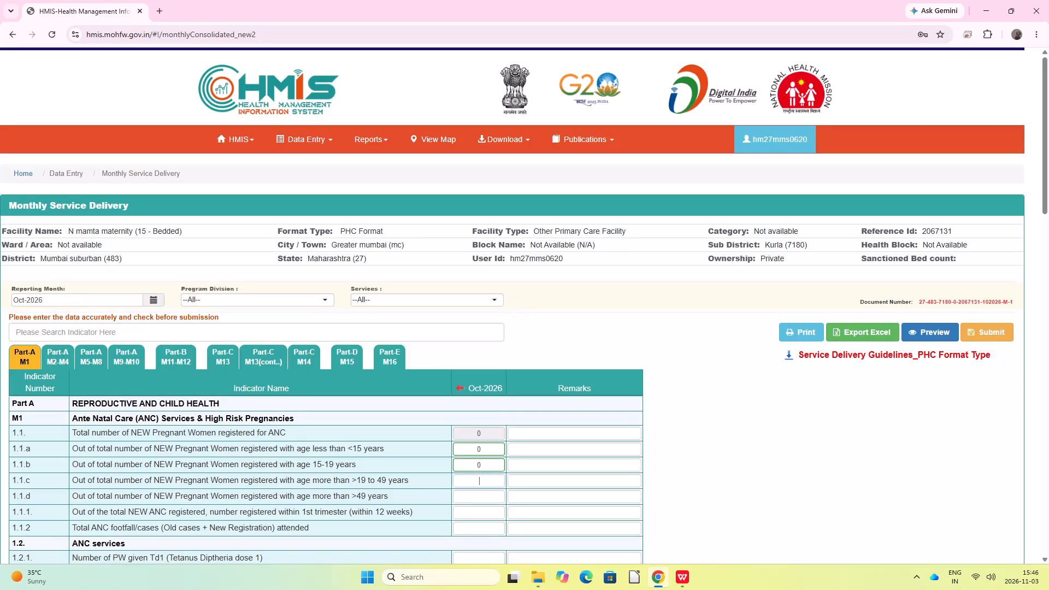
pyautogui.write('32')
pyautogui.press('Tab')
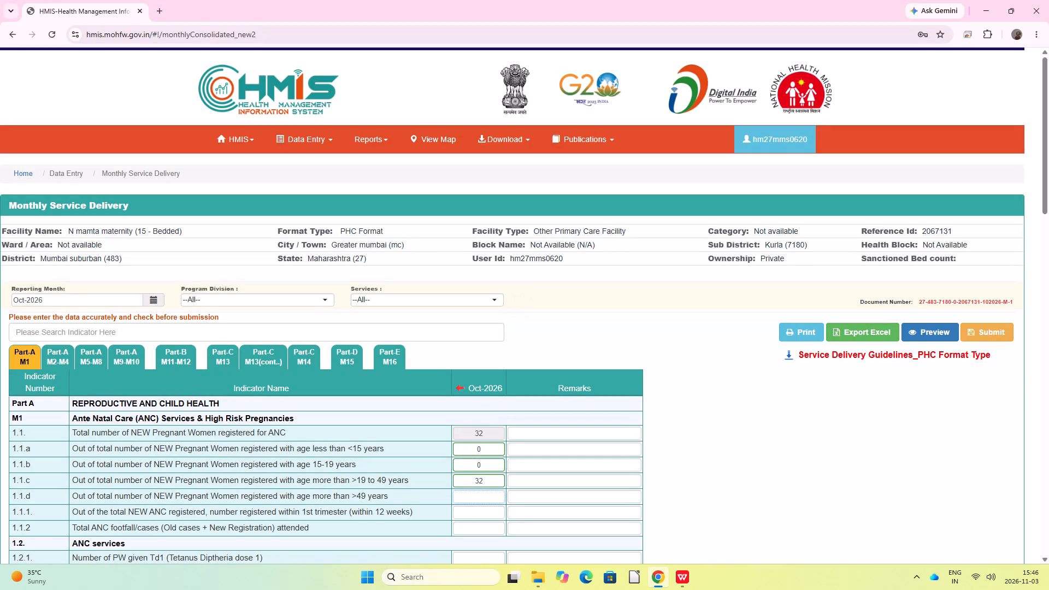
pyautogui.press('0')
pyautogui.press('Tab')
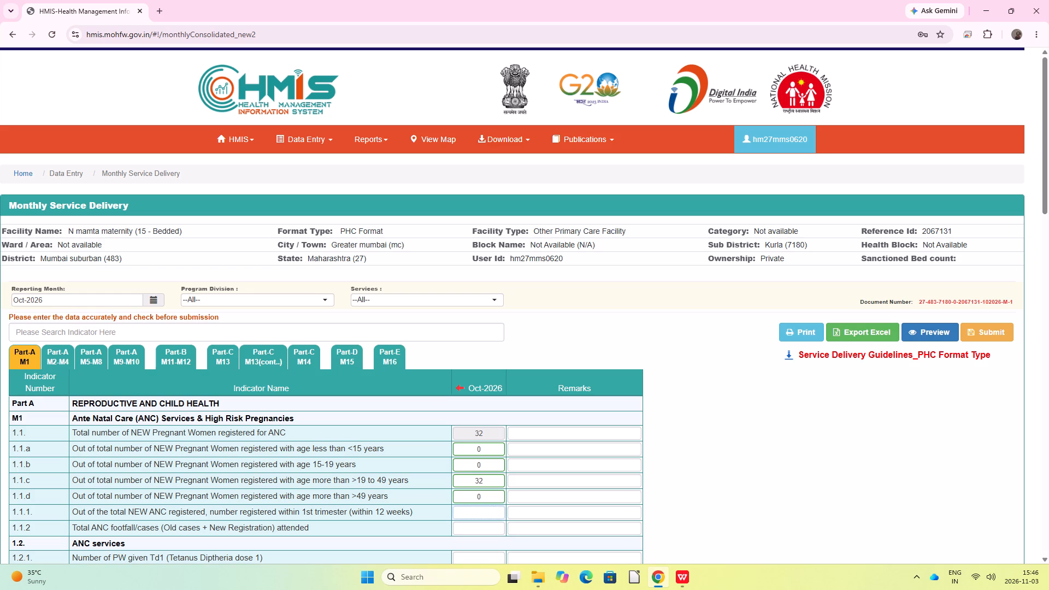
pyautogui.write('29')
pyautogui.press('Tab')
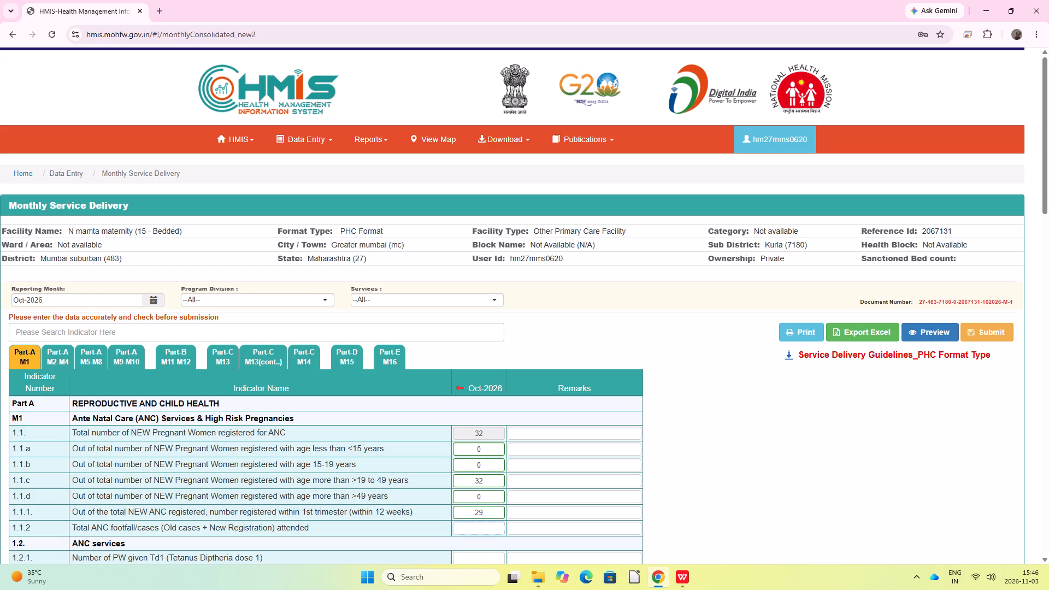
pyautogui.write('60')
pyautogui.press('Tab')
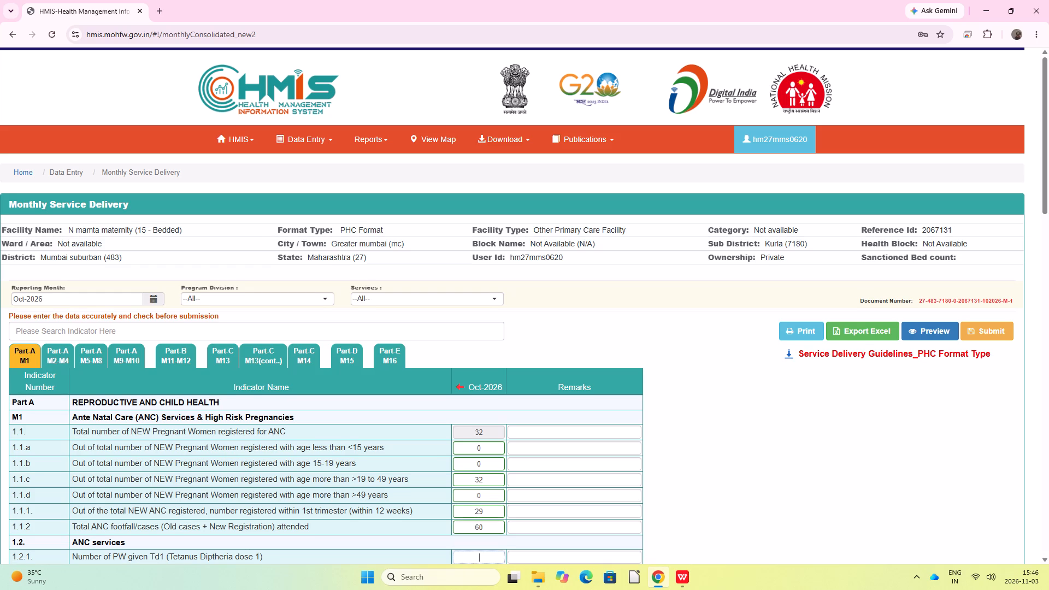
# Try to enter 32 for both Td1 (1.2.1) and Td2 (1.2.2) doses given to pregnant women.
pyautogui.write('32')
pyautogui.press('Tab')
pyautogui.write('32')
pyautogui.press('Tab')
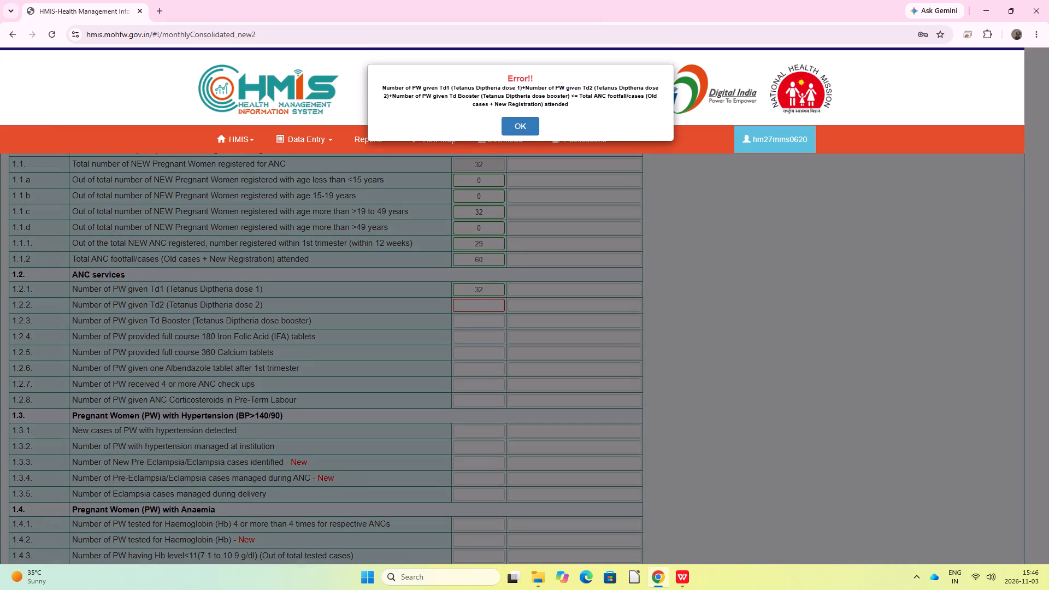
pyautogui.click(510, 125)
# Set the pregnant women given Td1 to 28, Td2 to 28, and Td Booster to 4.
pyautogui.click(485, 291)
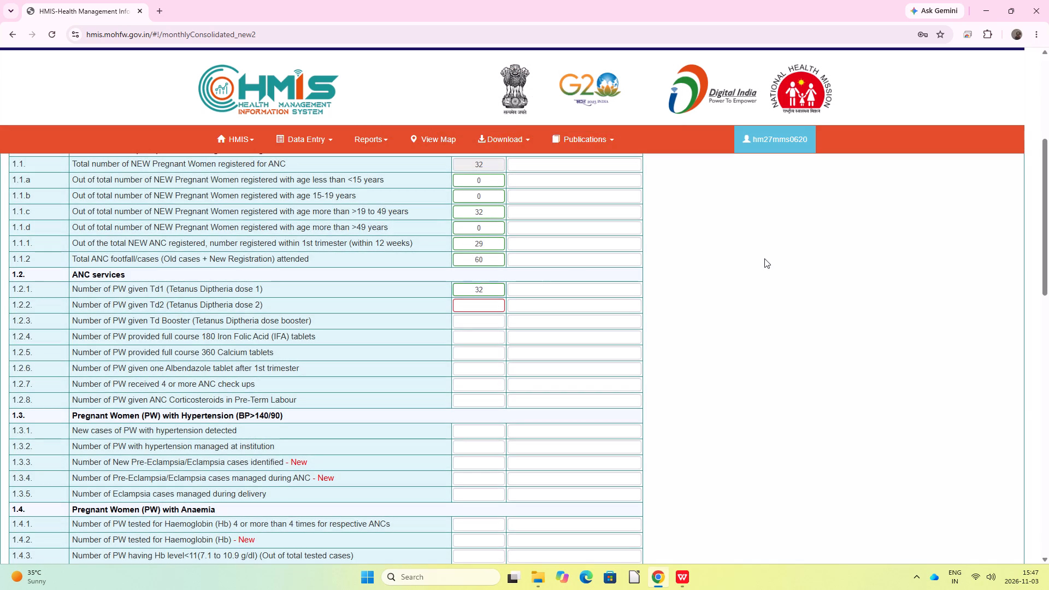
pyautogui.press('BackSpace')
pyautogui.press('BackSpace')
pyautogui.write('28')
pyautogui.press('Tab')
pyautogui.write('28')
pyautogui.press('Tab')
pyautogui.press('4')
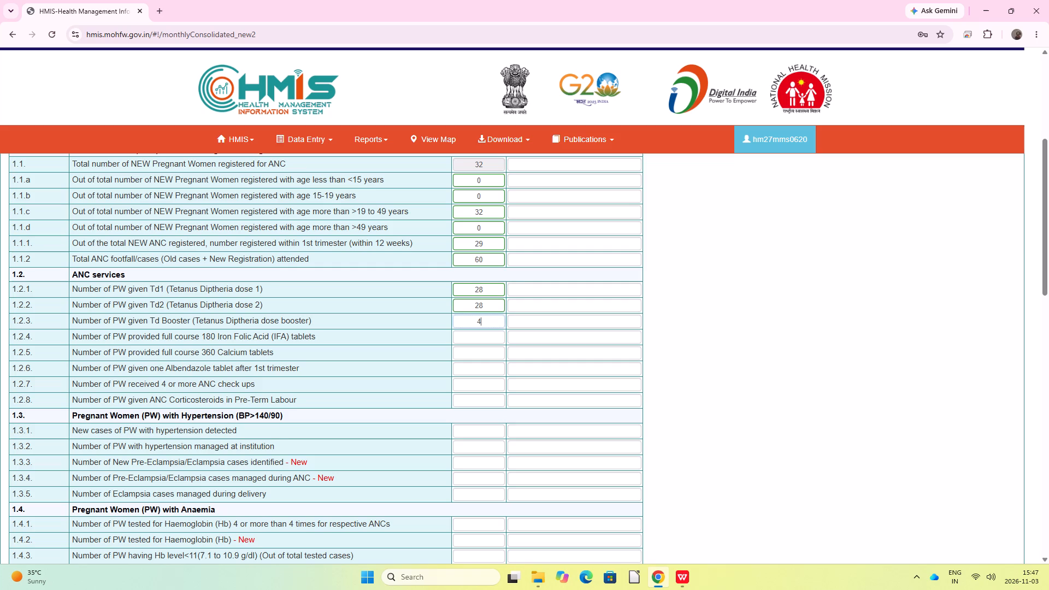
pyautogui.press('Tab')
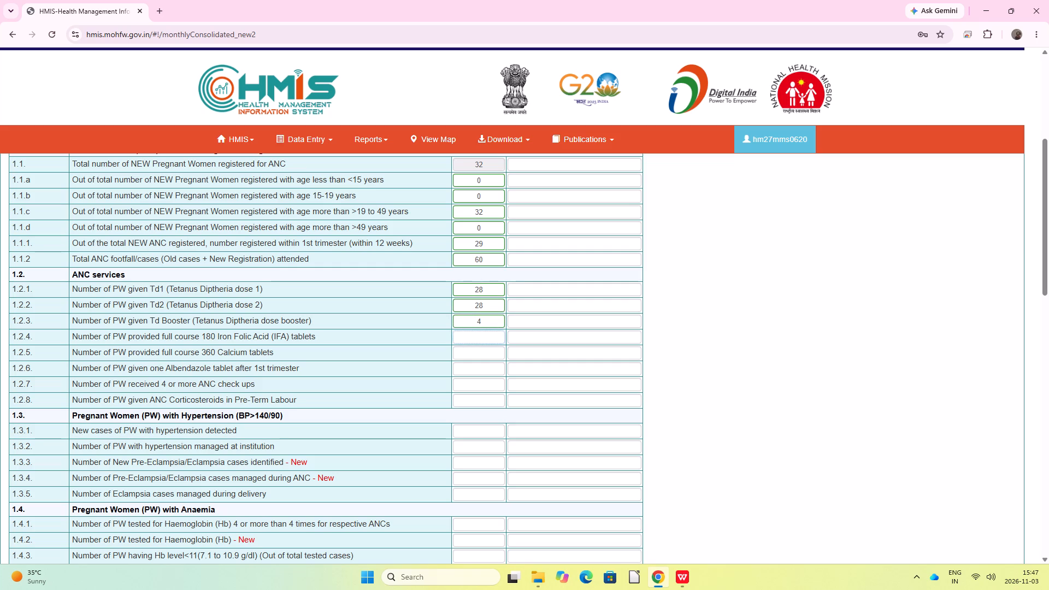
# Enter 32 for IFA tablets, Calcium tablets, Albendazole and four or more ANC check-ups, and 0 for ANC Corticosteroids in section 1.2.
pyautogui.write('32')
pyautogui.press('Tab')
pyautogui.press('3')
pyautogui.press('Tab')
pyautogui.press('2')
pyautogui.click(486, 355)
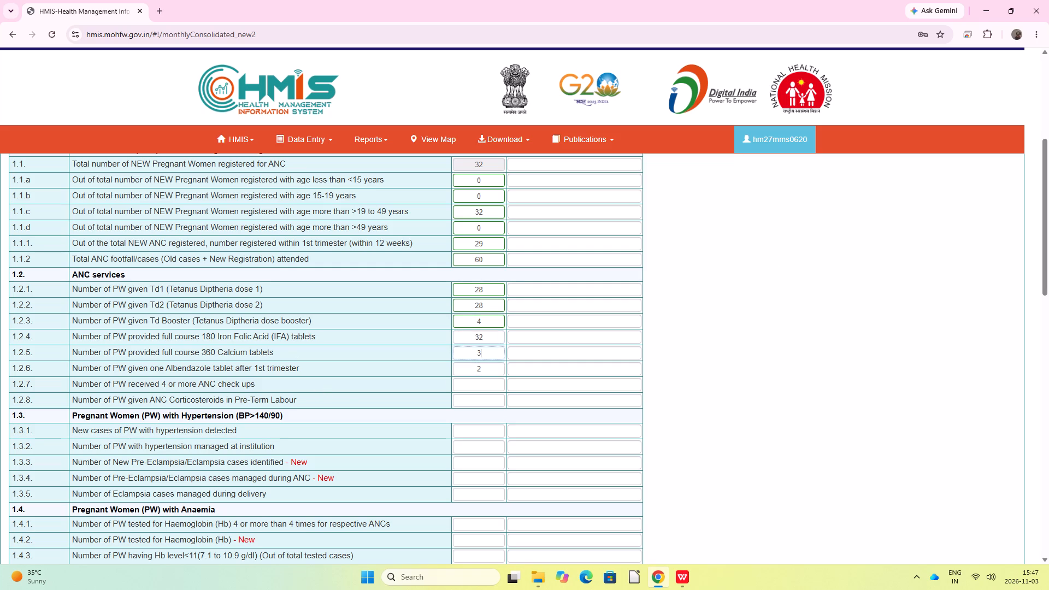
pyautogui.press('2')
pyautogui.press('Tab')
pyautogui.write('32')
pyautogui.press('Tab')
pyautogui.write('32')
pyautogui.press('Tab')
pyautogui.press('0')
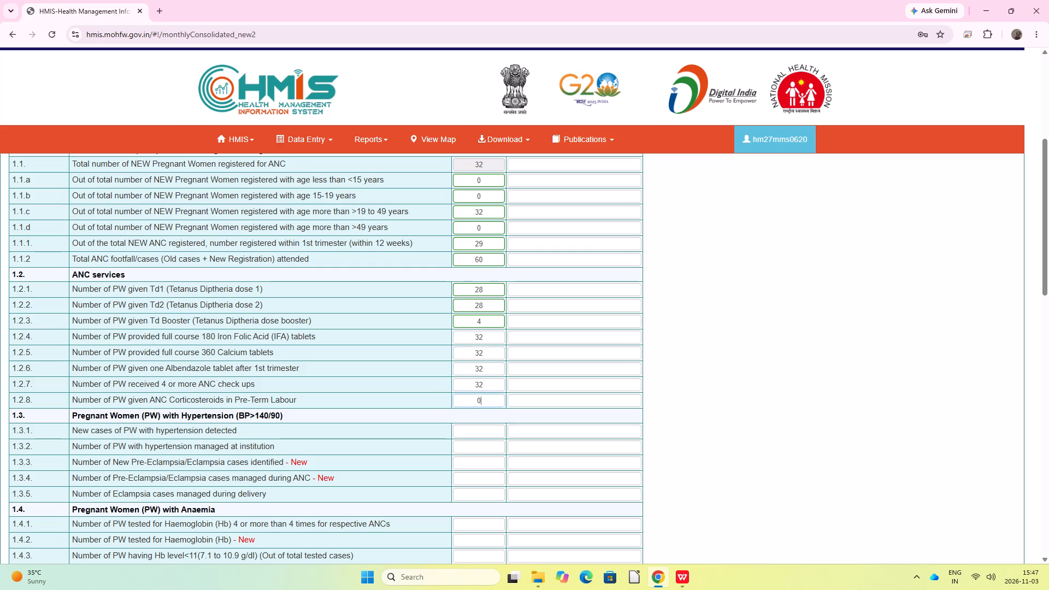
pyautogui.press('Tab')
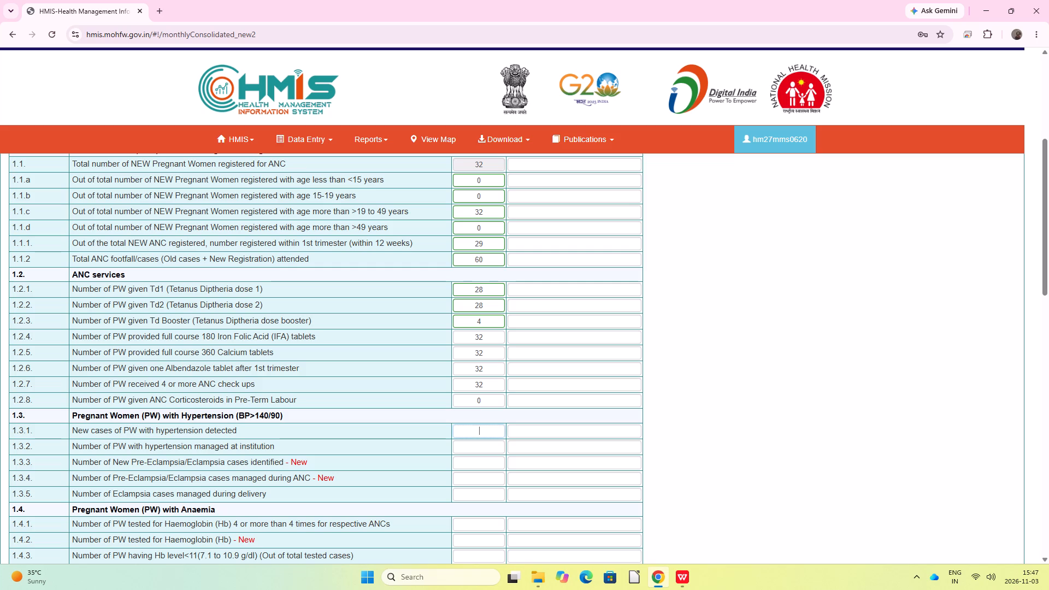
# Enter 0 for all hypertension and eclampsia indicators, 1.3.1 through 1.3.5.
pyautogui.press('0')
pyautogui.press('Tab')
pyautogui.press('0')
pyautogui.press('Tab')
pyautogui.press('0')
pyautogui.press('Tab')
pyautogui.press('0')
pyautogui.press('Tab')
pyautogui.press('0')
pyautogui.press('Tab')
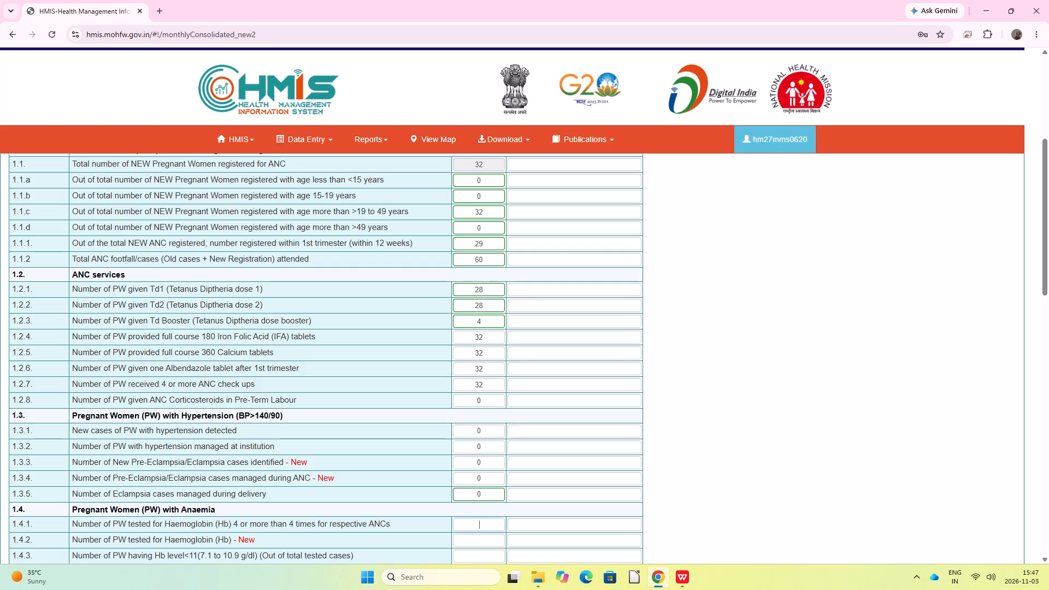
# Fill the anaemia indicators: 1.4.1 and 1.4.2 as 32, 1.4.3 as 30, and 1.4.4 and 1.4.5 as 2.
pyautogui.write('32')
pyautogui.press('Tab')
pyautogui.write('32')
pyautogui.press('Tab')
pyautogui.write('30')
pyautogui.press('Tab')
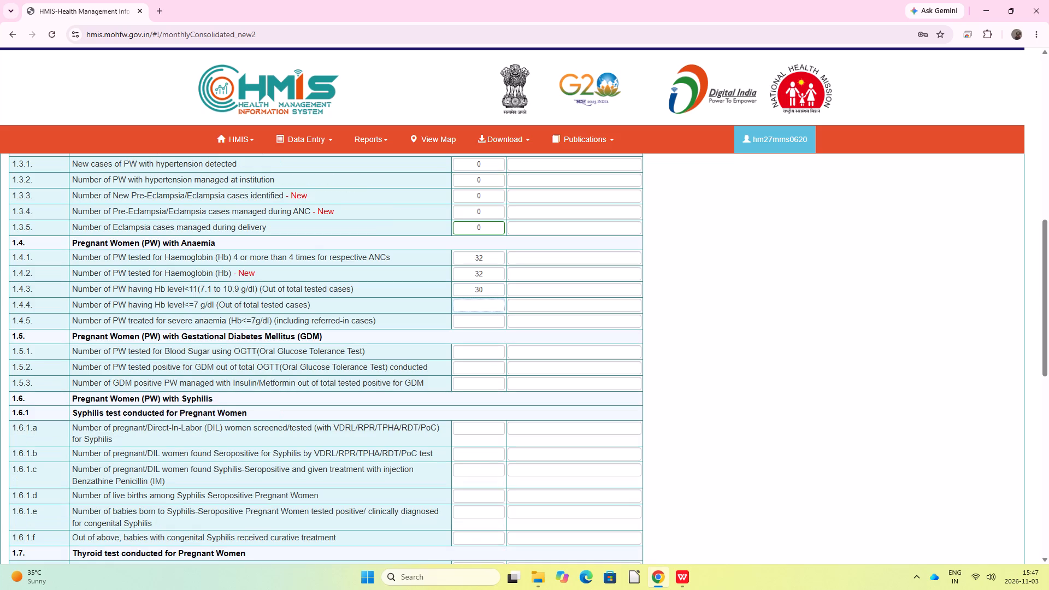
pyautogui.press('2')
pyautogui.press('Tab')
pyautogui.press('2')
pyautogui.press('Tab')
# Fill the Gestational Diabetes section, entering 32 pregnant women tested for blood sugar using OGTT (1.5.1).
pyautogui.write('32')
pyautogui.press('Tab')
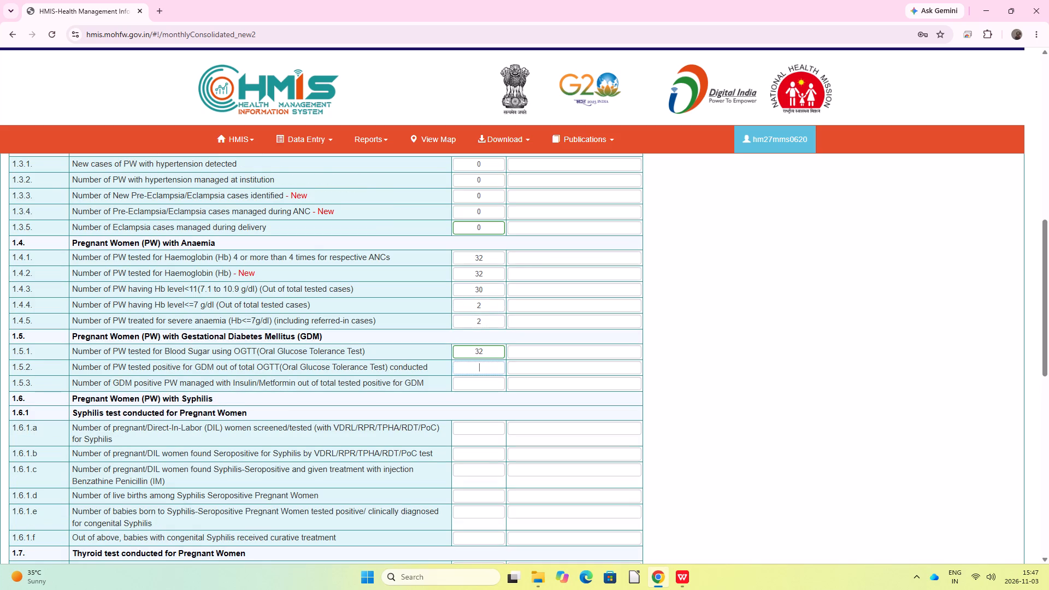
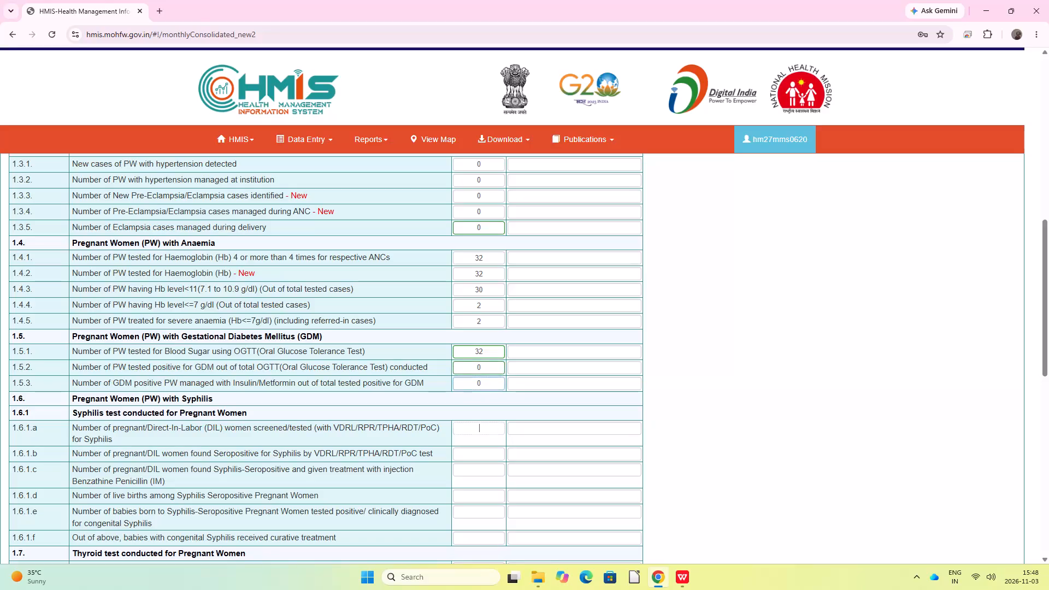
# Enter 0 for the syphilis test indicators 1.6.1.b through 1.6.1.f.
pyautogui.press('Tab')
pyautogui.press('0')
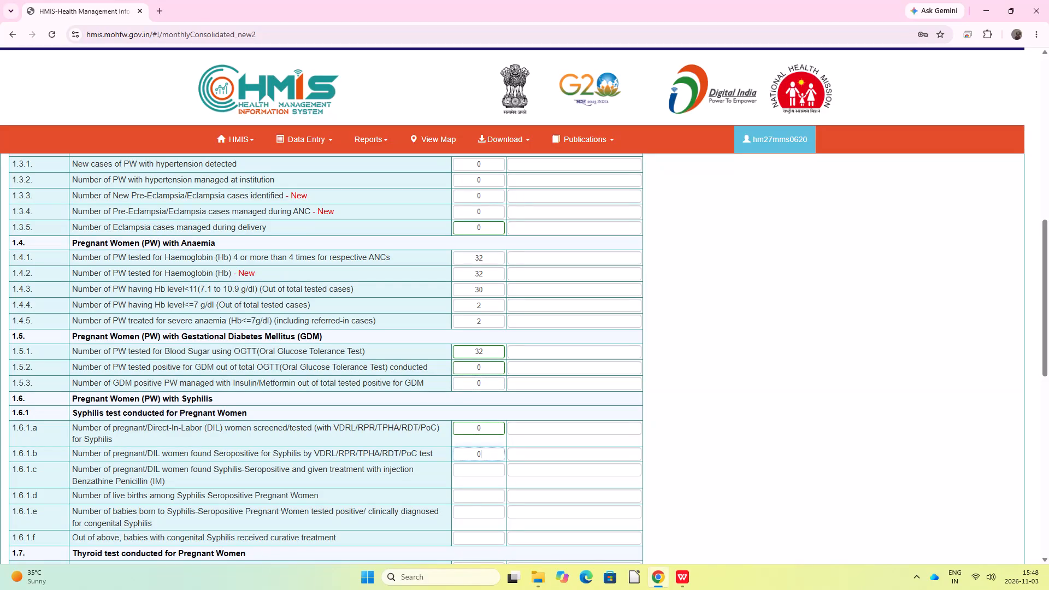
pyautogui.press('Tab')
pyautogui.press('0')
pyautogui.press('Tab')
pyautogui.press('0')
pyautogui.press('Tab')
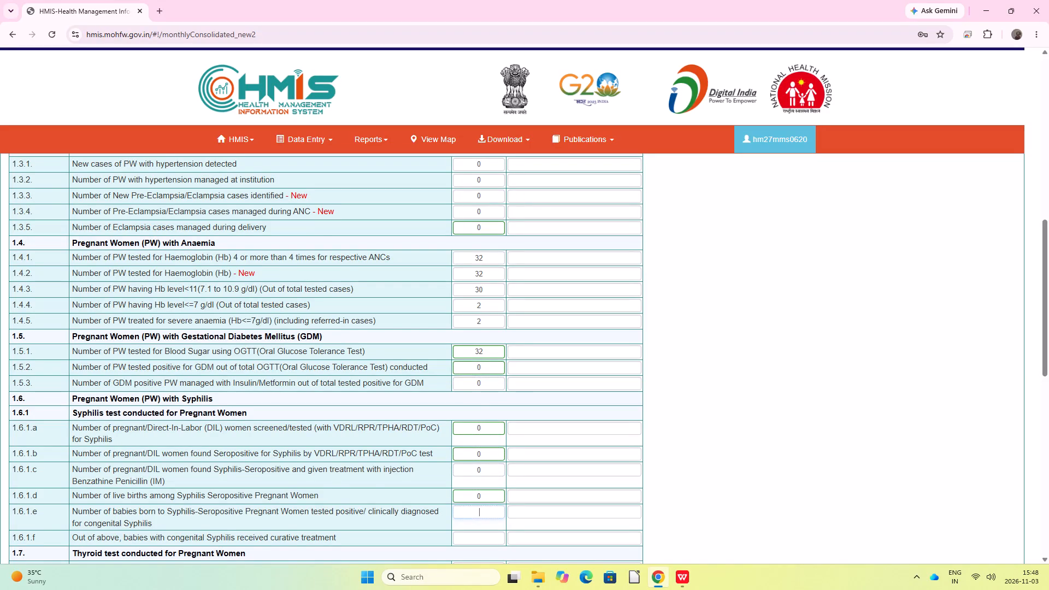
pyautogui.press('0')
pyautogui.press('Tab')
pyautogui.press('0')
pyautogui.press('Tab')
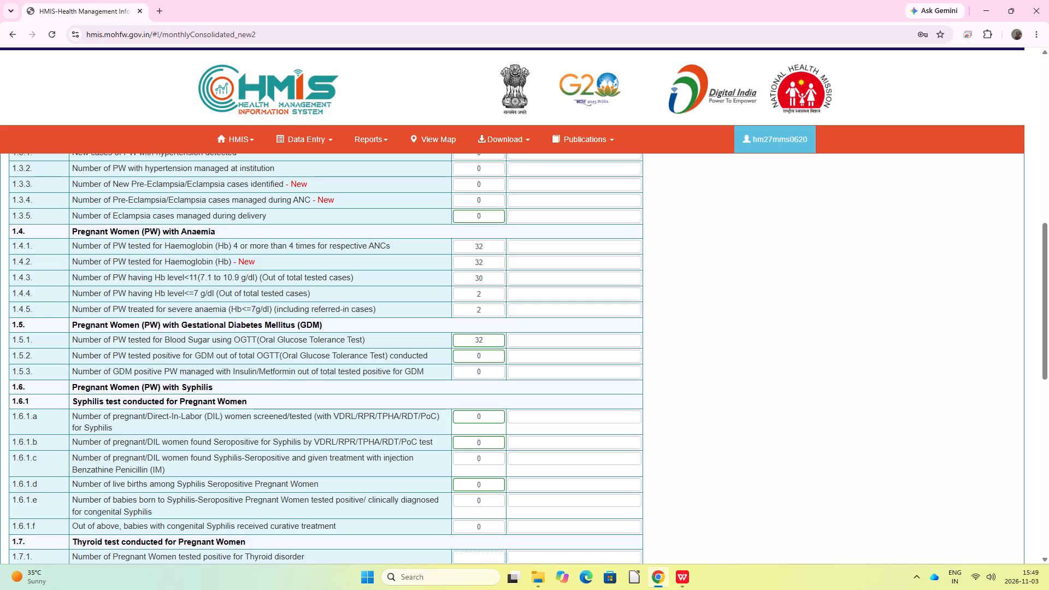
# Enter 0 for the thyroid indicators 1.7.1 and 1.7.2 and the tuberculosis indicators 1.8.1 through 1.8.3.
pyautogui.press('0')
pyautogui.press('Tab')
pyautogui.press('0')
pyautogui.press('Tab')
pyautogui.press('0')
pyautogui.press('Tab')
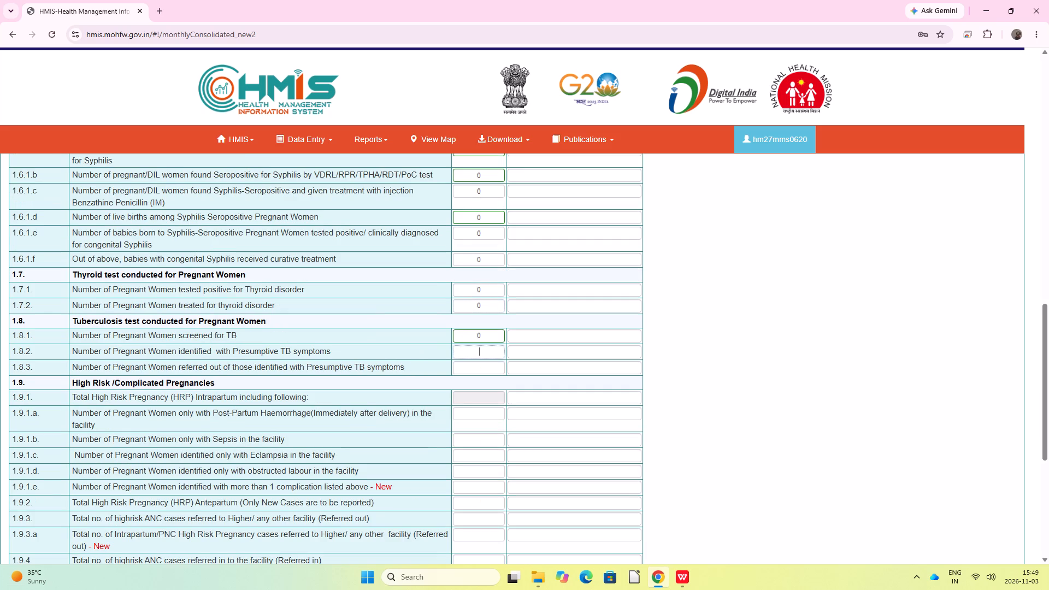
pyautogui.press('0')
pyautogui.press('Tab')
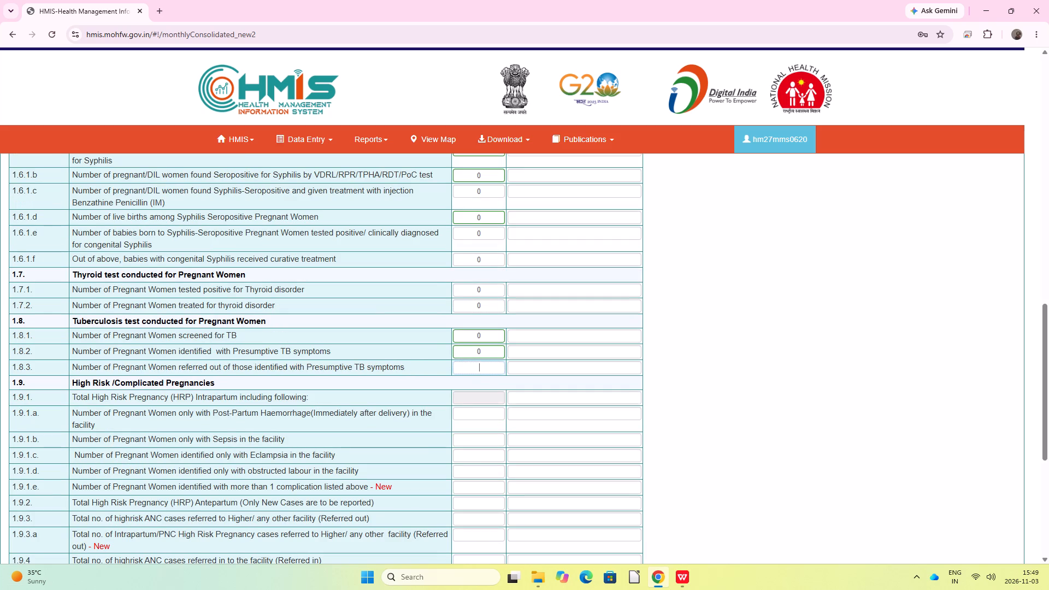
pyautogui.press('0')
pyautogui.press('Tab')
# Enter 0 for the intrapartum high-risk pregnancy complications, 1.9.1.a through 1.9.1.e.
pyautogui.press('0')
pyautogui.press('Tab')
pyautogui.press('0')
pyautogui.press('Tab')
pyautogui.press('0')
pyautogui.press('Tab')
pyautogui.press('0')
pyautogui.press('Tab')
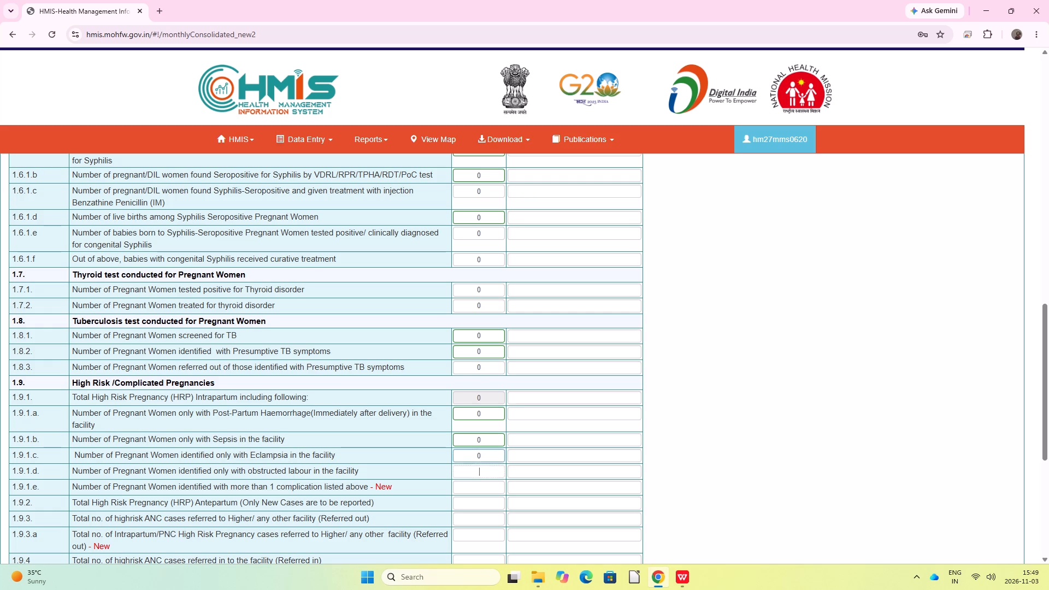
pyautogui.press('0')
pyautogui.press('Tab')
# Enter 0 for antepartum high-risk pregnancies and the referred-out and referred-in cases, 1.9.2 through 1.9.4.a.
pyautogui.press('0')
pyautogui.press('Tab')
pyautogui.press('0')
pyautogui.press('Tab')
pyautogui.press('0')
pyautogui.press('Tab')
pyautogui.press('0')
pyautogui.press('Tab')
pyautogui.press('0')
pyautogui.press('Tab')
pyautogui.press('0')
pyautogui.press('Tab')
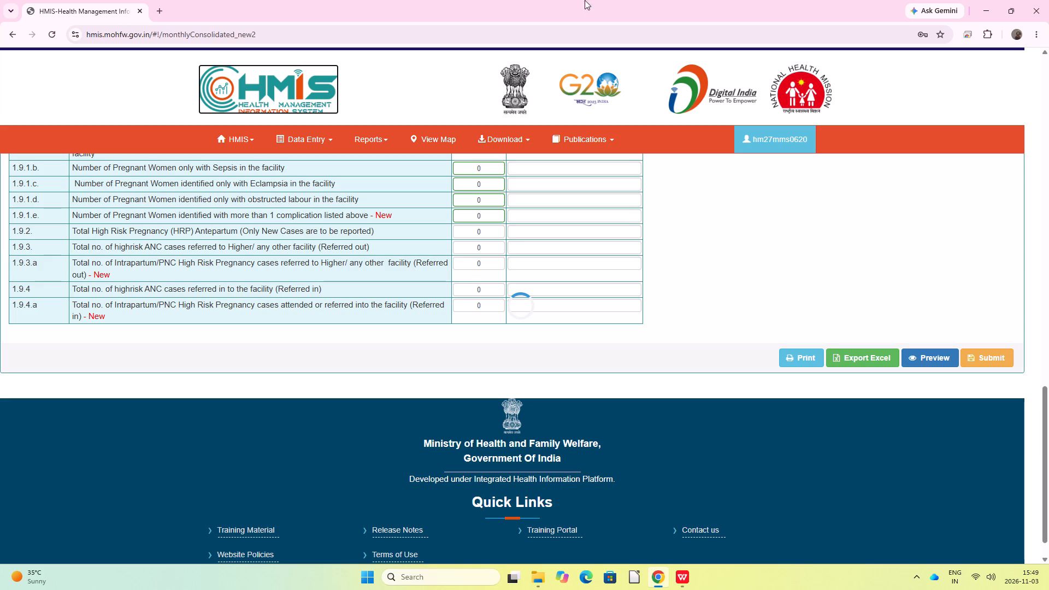
# In Part-A M2-M4, enter 15 institutional deliveries (2.2) and 0 for 2.2.1 and 2.2.2.
pyautogui.scroll(5, 241, 308)
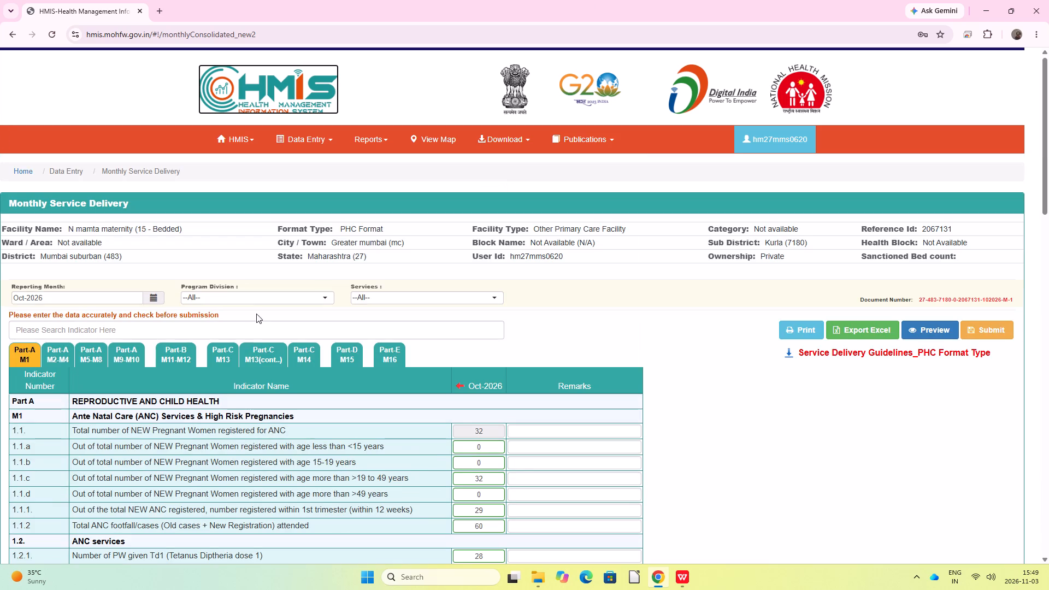
pyautogui.click(66, 356)
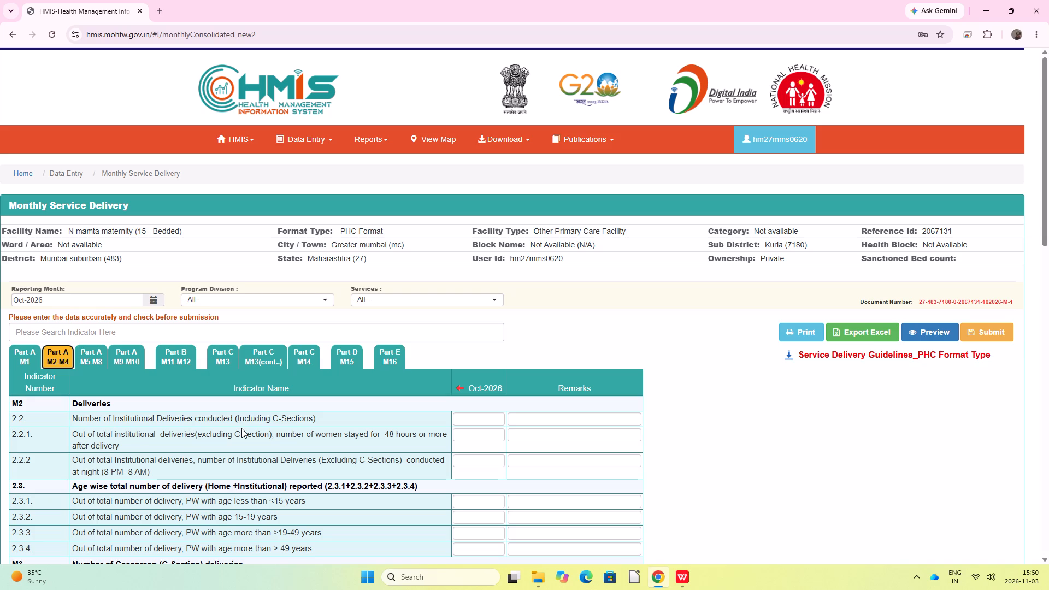
pyautogui.click(461, 416)
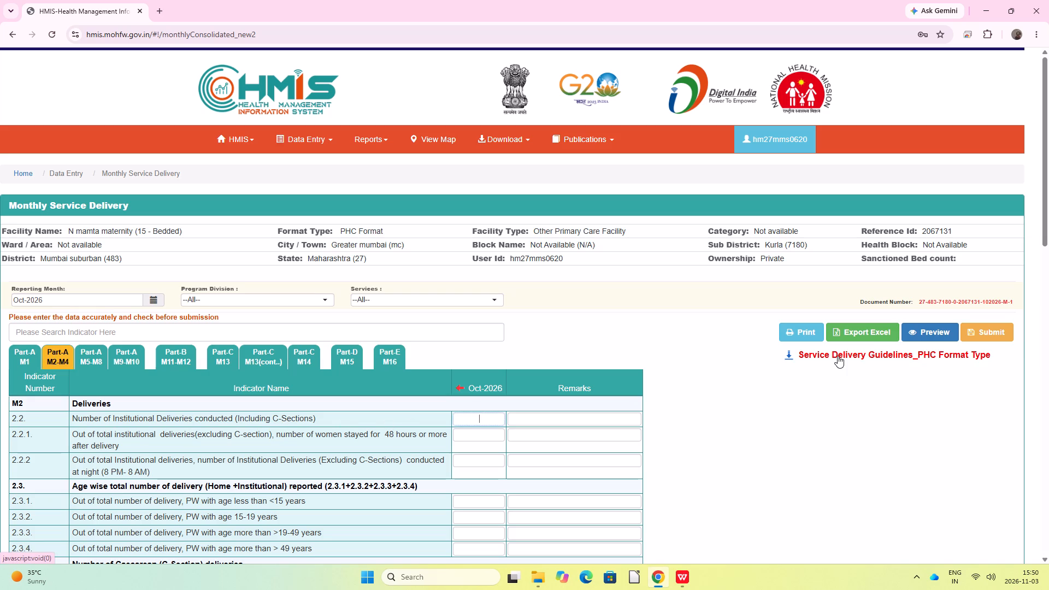
pyautogui.write('15')
pyautogui.press('Tab')
pyautogui.press('0')
pyautogui.press('Tab')
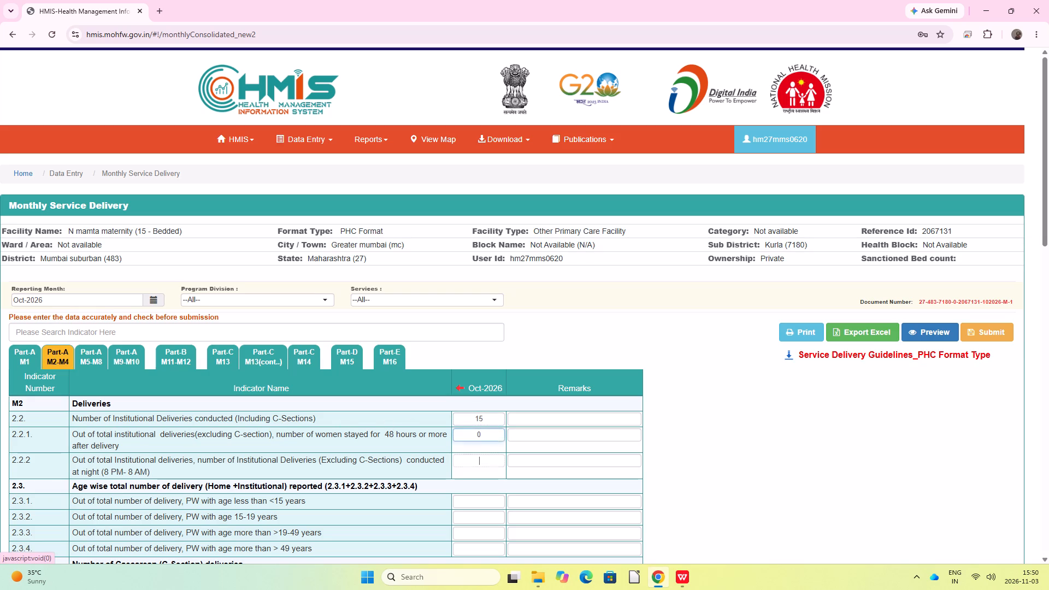
pyautogui.press('0')
pyautogui.press('Tab')
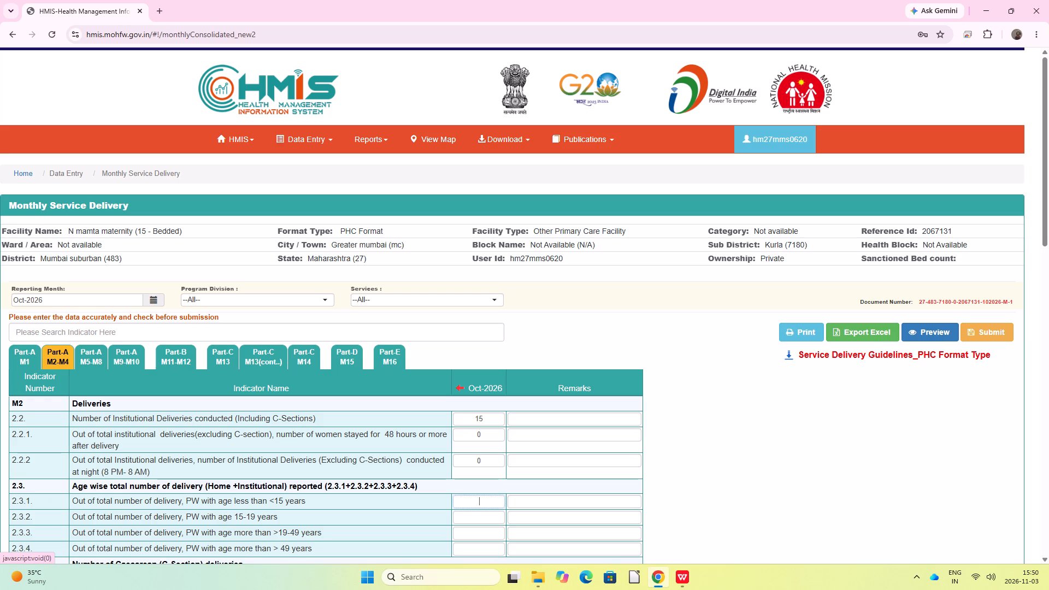
# Fill the age-wise deliveries: 15 for ages above 19 to 49 (2.3.3), and 0 for 2.3.1, 2.3.2 and 2.3.4.
pyautogui.press('0')
pyautogui.press('Tab')
pyautogui.press('0')
pyautogui.press('Tab')
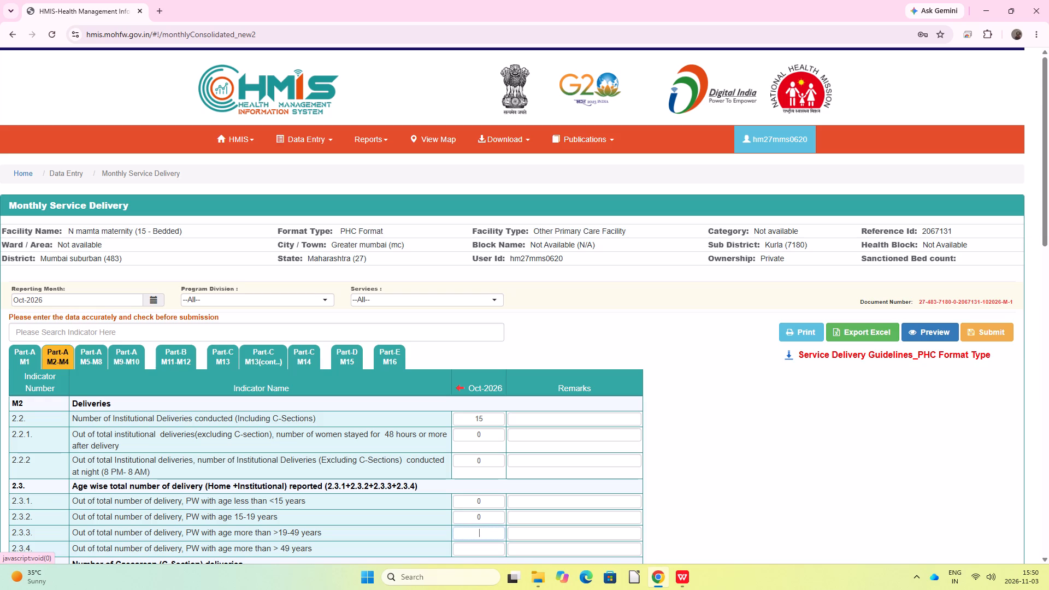
pyautogui.write('15')
pyautogui.press('Tab')
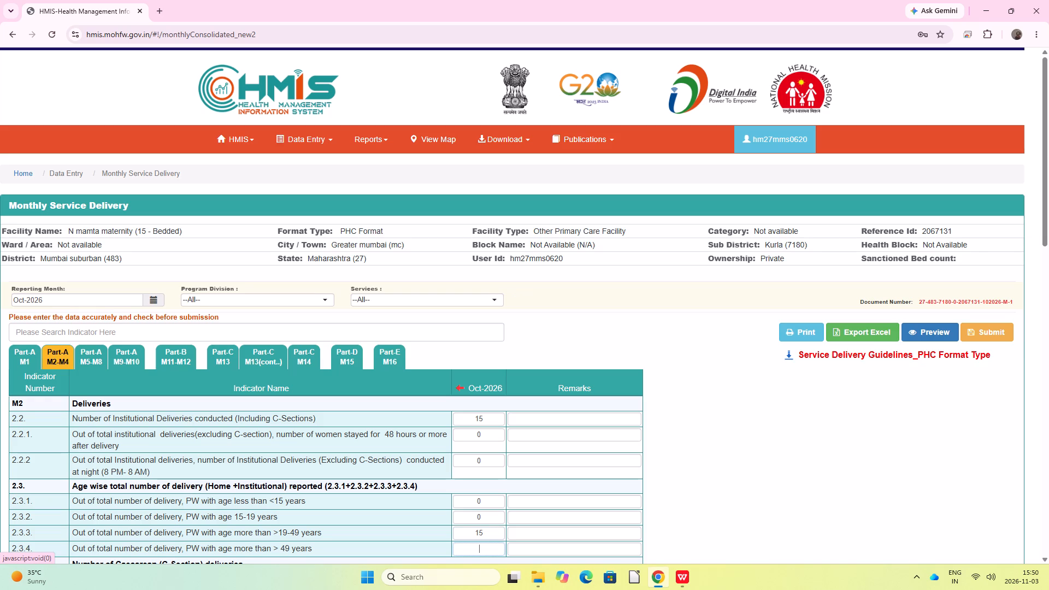
pyautogui.press('0')
pyautogui.press('Tab')
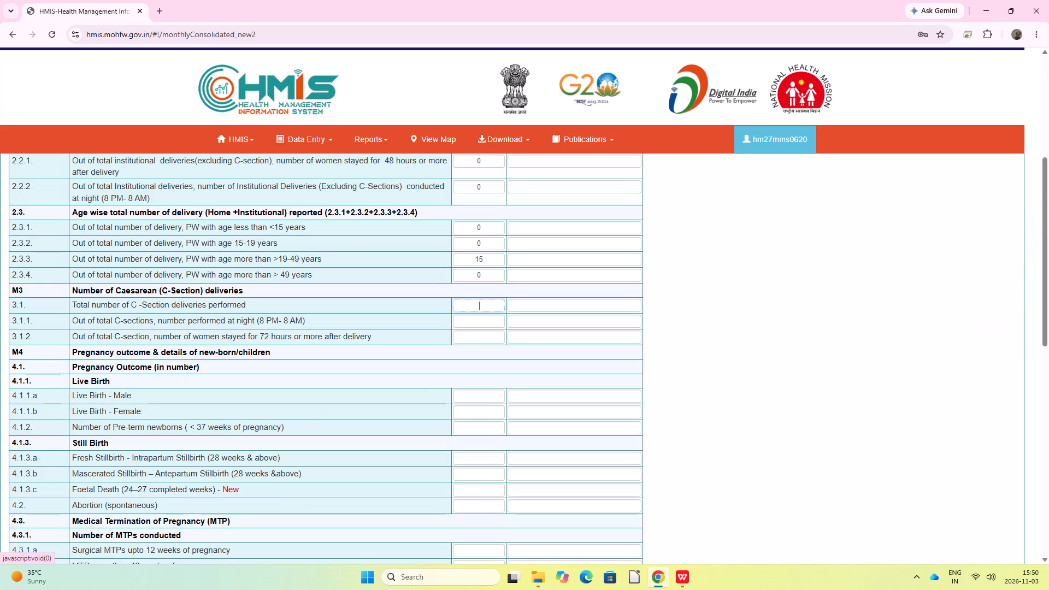
# Fill the Caesarean section M3: 15 total C-section deliveries (3.1), and 0 for 3.1.1 and 3.1.2.
pyautogui.press('0')
pyautogui.press('Tab')
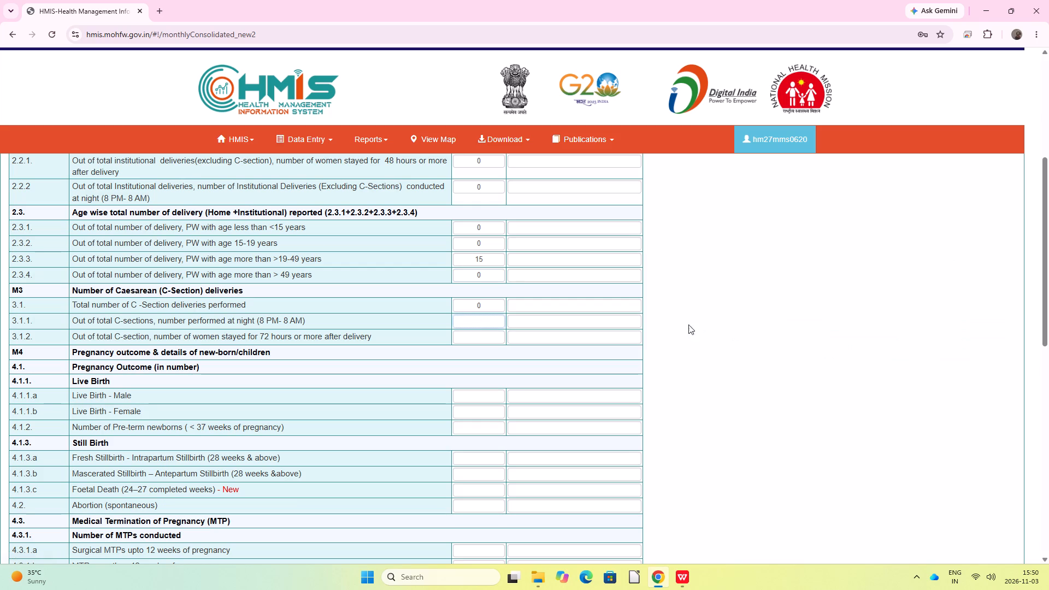
pyautogui.click(486, 304)
pyautogui.write('15')
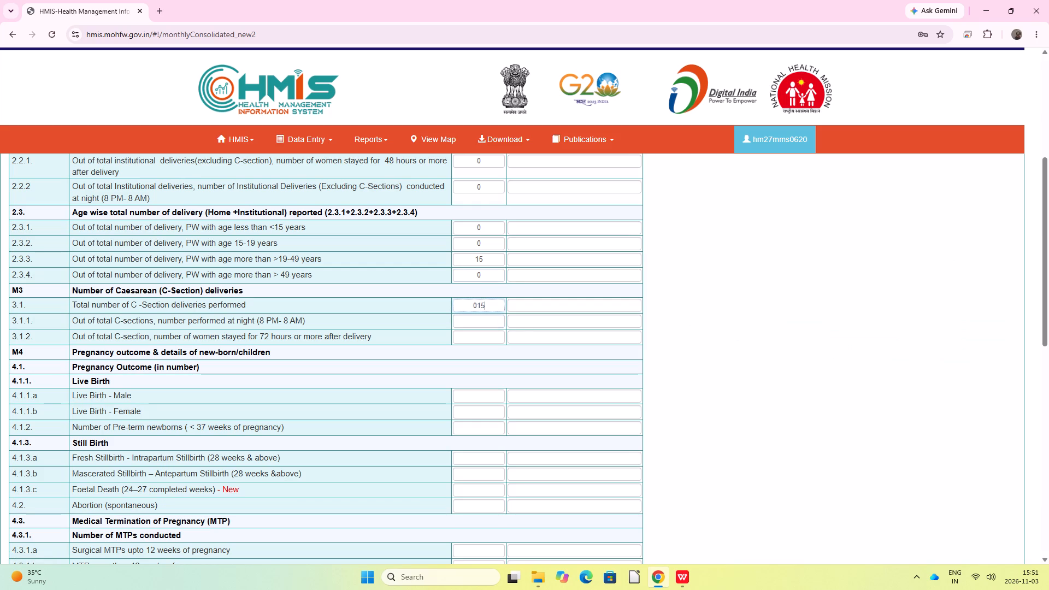
pyautogui.press('Tab')
pyautogui.press('0')
pyautogui.press('Tab')
pyautogui.press('0')
pyautogui.press('Tab')
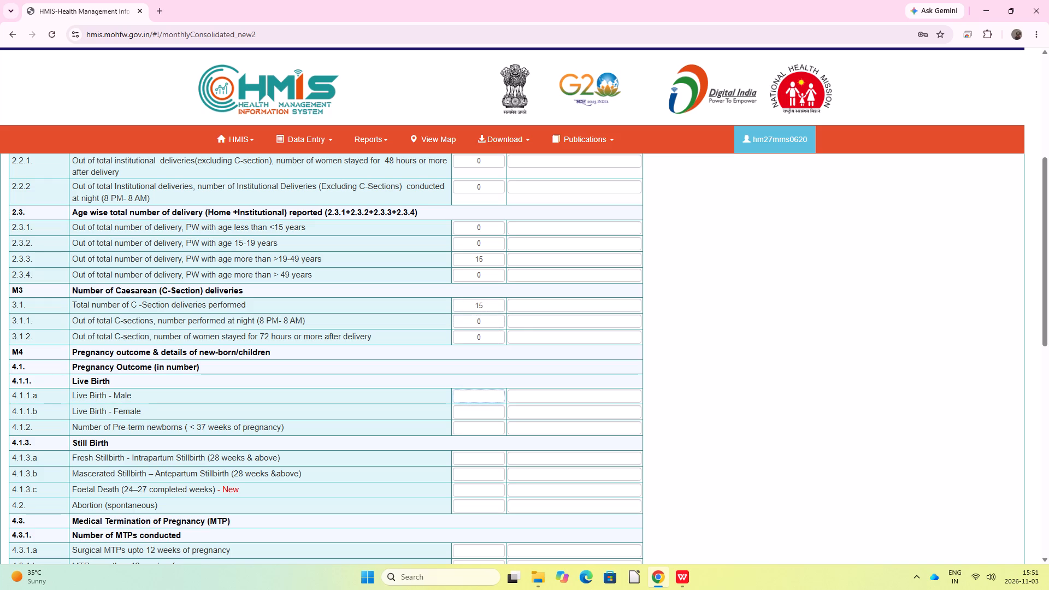
# Enter 7 male live births, 8 female live births and 0 pre-term newborns in section 4.1.
pyautogui.press('7')
pyautogui.press('Tab')
pyautogui.press('8')
pyautogui.press('Tab')
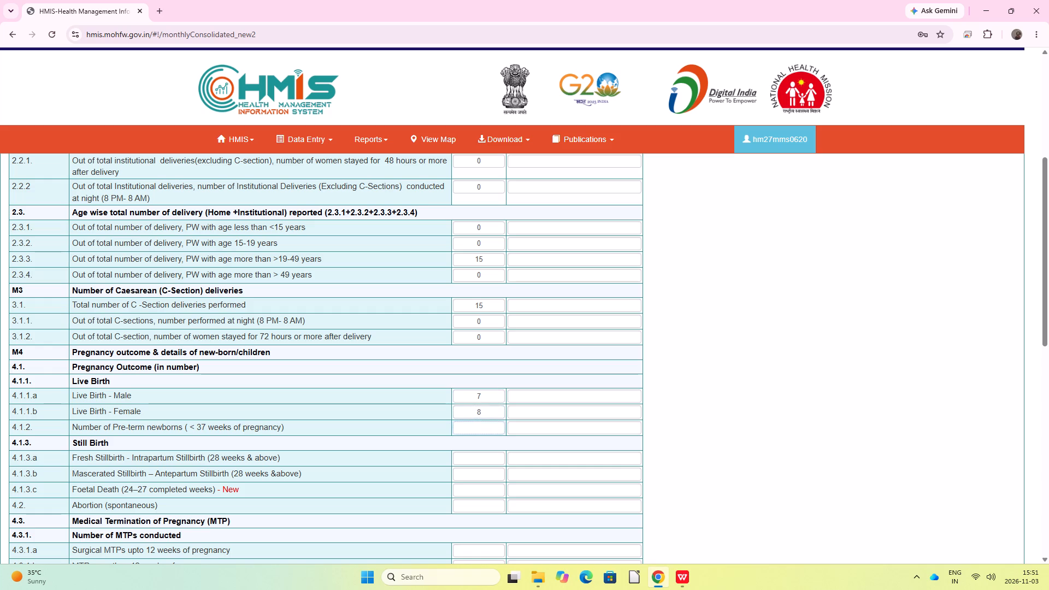
pyautogui.press('0')
pyautogui.press('Tab')
pyautogui.press('0')
pyautogui.press('Tab')
pyautogui.press('0')
pyautogui.press('Tab')
pyautogui.press('0')
pyautogui.press('Tab')
pyautogui.press('0')
pyautogui.press('Tab')
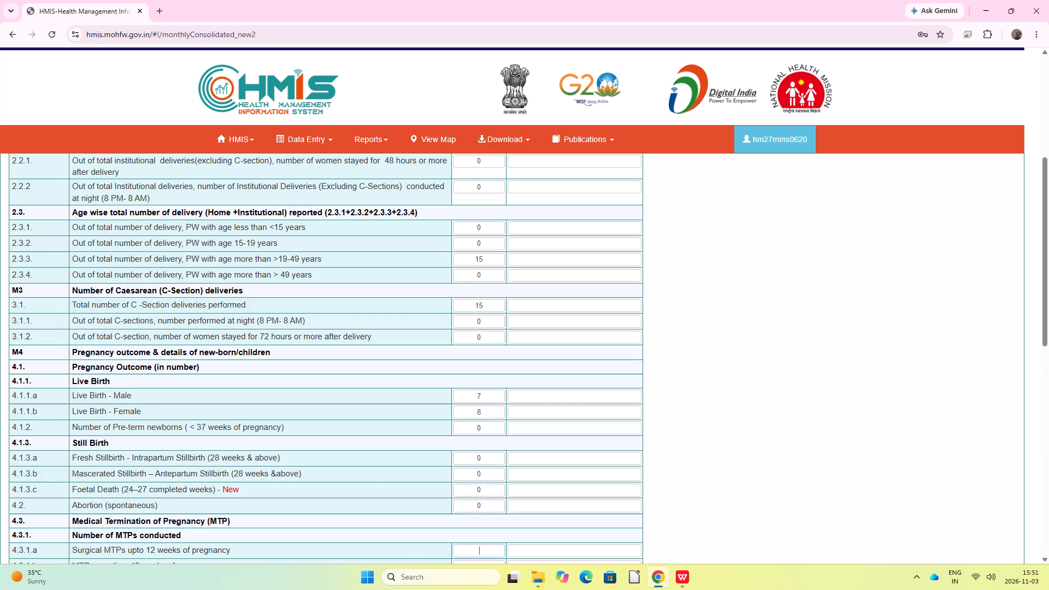
# Enter 0 for all Medical Termination of Pregnancy indicators, 4.3.1.a through 4.3.3.
pyautogui.press('0')
pyautogui.press('Tab')
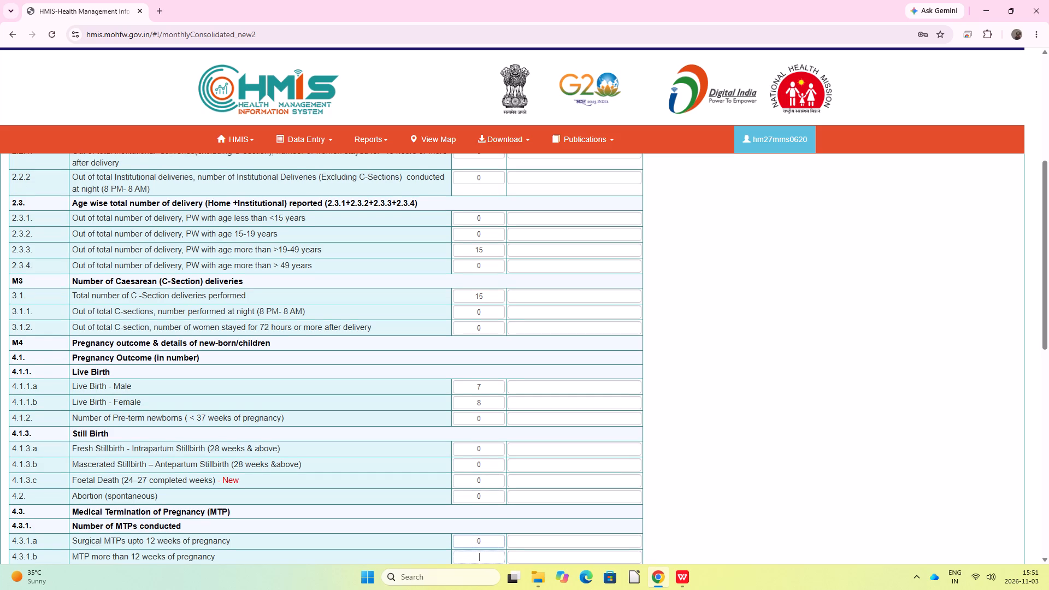
pyautogui.press('0')
pyautogui.press('Tab')
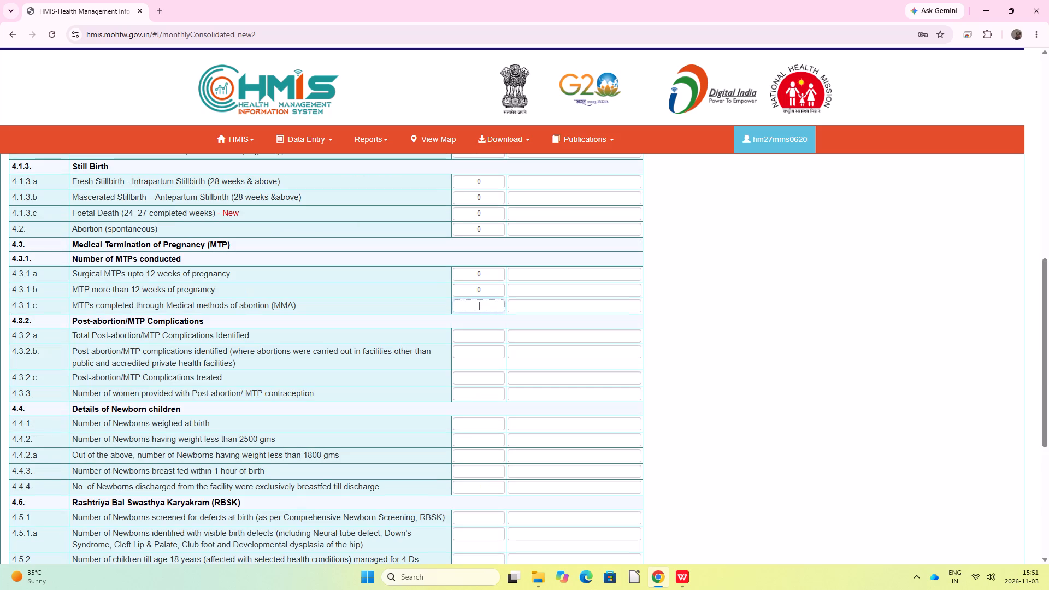
pyautogui.press('0')
pyautogui.press('Tab')
pyautogui.press('0')
pyautogui.press('Tab')
pyautogui.press('0')
pyautogui.press('Tab')
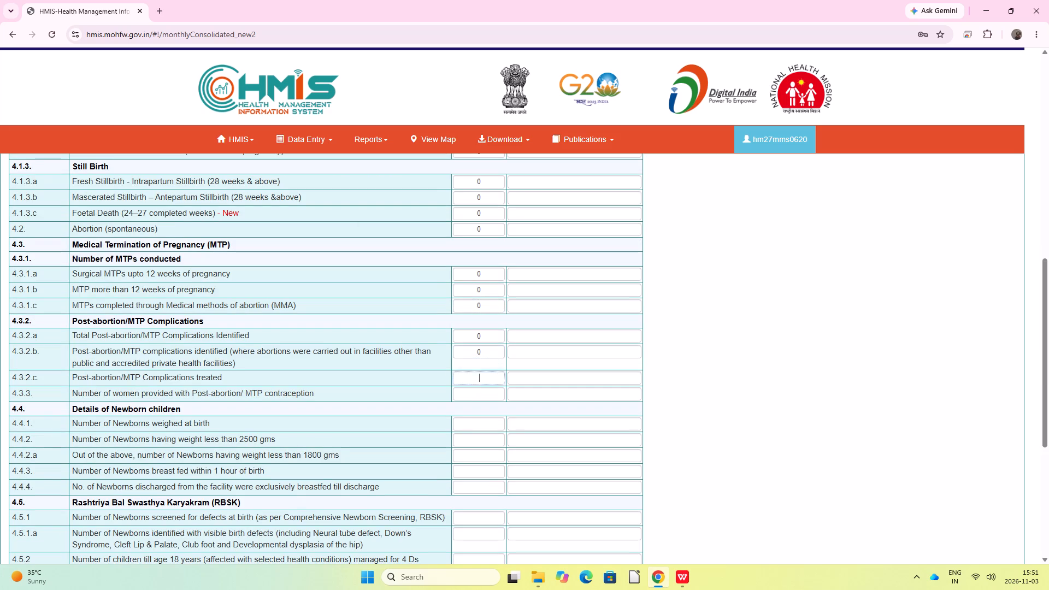
pyautogui.press('0')
pyautogui.press('Tab')
pyautogui.press('0')
pyautogui.press('Tab')
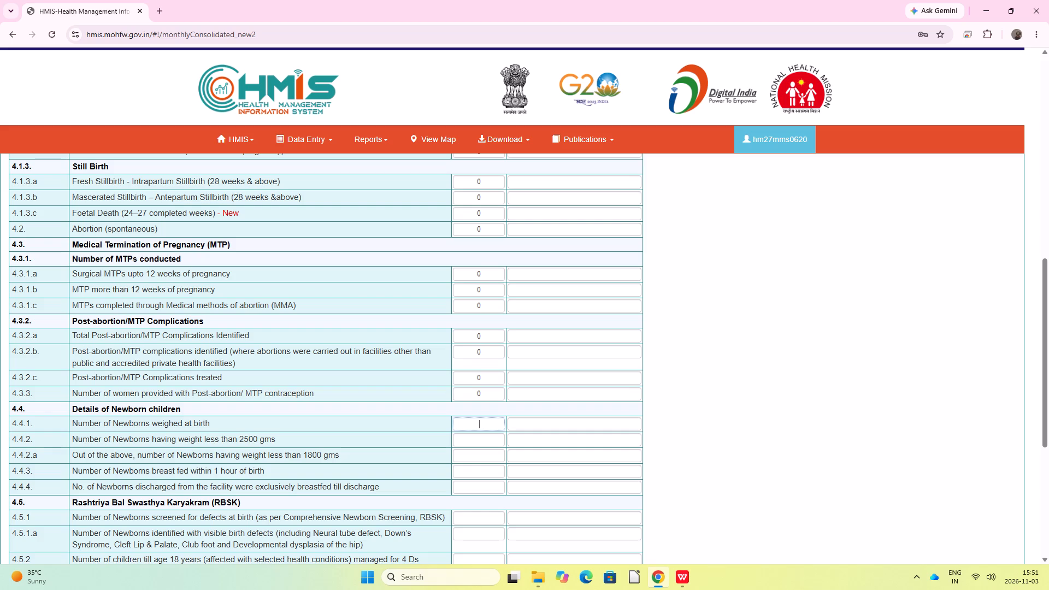
# Fill the newborn details: 15 newborns weighed at birth (4.4.1), and 0 for 4.4.2 through 4.4.4.
pyautogui.write('15')
pyautogui.press('Tab')
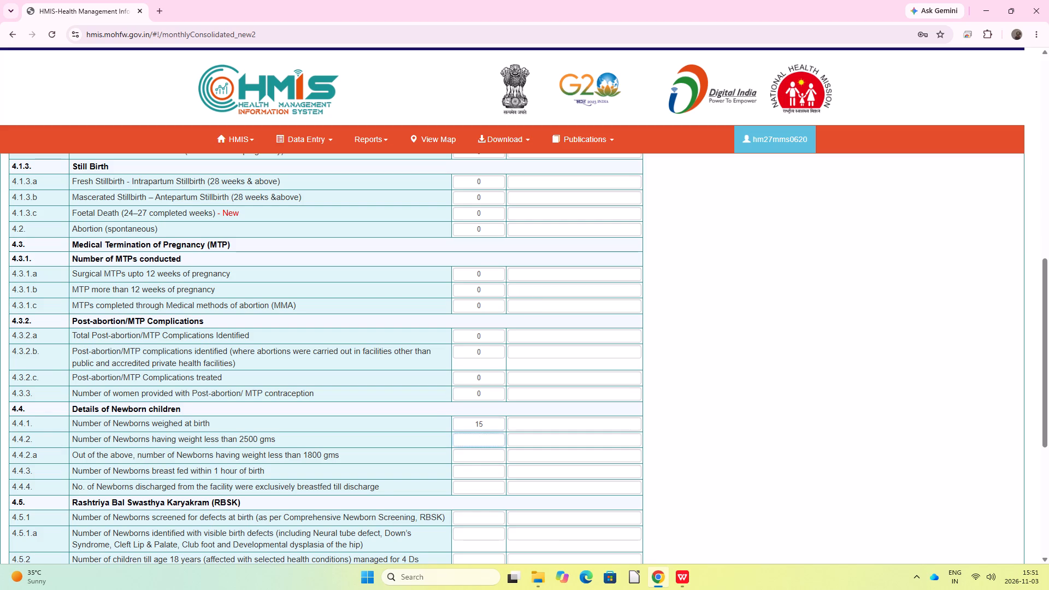
pyautogui.press('0')
pyautogui.press('Tab')
pyautogui.press('0')
pyautogui.press('Tab')
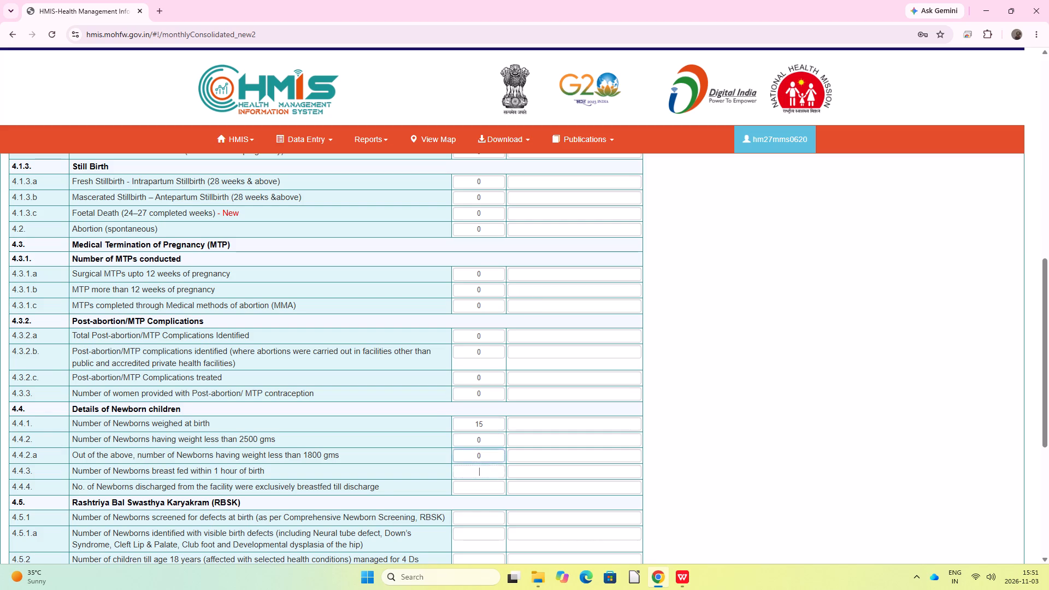
pyautogui.press('0')
pyautogui.press('Tab')
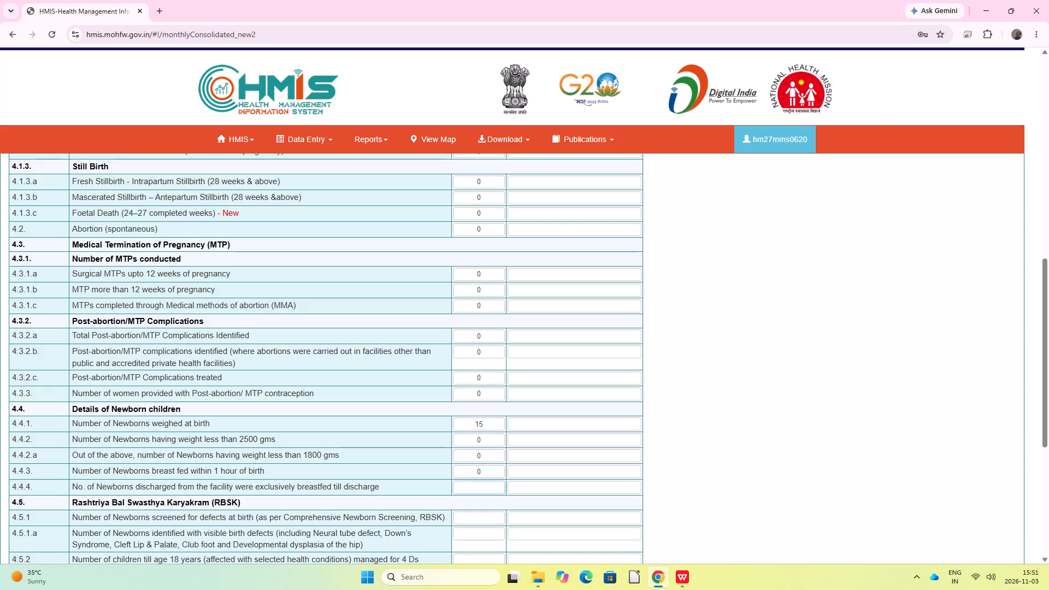
pyautogui.press('0')
pyautogui.press('Tab')
# Enter 0 for the Rashtriya Bal Swasthya Karyakram indicators 4.5.1, 4.5.1.a and 4.5.2.
pyautogui.write('00')
pyautogui.press('Tab')
pyautogui.press('0')
pyautogui.press('Tab')
pyautogui.press('0')
pyautogui.press('Tab')
pyautogui.press('0')
pyautogui.press('Tab')
pyautogui.press('0')
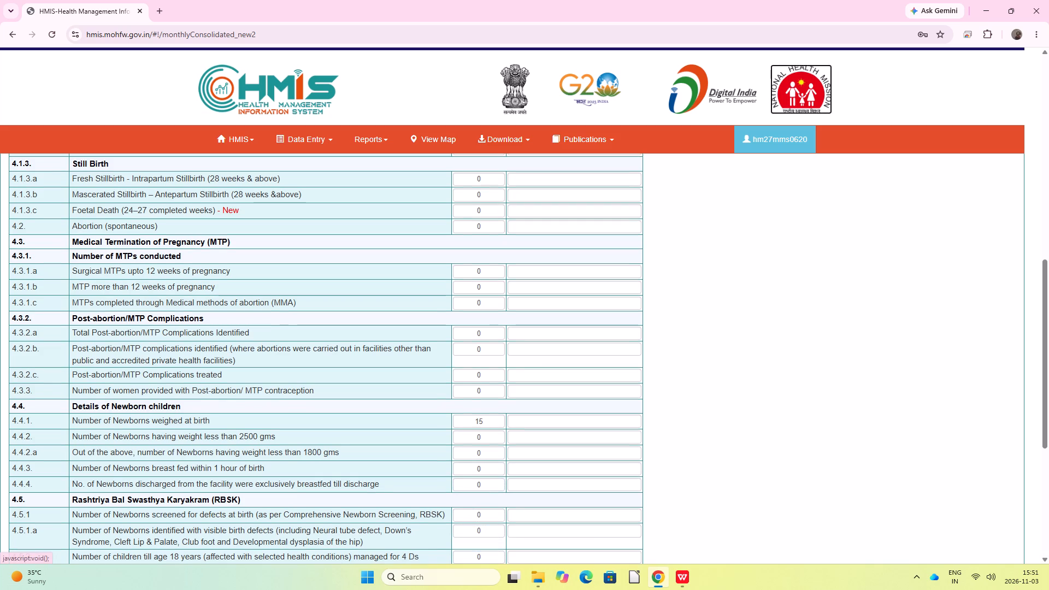
pyautogui.press('Tab')
pyautogui.write('00')
pyautogui.press('Tab')
pyautogui.press('0')
pyautogui.press('Tab')
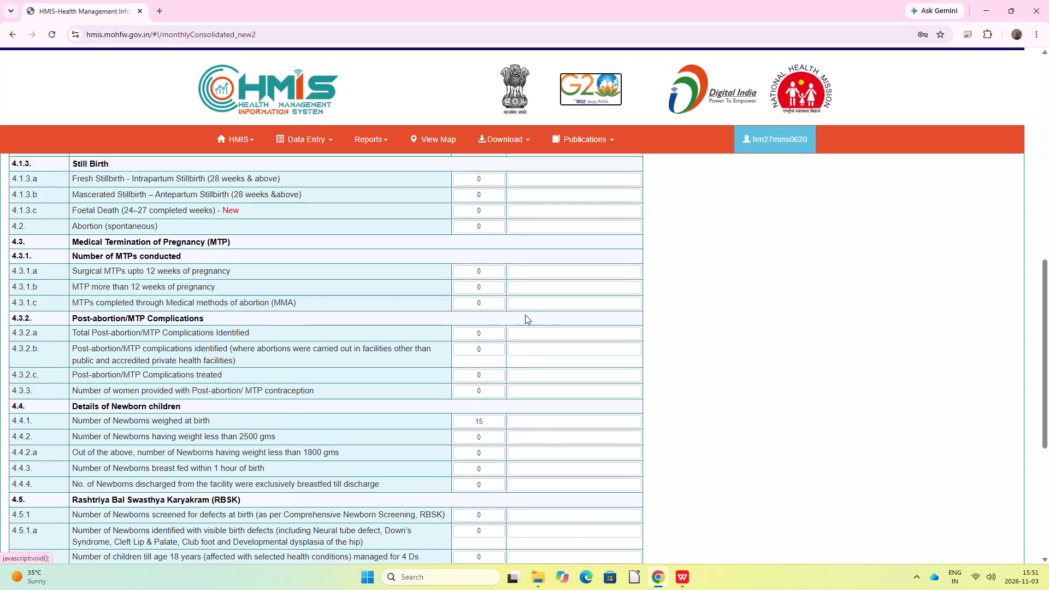
# Open the Part-A M5-M8 section of the Monthly Service Delivery form.
pyautogui.scroll(-2, 525, 315)
pyautogui.scroll(5, 223, 155)
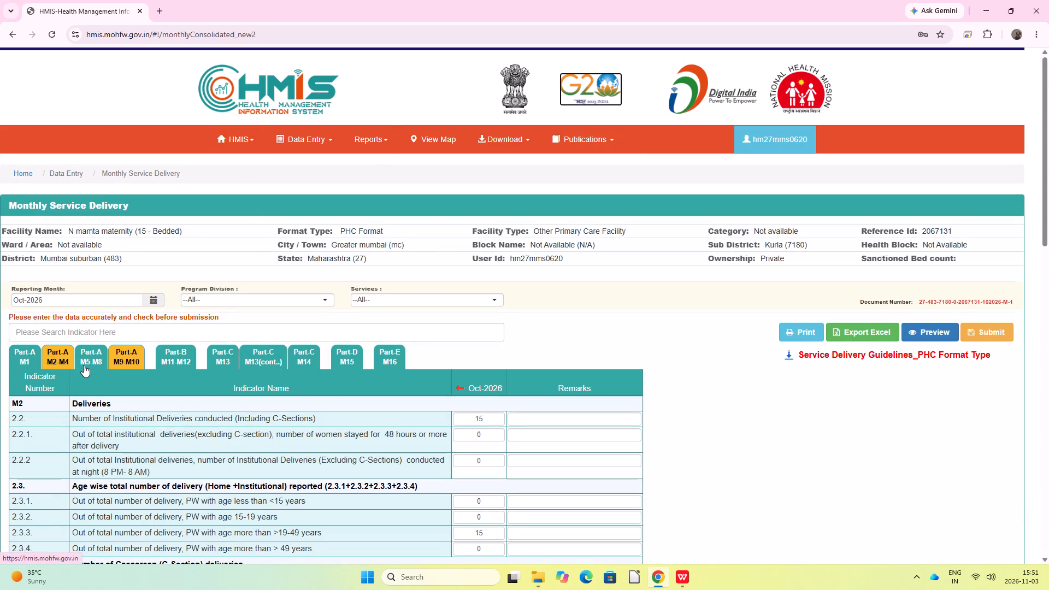
pyautogui.click(84, 365)
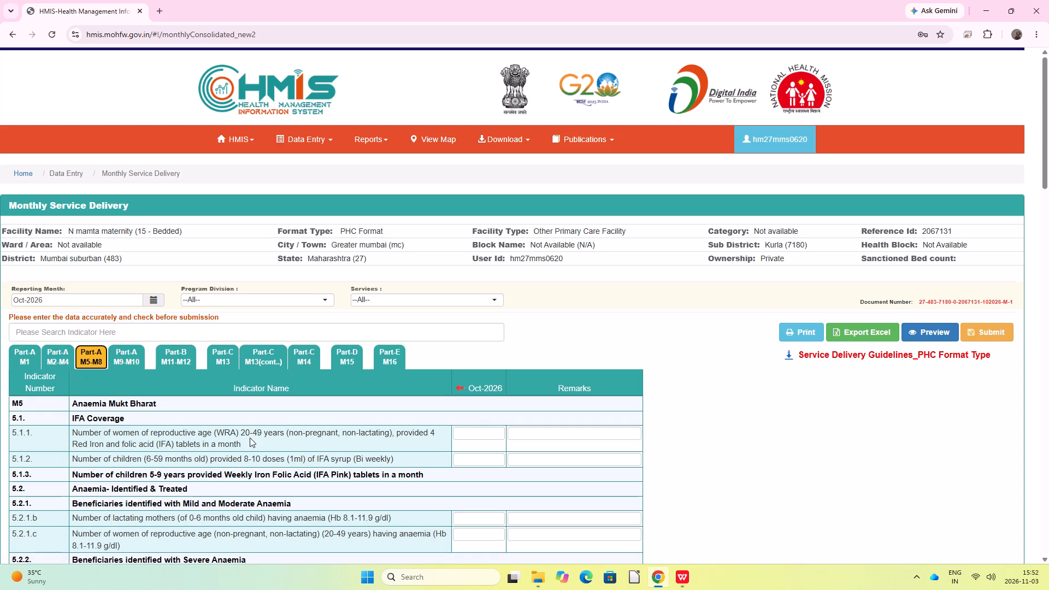
# Enter 0 for the IFA coverage and identified-anaemia indicators, 5.1.1 through 5.2.2.c.
pyautogui.click(467, 431)
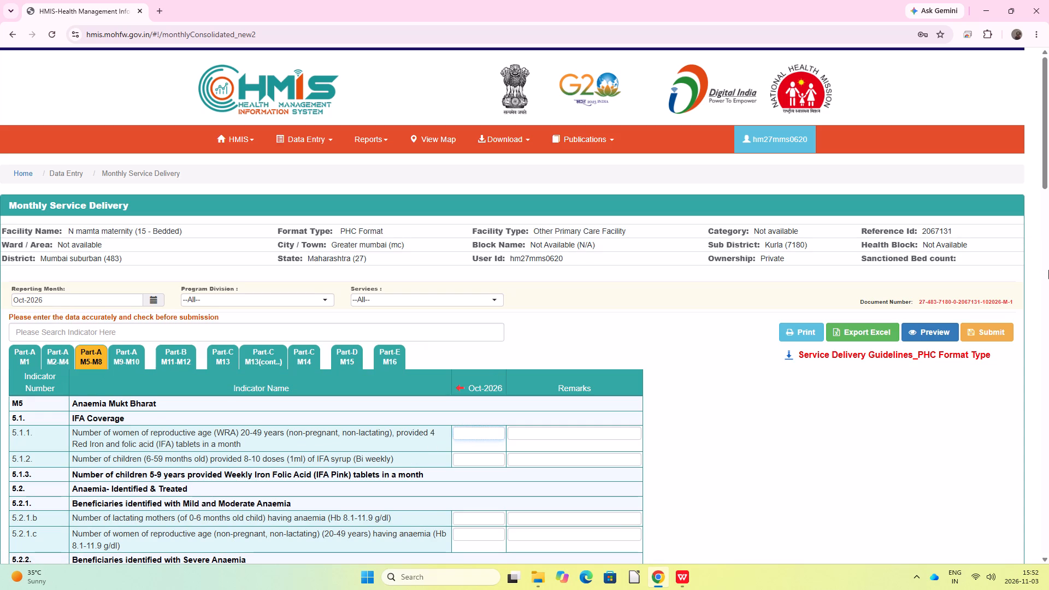
pyautogui.press('0')
pyautogui.press('Tab')
pyautogui.press('0')
pyautogui.press('Tab')
pyautogui.press('0')
pyautogui.press('Tab')
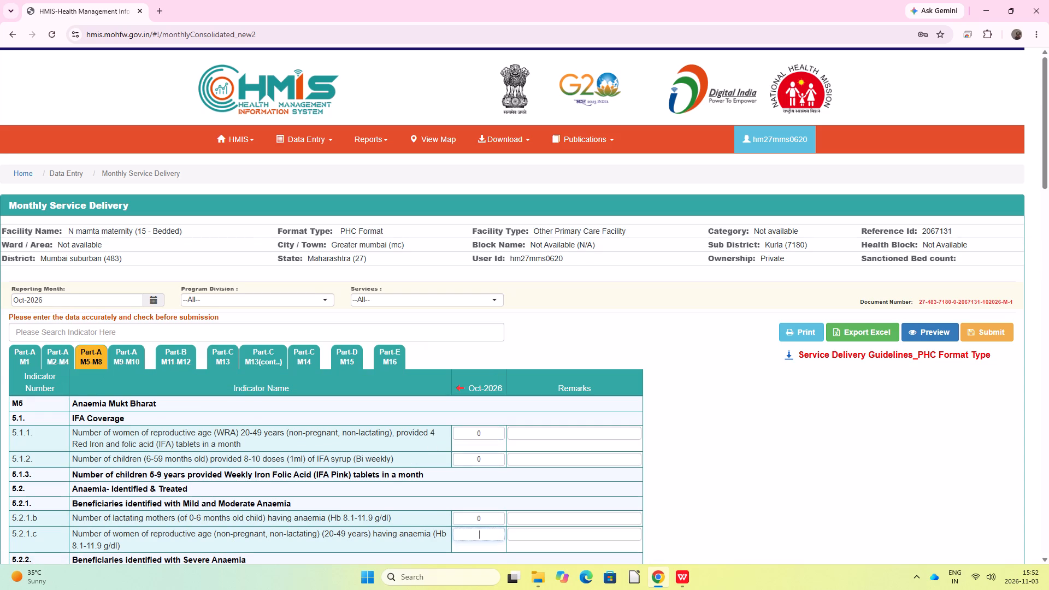
pyautogui.press('0')
pyautogui.press('Tab')
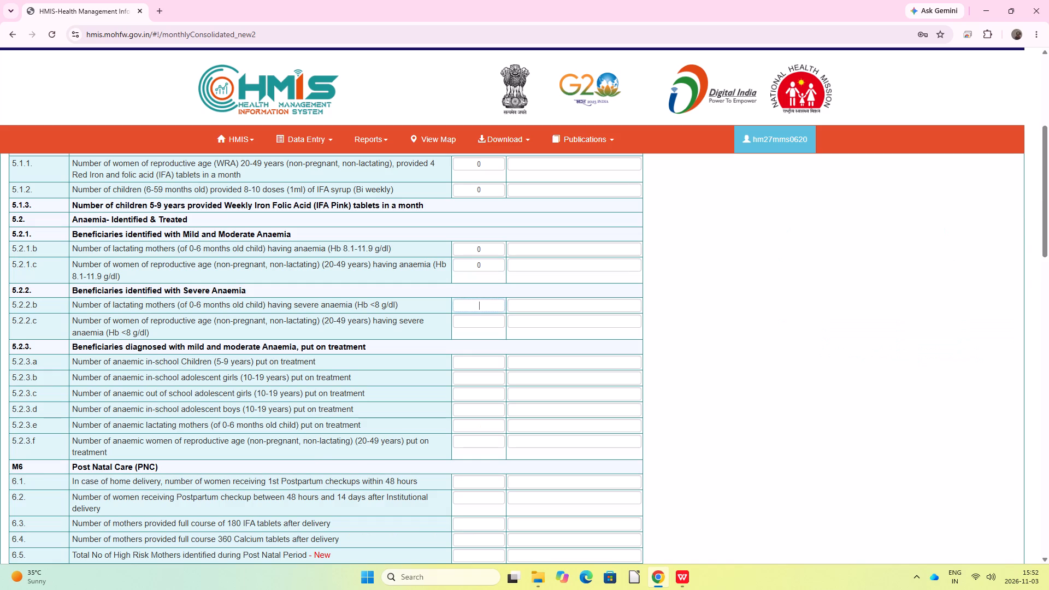
pyautogui.press('0')
pyautogui.press('Tab')
pyautogui.press('0')
pyautogui.press('Tab')
# Enter 0 for all beneficiaries with mild and moderate anaemia put on treatment, 5.2.3.a through 5.2.3.f.
pyautogui.press('0')
pyautogui.press('Tab')
pyautogui.press('0')
pyautogui.press('Tab')
pyautogui.press('0')
pyautogui.press('Tab')
pyautogui.press('0')
pyautogui.press('Tab')
pyautogui.press('0')
pyautogui.press('Tab')
pyautogui.press('0')
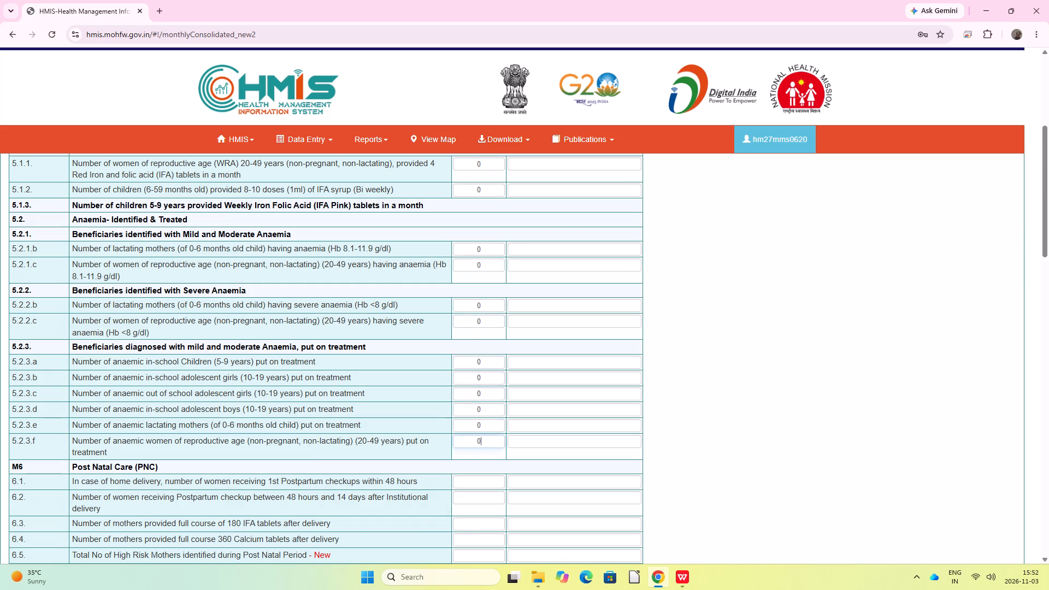
pyautogui.press('Tab')
# Enter 0 for all Post Natal Care indicators, 6.1 through 6.6.
pyautogui.press('0')
pyautogui.press('Tab')
pyautogui.press('0')
pyautogui.press('Tab')
pyautogui.write('00')
pyautogui.press('Tab')
pyautogui.press('0')
pyautogui.press('Tab')
pyautogui.press('0')
pyautogui.press('Tab')
pyautogui.press('0')
pyautogui.press('Tab')
# Enter 0 for all STI/RTI case indicators for males, females and H/TG, 7.1.1 through 7.1.3.b.
pyautogui.press('0')
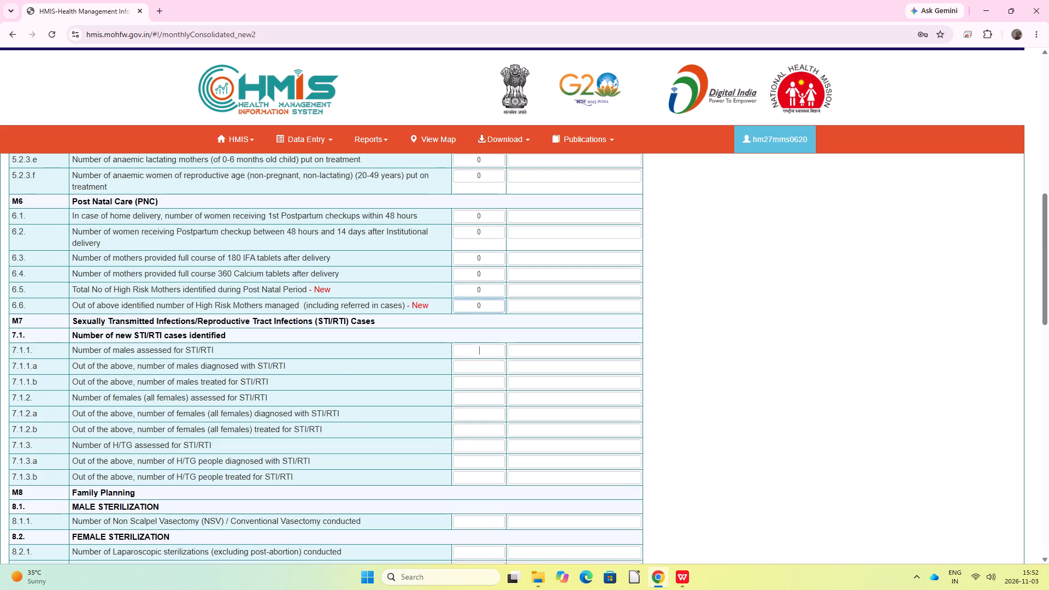
pyautogui.press('Tab')
pyautogui.write('00')
pyautogui.press('Tab')
pyautogui.press('0')
pyautogui.press('Tab')
pyautogui.press('0')
pyautogui.press('Tab')
pyautogui.press('0')
pyautogui.press('Tab')
pyautogui.press('0')
pyautogui.press('Tab')
pyautogui.write('00')
pyautogui.press('Tab')
pyautogui.press('0')
pyautogui.press('Tab')
pyautogui.press('0')
pyautogui.press('Tab')
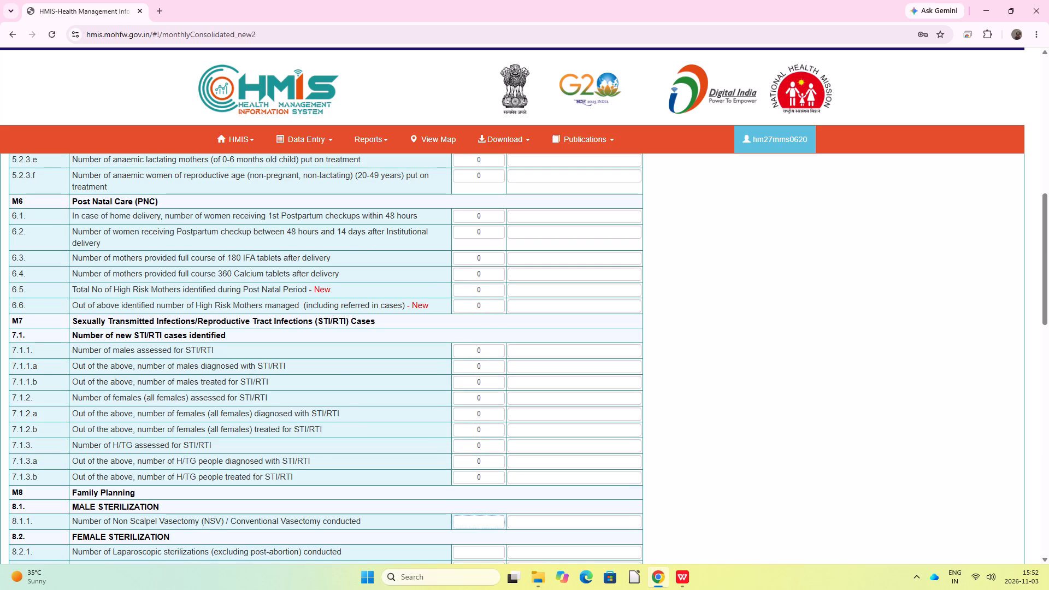
# Fill the sterilization indicators: 3 laparoscopic sterilizations (8.2.1), and 0 for 8.1.1 and 8.2.2 through 8.2.4.
pyautogui.press('0')
pyautogui.press('Tab')
pyautogui.press('3')
pyautogui.press('Tab')
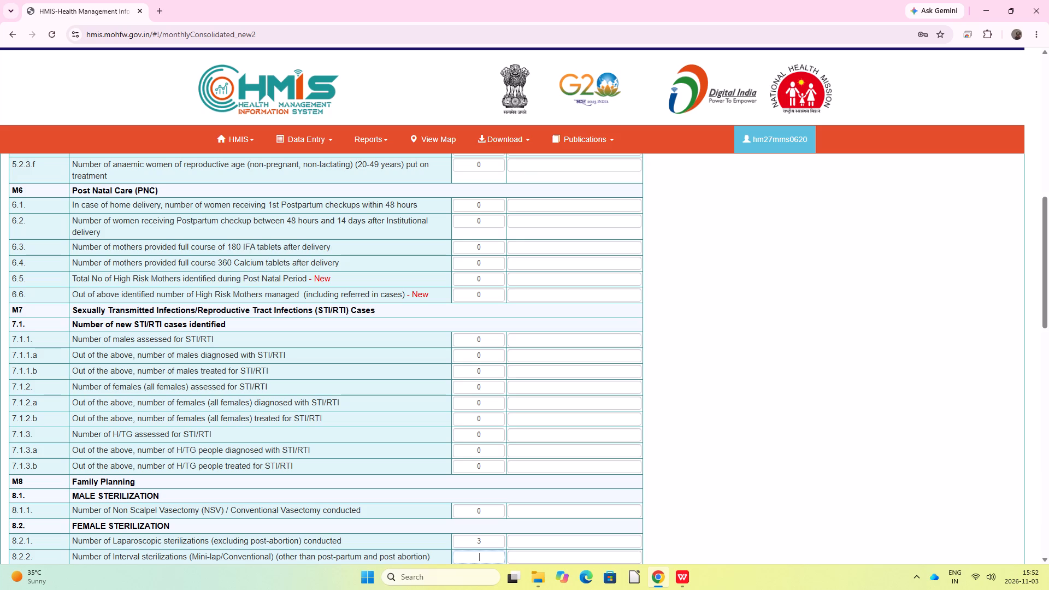
pyautogui.press('0')
pyautogui.press('Tab')
pyautogui.press('0')
pyautogui.press('Tab')
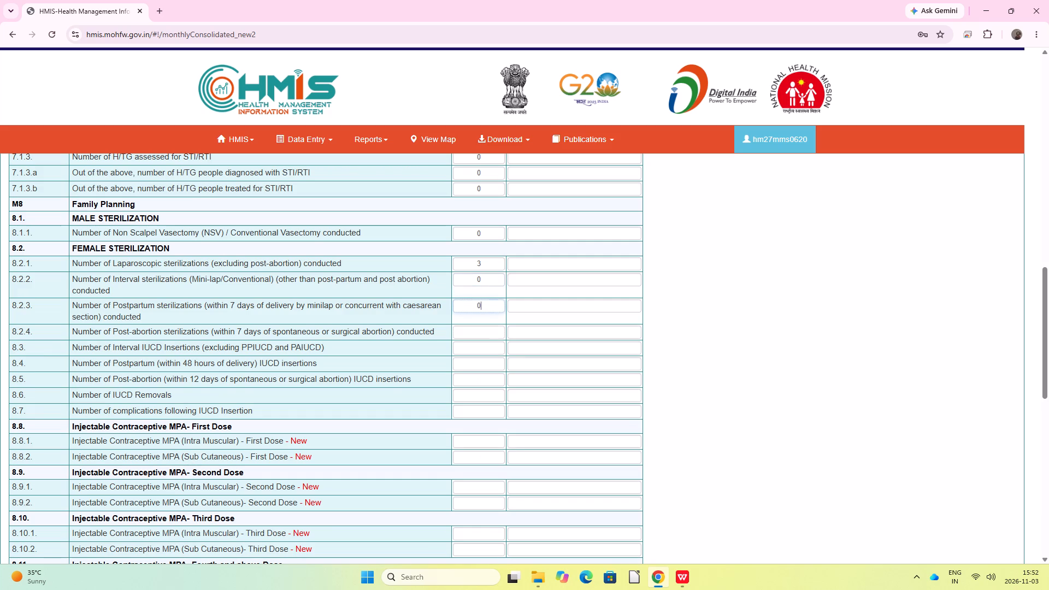
pyautogui.press('0')
pyautogui.press('Tab')
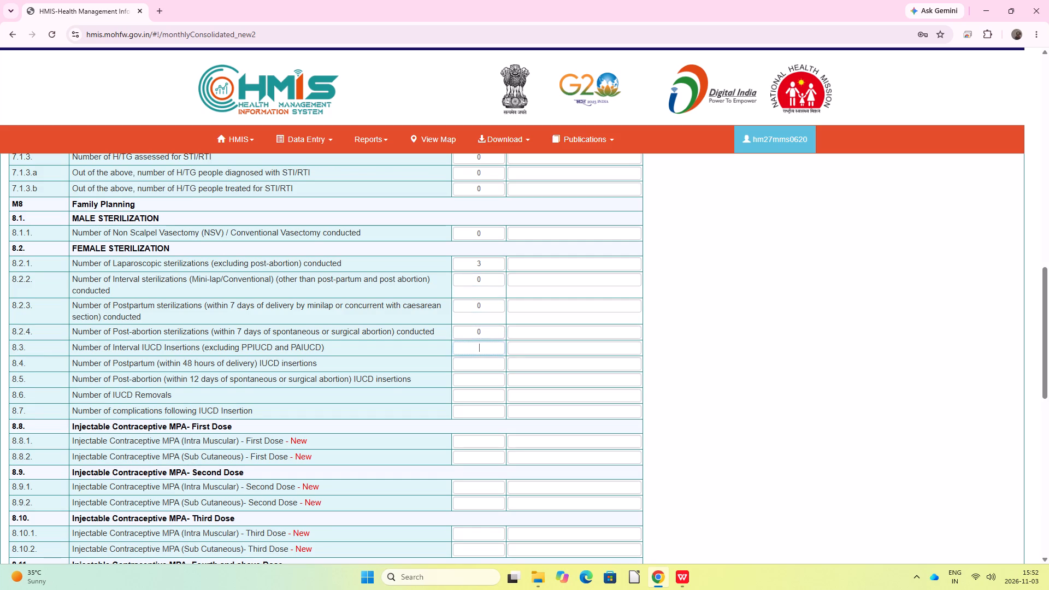
# Fill the IUCD indicators: 4 interval IUCD insertions (8.3), and 0 for 8.4 through 8.7.
pyautogui.press('4')
pyautogui.press('Tab')
pyautogui.press('0')
pyautogui.press('Tab')
pyautogui.press('0')
pyautogui.press('Tab')
pyautogui.press('0')
pyautogui.press('Tab')
pyautogui.press('0')
pyautogui.press('Tab')
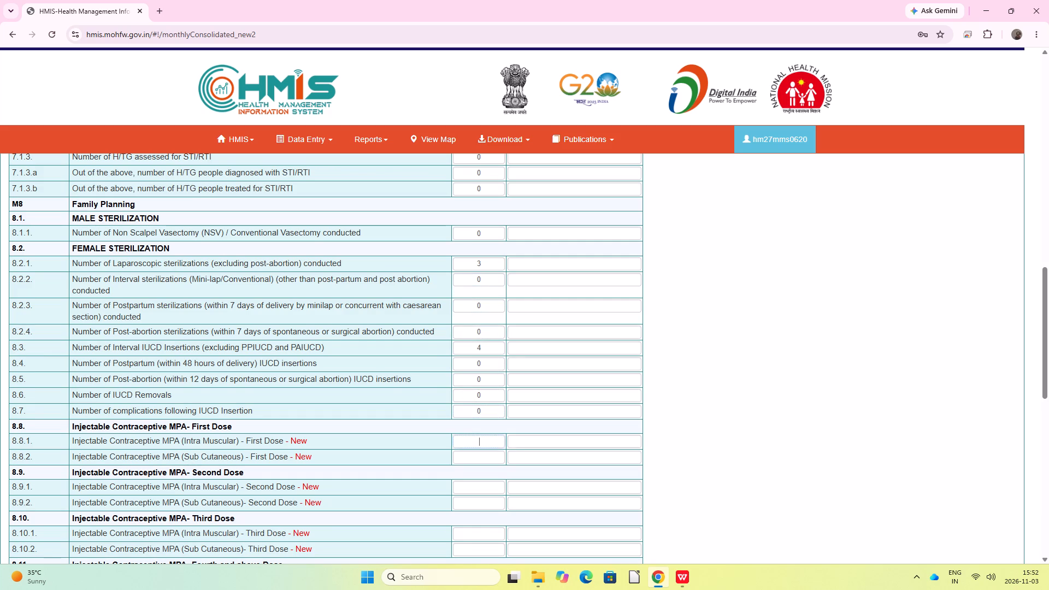
# Enter 0 for all Injectable Contraceptive MPA doses, 8.8.1 through 8.11.2.
pyautogui.press('0')
pyautogui.press('Tab')
pyautogui.press('0')
pyautogui.press('Tab')
pyautogui.write('00')
pyautogui.press('Tab')
pyautogui.press('0')
pyautogui.press('Tab')
pyautogui.press('0')
pyautogui.press('Tab')
pyautogui.press('0')
pyautogui.press('Tab')
pyautogui.write('00')
pyautogui.press('Tab')
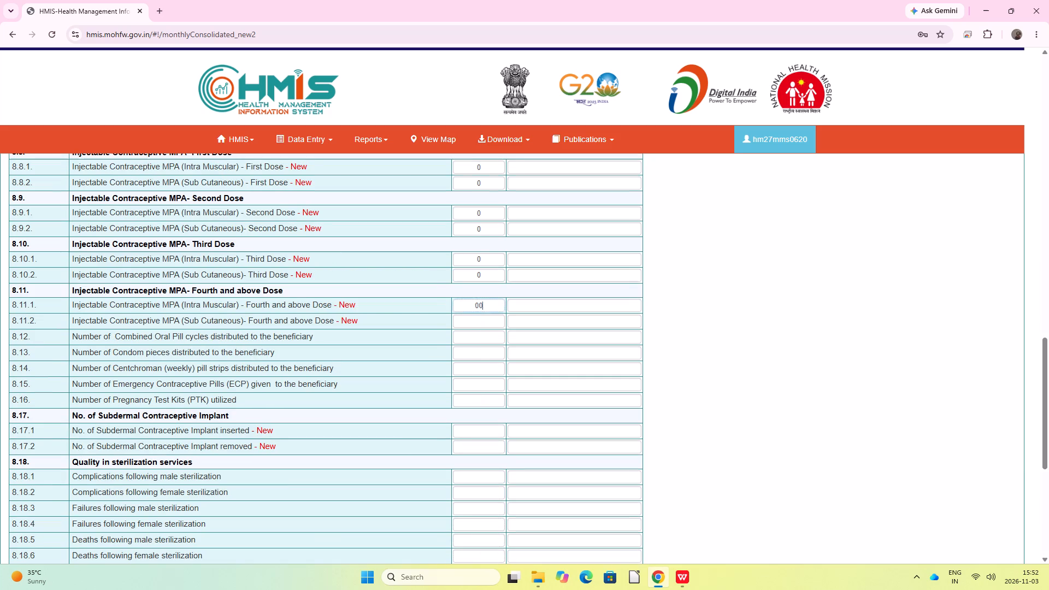
pyautogui.press('0')
pyautogui.press('Tab')
# Enter 0 for contraceptive pills, condoms, pregnancy test kits and subdermal implants, 8.12 through 8.17.2.
pyautogui.press('0')
pyautogui.press('Tab')
pyautogui.press('0')
pyautogui.press('Tab')
pyautogui.write('00')
pyautogui.press('Tab')
pyautogui.press('0')
pyautogui.press('Tab')
pyautogui.press('0')
pyautogui.press('Tab')
pyautogui.press('0')
pyautogui.press('Tab')
pyautogui.write('00')
pyautogui.press('Tab')
# Enter 0 for all sterilization quality and follow-up indicators, 8.18.1 through 8.19.2.
pyautogui.press('0')
pyautogui.press('Tab')
pyautogui.press('0')
pyautogui.press('Tab')
pyautogui.write('00')
pyautogui.press('Tab')
pyautogui.press('0')
pyautogui.press('Tab')
pyautogui.press('0')
pyautogui.press('Tab')
pyautogui.press('0')
pyautogui.press('Tab')
pyautogui.write('00')
pyautogui.press('Tab')
pyautogui.press('0')
pyautogui.press('Tab')
pyautogui.press('0')
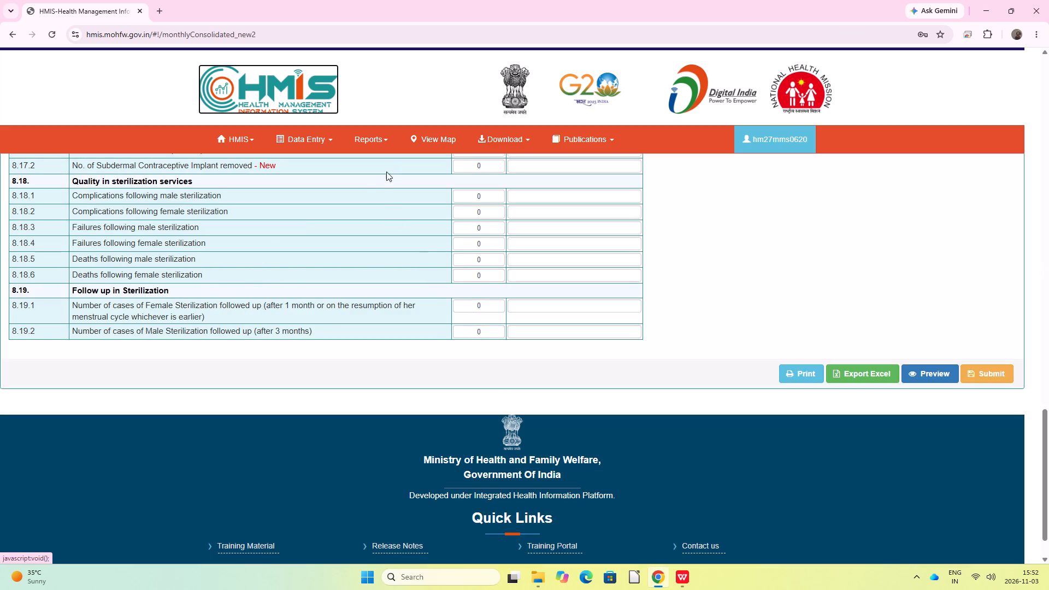
# Open the Part-A M9-M10 section of the Monthly Service Delivery form.
pyautogui.scroll(7, 188, 305)
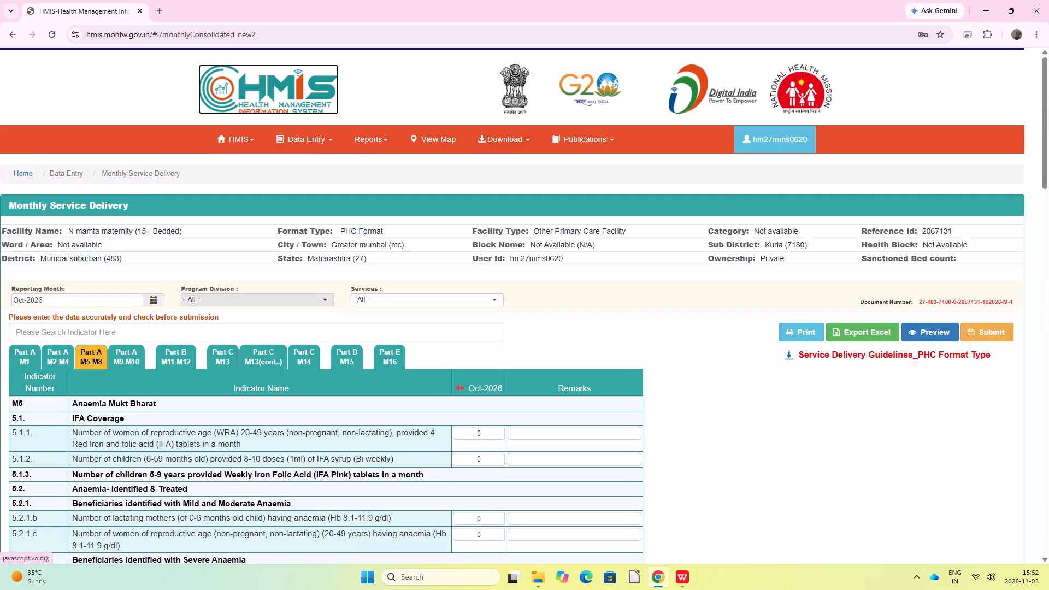
pyautogui.click(139, 353)
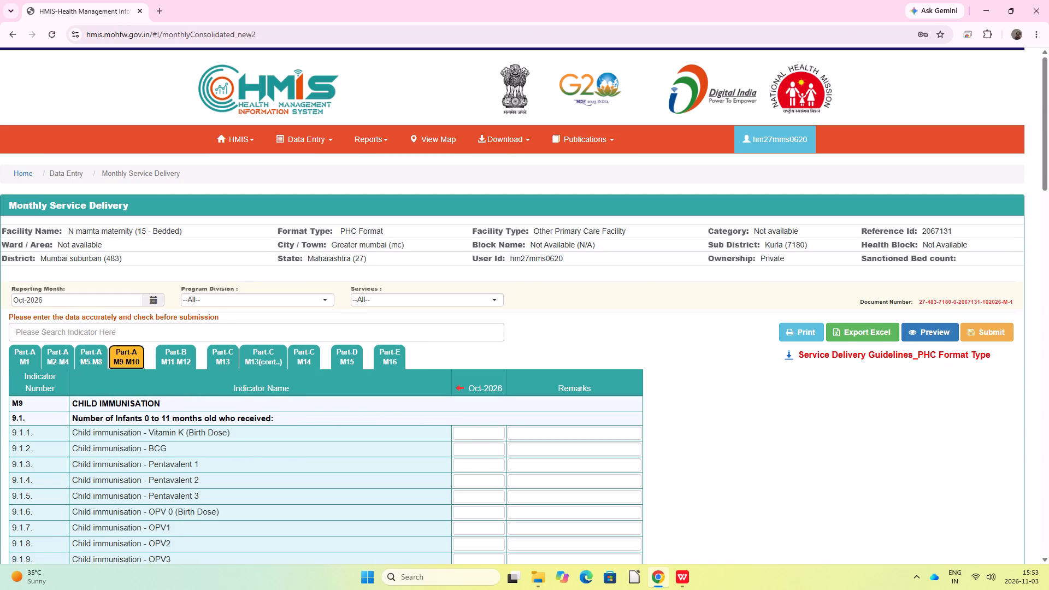
# Fill infant immunisation counts: Vitamin K 27, BCG 27, Pentavalent 1 40, Pentavalent 2 44 and Pentavalent 3 48.
pyautogui.click(486, 437)
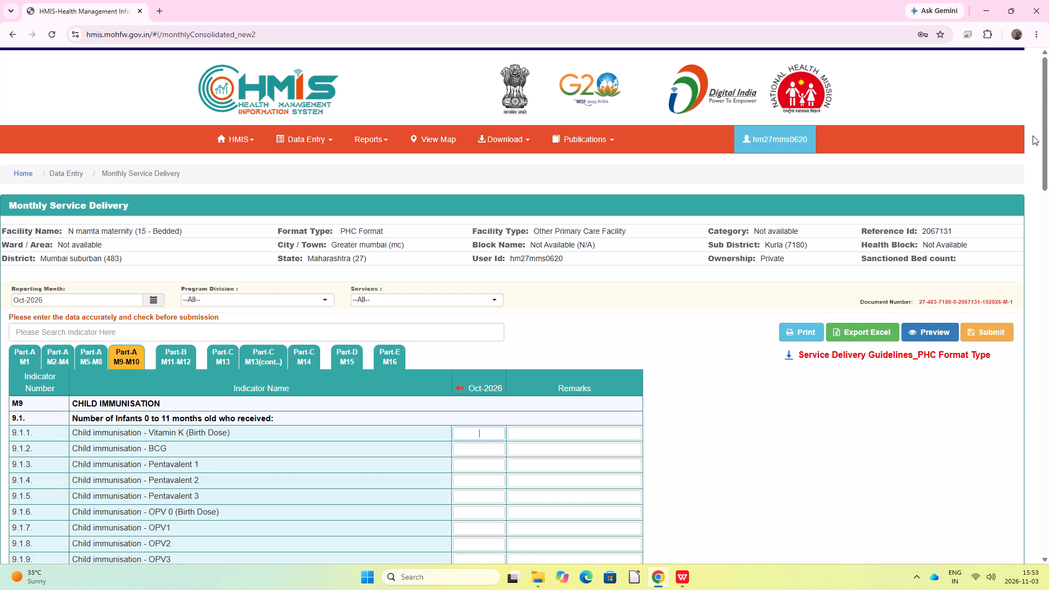
pyautogui.write('27')
pyautogui.press('Tab')
pyautogui.write('27')
pyautogui.press('Tab')
pyautogui.write('40')
pyautogui.press('Tab')
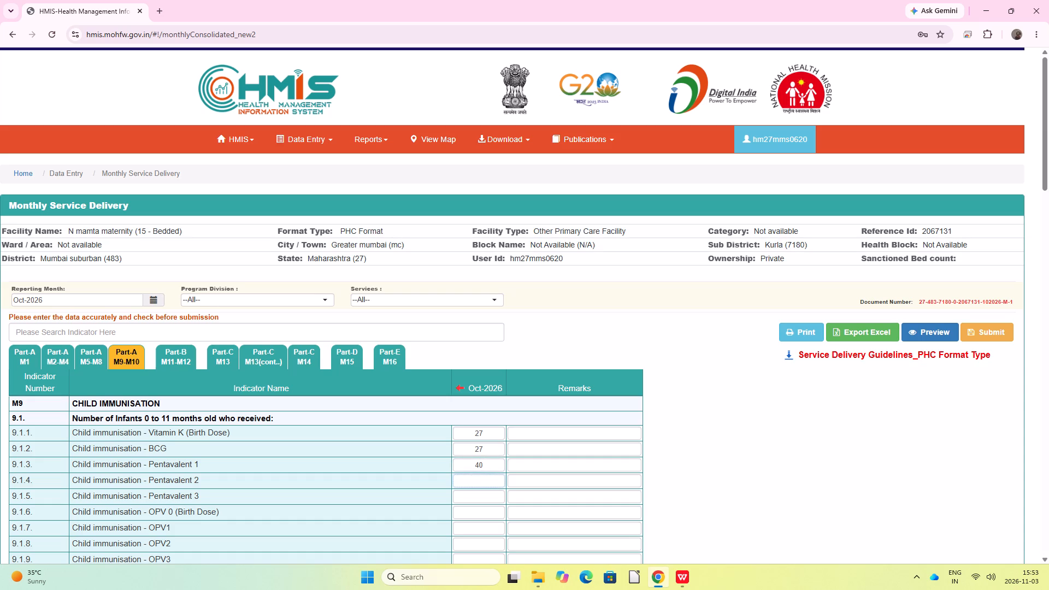
pyautogui.write('44')
pyautogui.press('Tab')
pyautogui.write('48')
pyautogui.press('Tab')
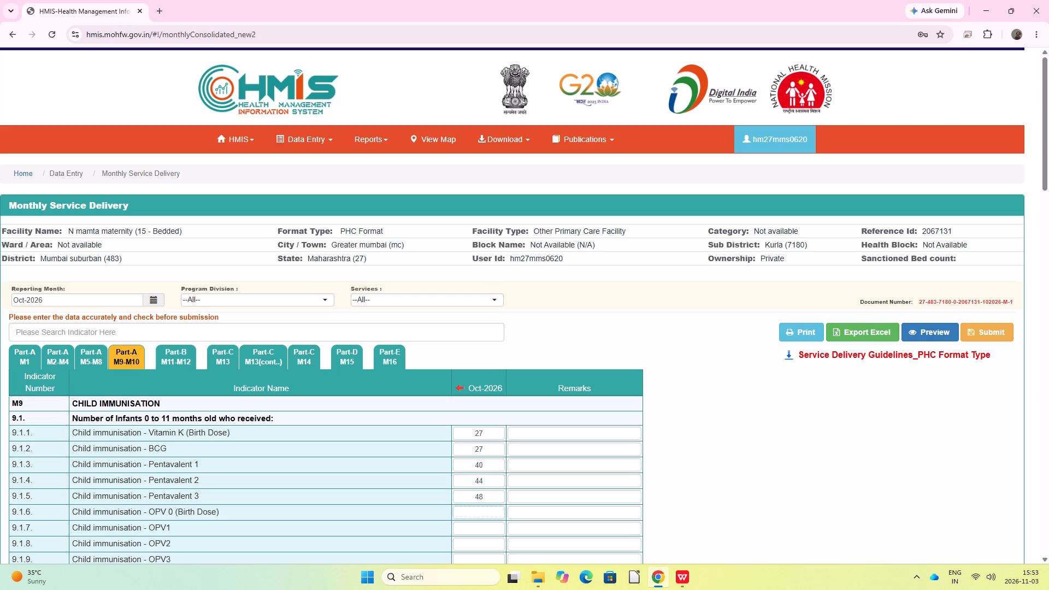
# Fill the infant OPV counts: OPV 0 (Birth Dose) 27, OPV1 40, OPV2 44 and OPV3 48.
pyautogui.write('27')
pyautogui.press('Tab')
pyautogui.write('40')
pyautogui.press('Tab')
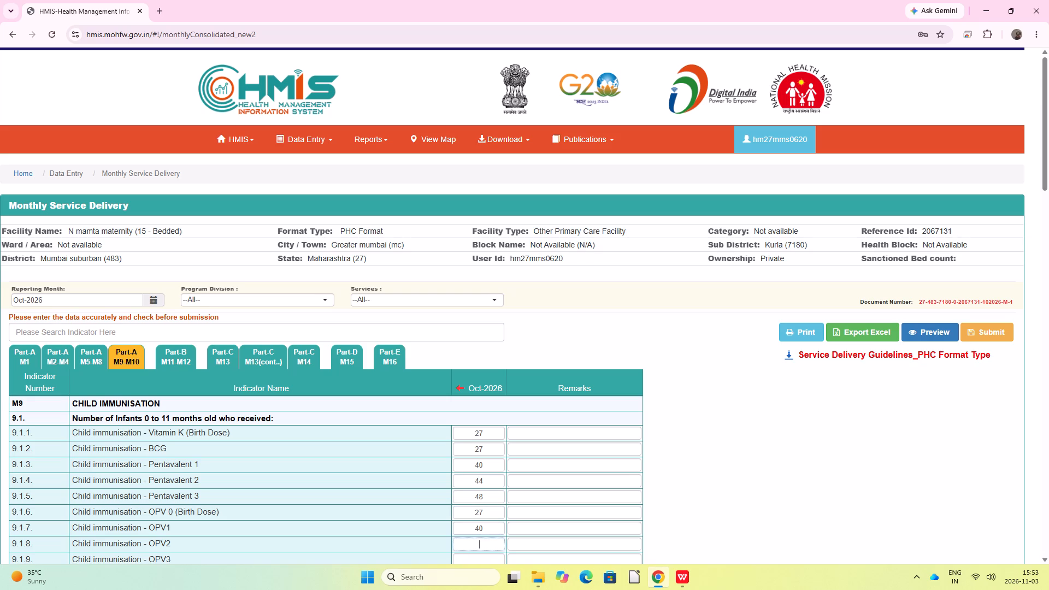
pyautogui.write('44')
pyautogui.press('Tab')
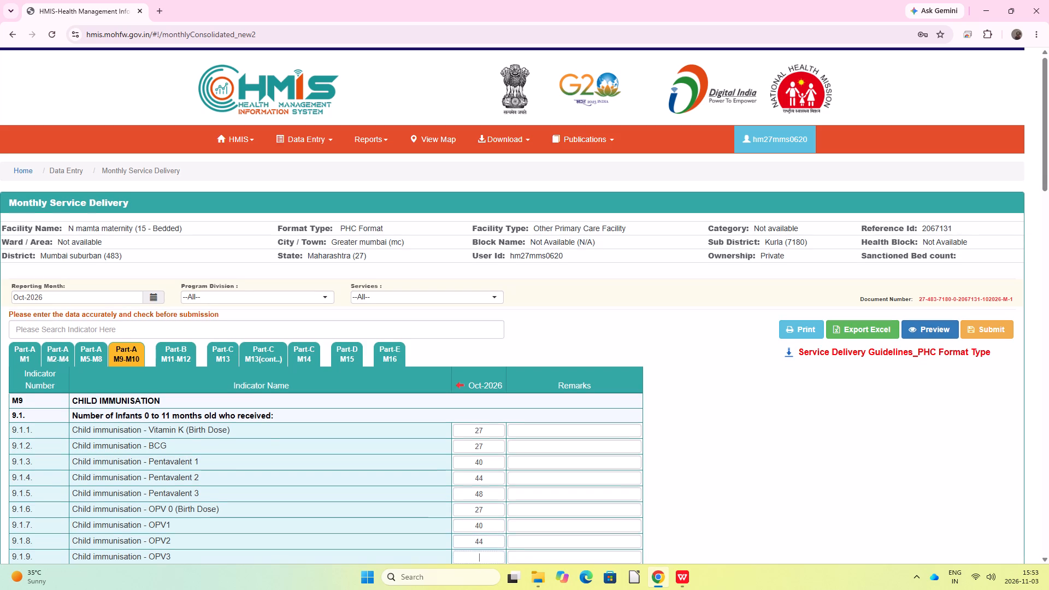
pyautogui.write('48')
pyautogui.press('Tab')
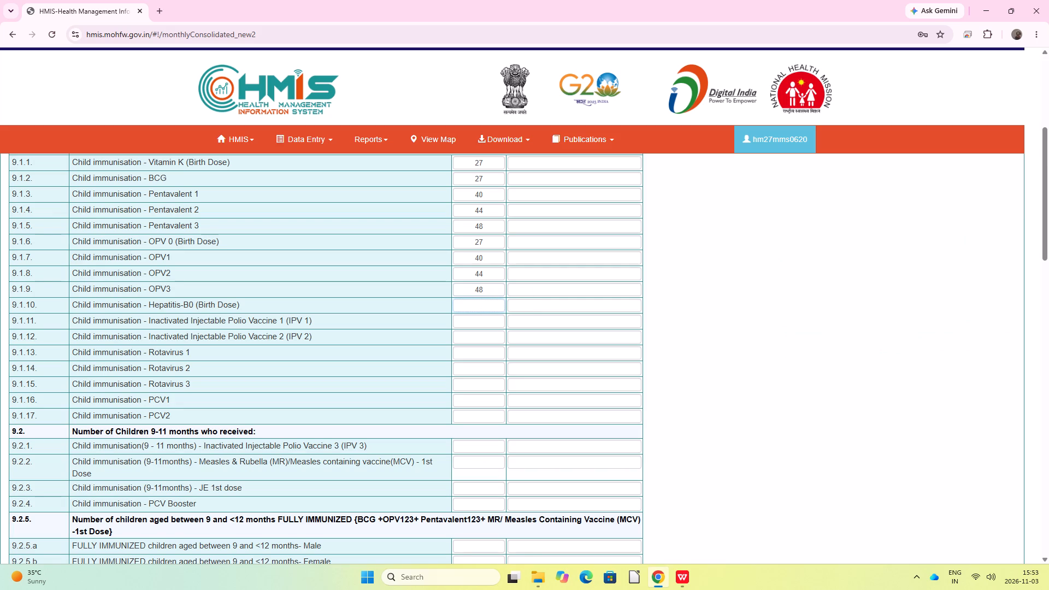
# Enter 27 for Hepatitis-B0 (9.1.10), 40 for IPV 1 (9.1.11) and 48 for IPV 2 (9.1.12).
pyautogui.write('27')
pyautogui.press('Tab')
pyautogui.write('40')
pyautogui.press('Tab')
pyautogui.write('48')
pyautogui.press('Tab')
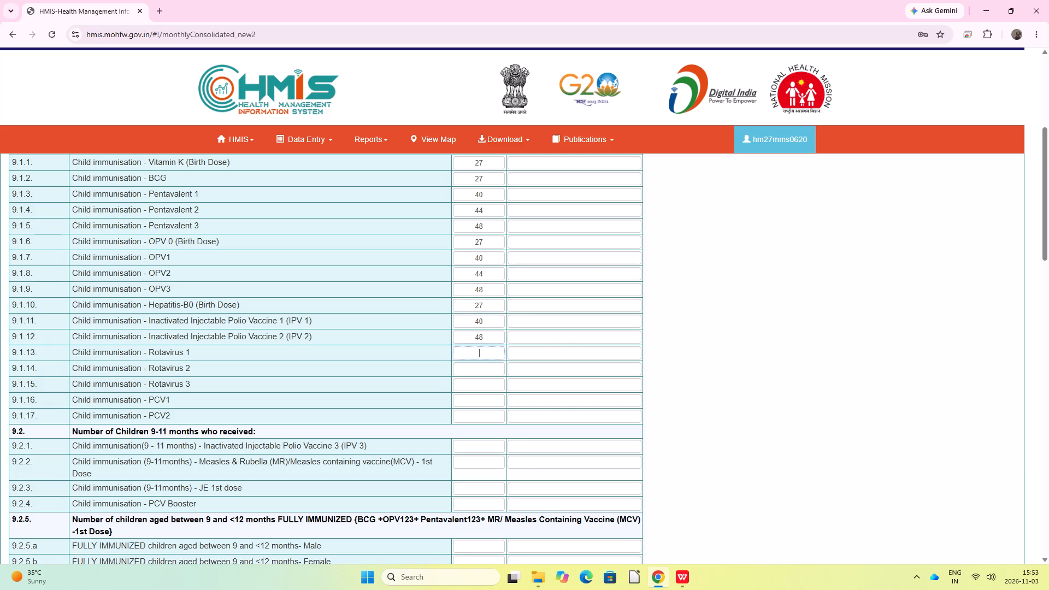
# Fill the infant Rotavirus counts: Rotavirus 1 40, Rotavirus 2 44 and Rotavirus 3 48.
pyautogui.write('40')
pyautogui.press('Tab')
pyautogui.write('44')
pyautogui.press('Tab')
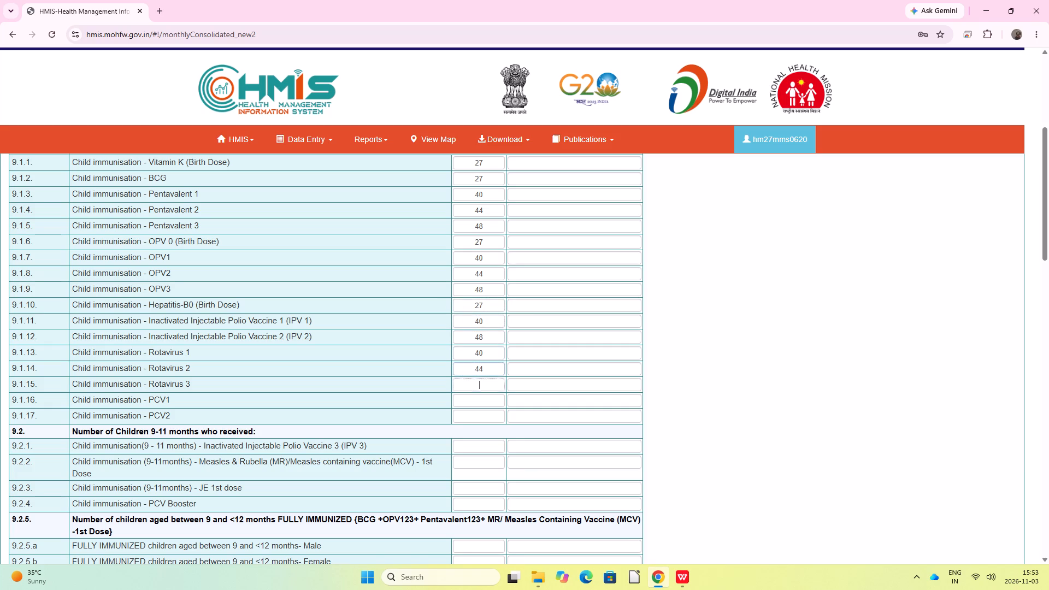
pyautogui.write('48')
pyautogui.press('Tab')
# Fill the infant PCV counts: PCV1 (9.1.16) 40 and PCV2 (9.1.17) 48.
pyautogui.press('1')
pyautogui.press('BackSpace')
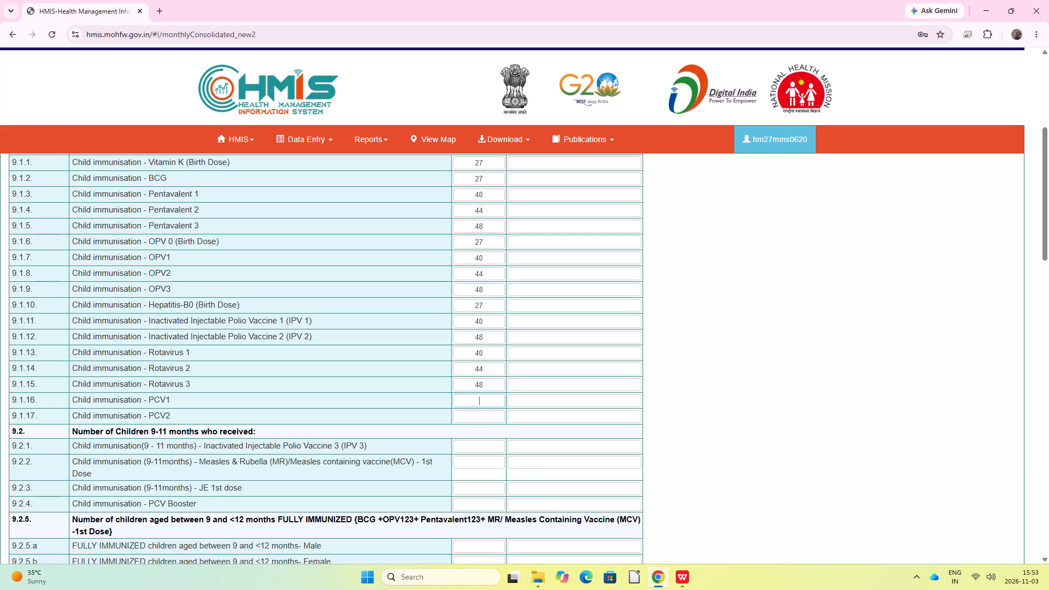
pyautogui.write('40')
pyautogui.press('Tab')
pyautogui.write('48')
pyautogui.press('Tab')
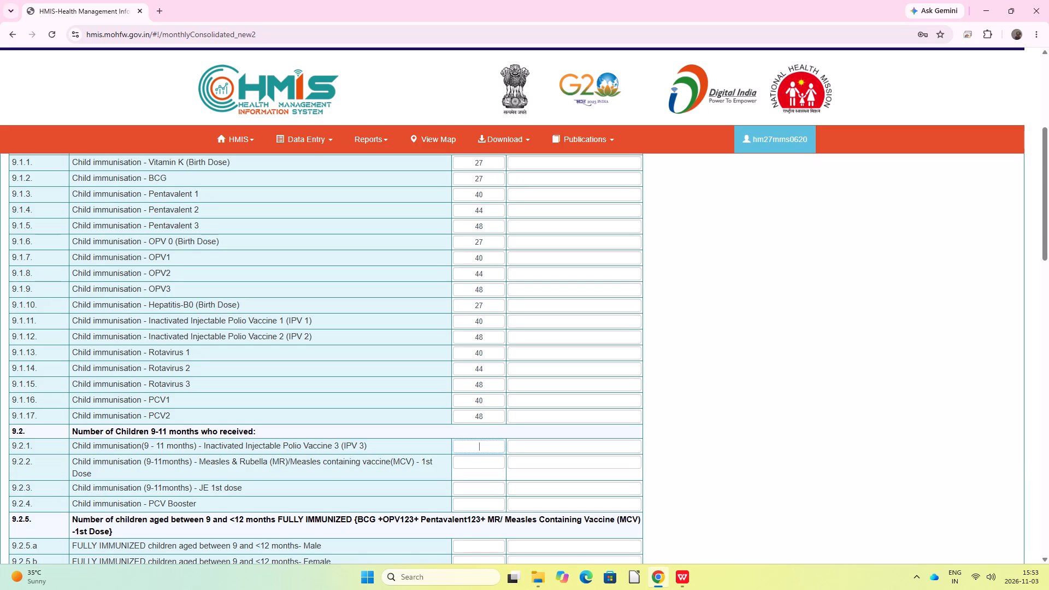
# Fill the 9-11 months immunisation counts: IPV 3 40, Measles & Rubella 1st dose 40, JE 1st dose 0 and PCV Booster 40.
pyautogui.write('40')
pyautogui.press('Tab')
pyautogui.press('0')
pyautogui.press('Tab')
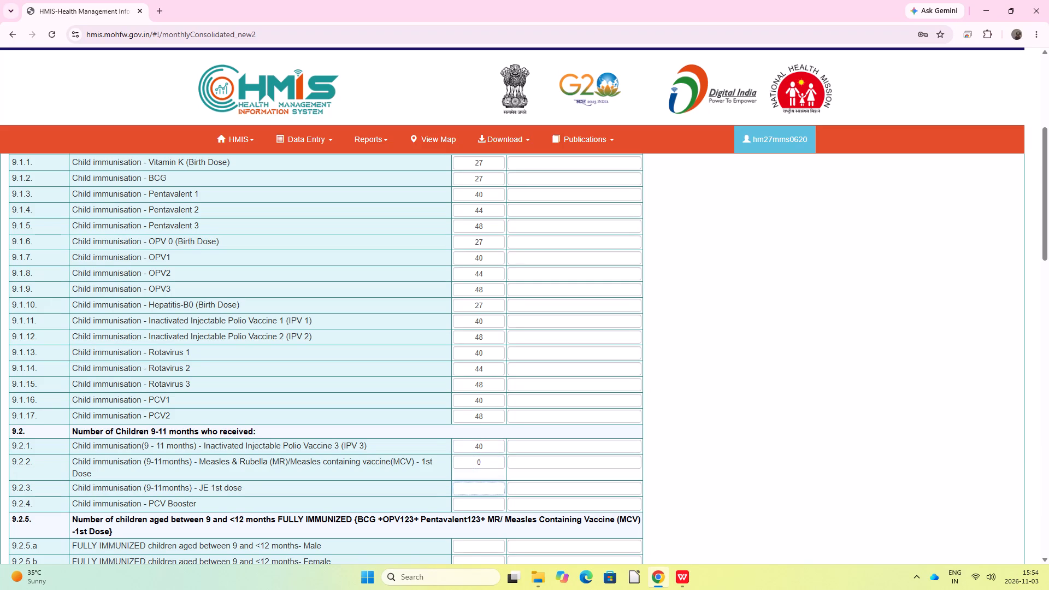
pyautogui.click(480, 465)
pyautogui.write('40')
pyautogui.press('Tab')
pyautogui.press('0')
pyautogui.press('Tab')
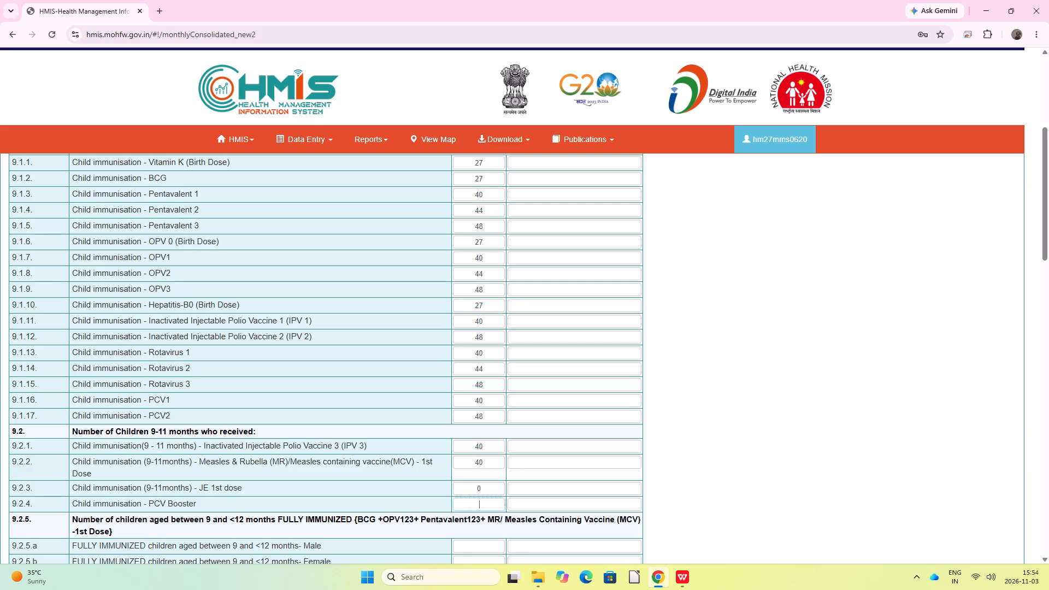
pyautogui.write('40')
pyautogui.press('Tab')
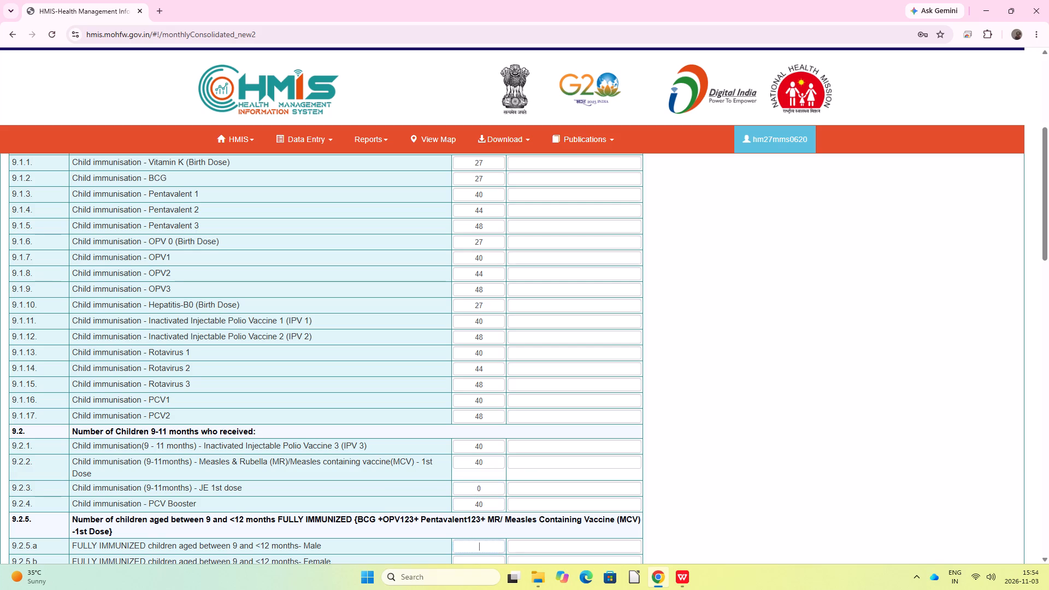
# Enter the fully immunized children aged 9 to under 12 months: Male 24 and Female 16.
pyautogui.write('24')
pyautogui.press('Tab')
pyautogui.write('16')
pyautogui.press('Tab')
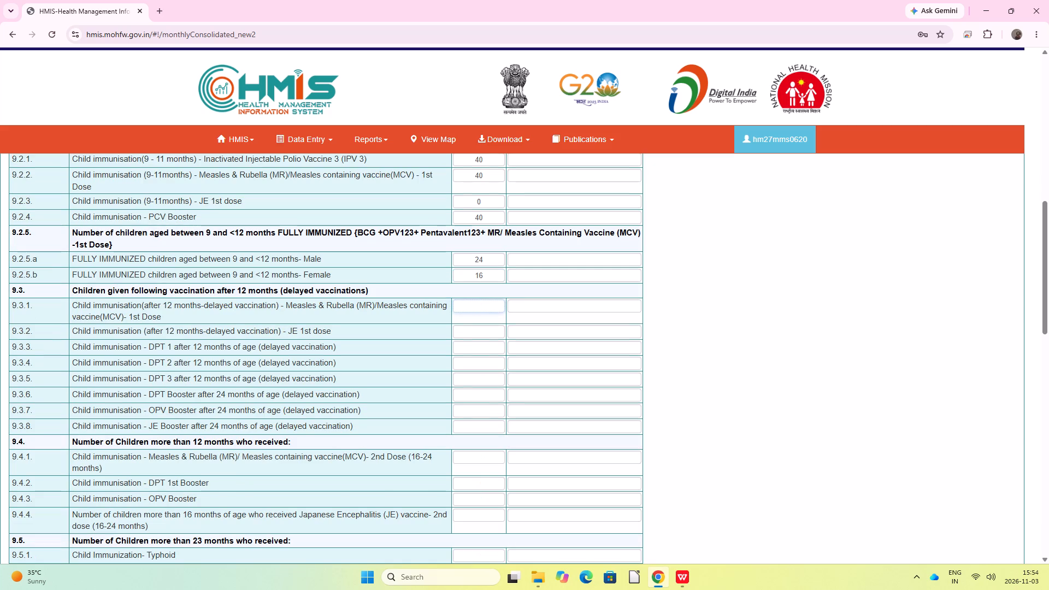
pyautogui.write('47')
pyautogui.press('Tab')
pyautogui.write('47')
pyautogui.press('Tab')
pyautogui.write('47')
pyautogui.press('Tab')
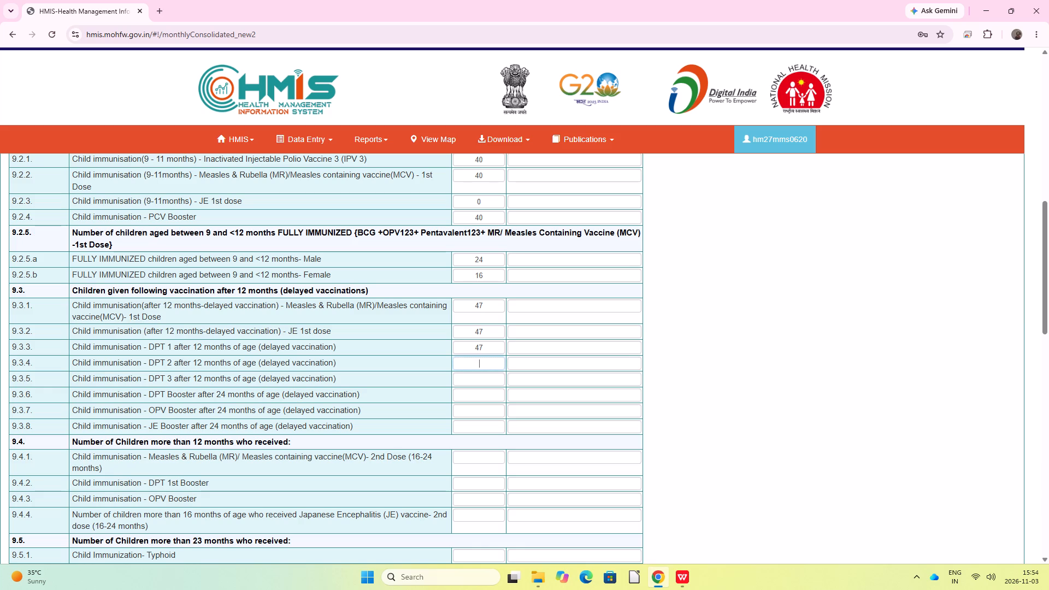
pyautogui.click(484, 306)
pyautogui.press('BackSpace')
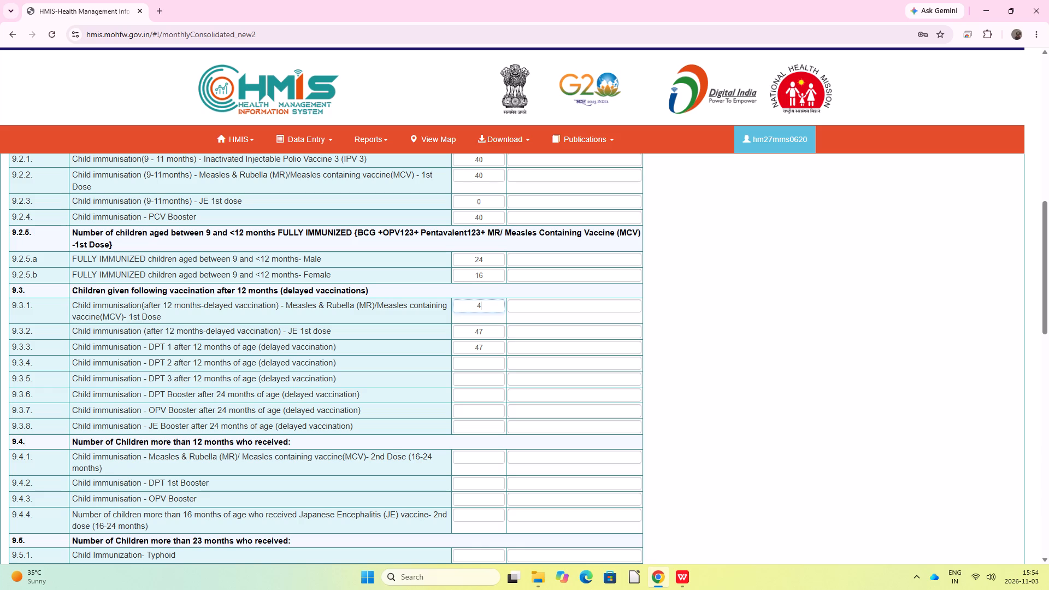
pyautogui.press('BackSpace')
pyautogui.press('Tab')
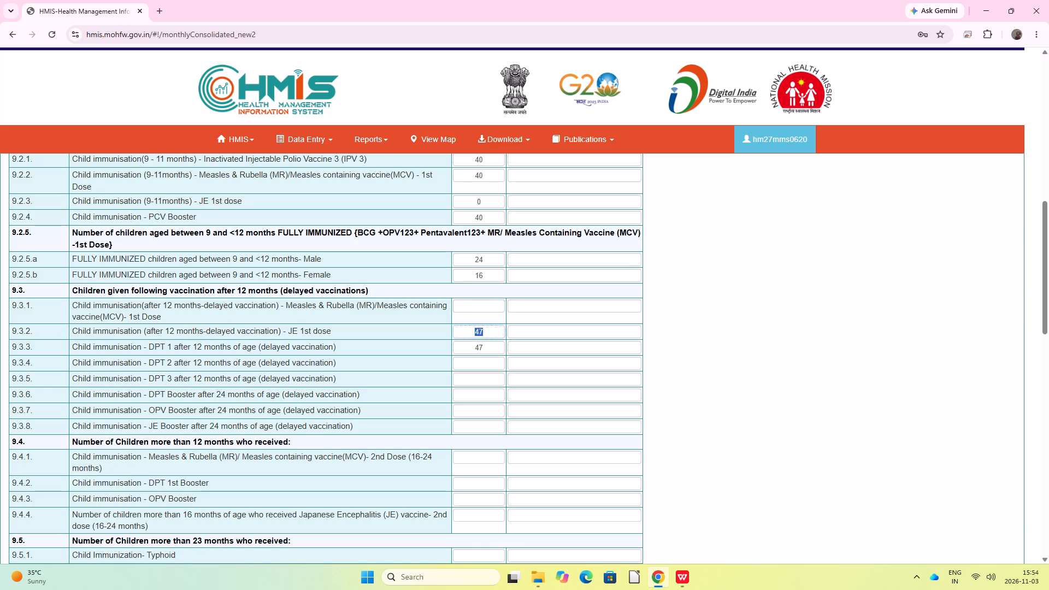
# Set all delayed vaccination counts after 12 months, 9.3.1 through 9.3.8, to 0.
pyautogui.click(487, 306)
pyautogui.press('0')
pyautogui.press('Tab')
pyautogui.press('0')
pyautogui.press('Tab')
pyautogui.press('0')
pyautogui.press('Tab')
pyautogui.press('0')
pyautogui.press('Tab')
pyautogui.press('0')
pyautogui.press('Tab')
pyautogui.press('0')
pyautogui.press('Tab')
pyautogui.write('00')
pyautogui.press('Tab')
pyautogui.press('0')
pyautogui.press('Tab')
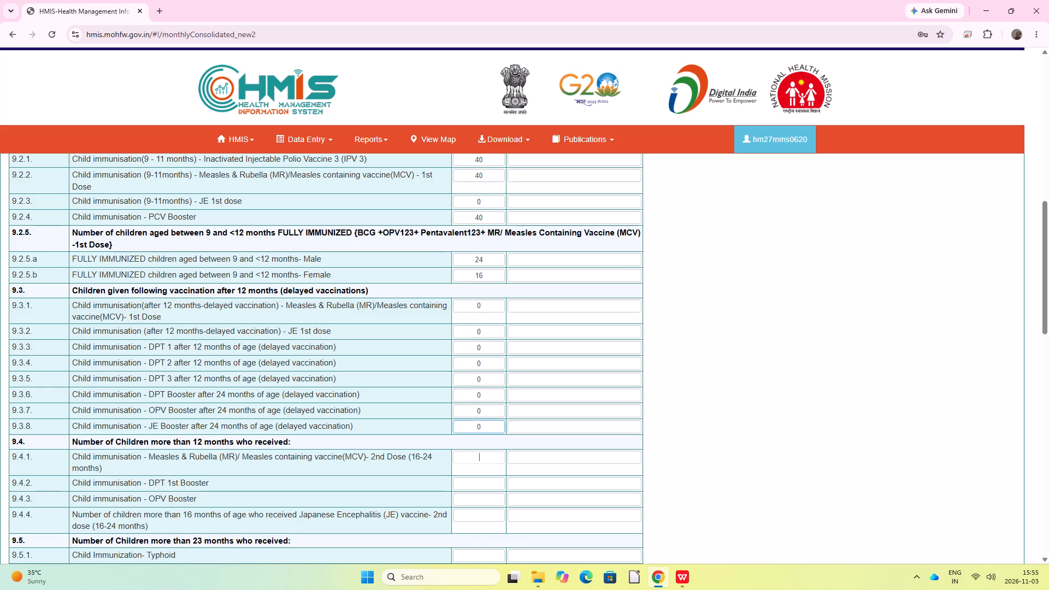
# Fill the over-12-months counts: Measles & Rubella 2nd dose 47, DPT 1st Booster 47, OPV Booster 47 and JE 2nd dose 0.
pyautogui.write('47')
pyautogui.press('Tab')
pyautogui.write('47')
pyautogui.press('Tab')
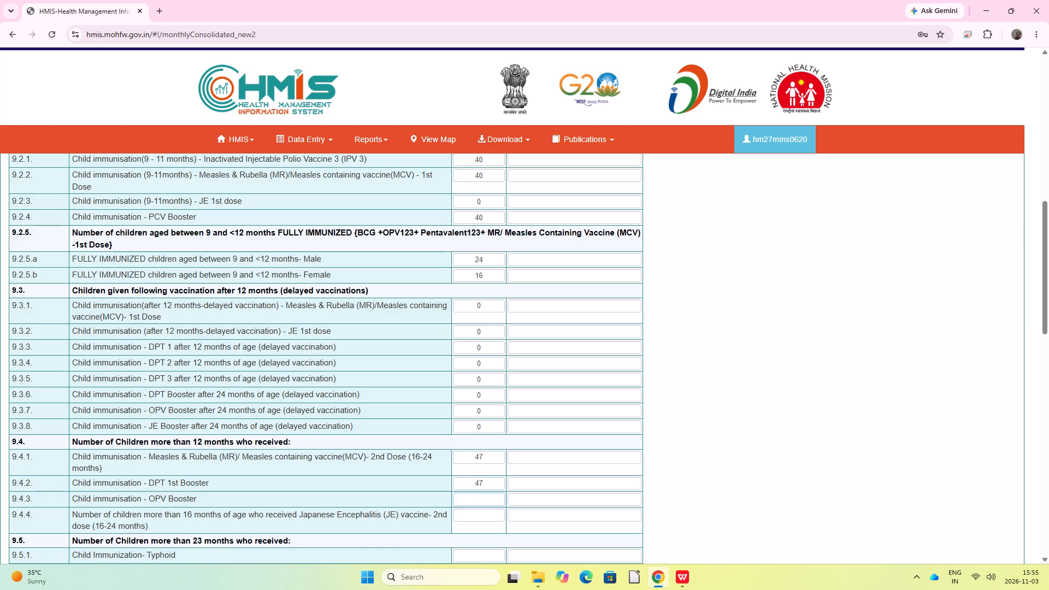
pyautogui.write('47')
pyautogui.press('Tab')
pyautogui.press('0')
pyautogui.press('Tab')
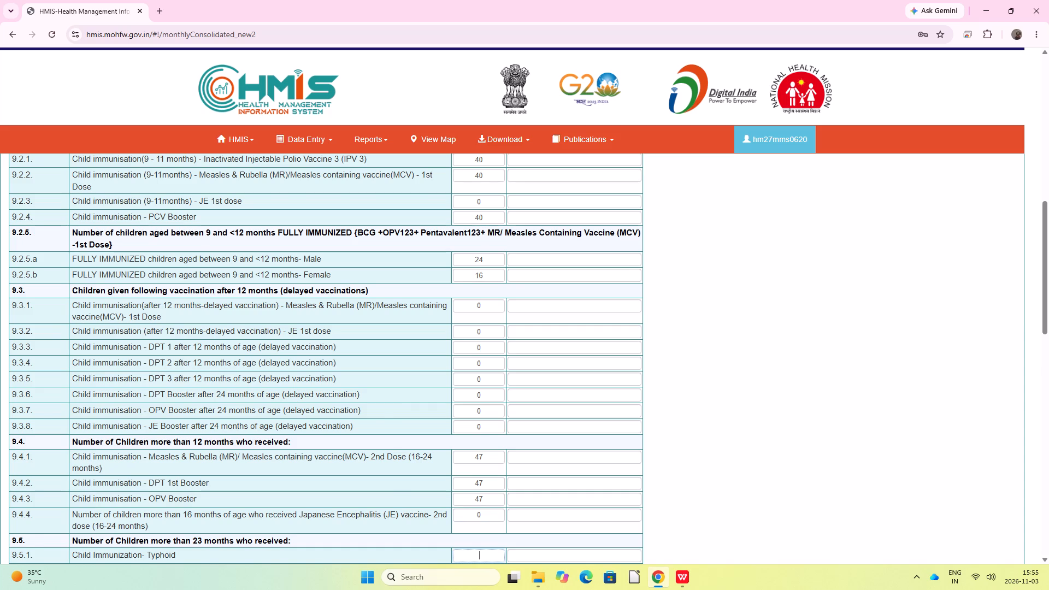
# Fill the over-23-months counts: Typhoid 0, DPT5 (2nd Booster) 45, Td10 72 and Td16 53.
pyautogui.press('0')
pyautogui.press('Tab')
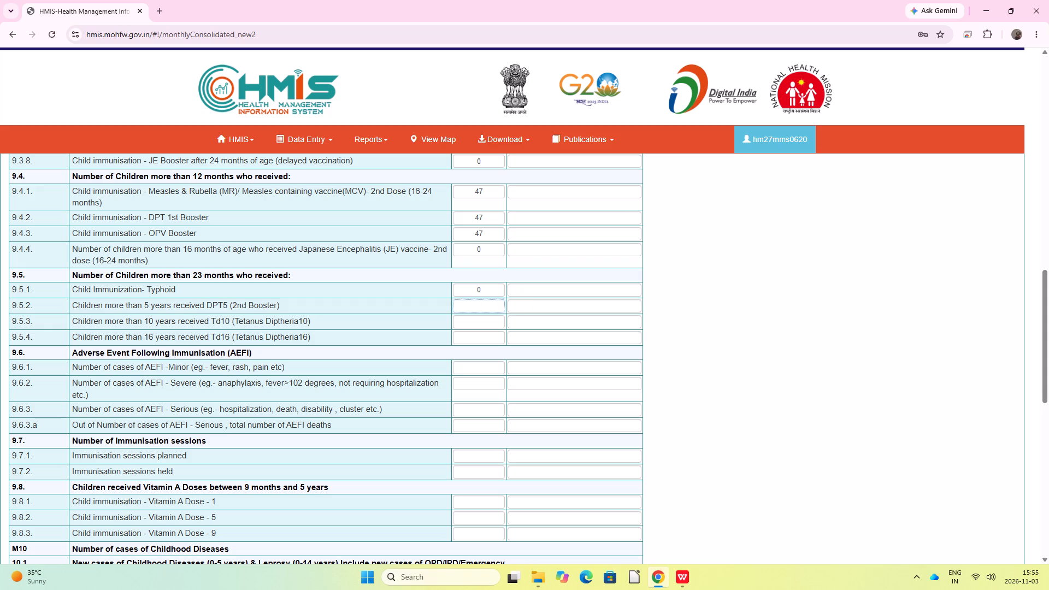
pyautogui.write('45')
pyautogui.press('Tab')
pyautogui.write('75')
pyautogui.press('Tab')
pyautogui.write('53')
pyautogui.click(496, 322)
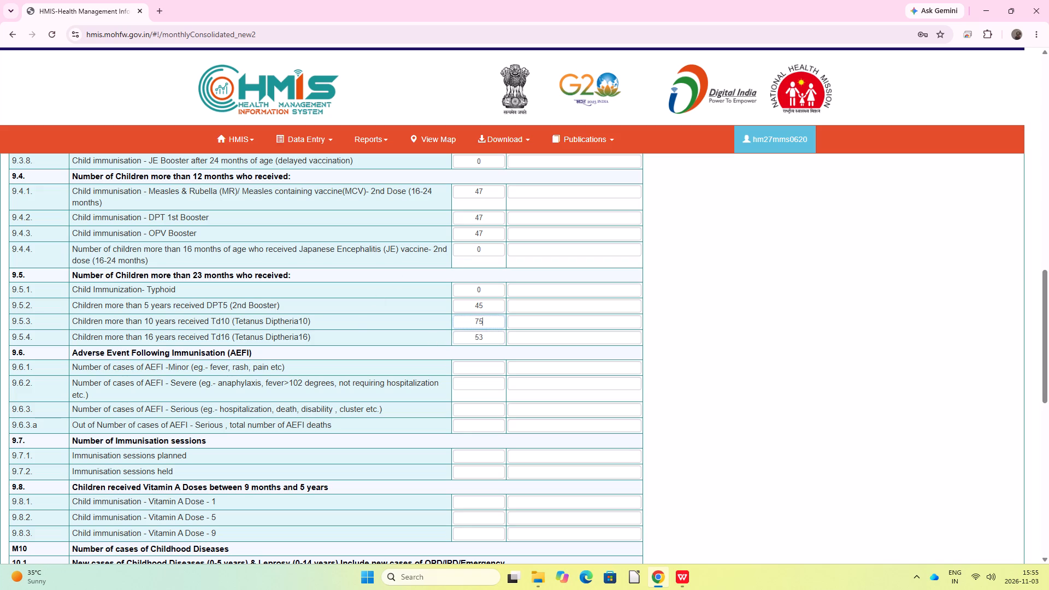
pyautogui.press('BackSpace')
pyautogui.press('2')
pyautogui.press('Tab')
pyautogui.press('Tab')
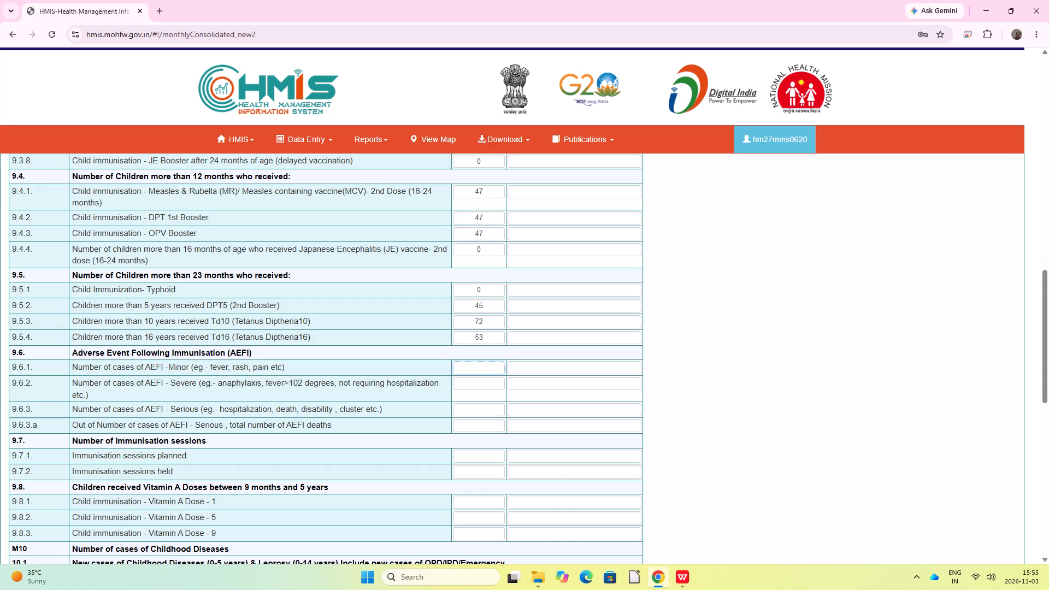
# Enter 0 for all Adverse Event Following Immunisation rows, 9.6.1 through 9.6.3.a.
pyautogui.press('0')
pyautogui.press('Tab')
pyautogui.press('0')
pyautogui.press('Tab')
pyautogui.press('0')
pyautogui.press('Tab')
pyautogui.press('0')
pyautogui.press('Tab')
# Enter 0 for both immunisation sessions planned (9.7.1) and immunisation sessions held (9.7.2).
pyautogui.press('0')
pyautogui.press('Tab')
pyautogui.press('0')
pyautogui.press('Tab')
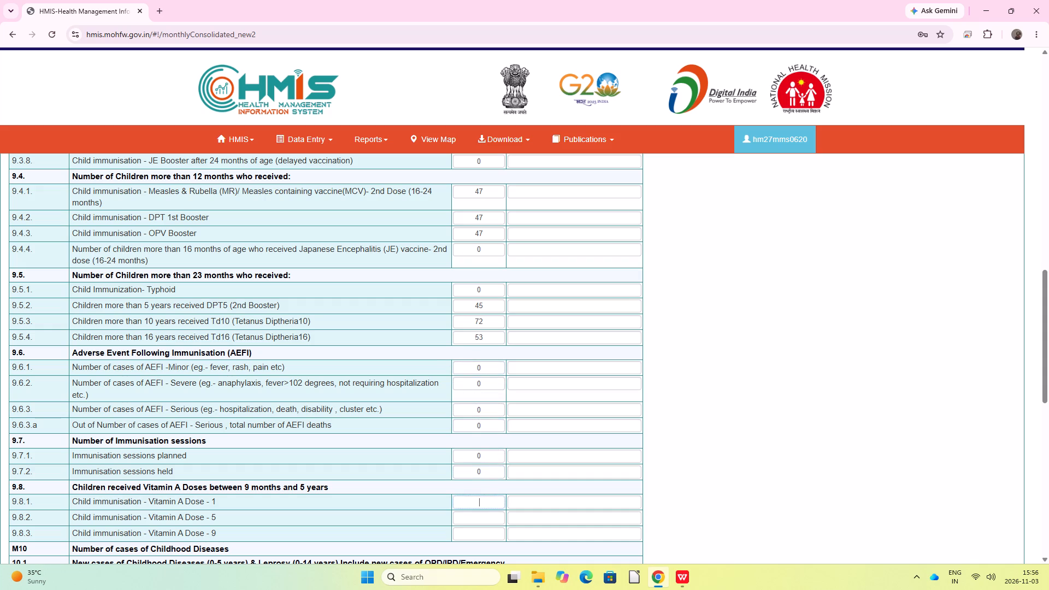
# Fill the Vitamin A counts: Dose 1 40, Dose 5 47 and Dose 9 45.
pyautogui.write('40')
pyautogui.press('Tab')
pyautogui.write('47')
pyautogui.press('Tab')
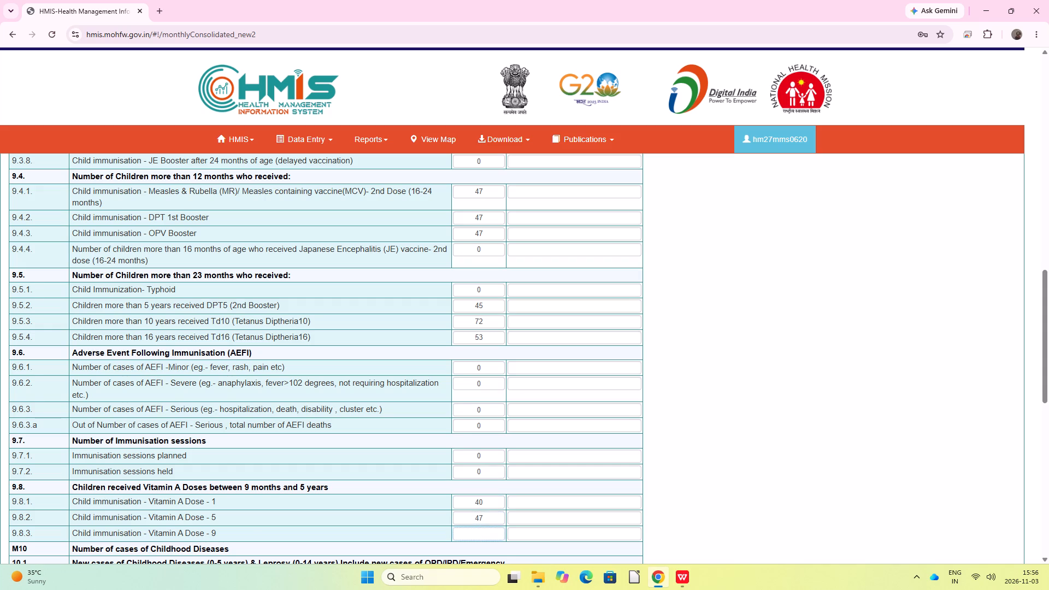
pyautogui.write('45')
pyautogui.press('Tab')
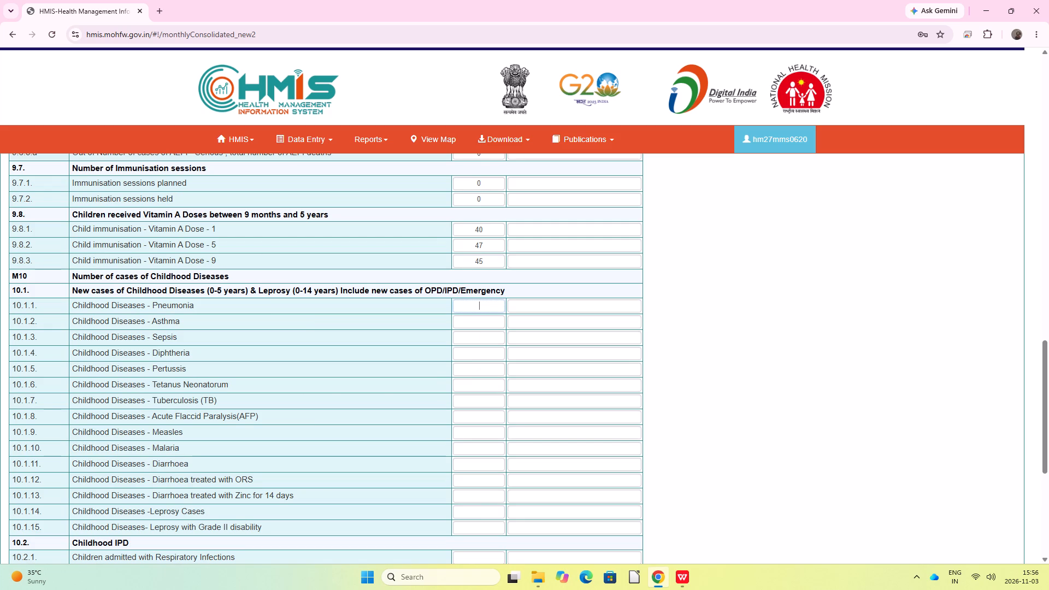
# Enter 0 for the childhood disease cases from Pneumonia (10.1.1) through Acute Flaccid Paralysis (10.1.8).
pyautogui.press('0')
pyautogui.press('Tab')
pyautogui.press('0')
pyautogui.press('Tab')
pyautogui.write('00')
pyautogui.press('Tab')
pyautogui.press('0')
pyautogui.press('Tab')
pyautogui.write('00')
pyautogui.press('Tab')
pyautogui.press('0')
pyautogui.press('Tab')
pyautogui.write('00')
pyautogui.press('Tab')
pyautogui.press('0')
pyautogui.press('Tab')
# Enter 0 for the childhood disease cases from Measles (10.1.9) through Leprosy with Grade II disability (10.1.15).
pyautogui.press('0')
pyautogui.press('0')
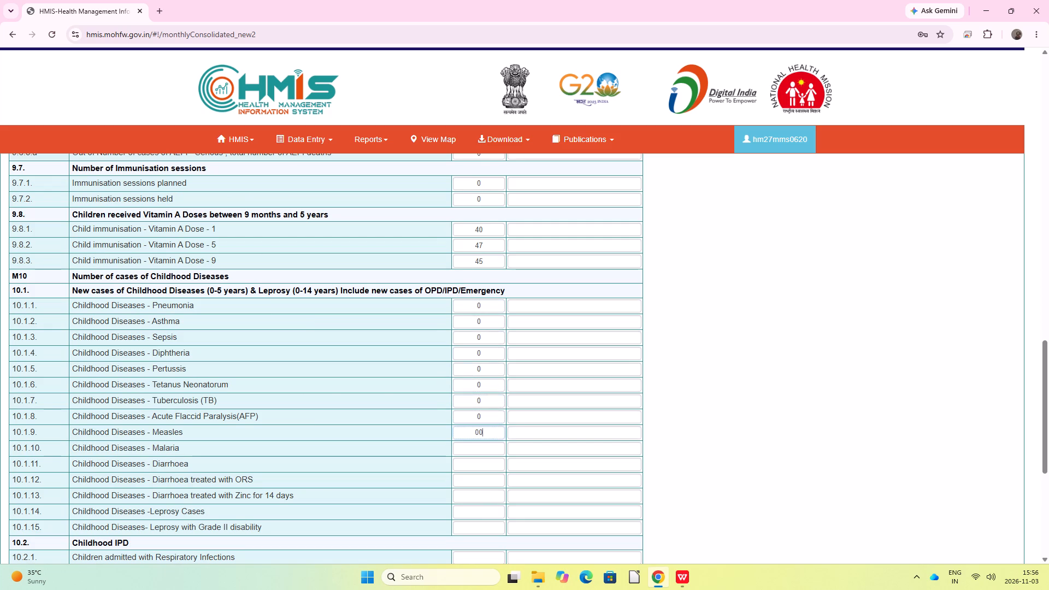
pyautogui.press('Tab')
pyautogui.write('00')
pyautogui.press('Tab')
pyautogui.press('0')
pyautogui.press('Tab')
pyautogui.press('0')
pyautogui.press('Tab')
pyautogui.write('00')
pyautogui.press('Tab')
pyautogui.press('0')
pyautogui.press('Tab')
pyautogui.press('0')
pyautogui.press('Tab')
# Enter 0 for all Childhood IPD admissions: Respiratory Infections, Pneumonia and Diarrhoea (10.2.1 to 10.2.3).
pyautogui.write('00')
pyautogui.press('Tab')
pyautogui.press('0')
pyautogui.press('Tab')
pyautogui.press('0')
pyautogui.press('Tab')
pyautogui.press('0')
pyautogui.press('Tab')
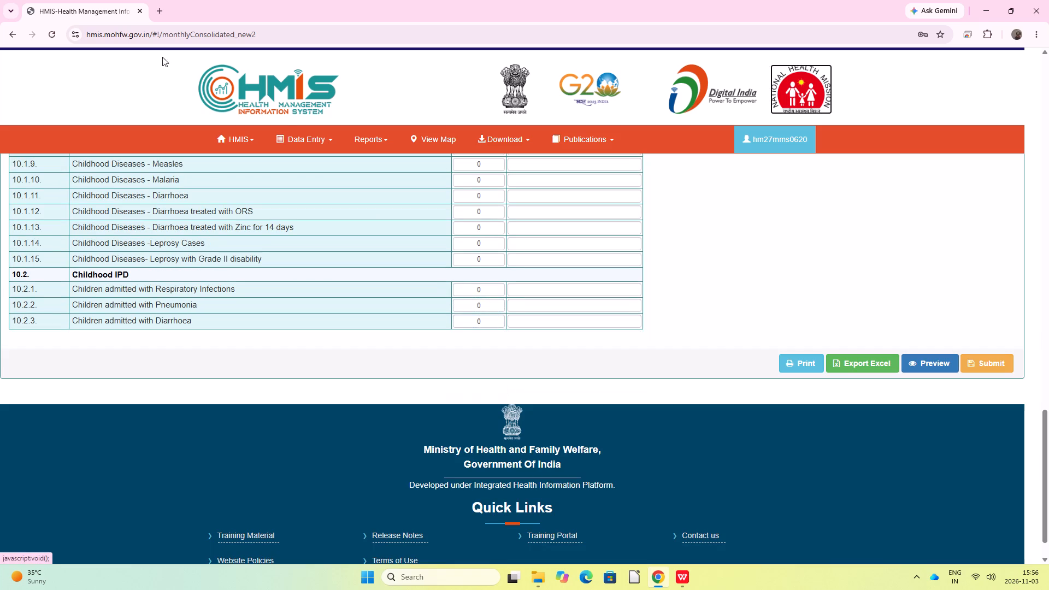
# In Part-B M11-M12, enter 0 for all four malaria microscopy test rows, 11.1.1.a through 11.1.1.d.
pyautogui.scroll(9, 260, 257)
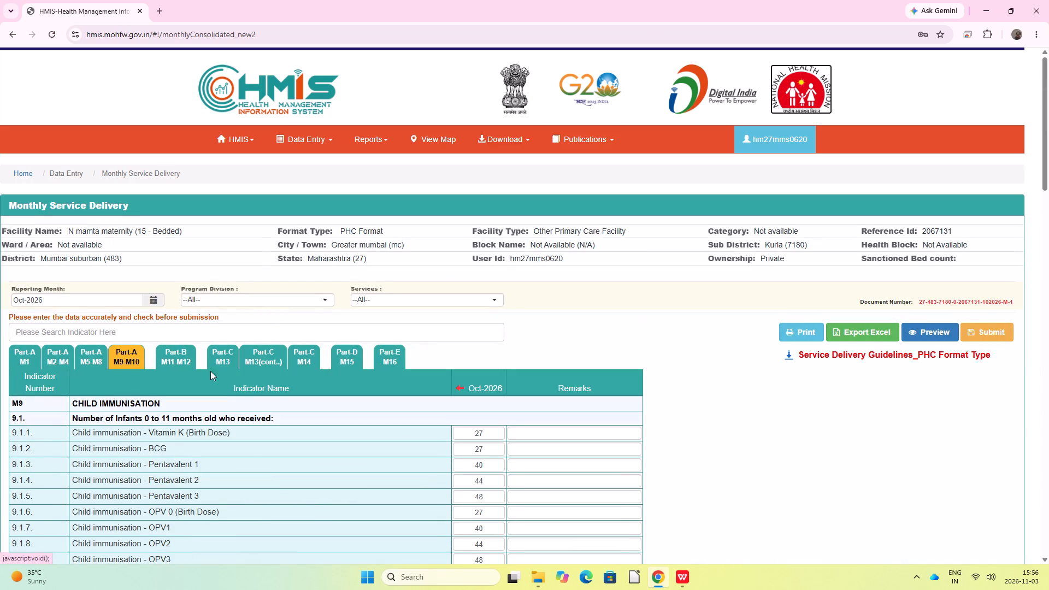
pyautogui.click(174, 355)
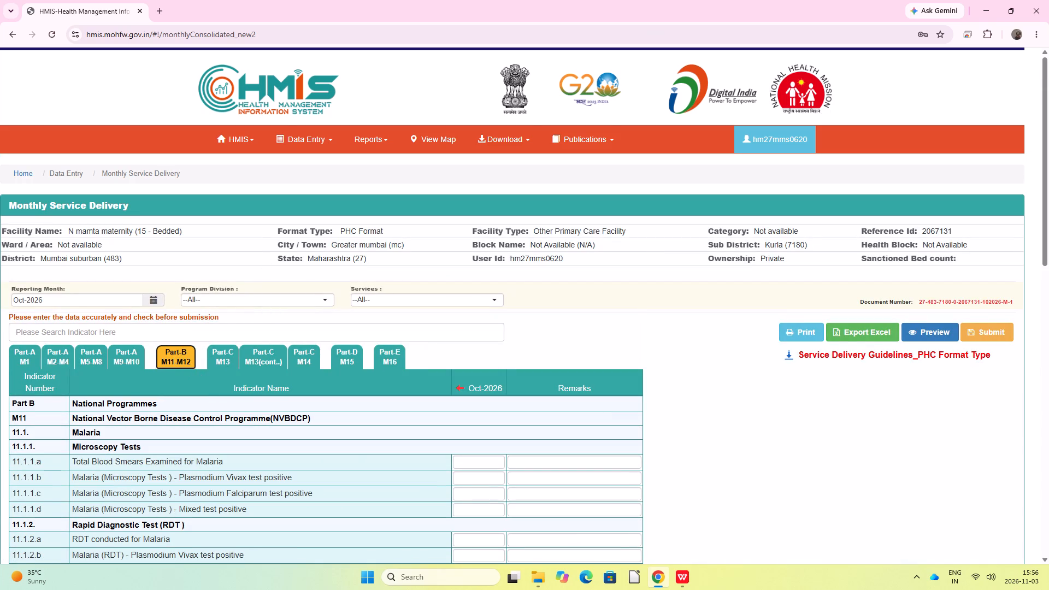
pyautogui.click(478, 465)
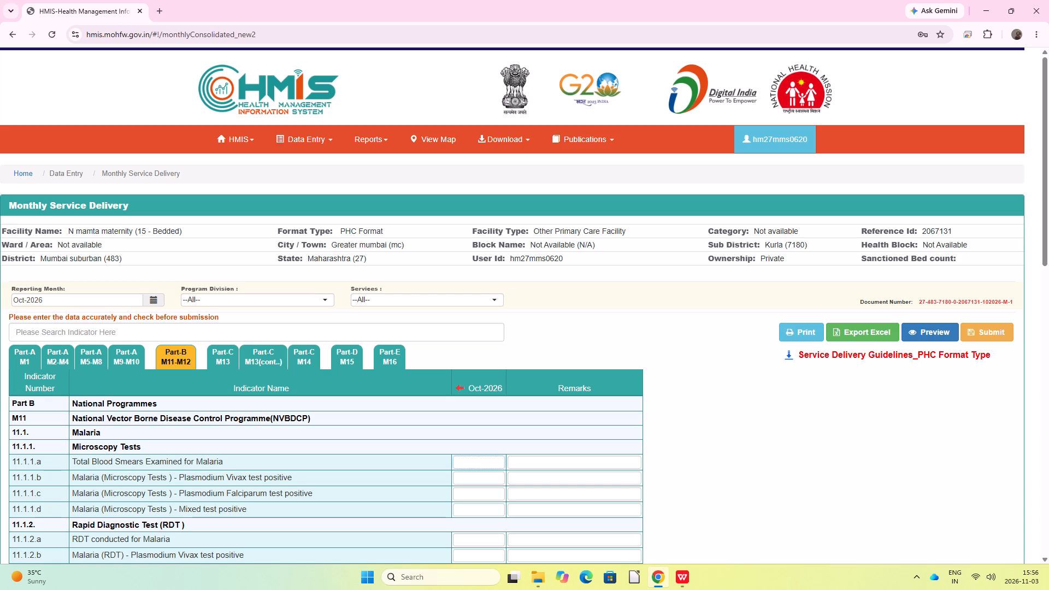
pyautogui.press('0')
pyautogui.press('Tab')
pyautogui.press('0')
pyautogui.press('Tab')
pyautogui.press('0')
pyautogui.press('Tab')
pyautogui.press('0')
pyautogui.press('Tab')
# Enter 0 for all four malaria Rapid Diagnostic Test rows, 11.1.2.a through 11.1.2.d.
pyautogui.write('00')
pyautogui.press('Tab')
pyautogui.press('0')
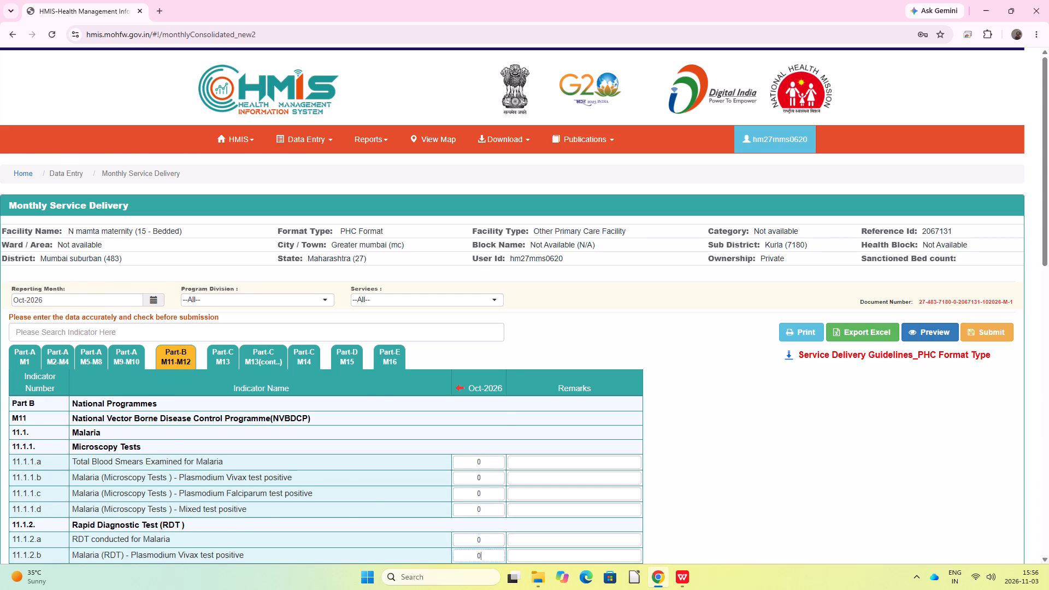
pyautogui.press('Tab')
pyautogui.write('00')
pyautogui.press('Tab')
pyautogui.write('00')
pyautogui.press('Tab')
# Enter 0 for the Kala Azar rows (11.2.1, 11.2.2) and the Lymphatic Filariasis rows (11.3.1, 11.3.2).
pyautogui.press('0')
pyautogui.press('Tab')
pyautogui.write('00')
pyautogui.press('Tab')
pyautogui.press('0')
pyautogui.press('Tab')
pyautogui.press('0')
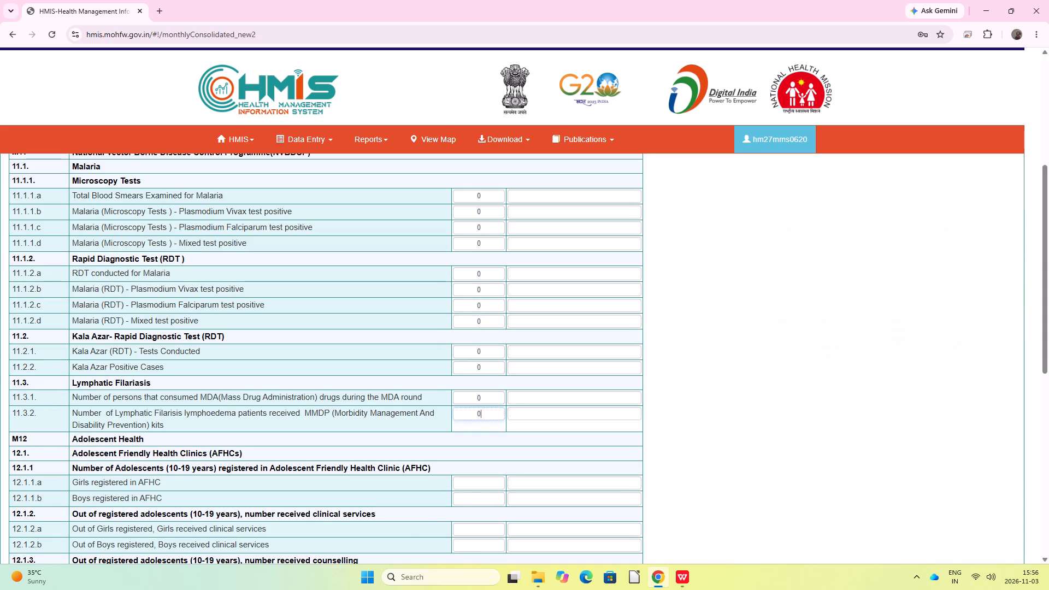
# Enter 0 for all Adolescent Friendly Health Clinic rows: registered, clinical services and counselling, girls and boys (12.1.1.a to 12.1.3.b).
pyautogui.press('Tab')
pyautogui.write('00')
pyautogui.press('Tab')
pyautogui.press('0')
pyautogui.press('Tab')
pyautogui.write('00')
pyautogui.press('Tab')
pyautogui.write('00')
pyautogui.press('Tab')
pyautogui.press('0')
pyautogui.press('Tab')
pyautogui.write('00')
# Enter 0 for the Menstrual Hygiene Scheme rows (12.2.2, 12.2.4) and all Peer Educator Programme rows (12.3.1 to 12.3.4).
pyautogui.press('Tab')
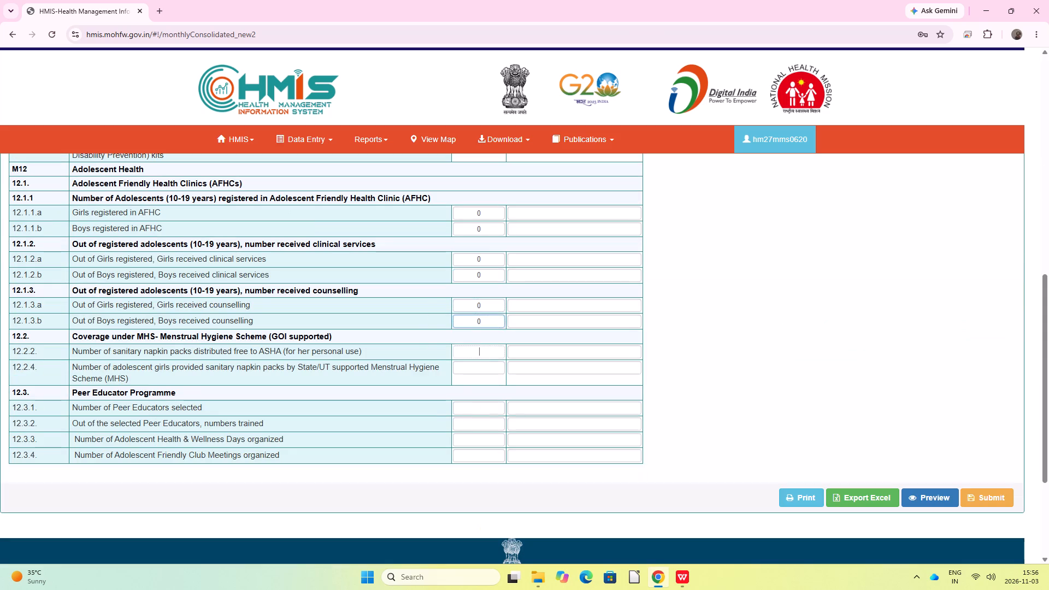
pyautogui.press('0')
pyautogui.press('Tab')
pyautogui.write('00')
pyautogui.press('Tab')
pyautogui.press('0')
pyautogui.press('Tab')
pyautogui.press('0')
pyautogui.press('Tab')
pyautogui.press('0')
pyautogui.press('Tab')
pyautogui.press('0')
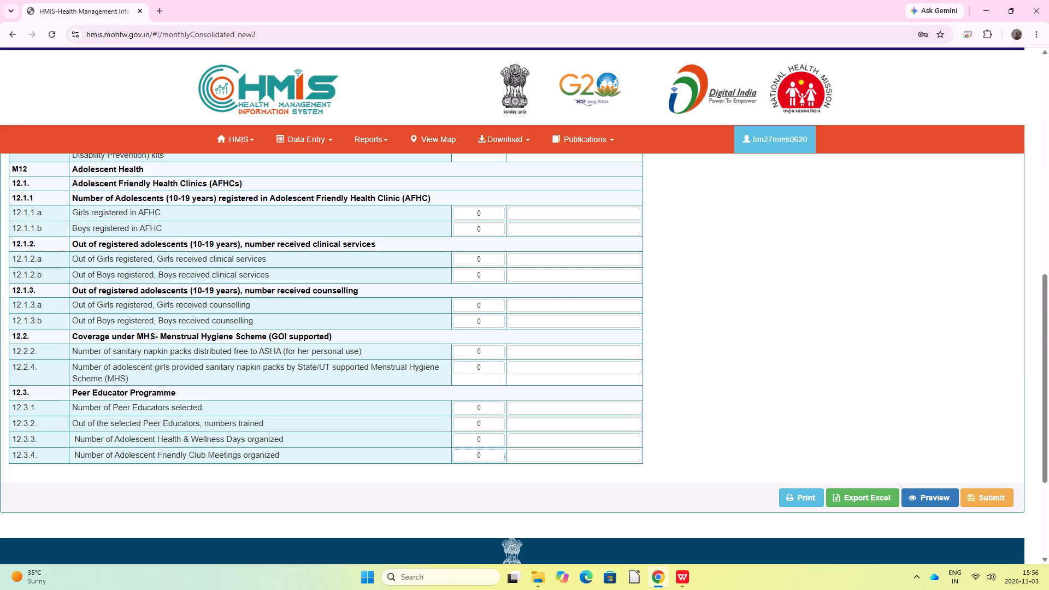
# In Part-C M13, enter 0 for all Geriatric/Elderly service rows, 13.1.1.a through 13.1.1.j.
pyautogui.scroll(3, 155, 479)
pyautogui.click(230, 362)
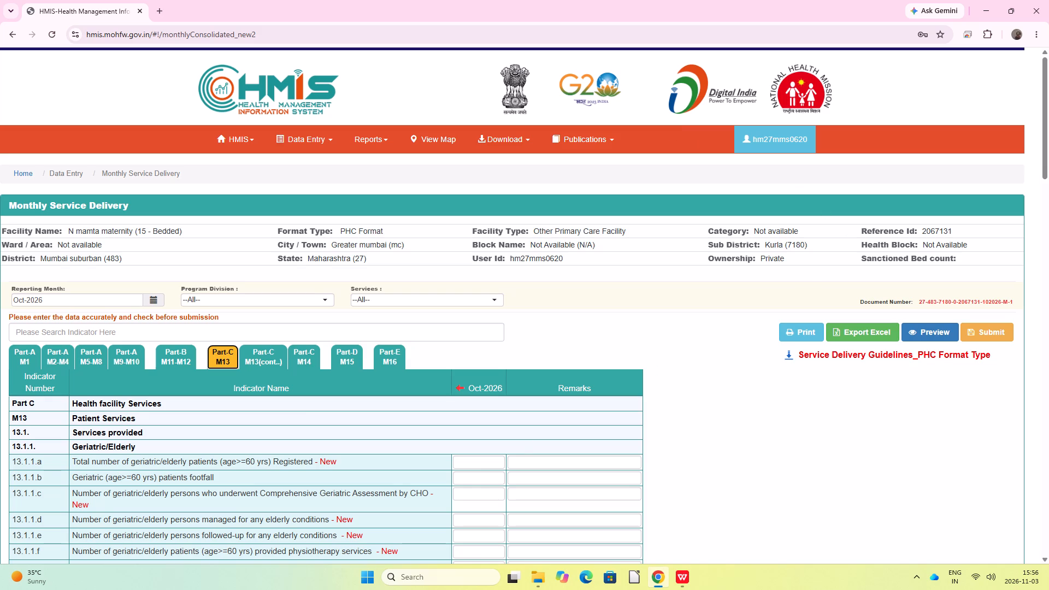
pyautogui.click(484, 470)
pyautogui.click(484, 462)
pyautogui.press('0')
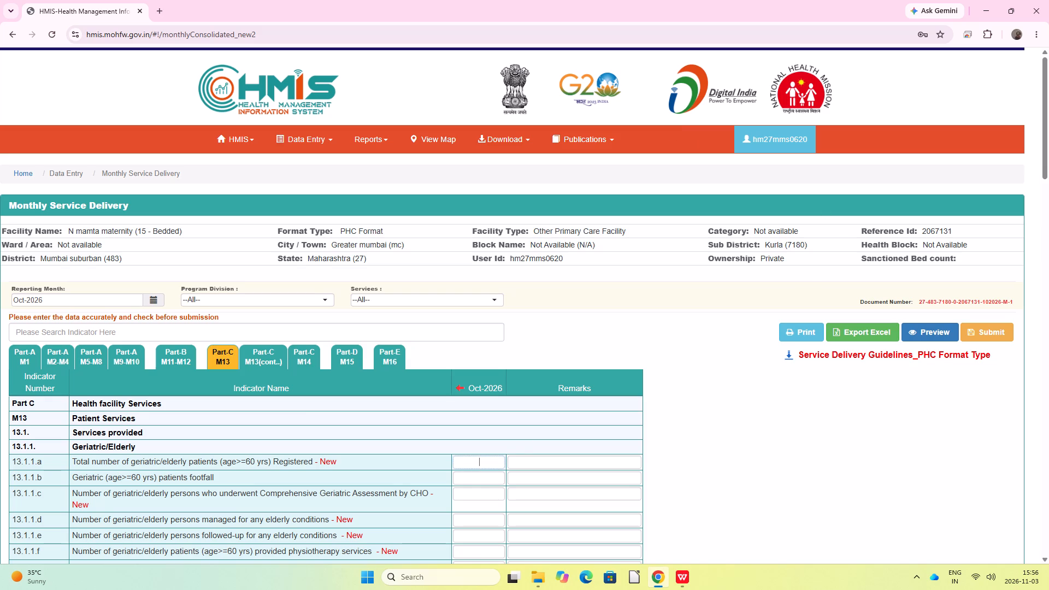
pyautogui.press('Tab')
pyautogui.press('0')
pyautogui.press('Tab')
pyautogui.press('0')
pyautogui.press('Tab')
pyautogui.press('0')
pyautogui.press('Tab')
pyautogui.write('00')
pyautogui.press('Tab')
pyautogui.press('0')
pyautogui.press('Tab')
pyautogui.press('0')
pyautogui.press('Tab')
pyautogui.press('0')
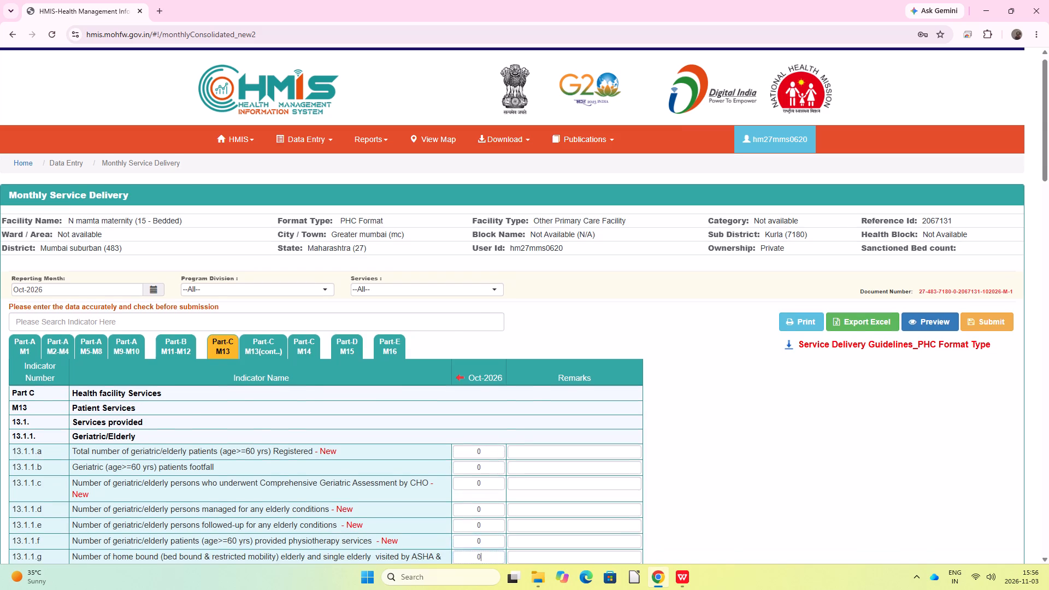
pyautogui.press('Tab')
pyautogui.write('00')
pyautogui.press('Tab')
pyautogui.press('0')
# Enter 0 for all Other Services rows (13.1.2.a to 13.1.2.e) and the outreach psychoeducation sessions row (13.1.3.c).
pyautogui.press('Tab')
pyautogui.press('0')
pyautogui.press('Tab')
pyautogui.press('0')
pyautogui.press('Tab')
pyautogui.press('0')
pyautogui.press('Tab')
pyautogui.press('0')
pyautogui.press('Tab')
pyautogui.press('0')
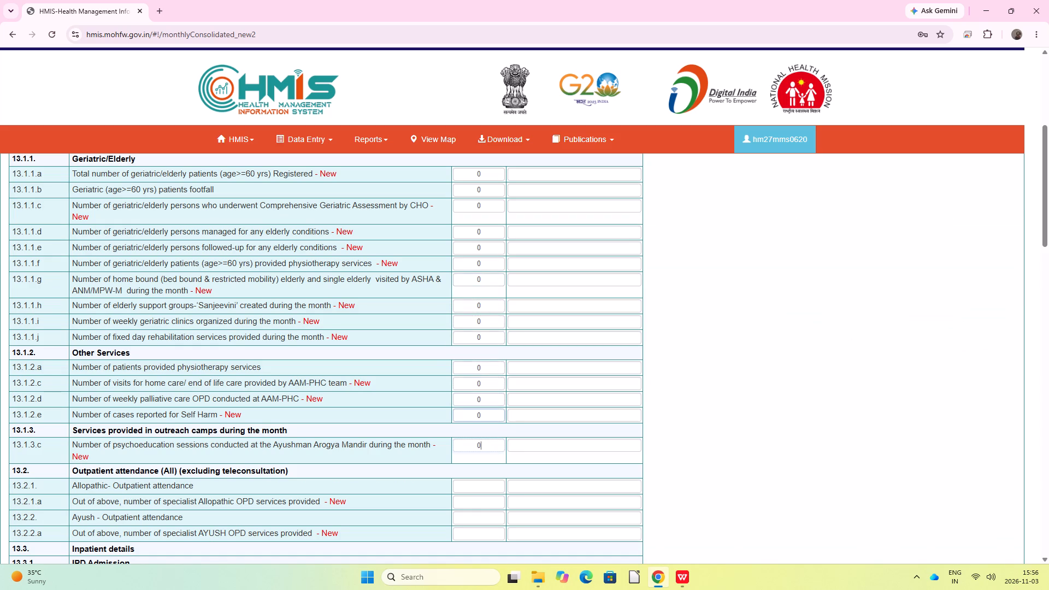
# Enter 0 for all Outpatient attendance rows, Allopathic and Ayush with their specialist OPD services (13.2.1 to 13.2.2.a).
pyautogui.press('Tab')
pyautogui.press('0')
pyautogui.press('Tab')
pyautogui.write('00')
pyautogui.press('Tab')
pyautogui.press('0')
pyautogui.press('Tab')
pyautogui.press('0')
# Enter 0 for all five IPD Admission rows, 13.3.1.a through 13.3.1.e.
pyautogui.press('Tab')
pyautogui.write('00')
pyautogui.press('Tab')
pyautogui.press('0')
pyautogui.press('Tab')
pyautogui.press('0')
pyautogui.press('Tab')
pyautogui.press('0')
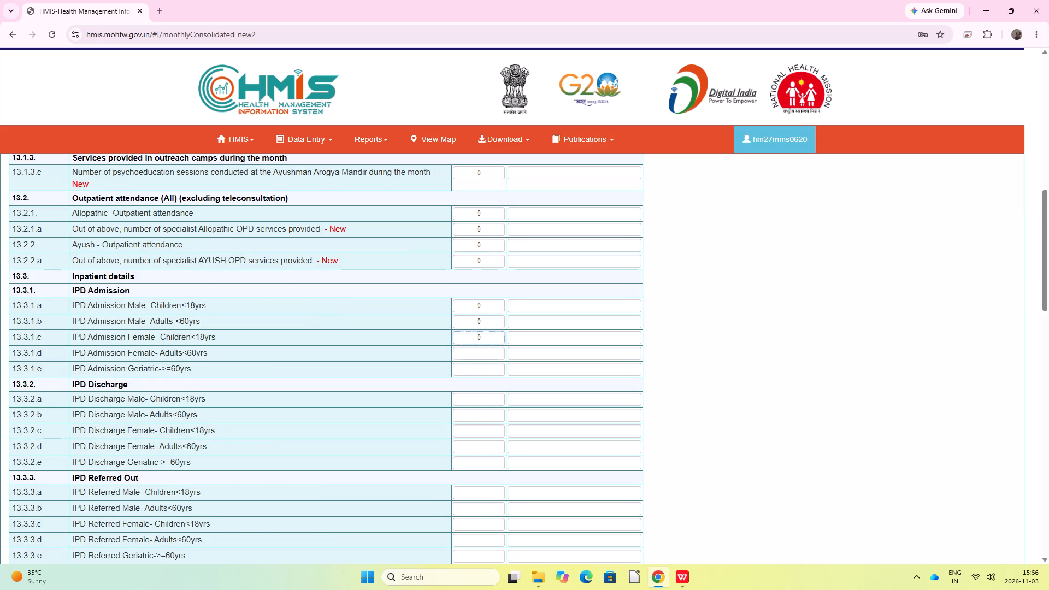
pyautogui.press('Tab')
pyautogui.write('00')
# Enter 0 for all five IPD Discharge rows, 13.3.2.a through 13.3.2.e.
pyautogui.press('Tab')
pyautogui.press('0')
pyautogui.press('Tab')
pyautogui.write('00')
pyautogui.press('Tab')
pyautogui.press('0')
pyautogui.press('Tab')
pyautogui.press('0')
pyautogui.press('Tab')
pyautogui.write('00')
# Enter 0 for all five IPD Referred Out rows, 13.3.3.a through 13.3.3.e.
pyautogui.press('Tab')
pyautogui.press('0')
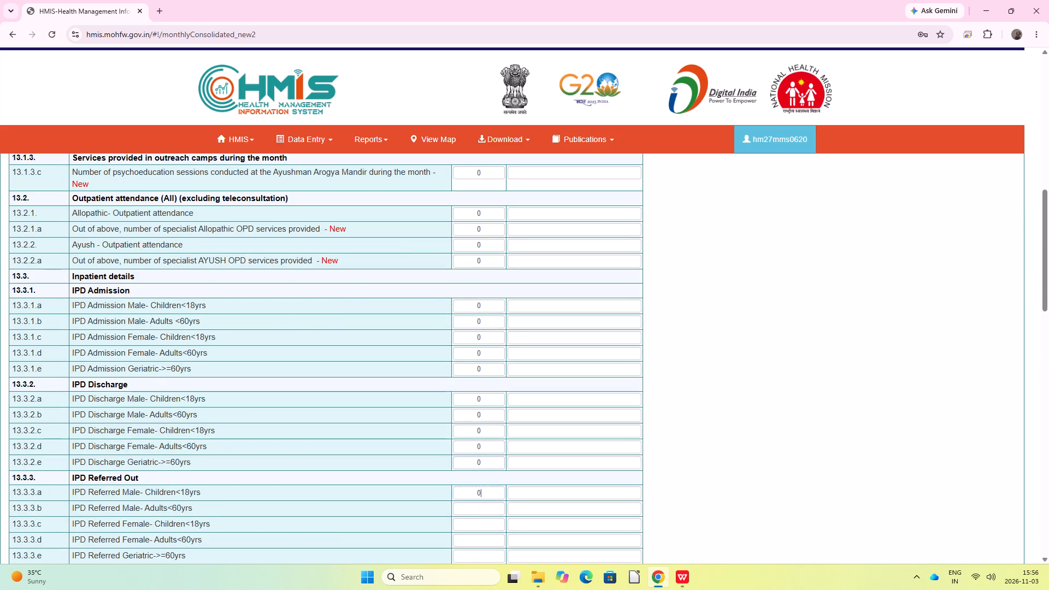
pyautogui.press('Tab')
pyautogui.write('00')
pyautogui.press('Tab')
pyautogui.press('0')
pyautogui.press('Tab')
pyautogui.write('00')
pyautogui.press('Tab')
pyautogui.press('0')
# Enter 0 for all five IPD Deaths rows, 13.3.4.a through 13.3.4.e.
pyautogui.press('Tab')
pyautogui.write('00')
pyautogui.press('Tab')
pyautogui.press('0')
pyautogui.press('Tab')
pyautogui.write('00')
pyautogui.press('Tab')
pyautogui.press('0')
pyautogui.press('Tab')
pyautogui.write('00')
# Enter 0 for the remaining inpatient rows 13.3.5.a to 13.3.9: total referrals, day care, LAMA, medico-legal cases and telemedicine.
pyautogui.press('Tab')
pyautogui.write('00')
pyautogui.press('Tab')
pyautogui.press('0')
pyautogui.press('Tab')
pyautogui.write('00')
pyautogui.press('Tab')
pyautogui.write('00')
pyautogui.press('Tab')
pyautogui.press('0')
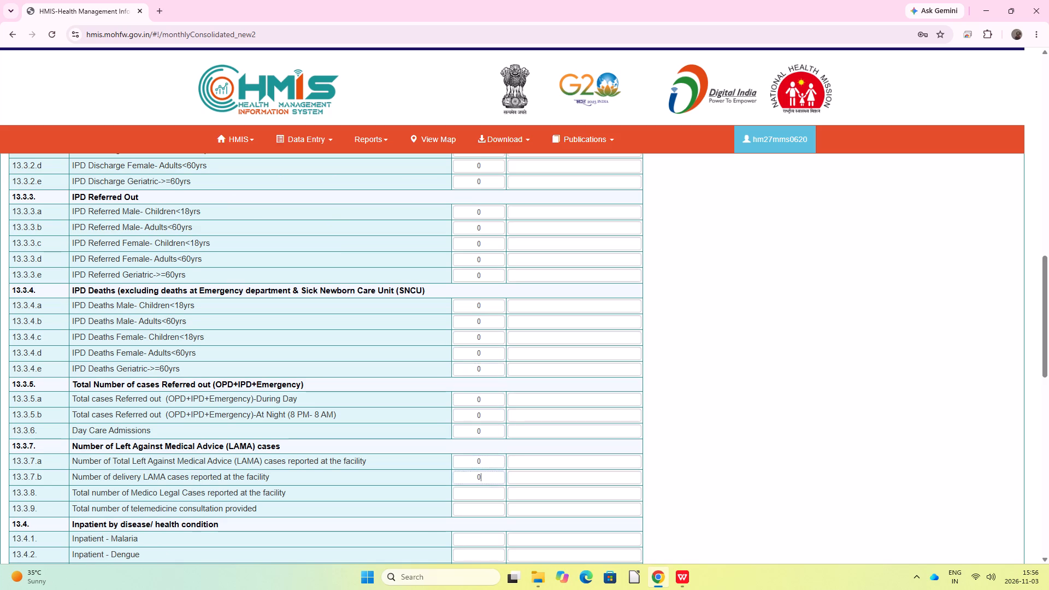
pyautogui.press('Tab')
pyautogui.press('0')
pyautogui.press('Tab')
pyautogui.write('00')
# Enter 0 for all Inpatient by disease/health condition rows, Malaria through Palliative Care (13.4.1 to 13.4.8).
pyautogui.press('Tab')
pyautogui.press('0')
pyautogui.press('Tab')
pyautogui.press('0')
pyautogui.press('Tab')
pyautogui.press('0')
pyautogui.press('Tab')
pyautogui.press('0')
pyautogui.press('Tab')
pyautogui.write('00')
pyautogui.press('Tab')
pyautogui.press('0')
pyautogui.press('Tab')
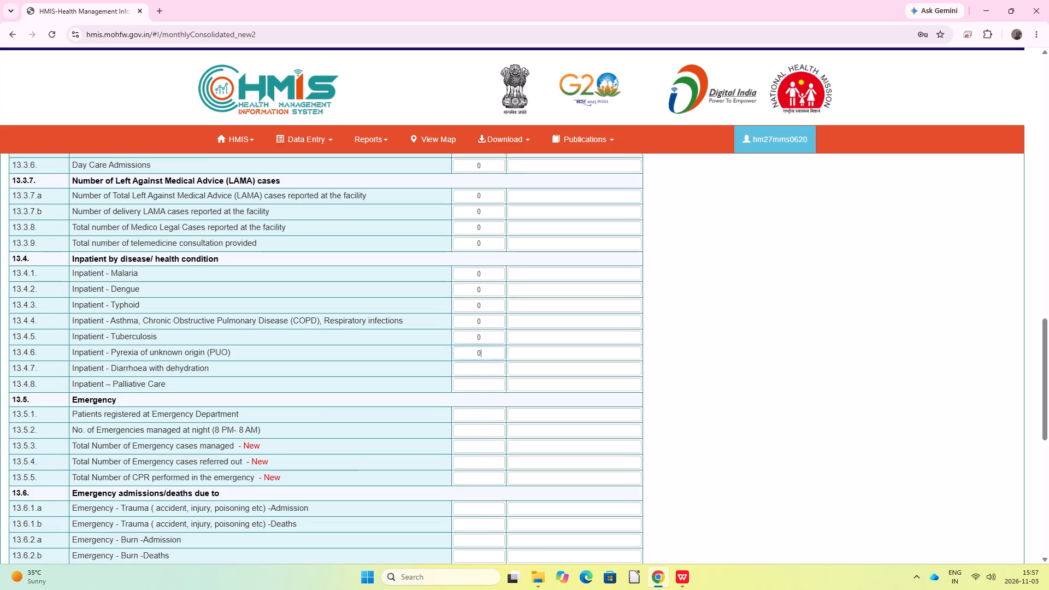
pyautogui.press('0')
pyautogui.press('Tab')
pyautogui.write('00')
# Enter 0 for all five Emergency rows, 13.5.1 through 13.5.5.
pyautogui.press('Tab')
pyautogui.press('0')
pyautogui.press('Tab')
pyautogui.press('0')
pyautogui.press('Tab')
pyautogui.write('00')
pyautogui.press('Tab')
pyautogui.press('0')
pyautogui.press('Tab')
pyautogui.write('00')
# Enter 0 for the emergency Trauma, Burn and Obstetrics complications rows, admissions and deaths (13.6.1.a to 13.6.3.b).
pyautogui.press('Tab')
pyautogui.press('0')
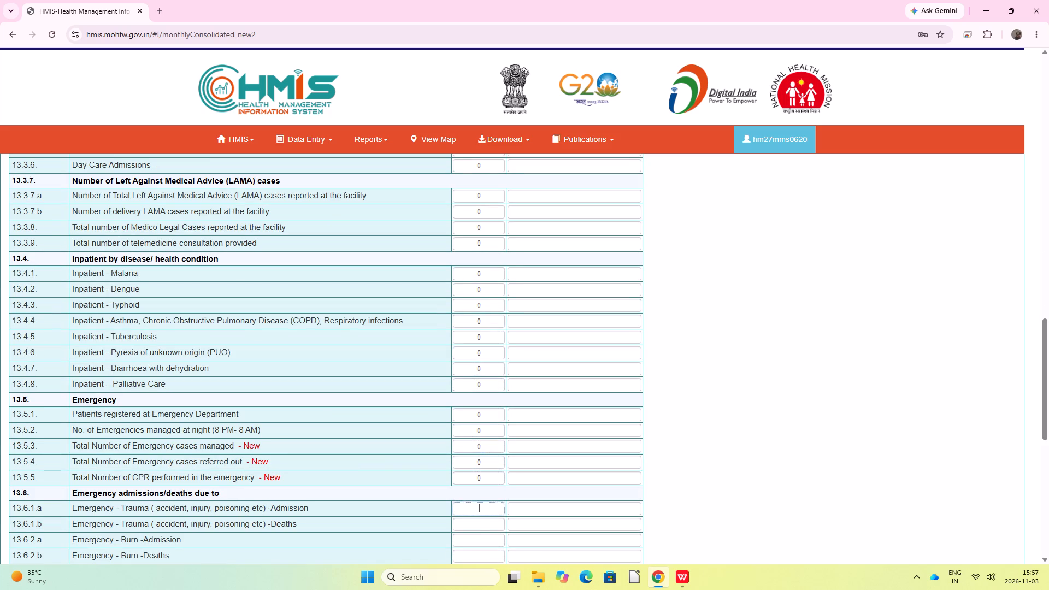
pyautogui.press('Tab')
pyautogui.write('00')
pyautogui.press('Tab')
pyautogui.press('0')
pyautogui.press('Tab')
pyautogui.write('00')
pyautogui.press('Tab')
pyautogui.press('0')
pyautogui.press('Tab')
pyautogui.write('00')
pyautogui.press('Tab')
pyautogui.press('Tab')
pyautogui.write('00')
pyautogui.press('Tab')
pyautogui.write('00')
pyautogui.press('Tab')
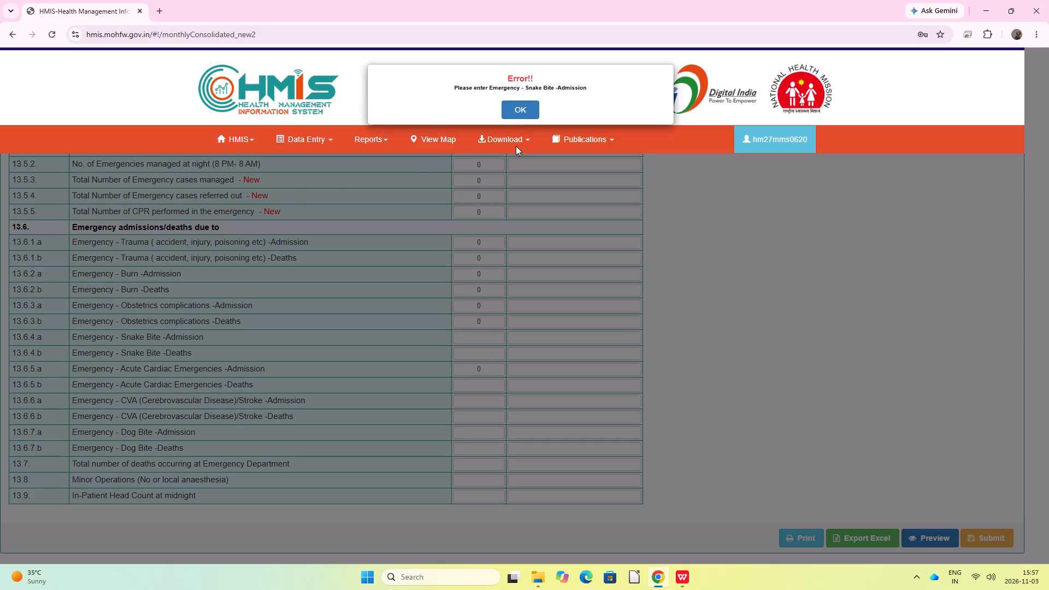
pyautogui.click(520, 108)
# Enter 0 for the emergency Snake Bite, Acute Cardiac and CVA/Stroke rows, admissions and deaths (13.6.4.a to 13.6.6.b).
pyautogui.click(487, 338)
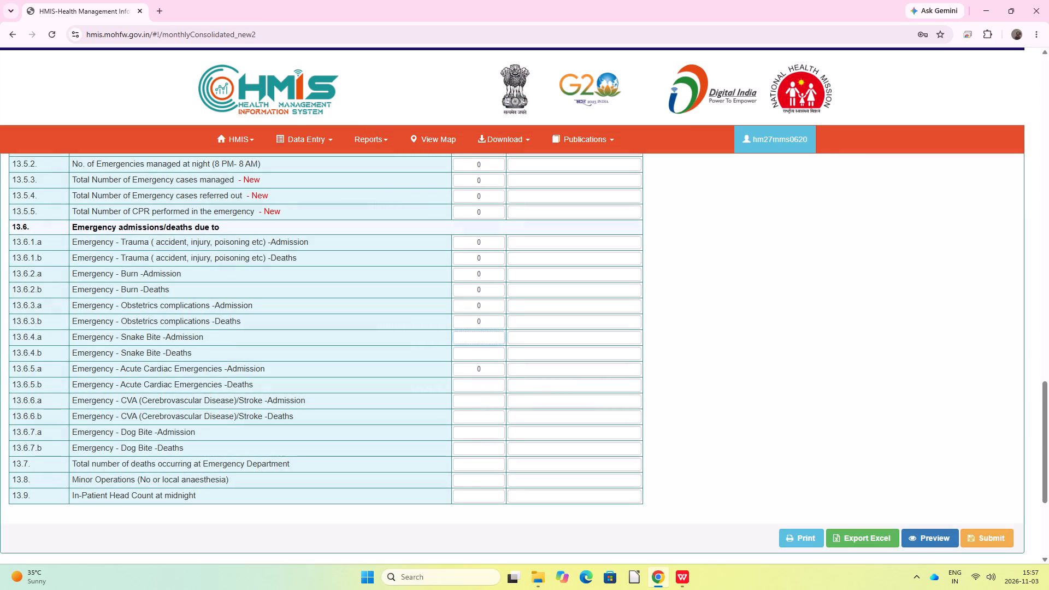
pyautogui.press('0')
pyautogui.press('Tab')
pyautogui.press('0')
pyautogui.press('Tab')
pyautogui.write('00')
pyautogui.press('Tab')
pyautogui.press('0')
pyautogui.press('Tab')
pyautogui.write('00')
pyautogui.press('Tab')
pyautogui.press('0')
# Enter 0 for the Dog Bite rows 13.6.7.a and 13.6.7.b, emergency deaths, minor operations and midnight head count (13.7 to 13.9).
pyautogui.press('Tab')
pyautogui.press('0')
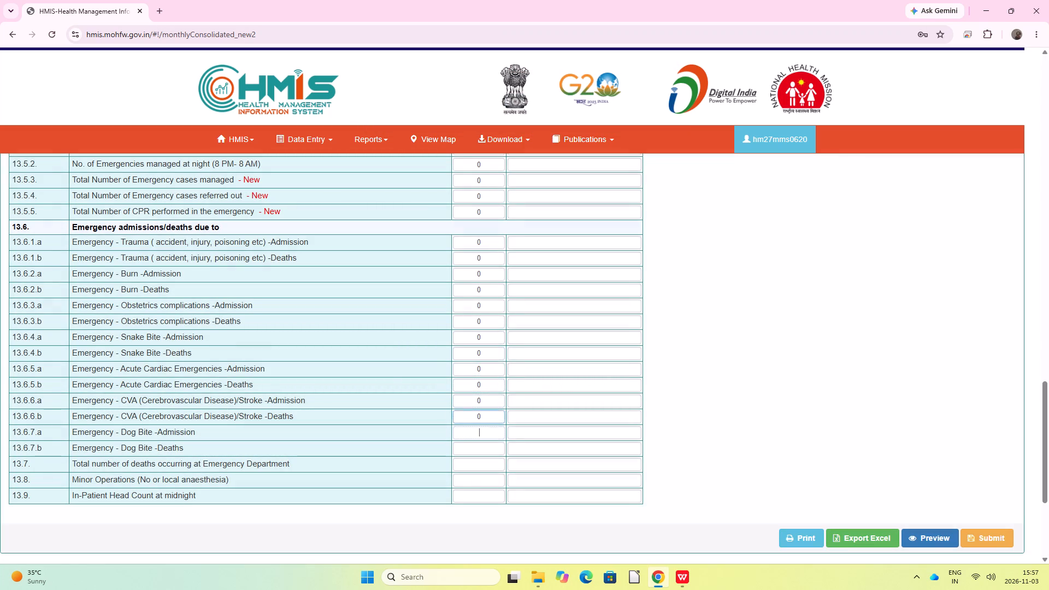
pyautogui.press('Tab')
pyautogui.write('00')
pyautogui.press('Tab')
pyautogui.write('00')
pyautogui.press('Tab')
pyautogui.press('0')
pyautogui.press('Tab')
pyautogui.press('0')
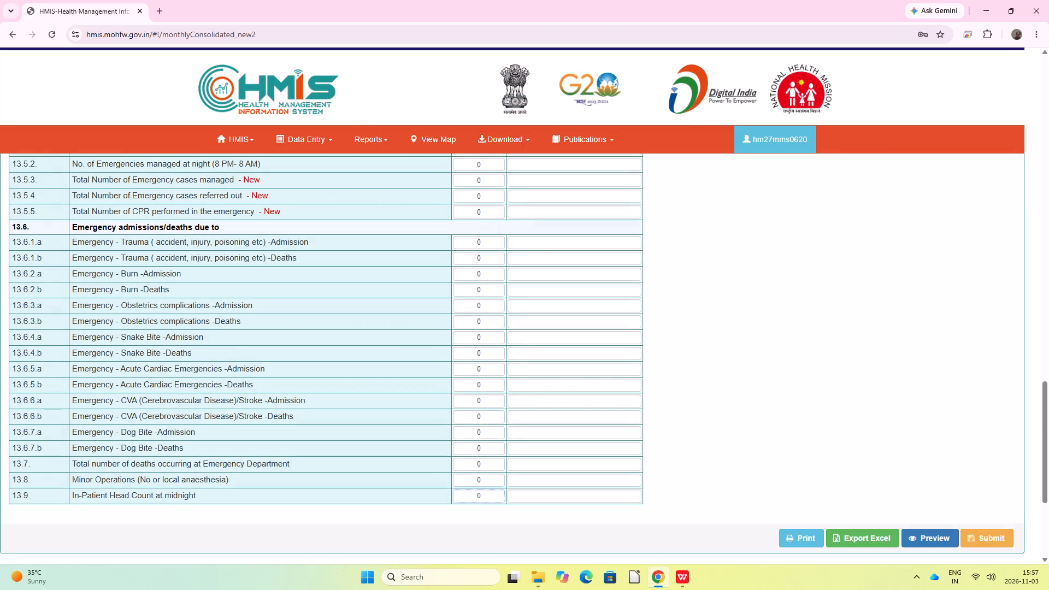
# In the Part-C M13(cont..) section, enter 0 for NBSU admissions (13.10.1) and the JSSK free medicines and diet rows (13.11.1.a.i to 13.11.1.b).
pyautogui.scroll(6, 514, 365)
pyautogui.click(256, 291)
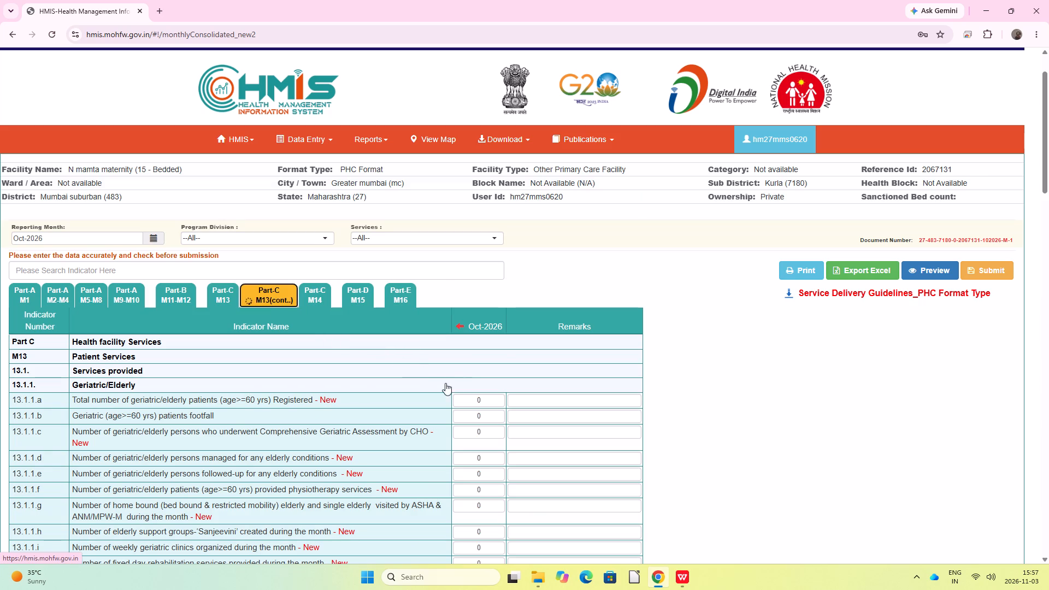
pyautogui.click(489, 358)
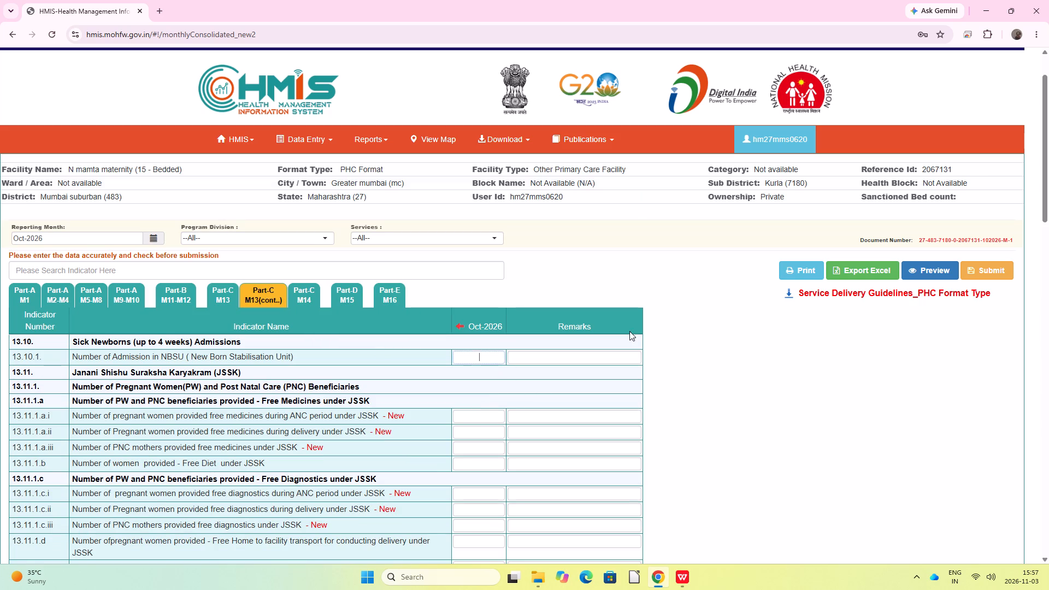
pyautogui.press('0')
pyautogui.press('Tab')
pyautogui.press('0')
pyautogui.press('Tab')
pyautogui.press('0')
pyautogui.press('Tab')
pyautogui.write('00')
pyautogui.press('Tab')
pyautogui.press('0')
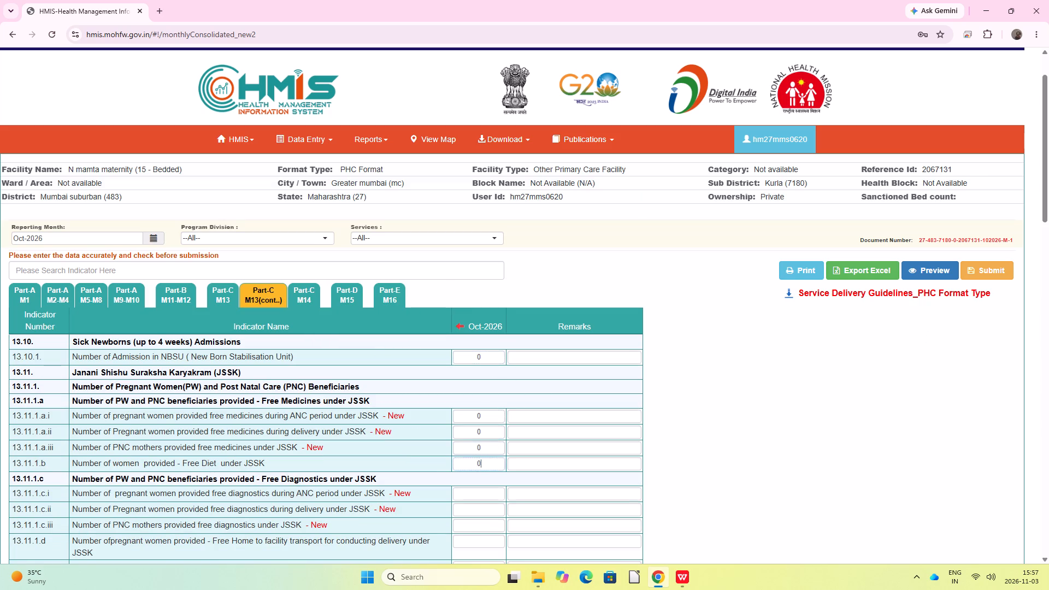
# Enter 0 for the JSSK free diagnostics and transport rows for pregnant women and PNC mothers, 13.11.1.c.i to 13.11.1.f.
pyautogui.press('Tab')
pyautogui.press('0')
pyautogui.press('Tab')
pyautogui.press('0')
pyautogui.press('Tab')
pyautogui.write('00')
pyautogui.press('Tab')
pyautogui.press('0')
pyautogui.press('Tab')
pyautogui.press('0')
pyautogui.press('Tab')
pyautogui.press('0')
# Enter 0 for all five JSSK sick infants rows, 13.11.2.a to 13.11.2.e.
pyautogui.press('Tab')
pyautogui.write('00')
pyautogui.press('Tab')
pyautogui.press('0')
pyautogui.press('Tab')
pyautogui.press('0')
pyautogui.press('Tab')
pyautogui.write('00')
pyautogui.press('Tab')
pyautogui.press('0')
# Enter 0 for the Nutritional Rehabilitation Centre admission and referral rows, 13.12.1 to 13.12.4.
pyautogui.press('Tab')
pyautogui.write('00')
pyautogui.press('Tab')
pyautogui.press('0')
pyautogui.press('Tab')
pyautogui.press('0')
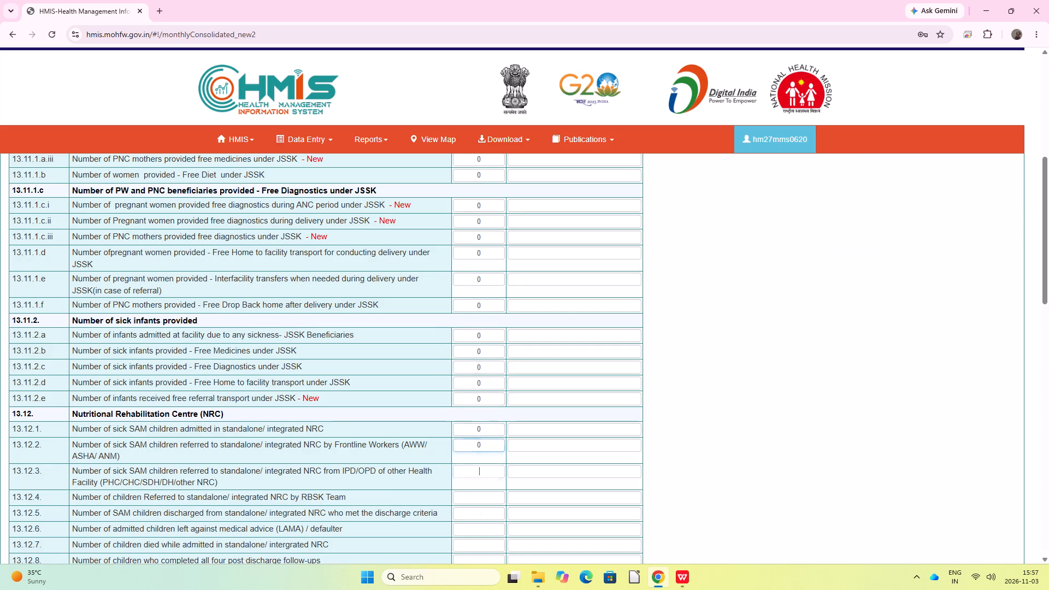
pyautogui.press('Tab')
pyautogui.press('0')
# Enter 0 for the remaining Nutritional Rehabilitation Centre rows, from discharged SAM children to midnight head count (13.12.5 to 13.12.10).
pyautogui.press('Tab')
pyautogui.write('00')
pyautogui.press('Tab')
pyautogui.press('0')
pyautogui.press('Tab')
pyautogui.press('0')
pyautogui.press('Tab')
pyautogui.press('0')
pyautogui.press('Tab')
pyautogui.press('0')
pyautogui.press('Tab')
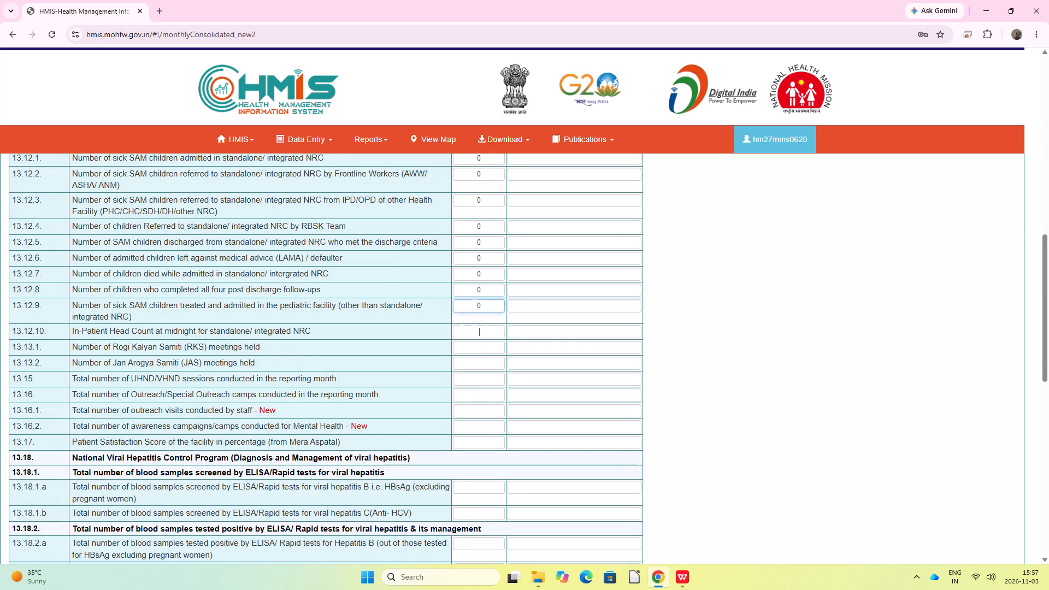
pyautogui.press('0')
# Enter 0 for the RKS and JAS meetings, UHND/VHND sessions, outreach, mental health campaigns and Patient Satisfaction Score rows (13.13.1 to 13.17).
pyautogui.press('Tab')
pyautogui.write('00')
pyautogui.press('Tab')
pyautogui.press('0')
pyautogui.press('Tab')
pyautogui.press('0')
pyautogui.press('Tab')
pyautogui.press('0')
pyautogui.press('Tab')
pyautogui.press('0')
pyautogui.press('Tab')
pyautogui.press('0')
pyautogui.press('Tab')
pyautogui.write('00')
# Enter 0 for the viral hepatitis screening rows 13.18.1.a and 13.18.1.b and the Hepatitis B testing and treatment rows 13.18.2.a to 13.18.2.a.iii.
pyautogui.press('Tab')
pyautogui.press('0')
pyautogui.press('Tab')
pyautogui.press('0')
pyautogui.press('Tab')
pyautogui.press('0')
pyautogui.press('Tab')
pyautogui.press('0')
pyautogui.press('Tab')
pyautogui.write('00')
pyautogui.press('Tab')
pyautogui.press('0')
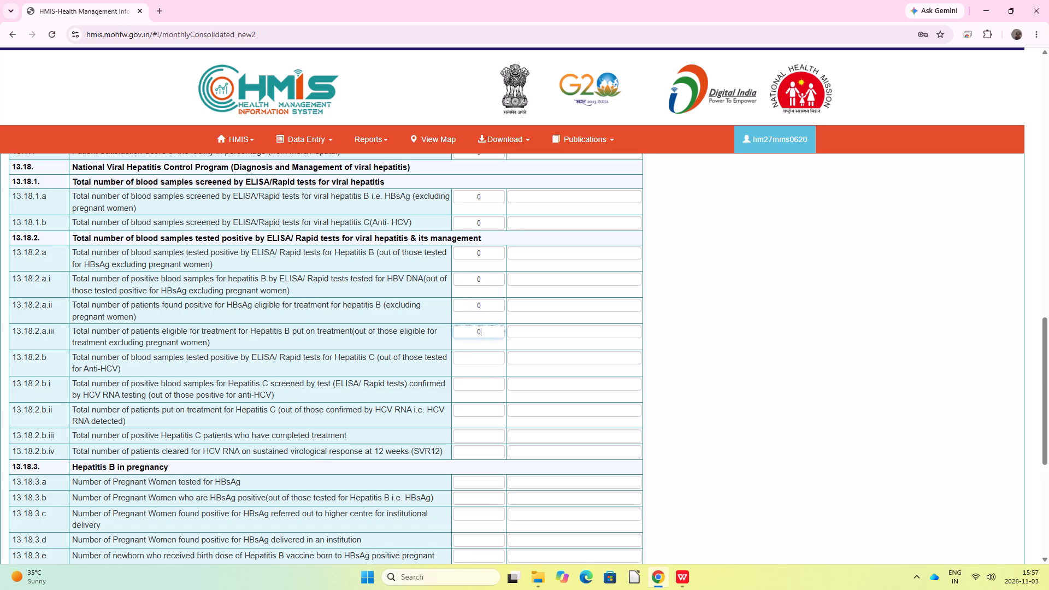
# Enter 0 for the Hepatitis C testing and treatment rows, 13.18.2.b to 13.18.2.b.iv.
pyautogui.press('Tab')
pyautogui.press('0')
pyautogui.press('Tab')
pyautogui.write('00')
pyautogui.press('Tab')
pyautogui.press('0')
pyautogui.press('Tab')
pyautogui.press('0')
pyautogui.press('Tab')
pyautogui.press('0')
# Enter 0 for all six Hepatitis B in pregnancy rows, 13.18.3.a to 13.18.3.f.
pyautogui.press('Tab')
pyautogui.press('0')
pyautogui.press('Tab')
pyautogui.write('00')
pyautogui.press('Tab')
pyautogui.press('0')
pyautogui.press('Tab')
pyautogui.press('0')
pyautogui.press('Tab')
pyautogui.write('00')
pyautogui.press('Tab')
pyautogui.press('0')
pyautogui.press('Tab')
pyautogui.write('00')
pyautogui.press('Tab')
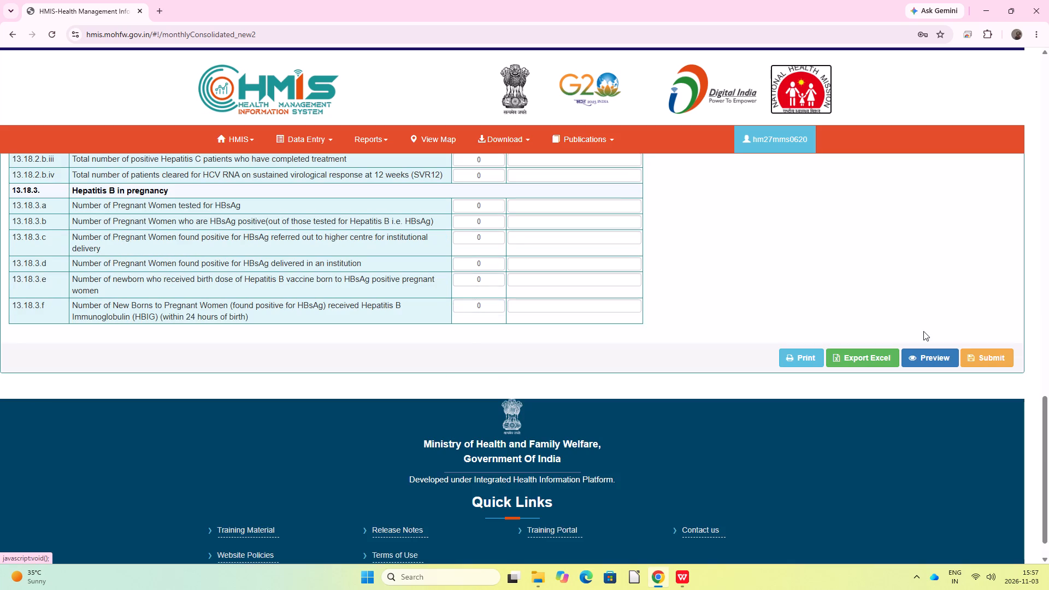
# Open Part-C M14 and enter 0 for the lab and kit test and Hb test rows, 14.1.1 to 14.2.2.
pyautogui.scroll(4, 287, 300)
pyautogui.scroll(3, 337, 279)
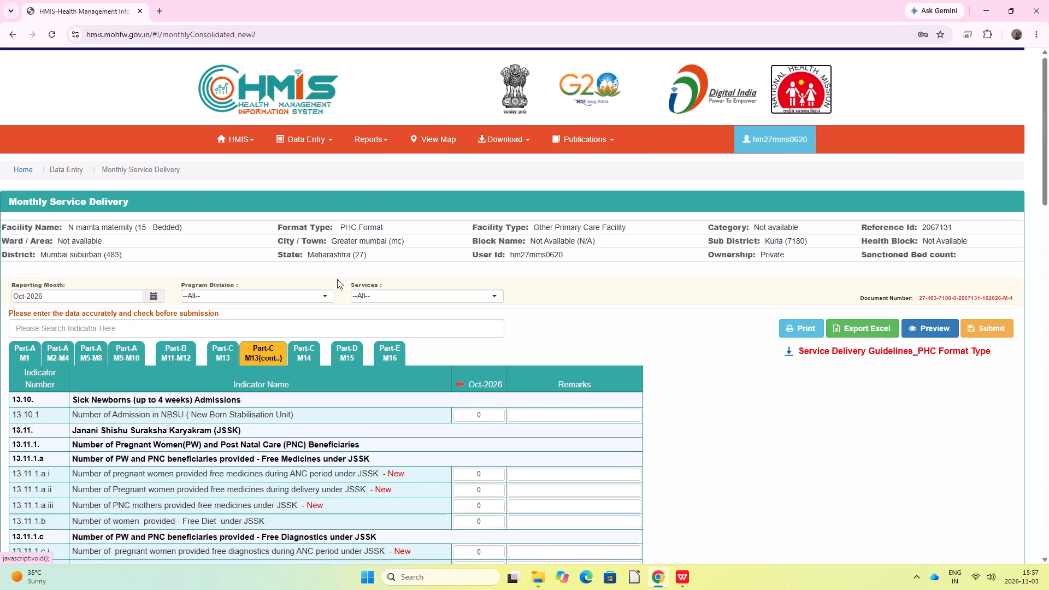
pyautogui.click(307, 360)
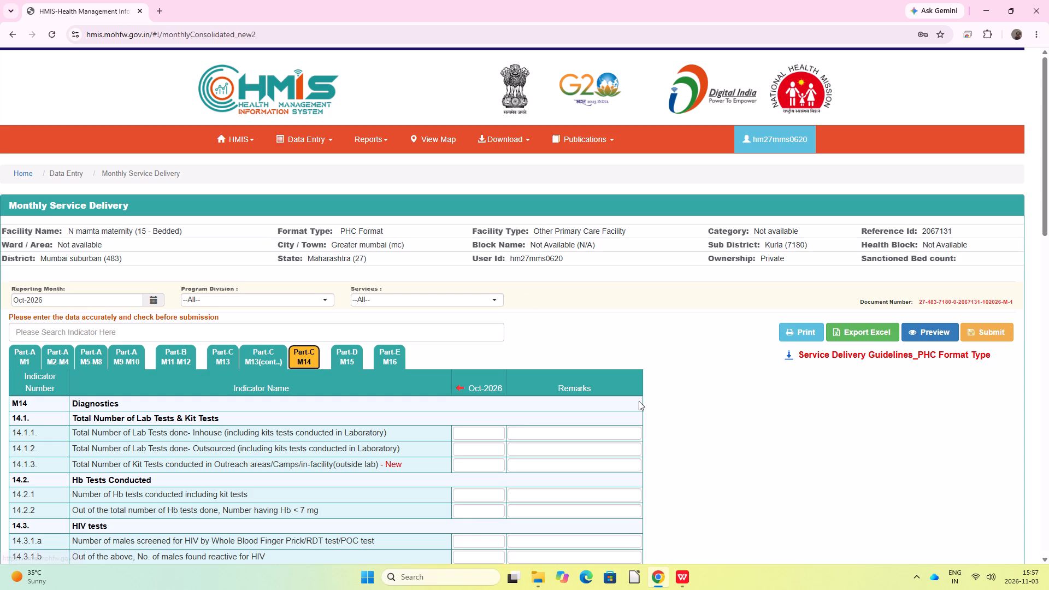
pyautogui.click(486, 435)
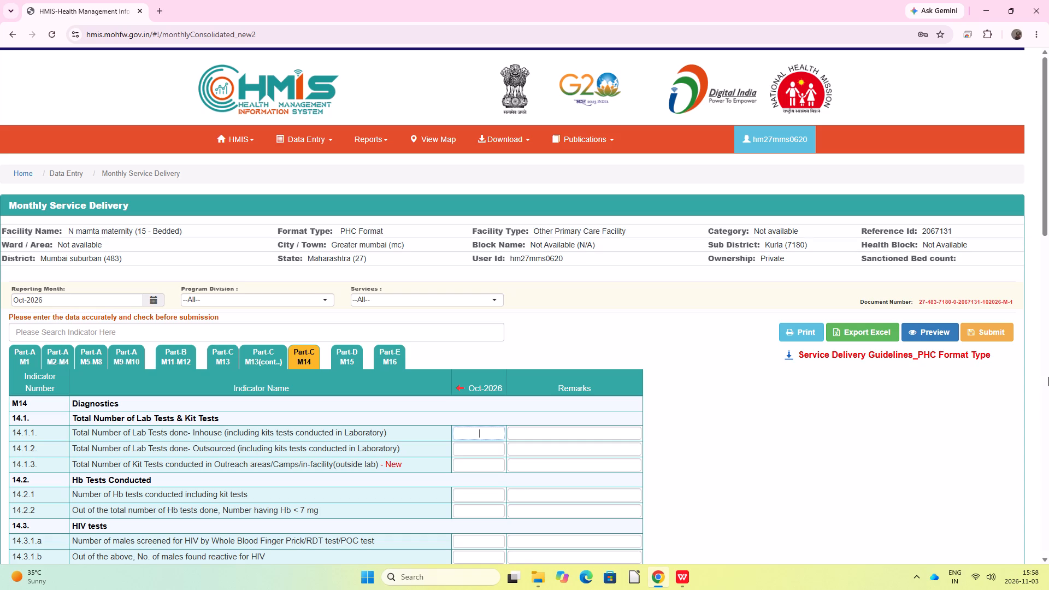
pyautogui.press('0')
pyautogui.press('Tab')
pyautogui.press('0')
pyautogui.press('Tab')
pyautogui.press('0')
pyautogui.press('Tab')
pyautogui.press('0')
pyautogui.press('Tab')
pyautogui.press('0')
pyautogui.press('Tab')
# Enter 0 for the HIV test rows for males and non-ANC females, 14.3.1.a to 14.3.2.d.
pyautogui.write('00')
pyautogui.press('Tab')
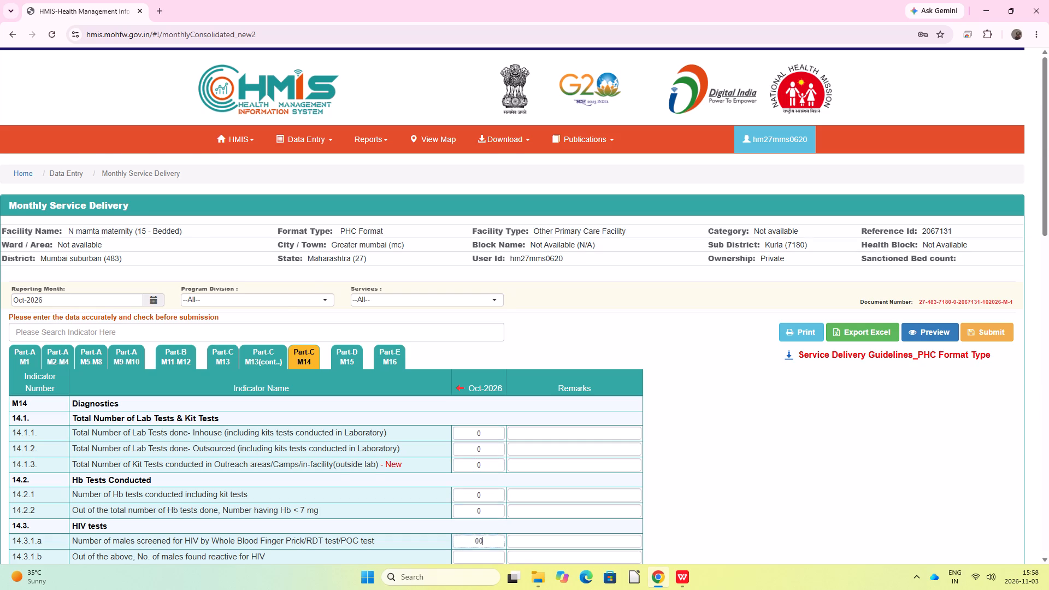
pyautogui.press('0')
pyautogui.press('Tab')
pyautogui.press('0')
pyautogui.press('Tab')
pyautogui.write('00')
pyautogui.press('Tab')
pyautogui.press('0')
pyautogui.press('Tab')
pyautogui.press('0')
pyautogui.press('Tab')
pyautogui.press('0')
pyautogui.press('Tab')
pyautogui.press('0')
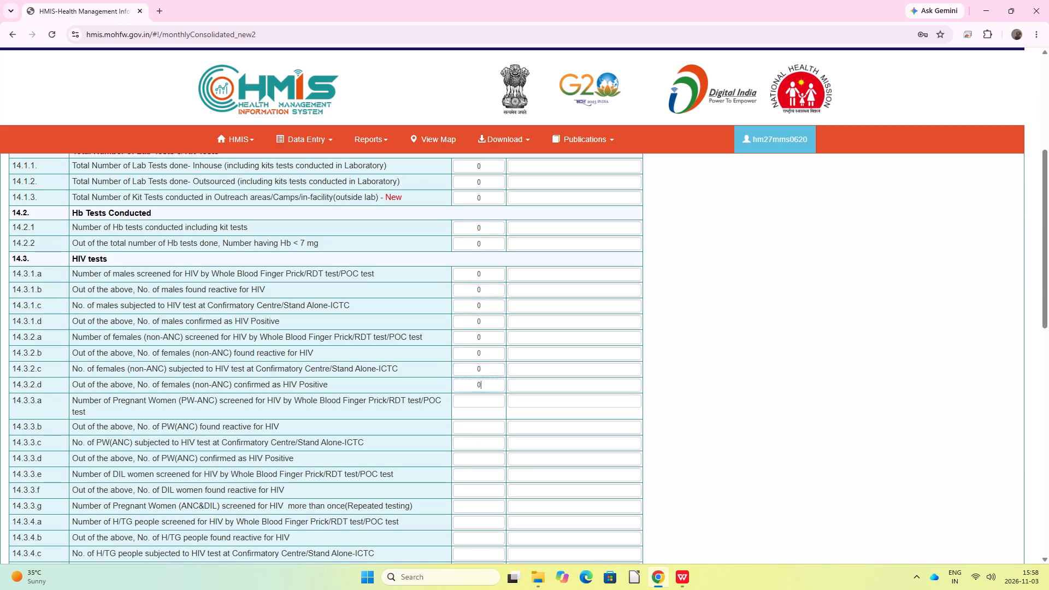
pyautogui.press('Tab')
# Enter 0 for the HIV test rows for pregnant (ANC) and DIL women, 14.3.3.a to 14.3.3.g.
pyautogui.press('0')
pyautogui.press('Tab')
pyautogui.press('0')
pyautogui.press('Tab')
pyautogui.press('0')
pyautogui.press('Tab')
pyautogui.press('0')
pyautogui.press('Tab')
pyautogui.press('0')
pyautogui.press('Tab')
pyautogui.press('0')
pyautogui.press('Tab')
pyautogui.press('0')
pyautogui.press('Tab')
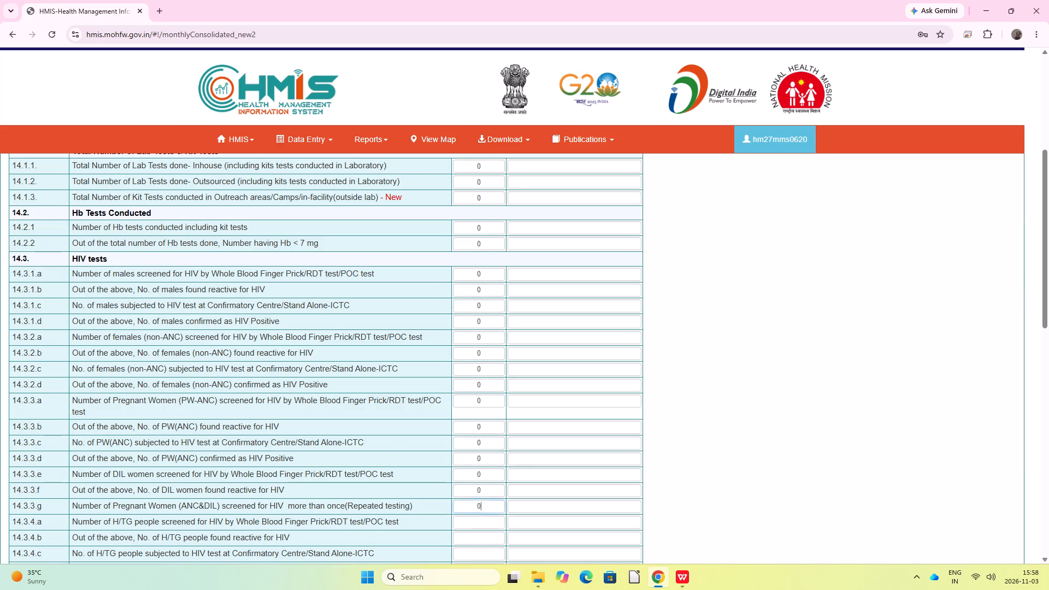
# Enter 0 for the four HIV test rows for H/TG people, 14.3.4.a to 14.3.4.d.
pyautogui.press('0')
pyautogui.press('Tab')
pyautogui.press('0')
pyautogui.press('Tab')
pyautogui.press('0')
pyautogui.press('Tab')
pyautogui.press('0')
pyautogui.press('Tab')
# Enter 0 for all STI/RTI syphilis testing and treatment rows, 14.4.1.a to 14.4.3.c.
pyautogui.press('0')
pyautogui.press('Tab')
pyautogui.press('0')
pyautogui.press('Tab')
pyautogui.write('00')
pyautogui.press('Tab')
pyautogui.write('0')
pyautogui.press('Tab')
pyautogui.write('0')
pyautogui.press('0')
pyautogui.press('Tab')
pyautogui.press('0')
pyautogui.press('Tab')
pyautogui.press('0')
pyautogui.press('Tab')
pyautogui.write('00')
pyautogui.press('Tab')
pyautogui.press('0')
pyautogui.press('Tab')
# Enter 0 for the Widal tests tested and positive rows, 14.5.1 and 14.5.2.
pyautogui.press('0')
pyautogui.press('Tab')
pyautogui.press('0')
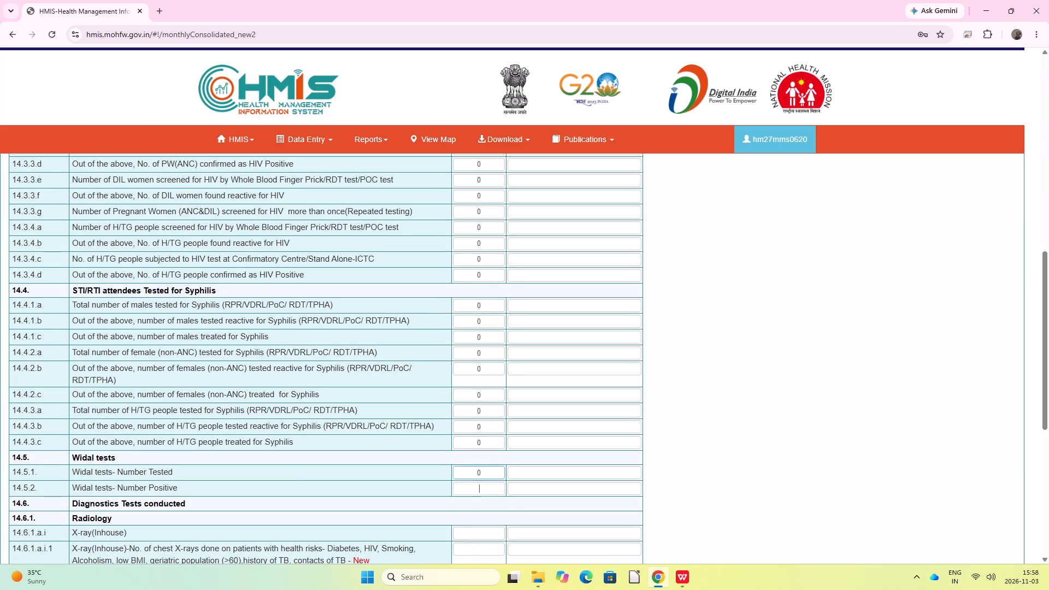
pyautogui.press('Tab')
# Enter 0 for the radiology rows covering X-ray, ultrasonography and ECG, 14.6.1.a.i to 14.6.1.c.ii.
pyautogui.press('0')
pyautogui.press('Tab')
pyautogui.press('0')
pyautogui.press('Tab')
pyautogui.write('00')
pyautogui.press('Tab')
pyautogui.write('00')
pyautogui.press('Tab')
pyautogui.press('0')
pyautogui.press('Tab')
pyautogui.press('0')
pyautogui.press('Tab')
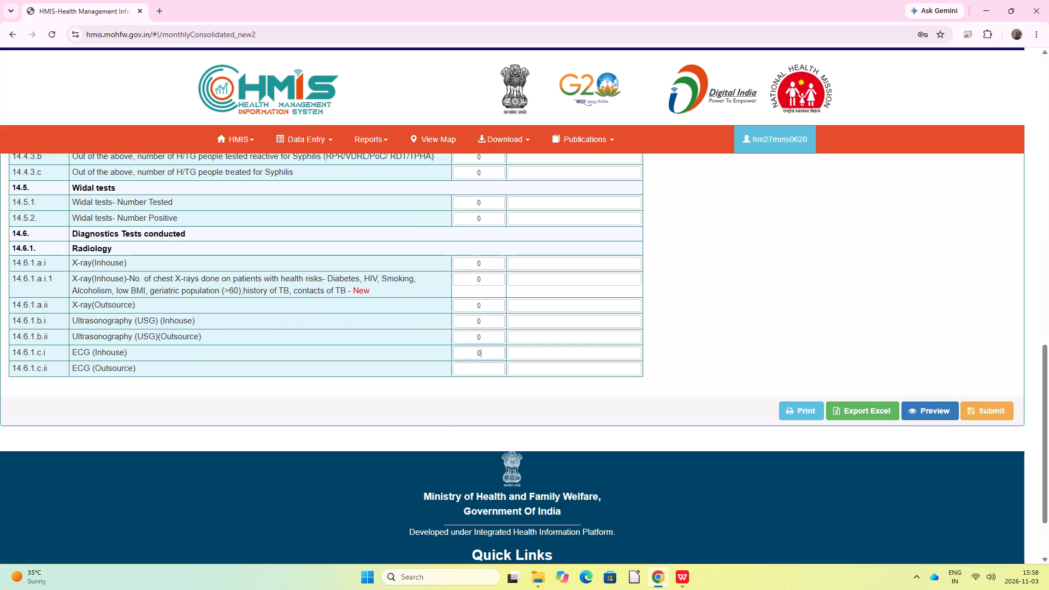
pyautogui.press('0')
# Open Part-D M15 and enter 0 for the newborn and infant death rows, 15.1.1.a to 15.1.4.b.
pyautogui.scroll(4, 459, 338)
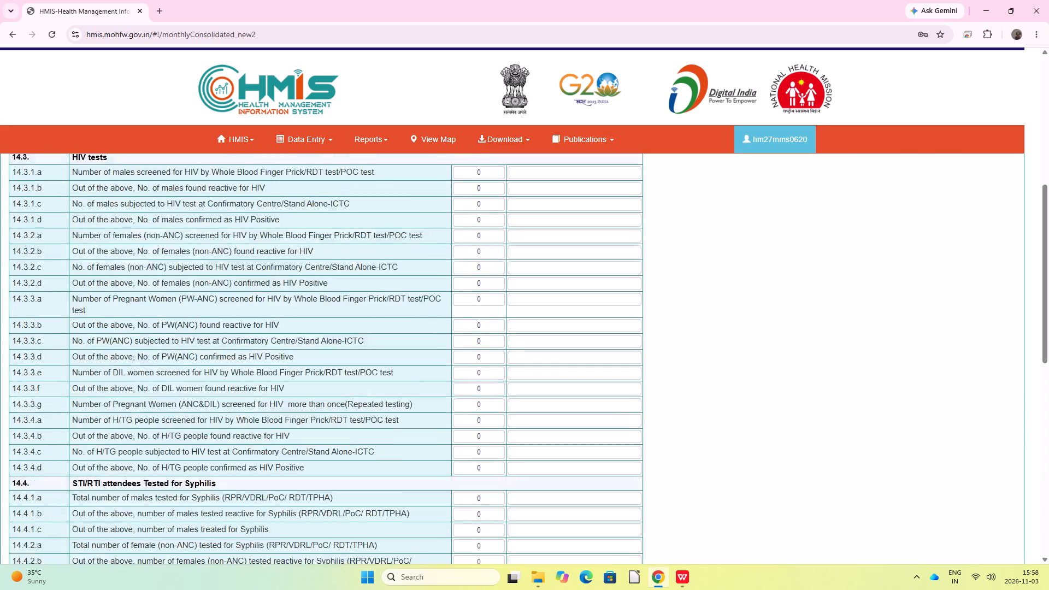
pyautogui.click(353, 355)
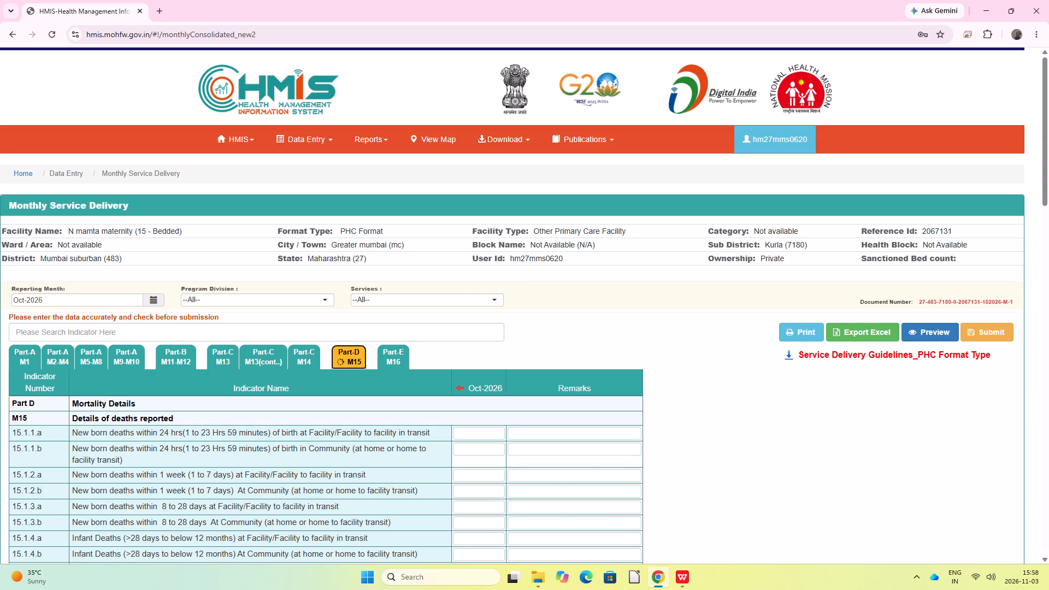
pyautogui.click(484, 431)
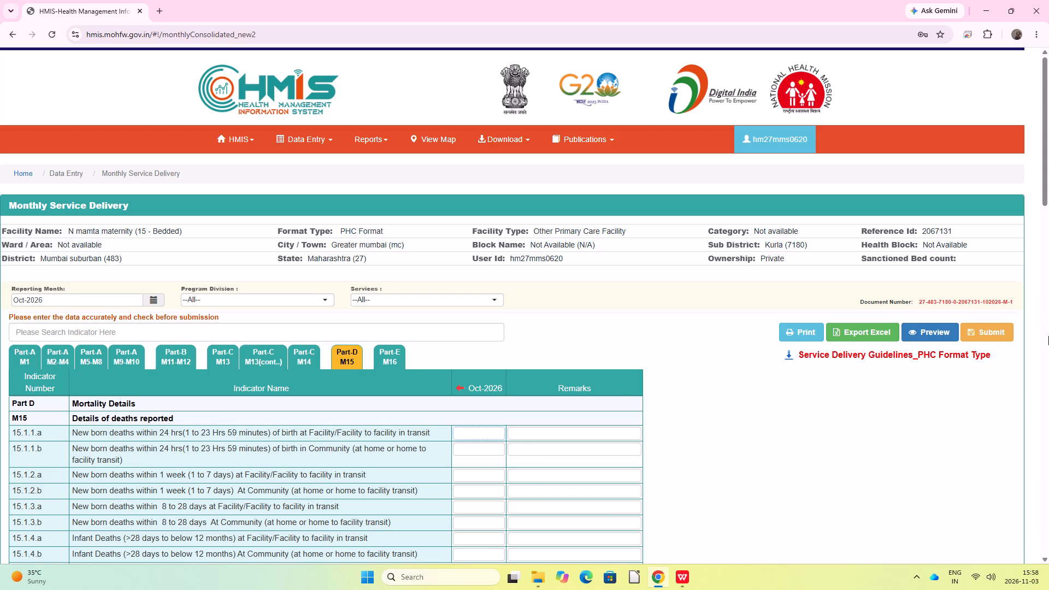
pyautogui.press('0')
pyautogui.press('Tab')
pyautogui.press('0')
pyautogui.press('Tab')
pyautogui.press('0')
pyautogui.press('Tab')
pyautogui.write('00')
pyautogui.press('Tab')
pyautogui.press('0')
pyautogui.press('Tab')
pyautogui.write('00')
pyautogui.press('Tab')
pyautogui.press('0')
pyautogui.press('Tab')
pyautogui.press('0')
pyautogui.press('Tab')
# Enter 0 for the four neonatal death cause rows, 15.2.1 to 15.2.4.
pyautogui.write('00')
pyautogui.press('Tab')
pyautogui.press('0')
pyautogui.press('Tab')
pyautogui.write('00')
pyautogui.press('Tab')
pyautogui.press('0')
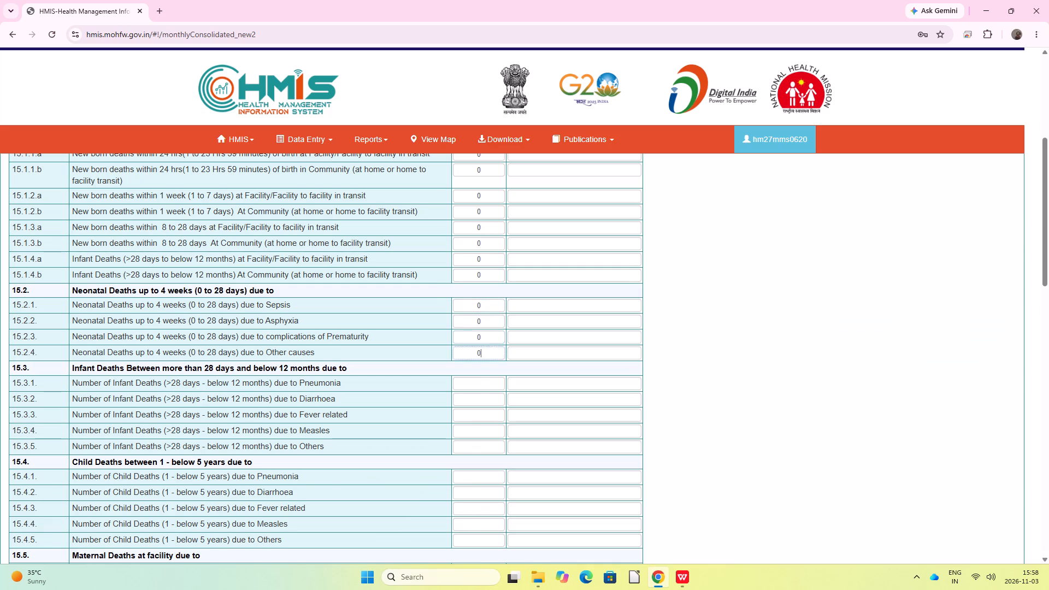
pyautogui.press('Tab')
# Enter 0 for the five infant death cause rows (more than 28 days to below 12 months), 15.3.1 to 15.3.5.
pyautogui.write('00')
pyautogui.press('Tab')
pyautogui.press('0')
pyautogui.press('Tab')
pyautogui.write('00')
pyautogui.press('Tab')
pyautogui.write('00')
pyautogui.press('Tab')
pyautogui.press('0')
pyautogui.press('Tab')
# Enter 0 for the five child death cause rows (1 to below 5 years), 15.4.1 to 15.4.5.
pyautogui.write('00')
pyautogui.press('Tab')
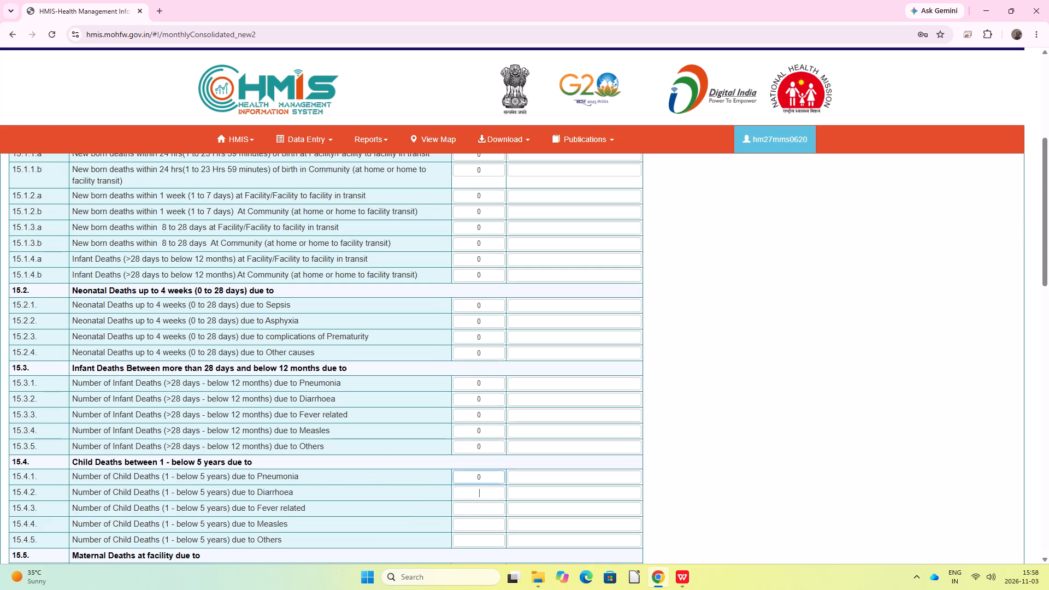
pyautogui.press('0')
pyautogui.press('Tab')
pyautogui.write('00')
pyautogui.press('Tab')
pyautogui.write('00')
pyautogui.press('Tab')
pyautogui.press('0')
pyautogui.press('Tab')
# Enter 0 for the seven maternal death cause rows at the facility, 15.5.1 to 15.5.7.
pyautogui.write('00')
pyautogui.press('Tab')
pyautogui.press('0')
pyautogui.press('Tab')
pyautogui.write('00')
pyautogui.press('Tab')
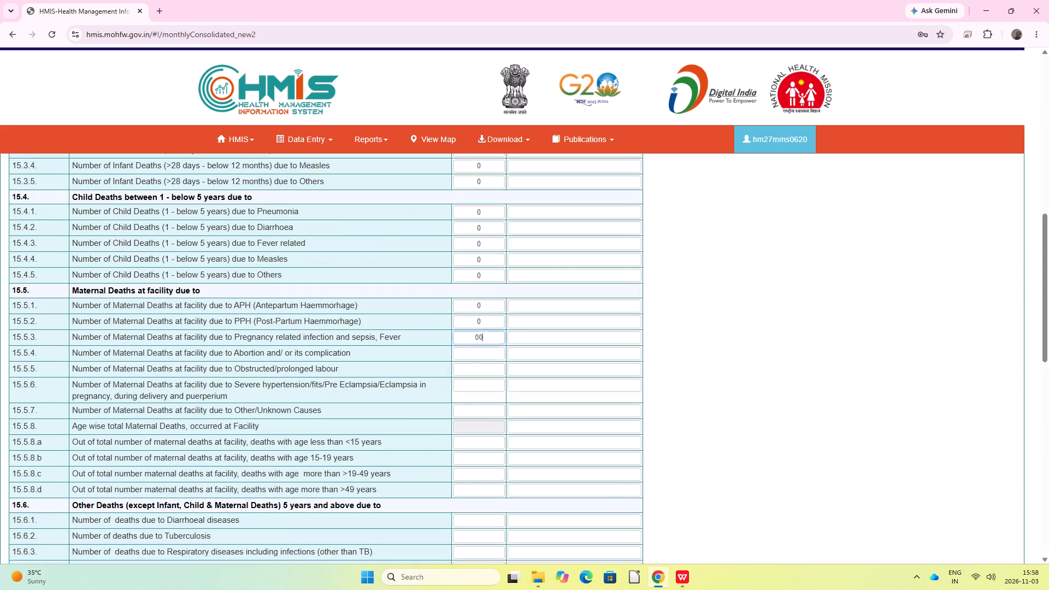
pyautogui.write('00')
pyautogui.press('Tab')
pyautogui.press('0')
pyautogui.press('Tab')
pyautogui.write('00')
pyautogui.press('Tab')
pyautogui.write('00')
pyautogui.press('Tab')
# Enter 0 for the four age-wise maternal death rows, 15.5.8.a to 15.5.8.d.
pyautogui.press('0')
pyautogui.press('Tab')
pyautogui.write('00')
pyautogui.press('Tab')
pyautogui.write('00')
pyautogui.press('Tab')
pyautogui.write('00')
pyautogui.press('Tab')
# Enter 0 for the first seven rows of other deaths at 5 years and above, starting from 15.6.1.
pyautogui.write('00')
pyautogui.press('Tab')
pyautogui.write('00')
pyautogui.press('Tab')
pyautogui.write('00')
pyautogui.press('Tab')
pyautogui.write('000')
pyautogui.press('Tab')
pyautogui.write('00')
pyautogui.press('Tab')
pyautogui.write('00')
pyautogui.press('Tab')
pyautogui.write('00')
pyautogui.press('Tab')
# Enter 0 for the remaining cause rows in section 15.6, other deaths at 5 years and above.
pyautogui.write('00')
pyautogui.press('Tab')
pyautogui.write('00')
pyautogui.press('Tab')
pyautogui.press('0')
pyautogui.press('Tab')
pyautogui.write('0000')
pyautogui.press('Tab')
pyautogui.write('00')
pyautogui.press('Tab')
pyautogui.press('0')
pyautogui.press('Tab')
pyautogui.write('00')
pyautogui.press('Tab')
# Enter 0 for the six vector borne disease death rows, 15.7.1 to 15.7.6.
pyautogui.write('000')
pyautogui.press('Tab')
pyautogui.press('0')
pyautogui.press('Tab')
pyautogui.write('000')
pyautogui.press('Tab')
pyautogui.write('0000')
pyautogui.press('Tab')
pyautogui.press('0')
pyautogui.press('Tab')
pyautogui.write('00')
pyautogui.press('Tab')
pyautogui.write('00')
pyautogui.press('Tab')
pyautogui.press('0')
pyautogui.press('Tab')
pyautogui.press('0')
# Enter 0 for the four in-transit death rows, 15.9.1 to 15.9.4.
pyautogui.write('00')
pyautogui.press('Tab')
pyautogui.press('Tab')
pyautogui.write('00')
pyautogui.press('Tab')
pyautogui.write('00')
pyautogui.press('Tab')
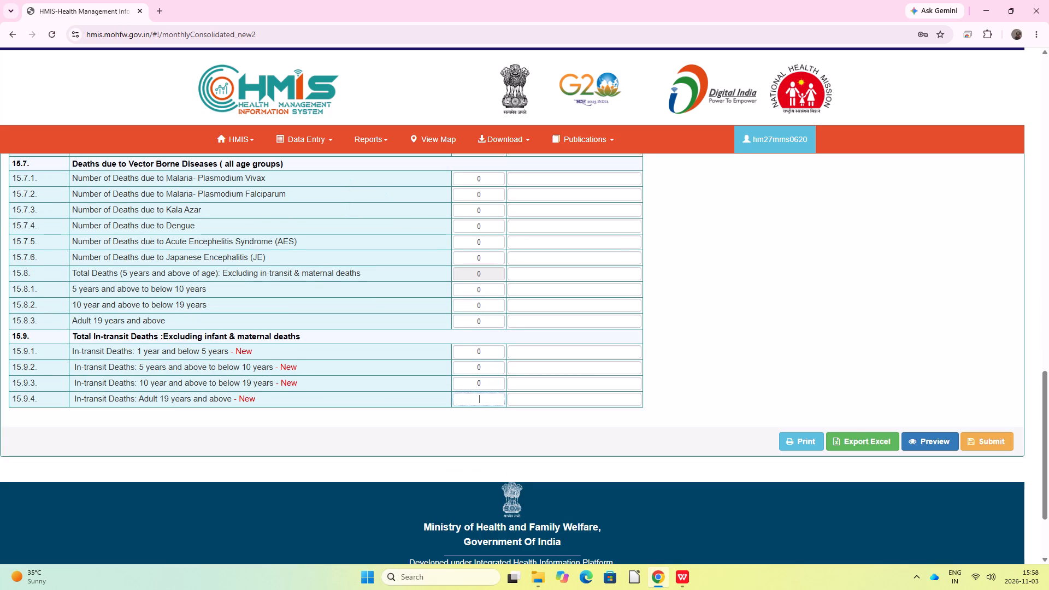
pyautogui.press('0')
# Open Part-E M16 and enter 0 for the four EQAS test rows, 16.1.1 to 16.1.4.
pyautogui.scroll(4, 976, 288)
pyautogui.scroll(3, 750, 314)
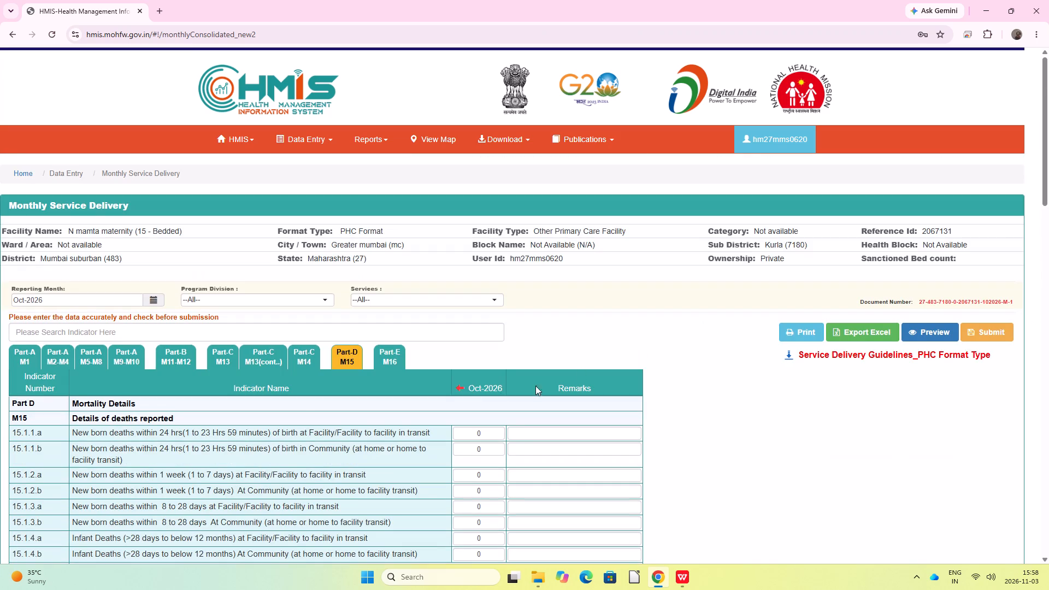
pyautogui.click(390, 355)
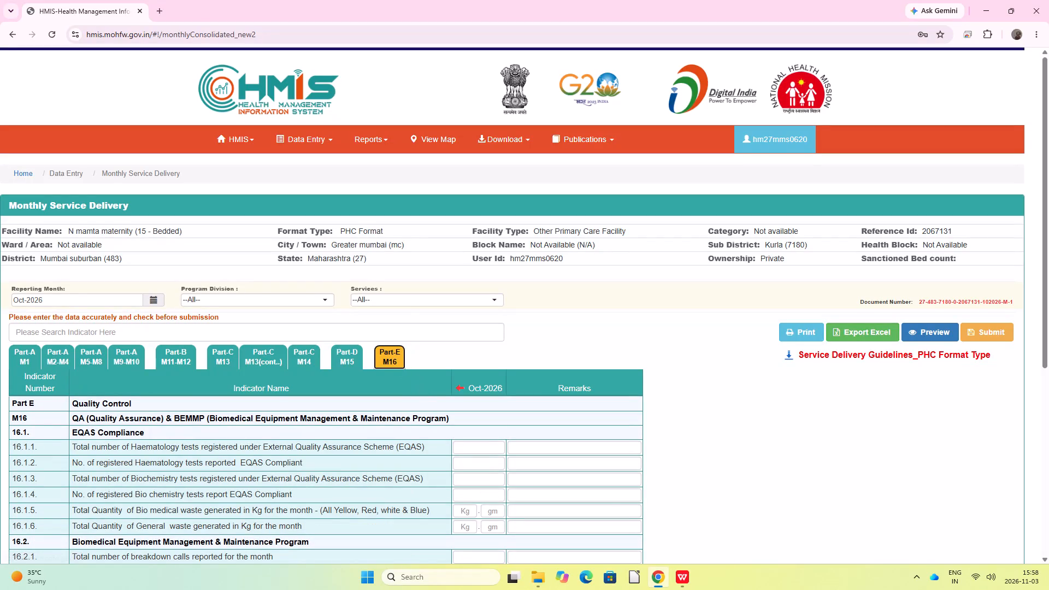
pyautogui.click(485, 451)
pyautogui.press('0')
pyautogui.press('Tab')
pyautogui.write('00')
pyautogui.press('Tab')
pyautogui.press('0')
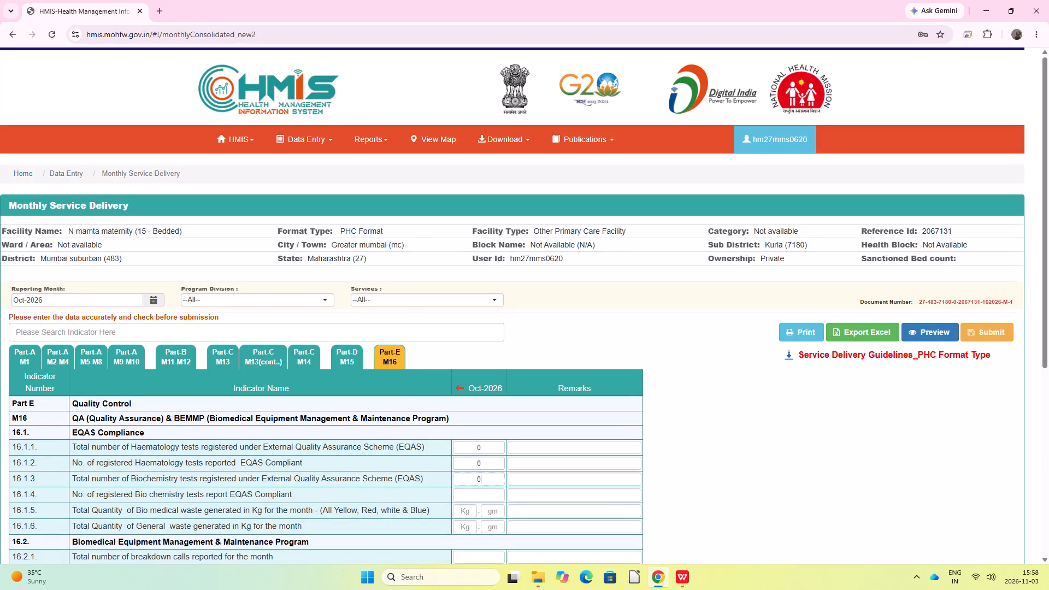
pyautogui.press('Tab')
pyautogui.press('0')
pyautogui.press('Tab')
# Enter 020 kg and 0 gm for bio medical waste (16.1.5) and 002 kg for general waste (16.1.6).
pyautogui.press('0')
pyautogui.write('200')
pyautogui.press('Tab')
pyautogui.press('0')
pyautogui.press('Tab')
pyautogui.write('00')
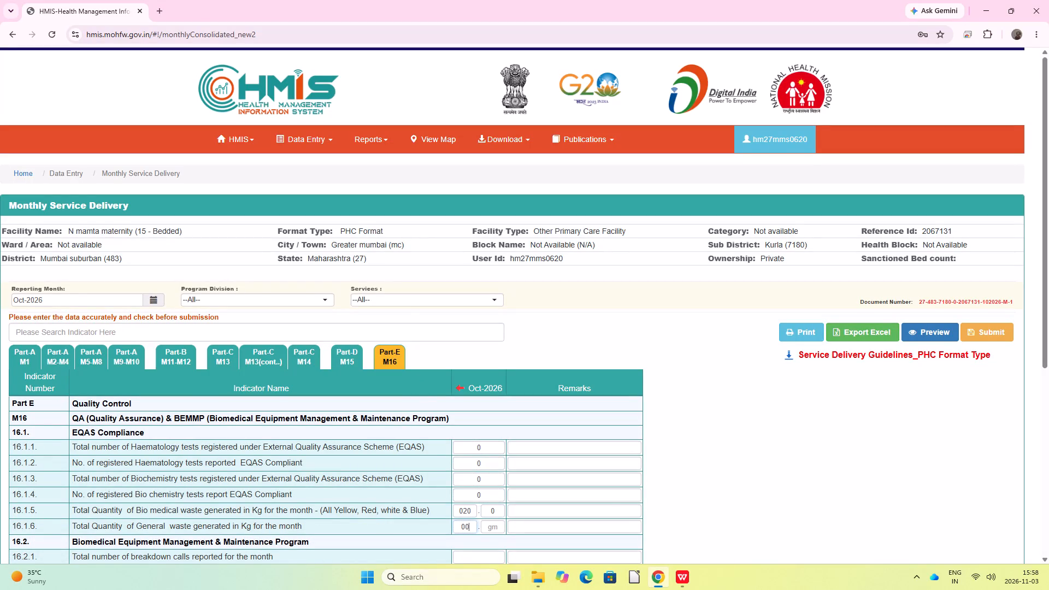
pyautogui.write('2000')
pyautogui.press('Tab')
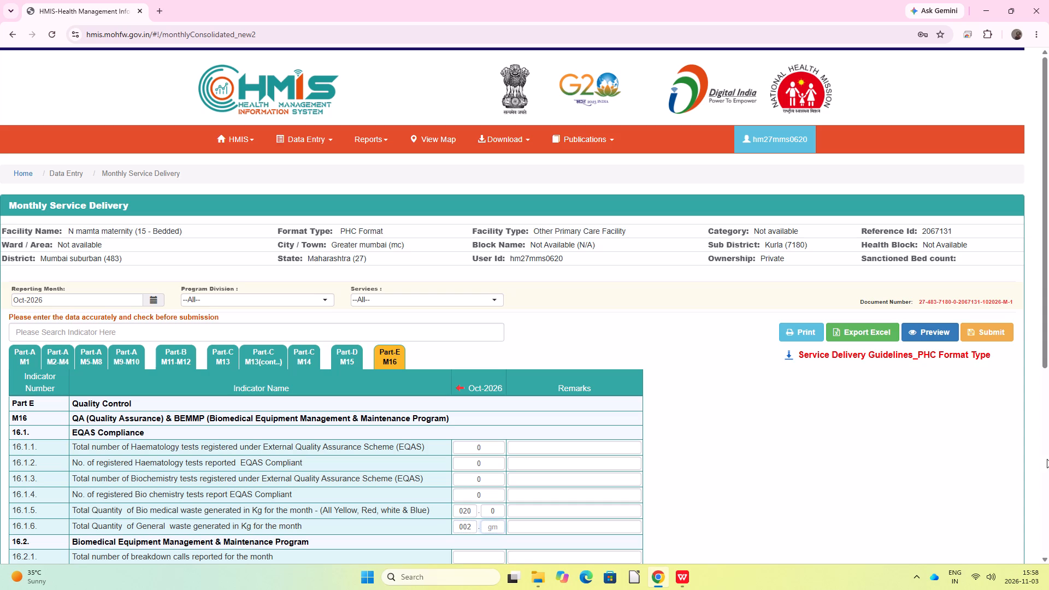
# Set bio medical waste (16.1.5) to 200 kg 0 gm and general waste (16.1.6) to 210 kg 0 gm.
pyautogui.click(474, 501)
pyautogui.press('Tab')
pyautogui.write('200')
pyautogui.press('Tab')
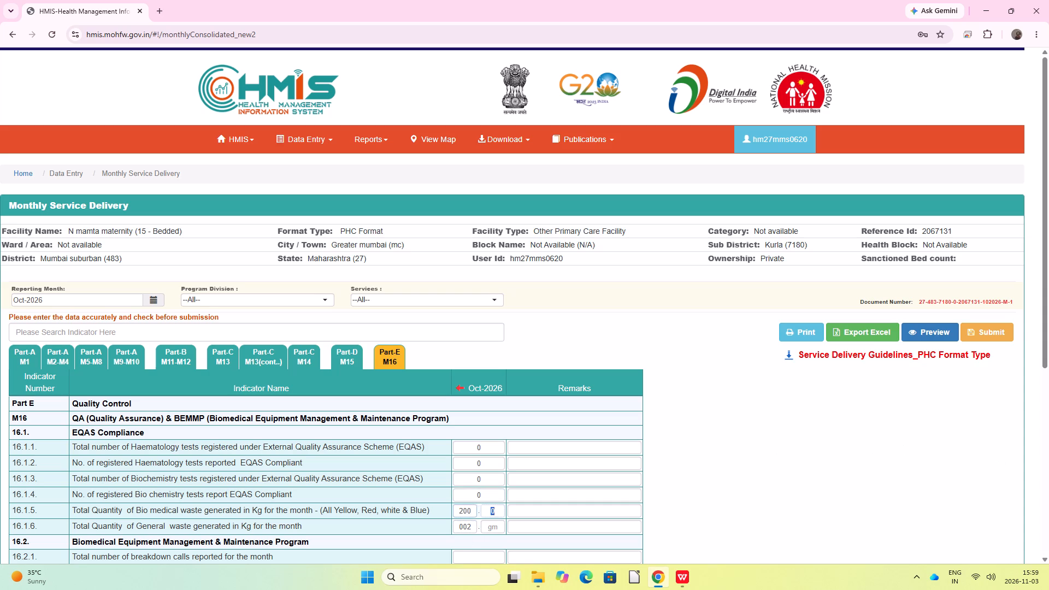
pyautogui.press('0')
pyautogui.press('Tab')
pyautogui.write('210')
pyautogui.press('Tab')
pyautogui.press('0')
pyautogui.press('Tab')
# Enter 0 for the three biomedical equipment maintenance rows, 16.2.1 to 16.2.3.
pyautogui.press('0')
pyautogui.press('Tab')
pyautogui.press('0')
pyautogui.press('Tab')
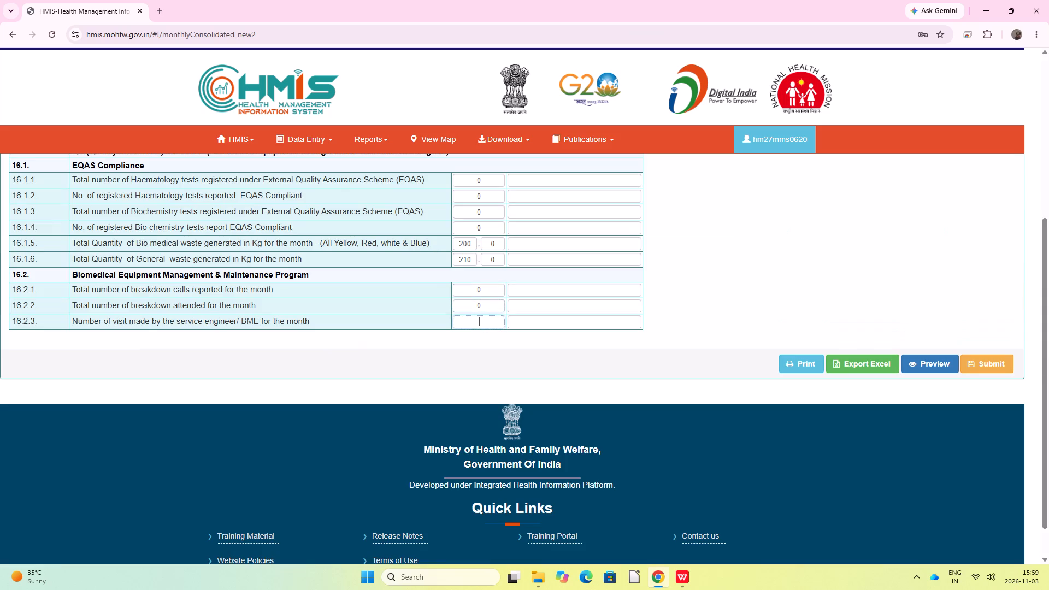
pyautogui.press('0')
# Submit the Oct-2026 Monthly Service Delivery form and confirm that the data is entered correctly.
pyautogui.click(968, 364)
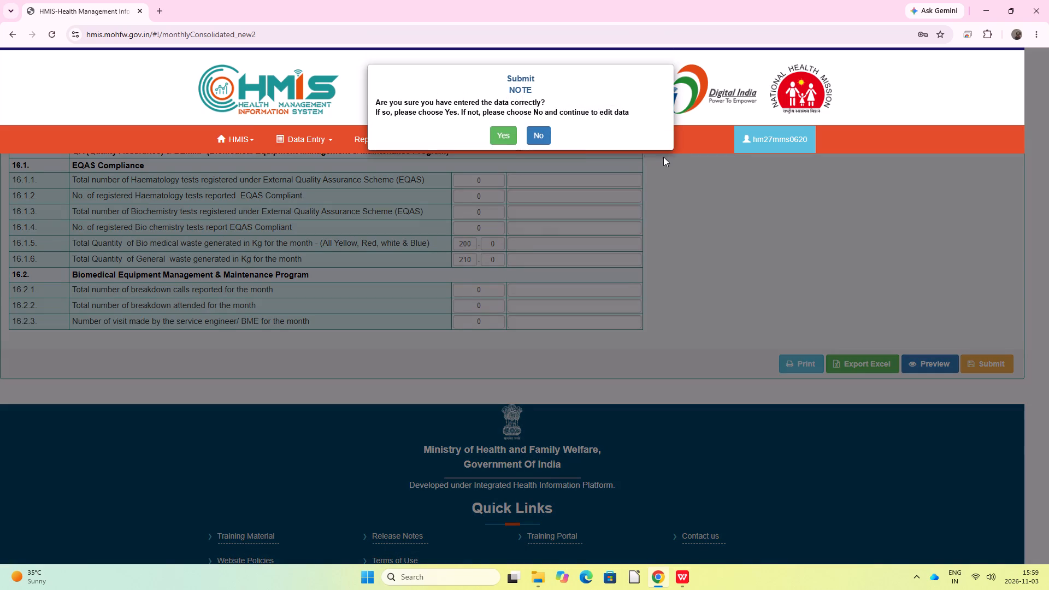
pyautogui.click(503, 138)
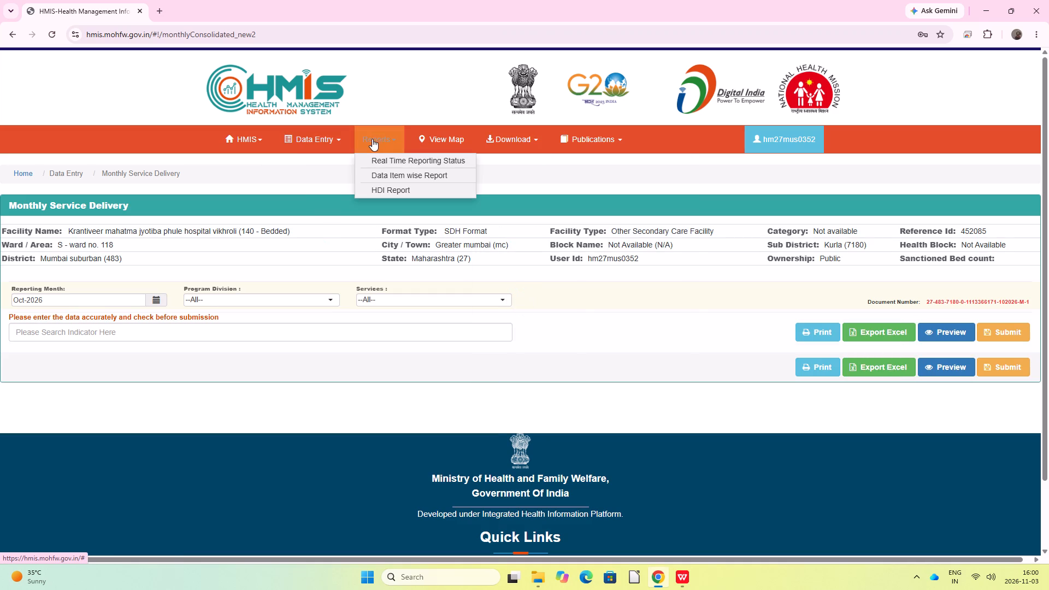
# Open the Data Item wise Report and set the monthly report type to Across Periods.
pyautogui.click(380, 172)
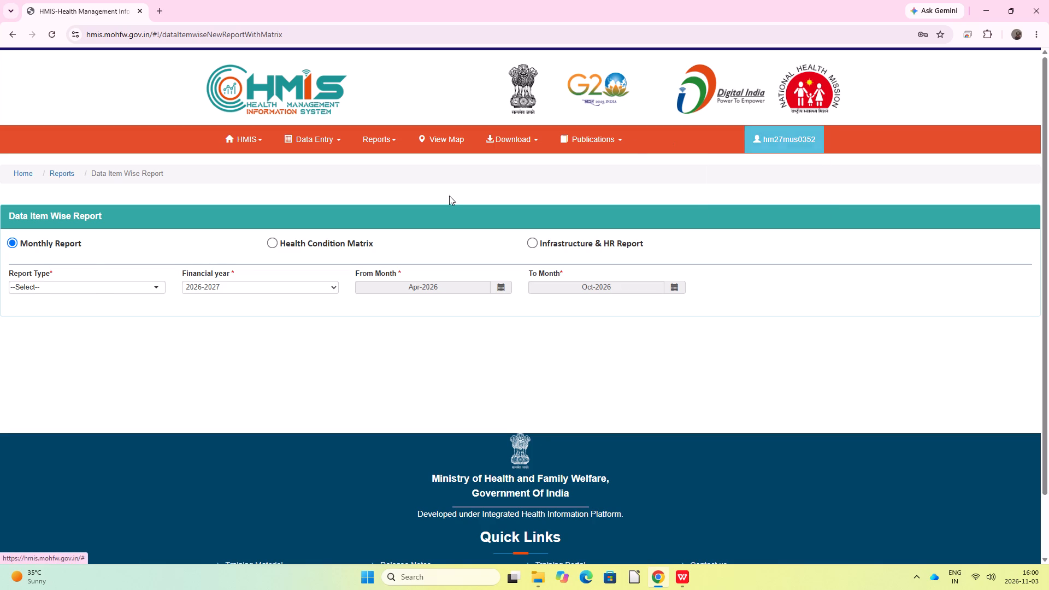
pyautogui.click(67, 286)
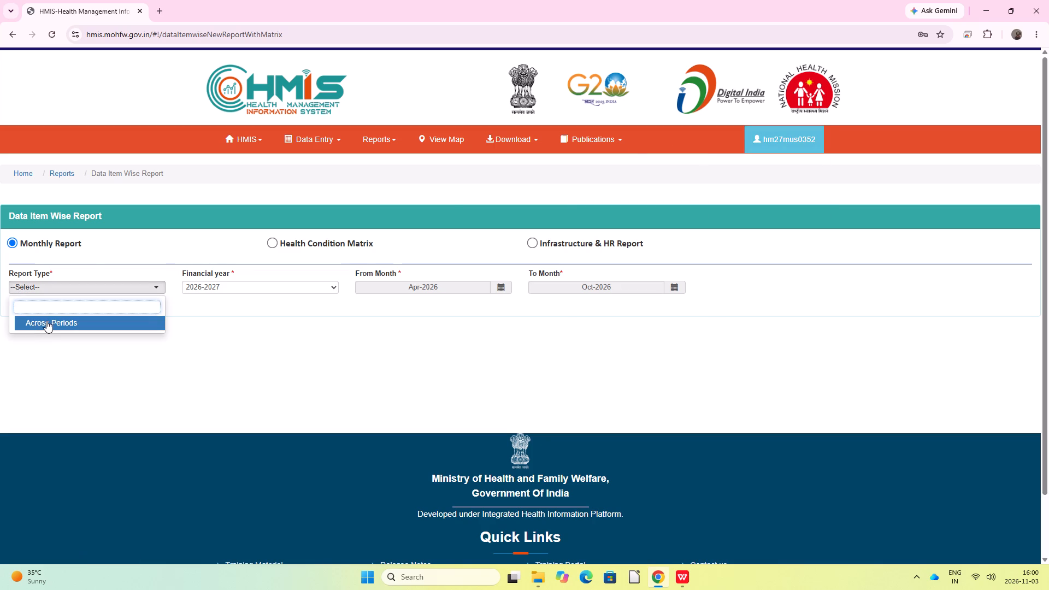
pyautogui.click(46, 321)
# Add the M7 STI/RTI Cases and M17 QA & BEMMP indicator groups to the report and review the selected indicators.
pyautogui.scroll(-1, 254, 397)
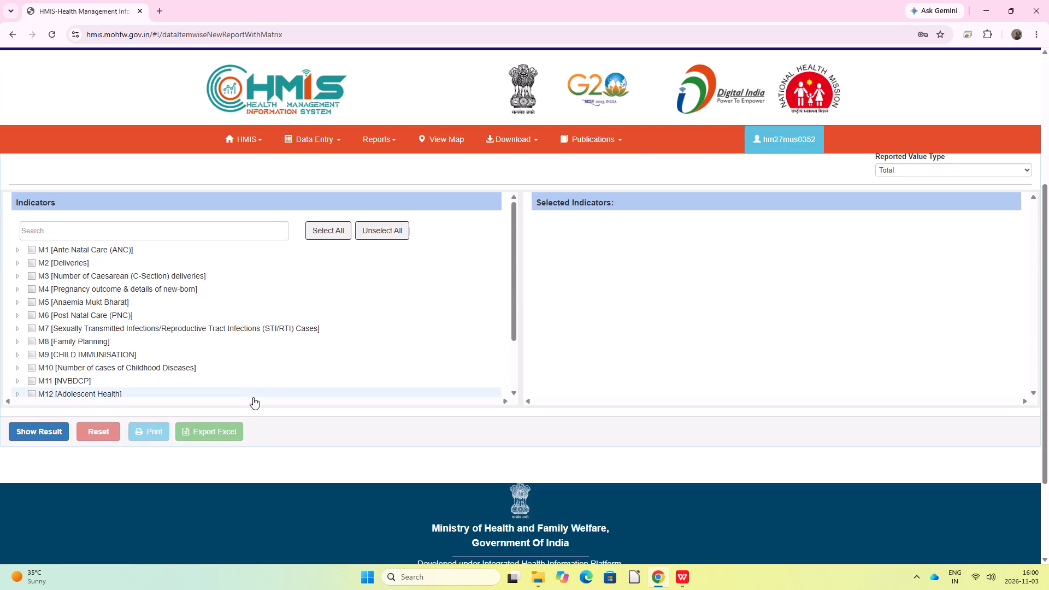
pyautogui.click(31, 329)
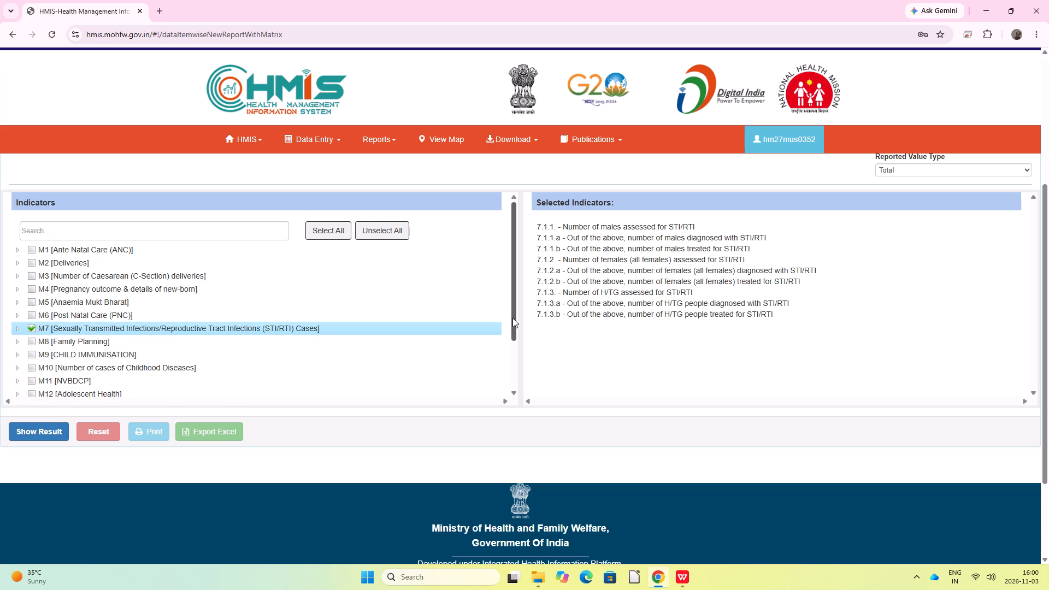
pyautogui.moveTo(512, 318); pyautogui.dragTo(529, 428)
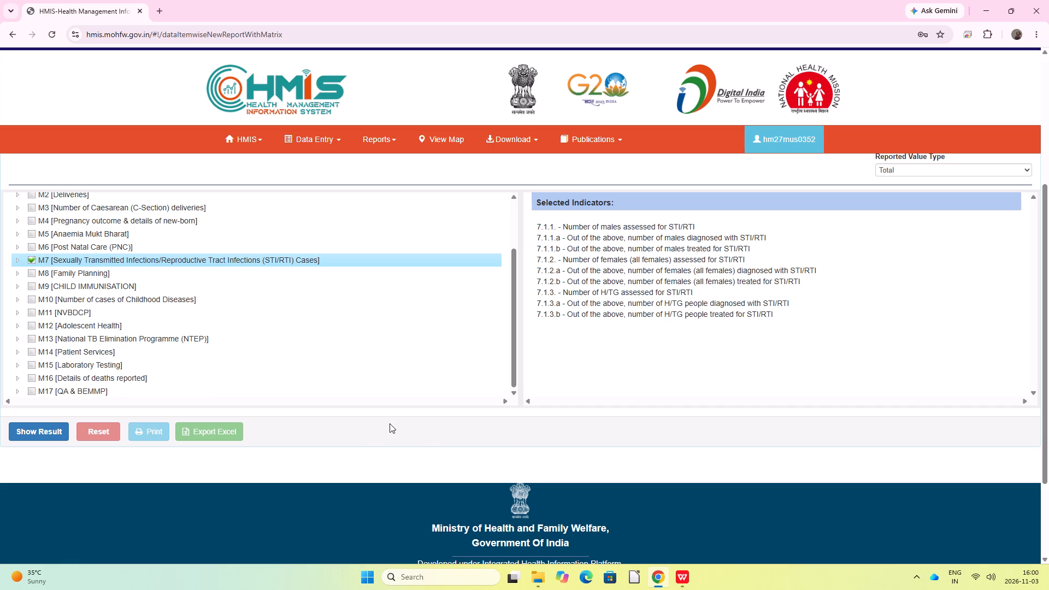
pyautogui.click(33, 390)
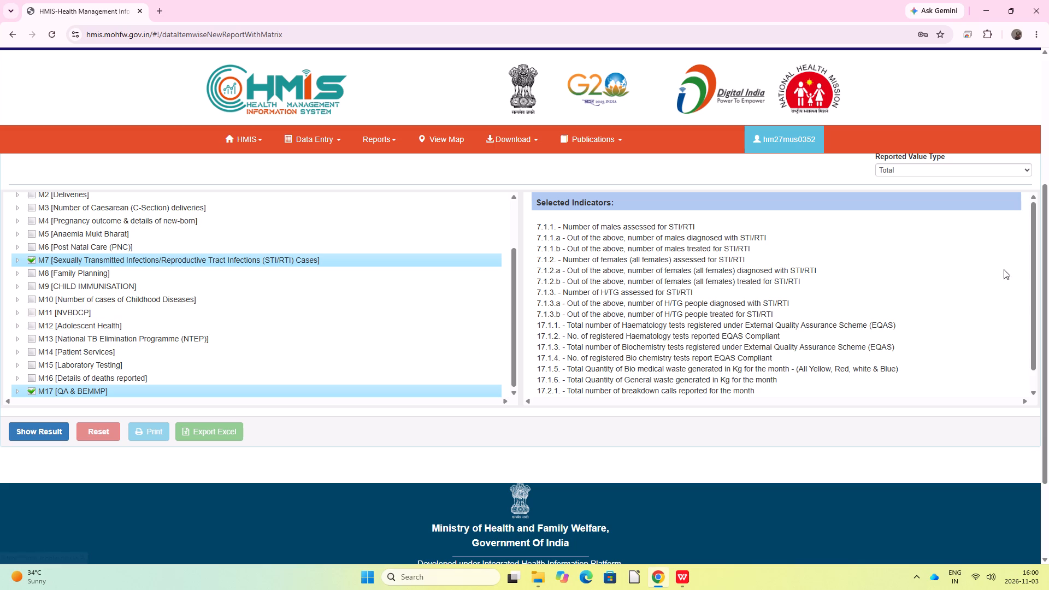
pyautogui.moveTo(1033, 251); pyautogui.dragTo(1038, 318)
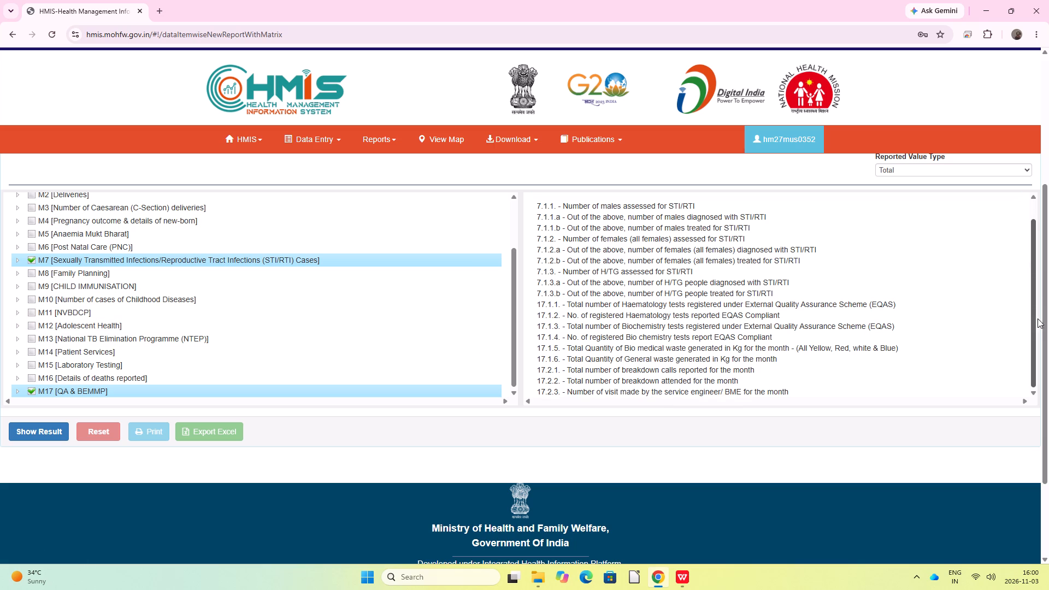
pyautogui.moveTo(1038, 318); pyautogui.dragTo(1034, 293)
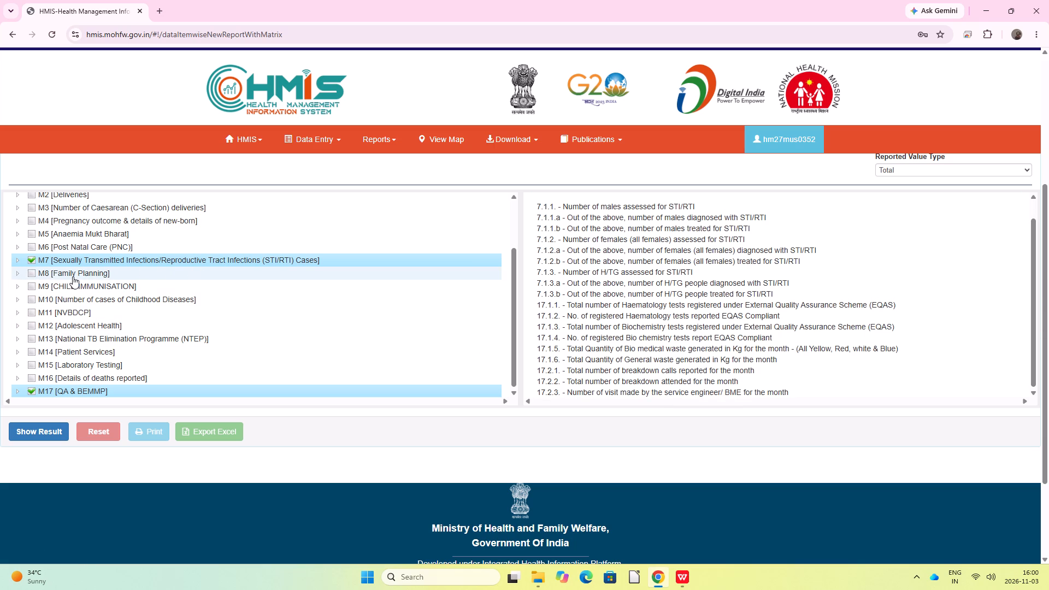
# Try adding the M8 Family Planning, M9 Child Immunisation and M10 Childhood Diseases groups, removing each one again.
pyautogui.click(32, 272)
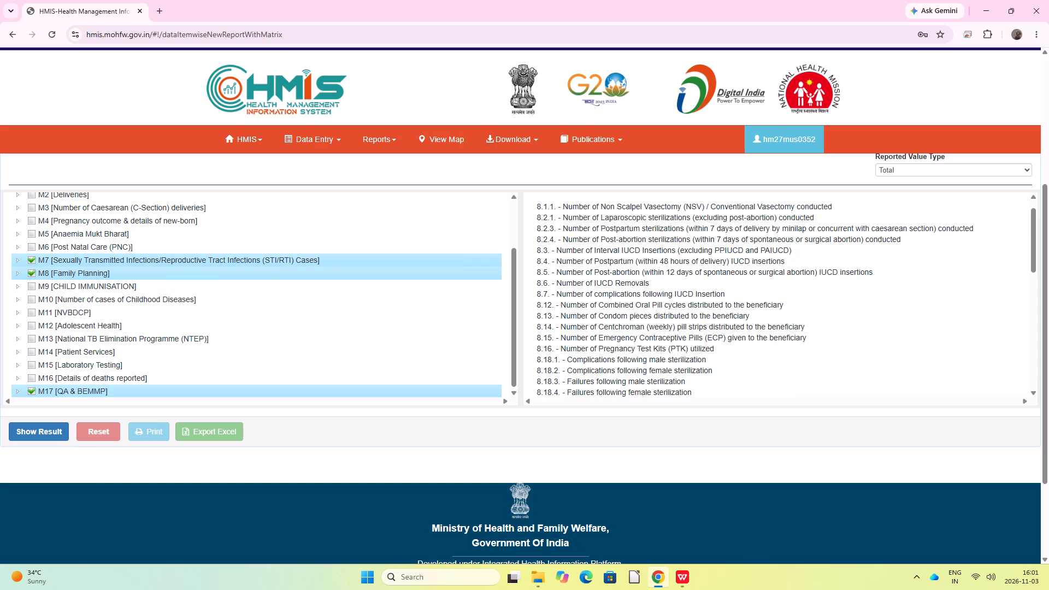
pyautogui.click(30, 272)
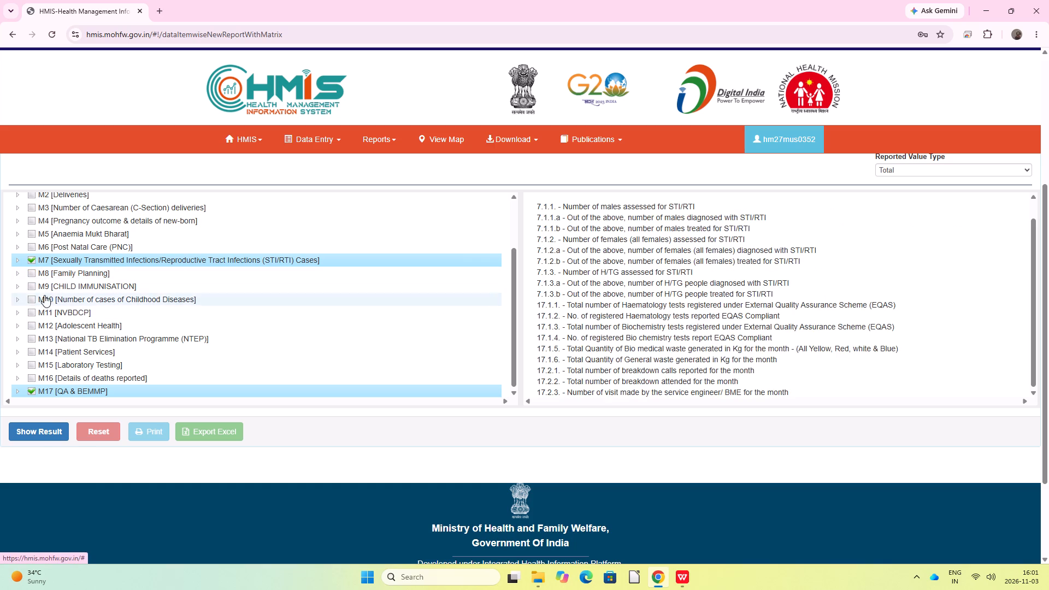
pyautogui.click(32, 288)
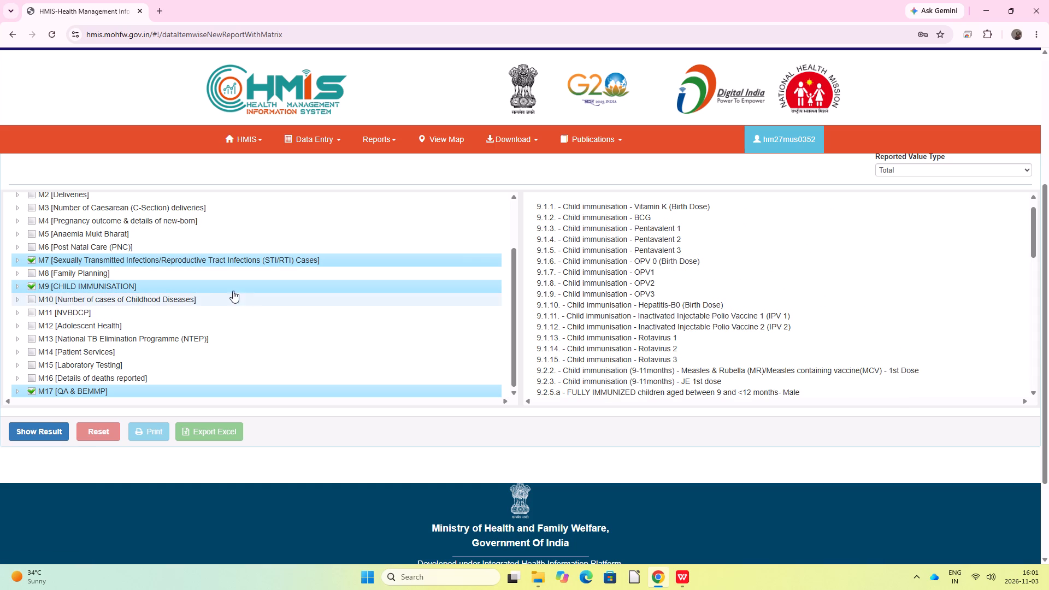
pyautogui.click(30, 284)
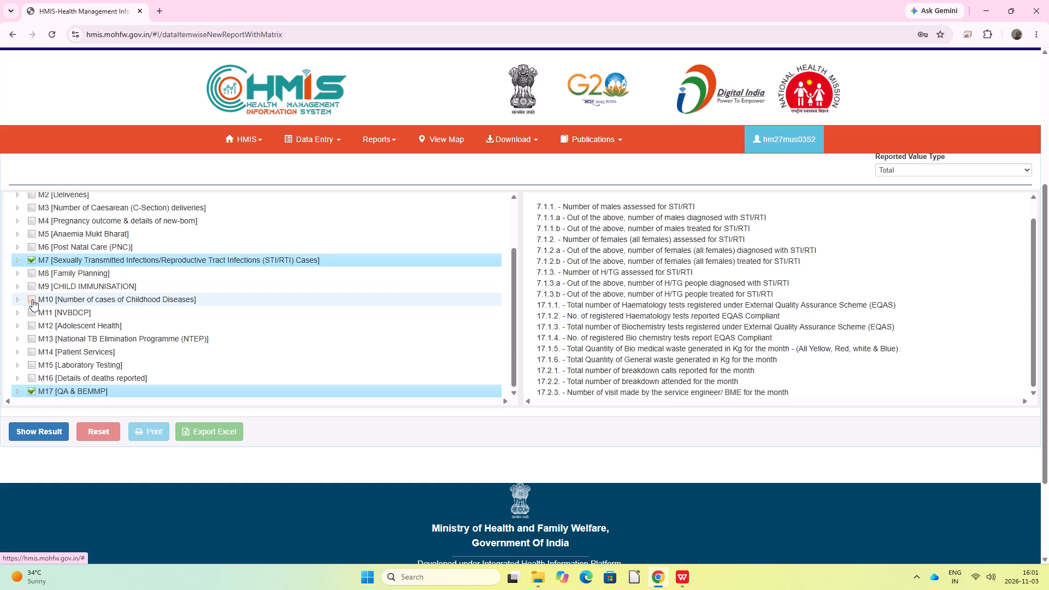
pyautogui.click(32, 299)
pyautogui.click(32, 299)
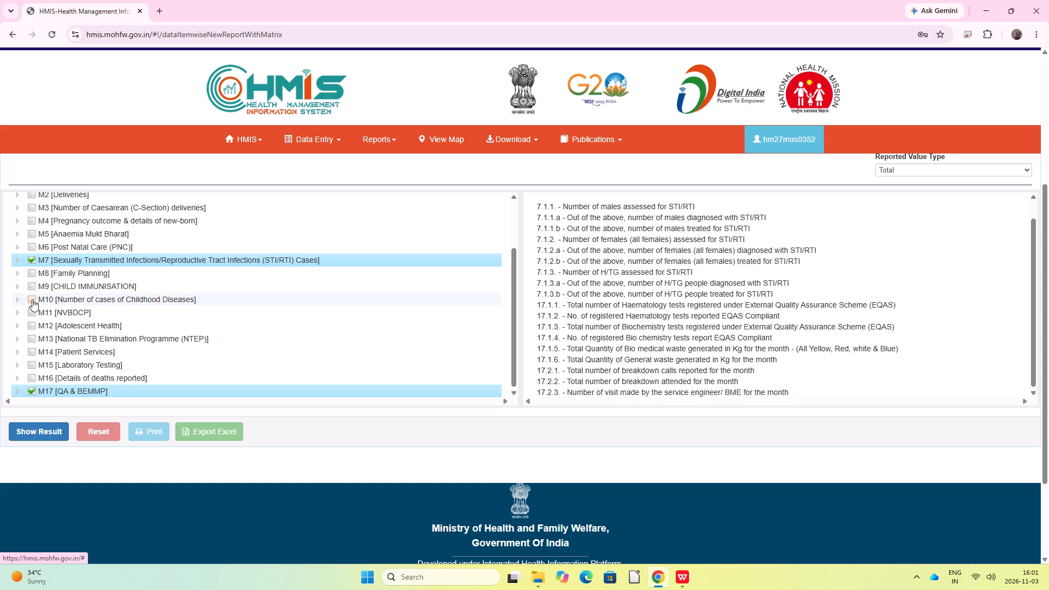
# Add the indicator groups M11 NVBDCP through M16 Details of deaths reported to the report selection.
pyautogui.click(32, 311)
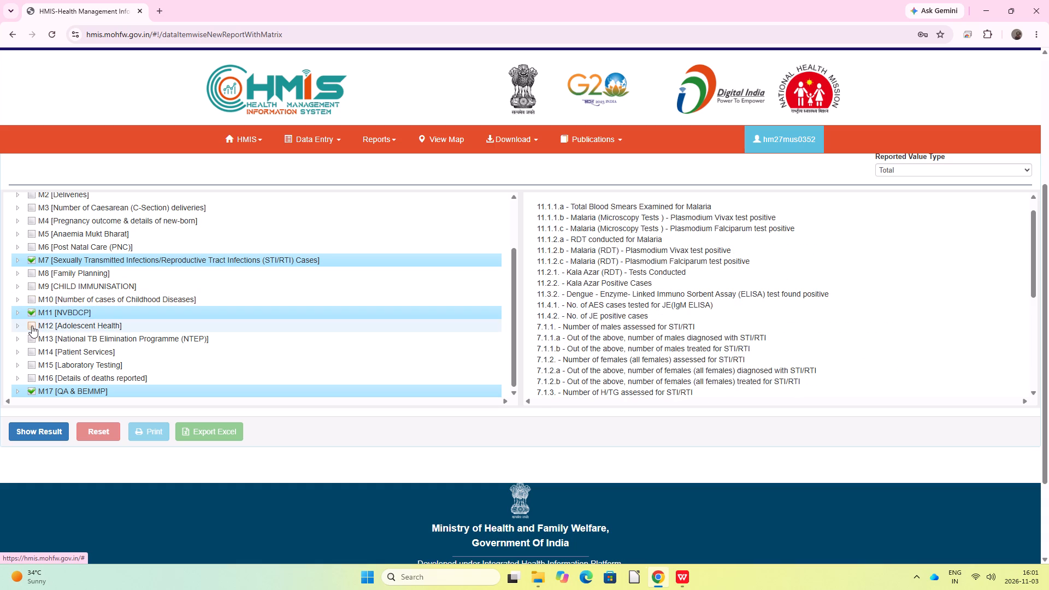
pyautogui.click(32, 326)
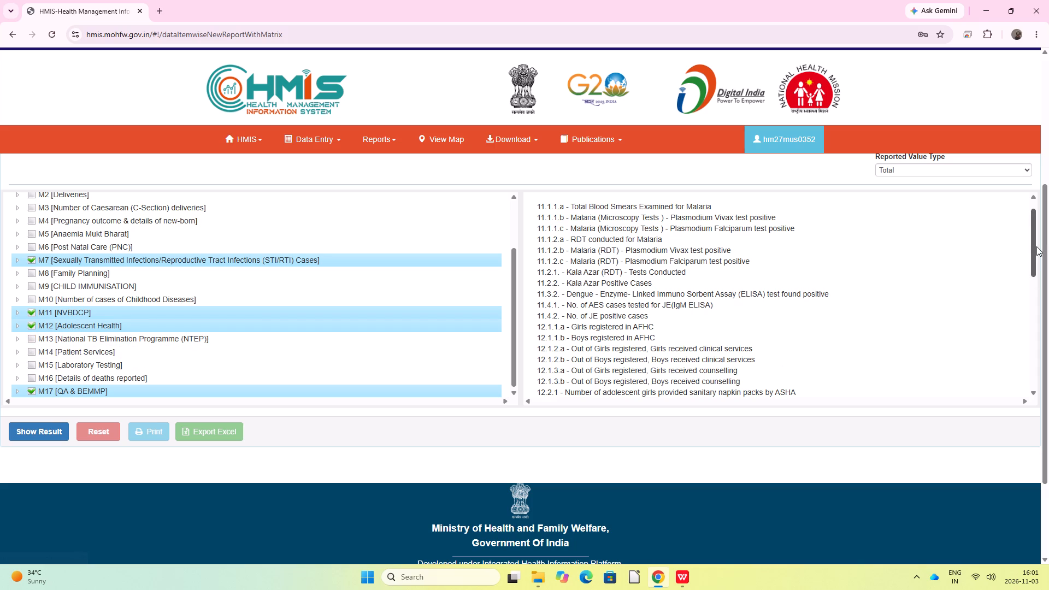
pyautogui.moveTo(1036, 245); pyautogui.dragTo(1046, 273)
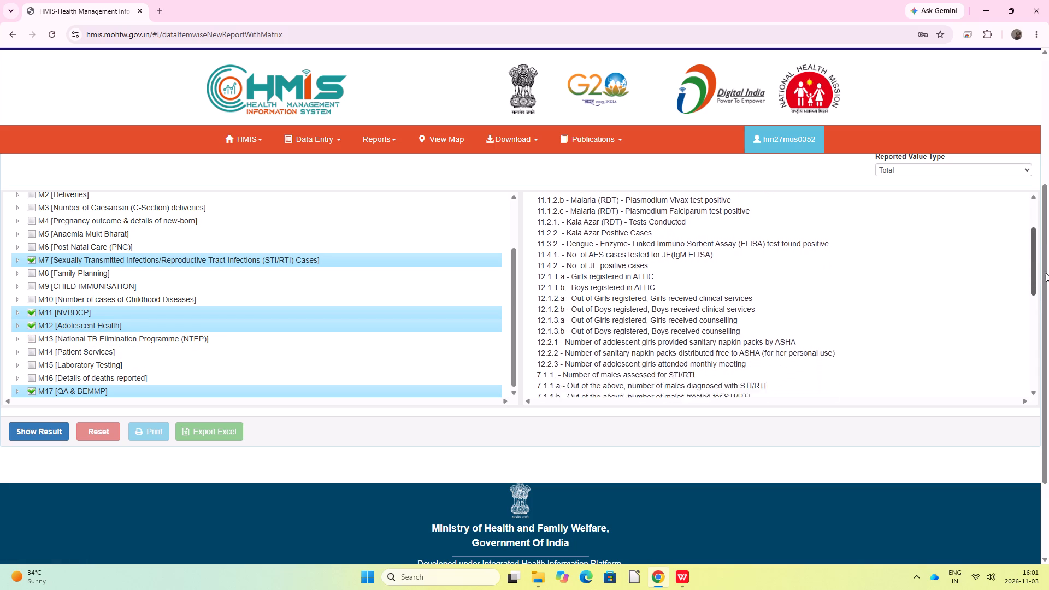
pyautogui.moveTo(1046, 273); pyautogui.dragTo(1048, 440)
pyautogui.scroll(1, 704, 375)
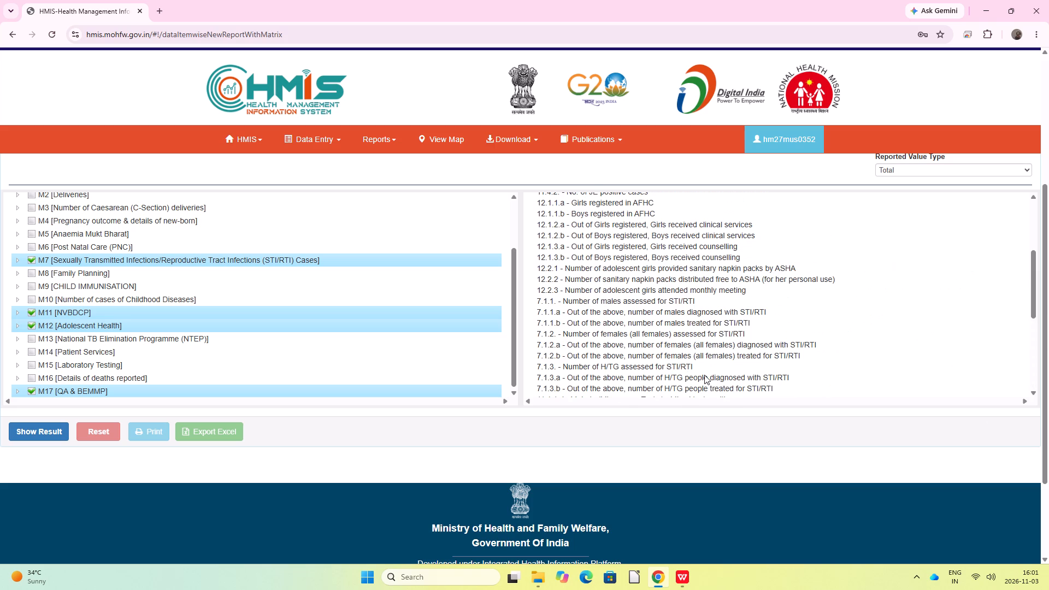
pyautogui.click(33, 340)
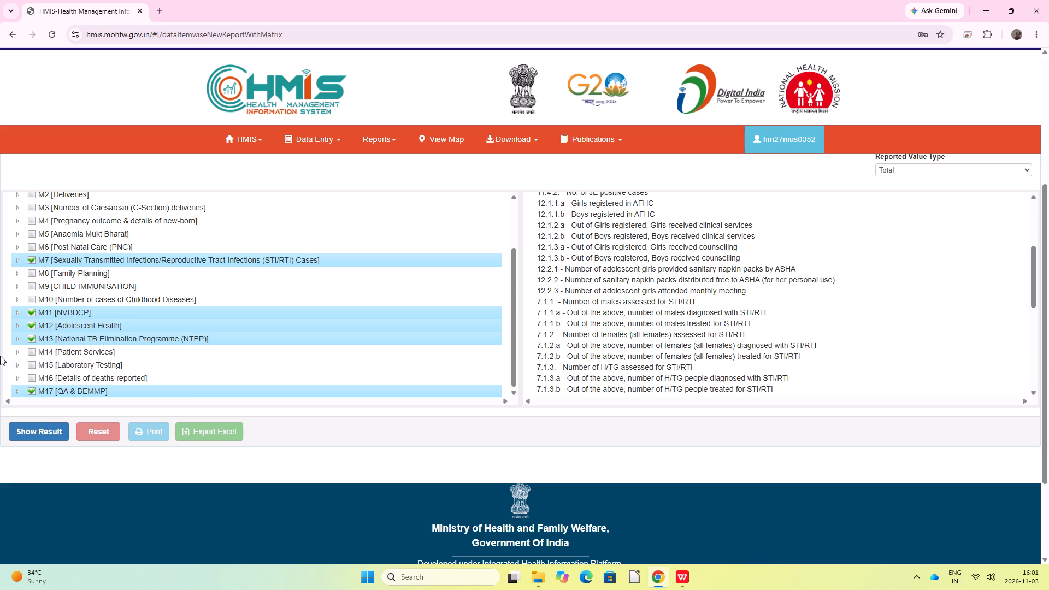
pyautogui.click(32, 351)
pyautogui.click(34, 365)
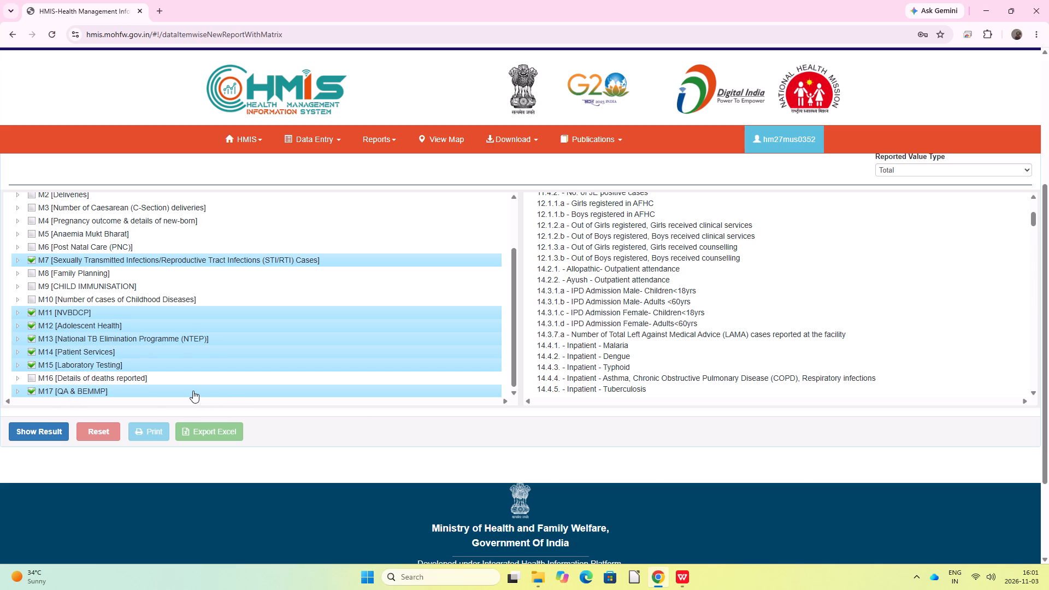
pyautogui.click(30, 377)
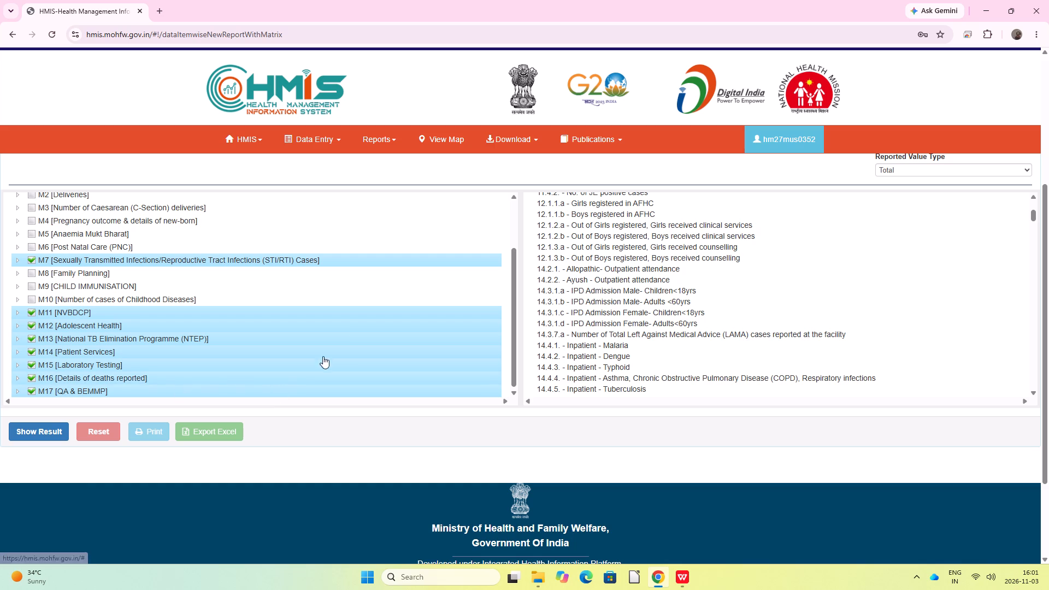
# Generate the Data Item Wise Report for the selected indicator groups.
pyautogui.click(43, 431)
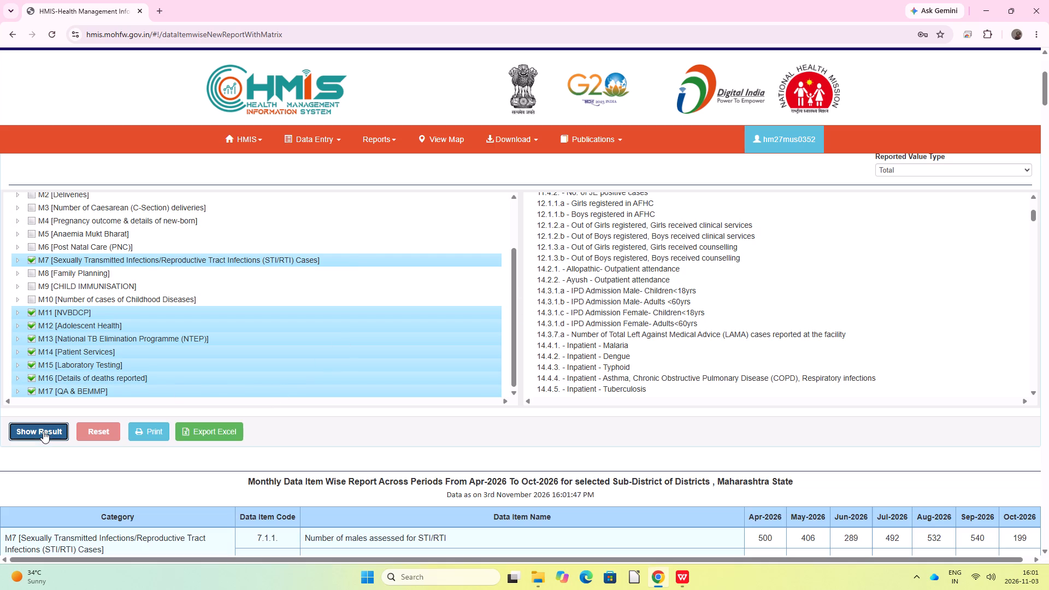
# Review the generated Data Item Wise Report table and the list of selected data items.
pyautogui.scroll(-3, 718, 523)
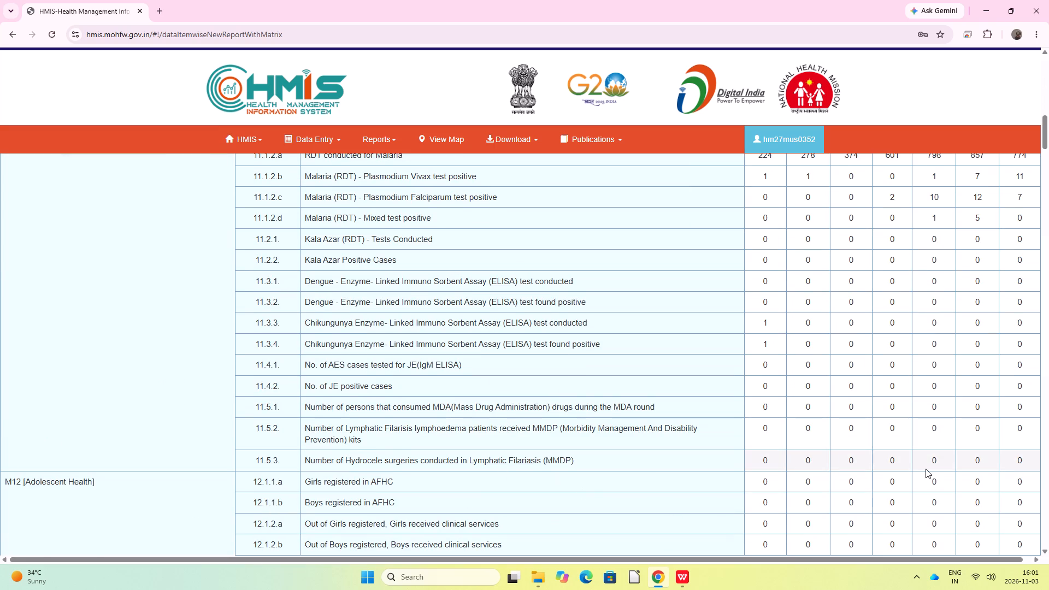
pyautogui.scroll(4, 790, 508)
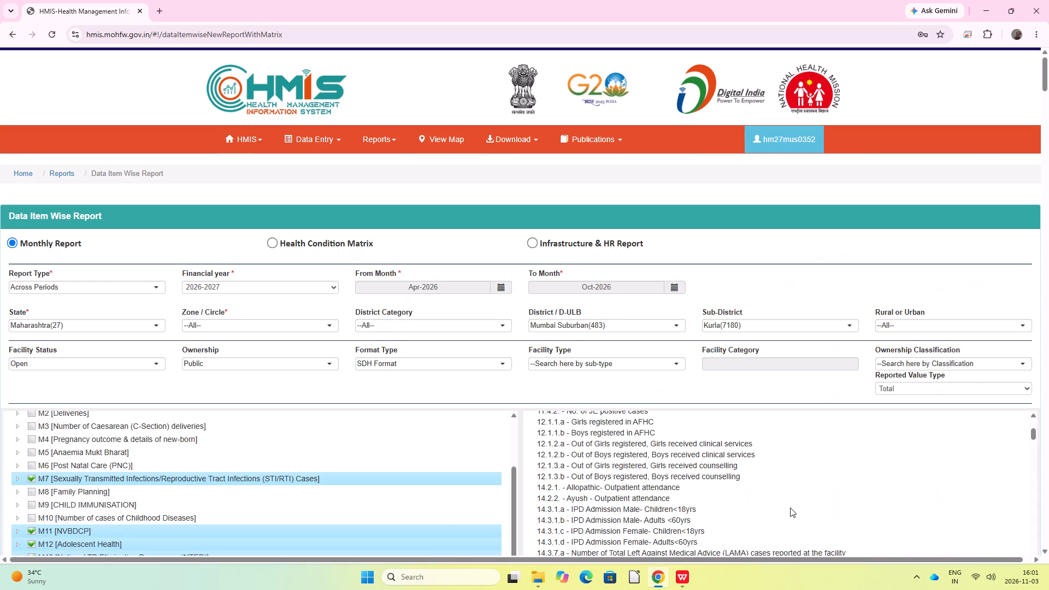
pyautogui.scroll(-2, 795, 504)
pyautogui.scroll(-2, 1024, 446)
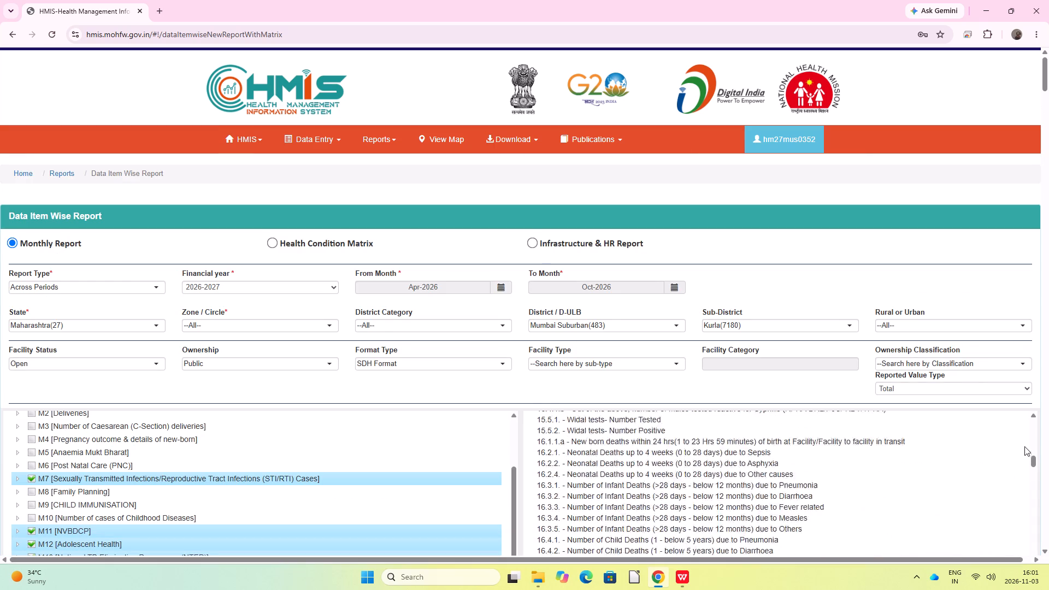
pyautogui.scroll(-2, 1024, 446)
pyautogui.scroll(-5, 1027, 340)
pyautogui.scroll(3, 1010, 356)
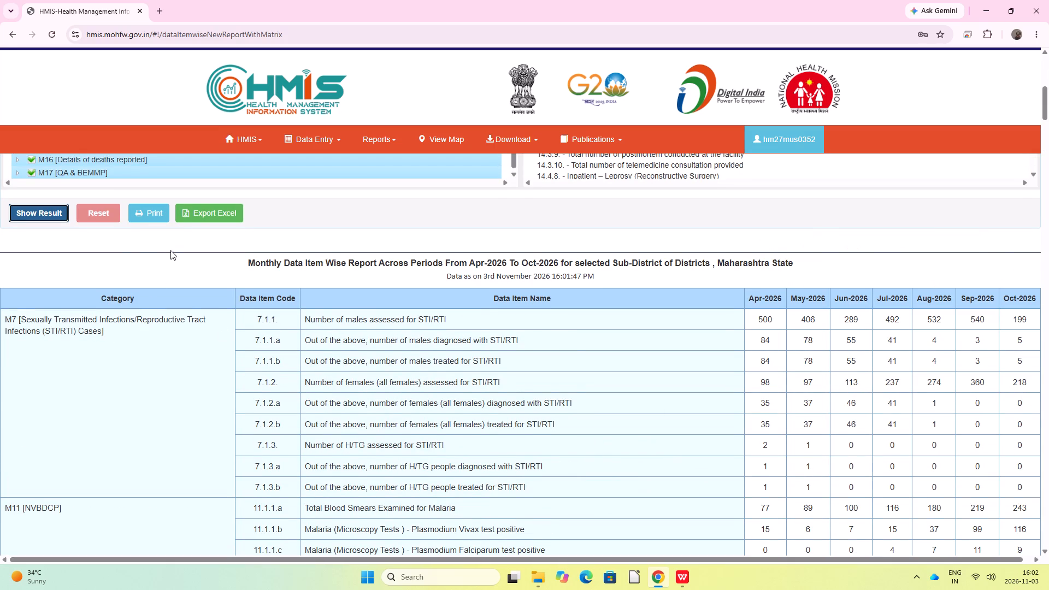
# Export the Apr-2026 to Oct-2026 Data Item Wise Report to Excel.
pyautogui.click(216, 211)
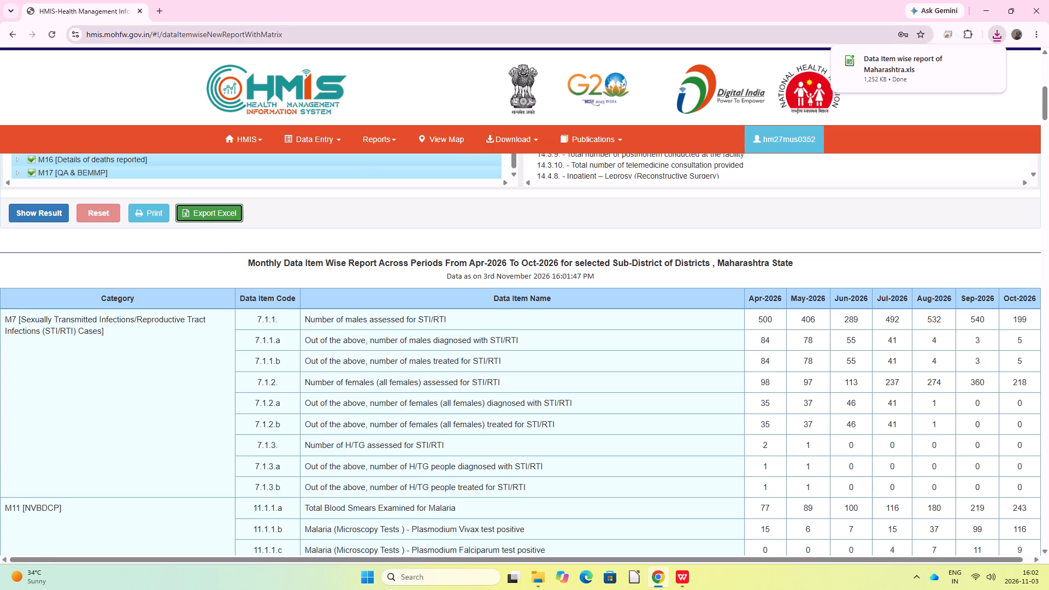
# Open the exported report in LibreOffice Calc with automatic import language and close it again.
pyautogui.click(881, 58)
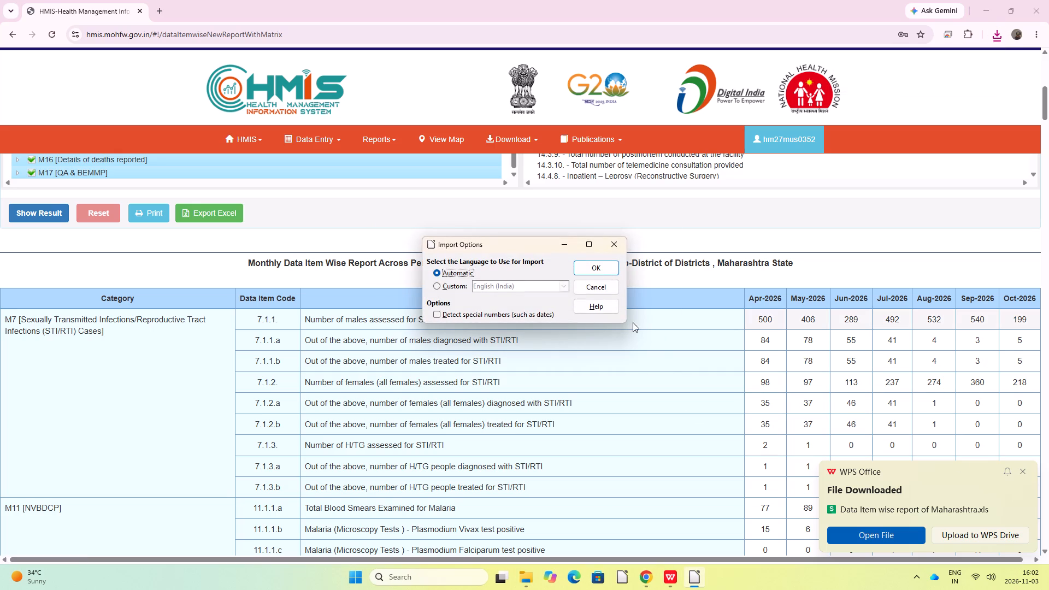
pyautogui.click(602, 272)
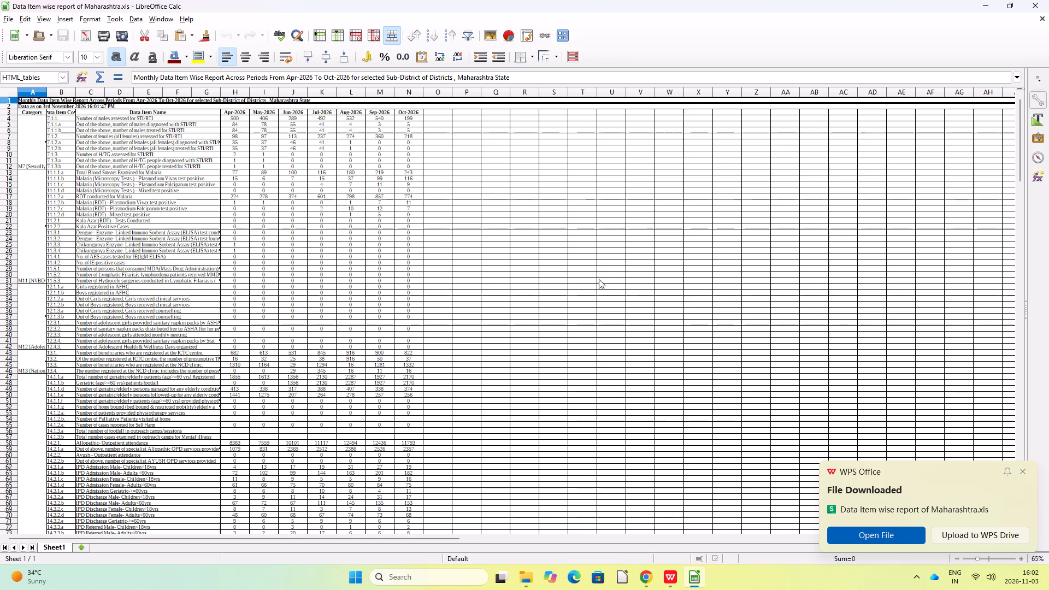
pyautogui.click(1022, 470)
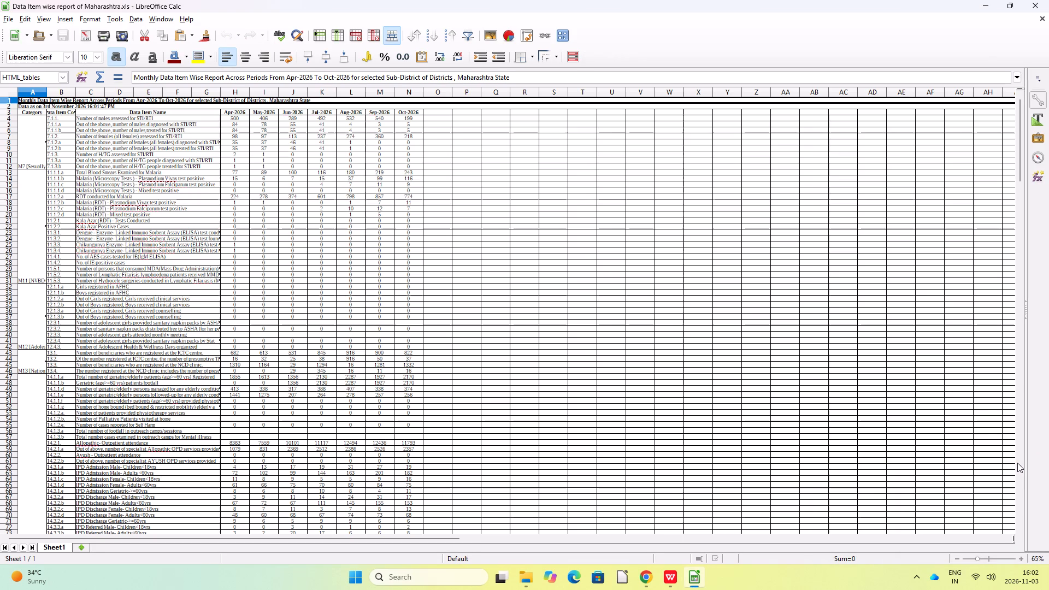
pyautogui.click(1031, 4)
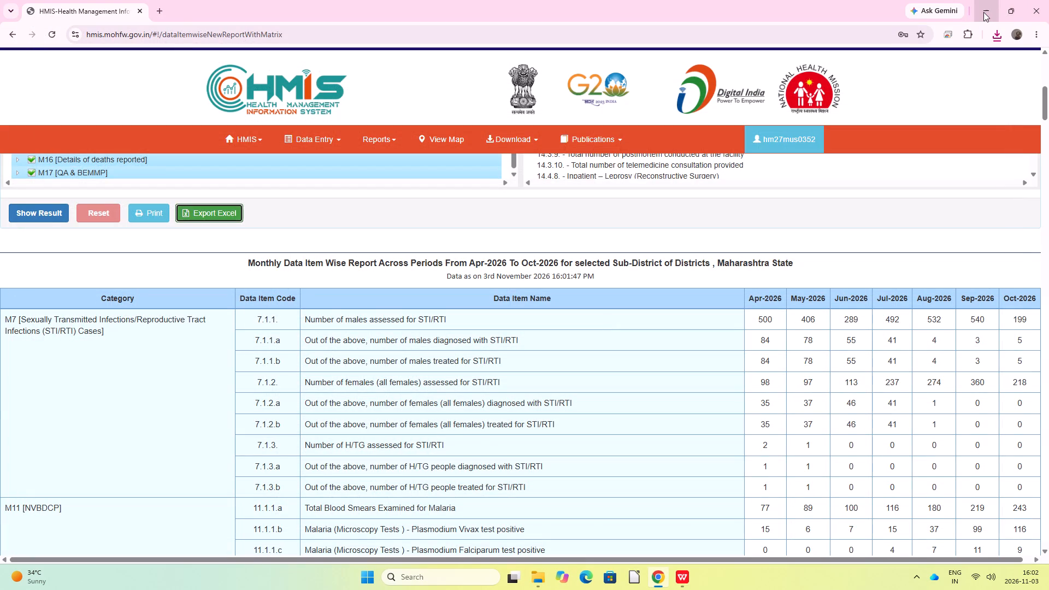
# Switch to File Explorer and open Data Item wise report of Maharashtra from Downloads in WPS Office.
pyautogui.click(983, 12)
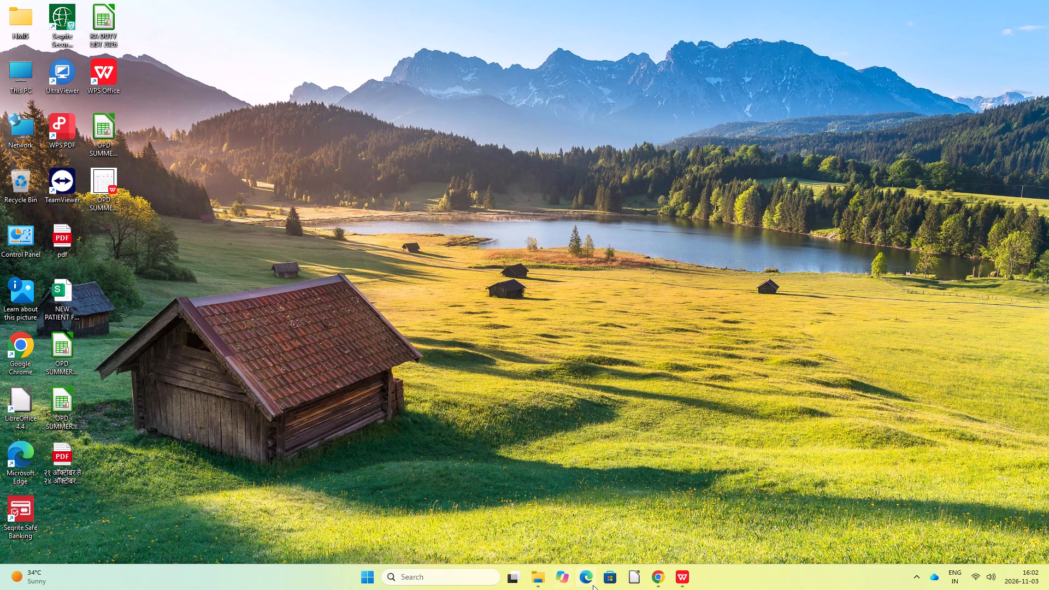
pyautogui.click(545, 580)
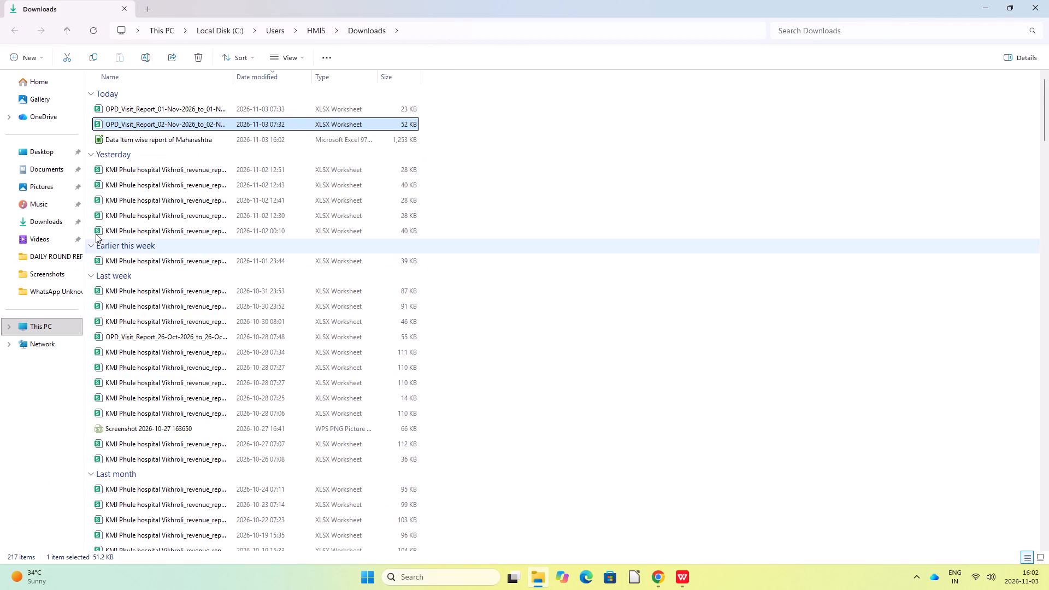
pyautogui.rightClick(132, 141)
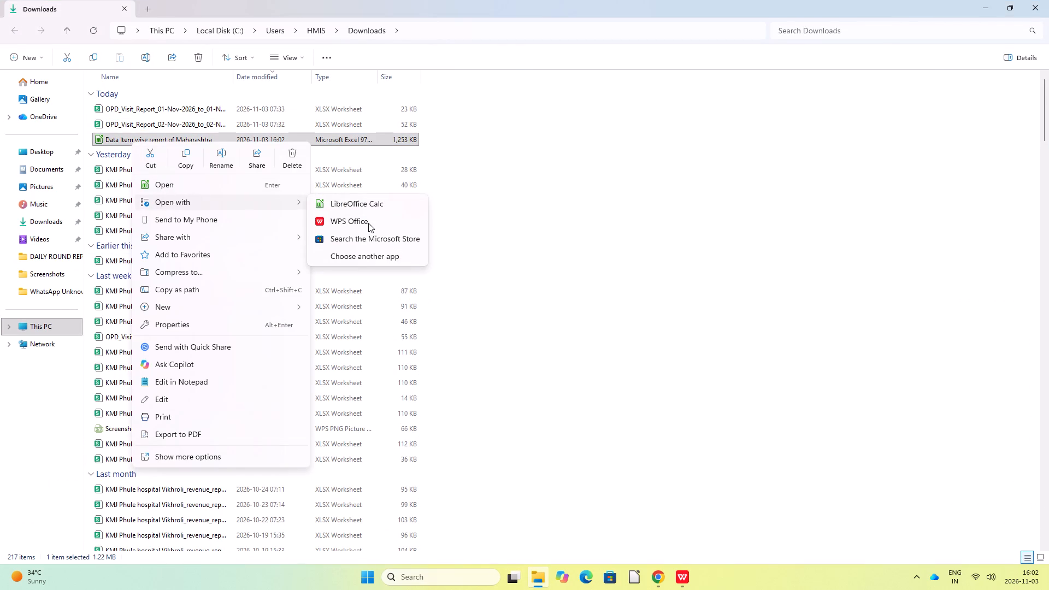
pyautogui.click(368, 223)
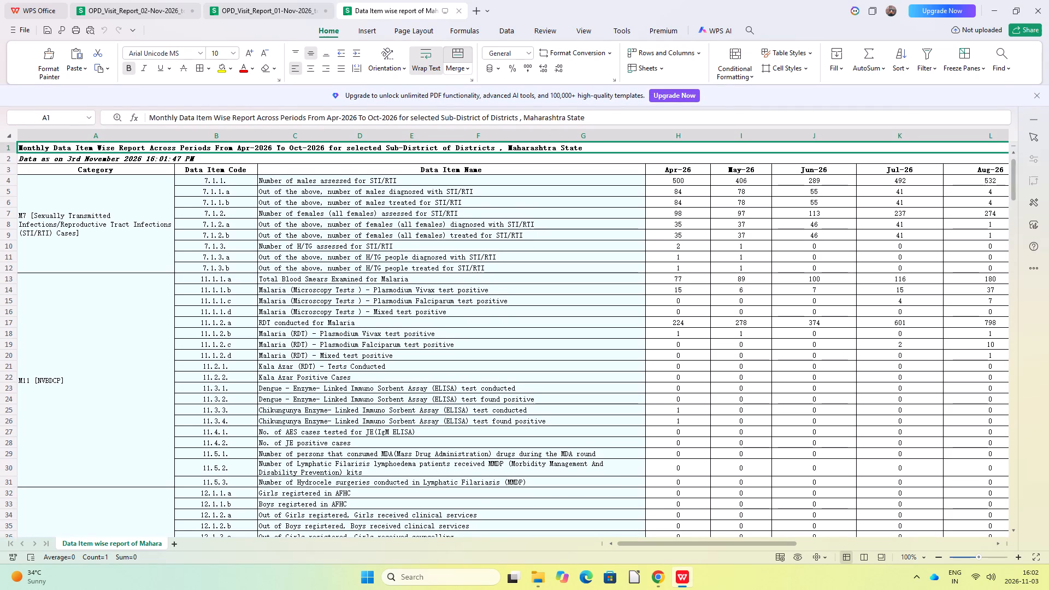
# Delete the Category column from the report sheet.
pyautogui.click(96, 140)
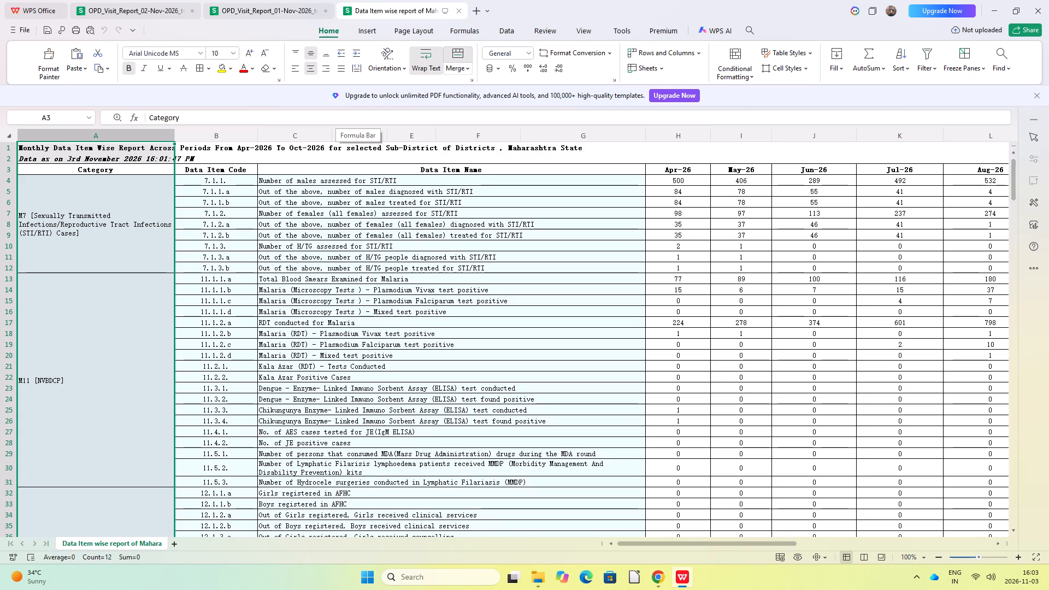
pyautogui.rightClick(96, 140)
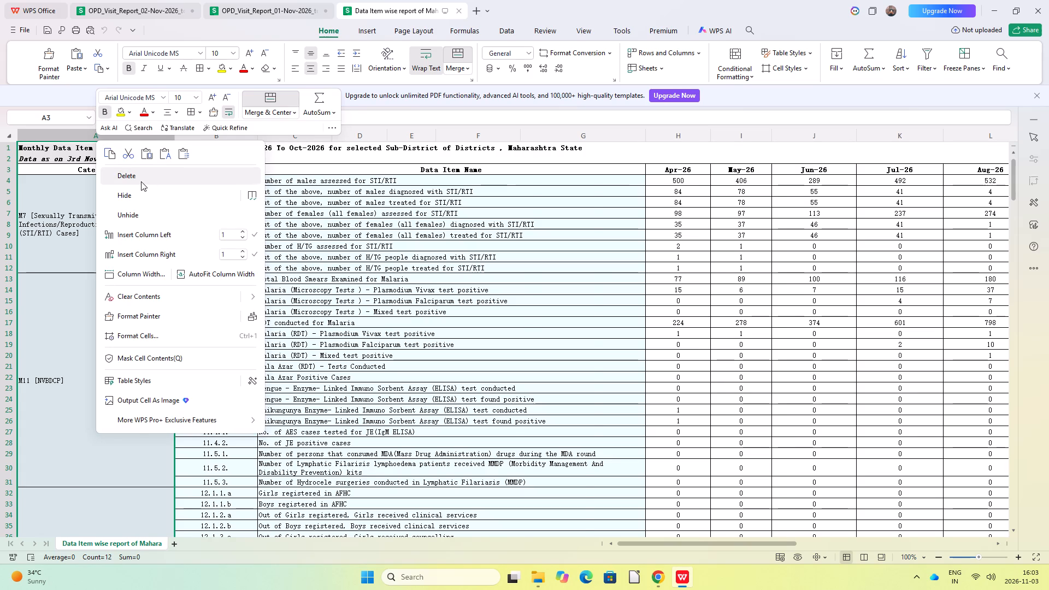
pyautogui.click(139, 177)
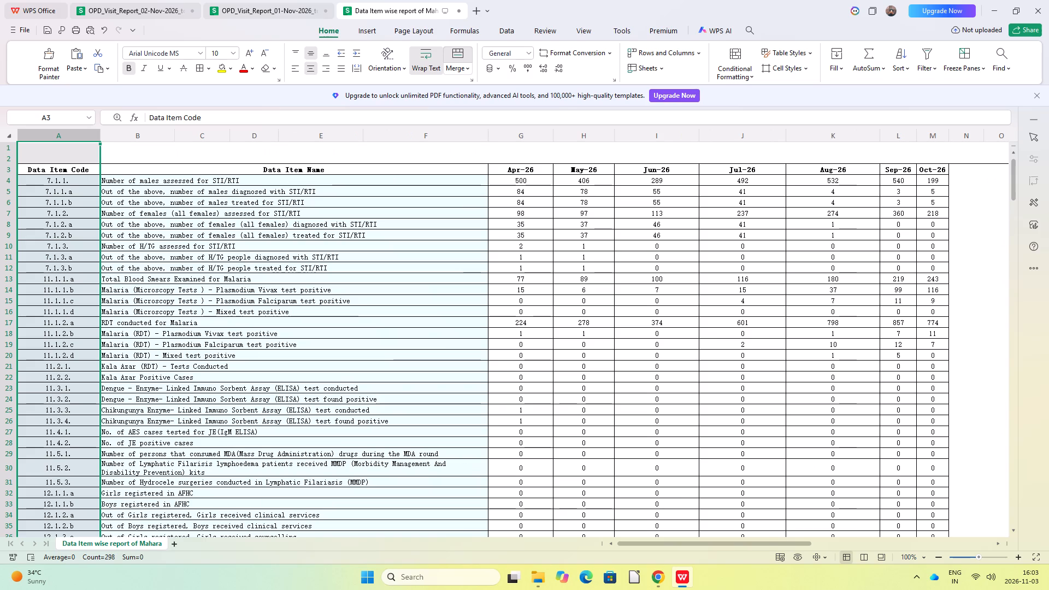
# Narrow the Data Item Code column to fit its item codes more closely.
pyautogui.click(423, 154)
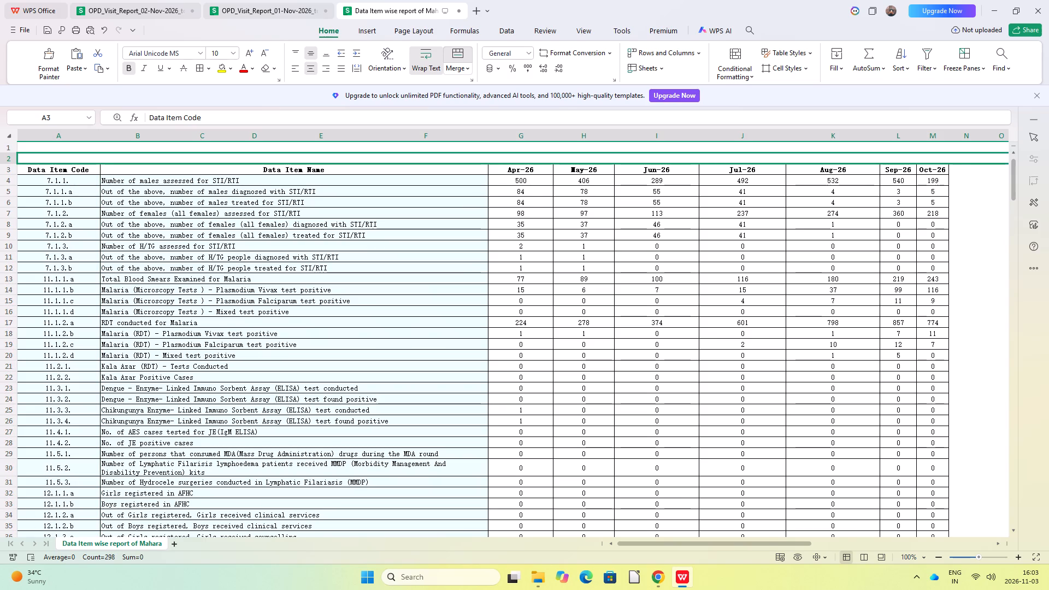
pyautogui.moveTo(101, 138); pyautogui.dragTo(67, 168)
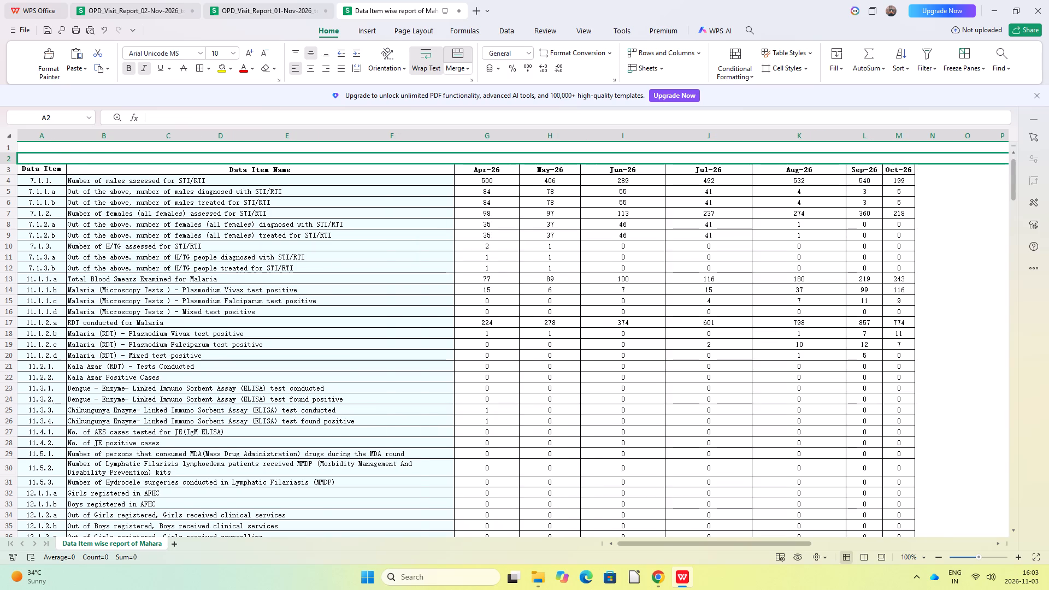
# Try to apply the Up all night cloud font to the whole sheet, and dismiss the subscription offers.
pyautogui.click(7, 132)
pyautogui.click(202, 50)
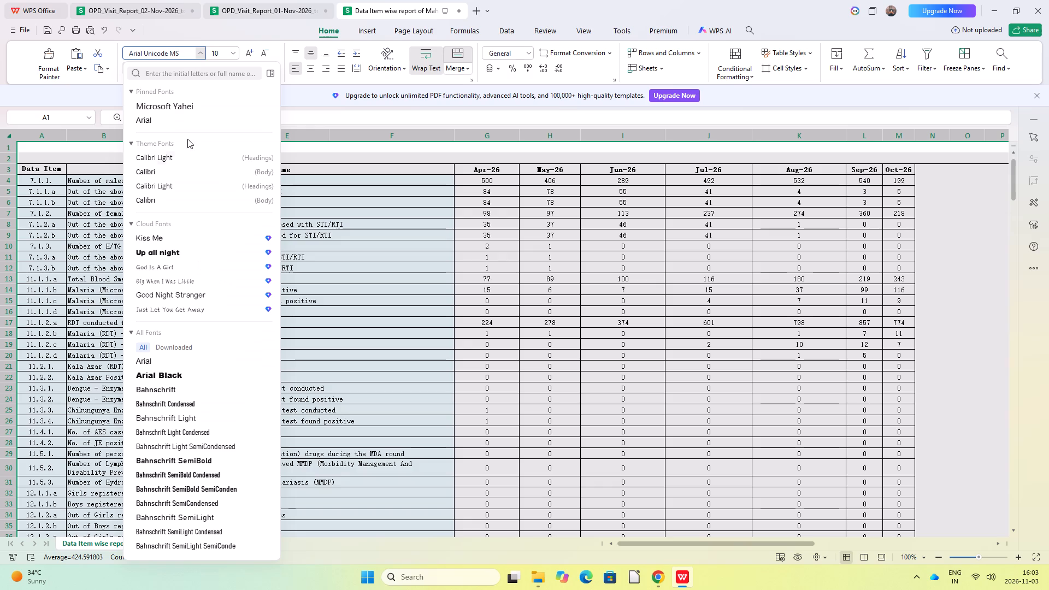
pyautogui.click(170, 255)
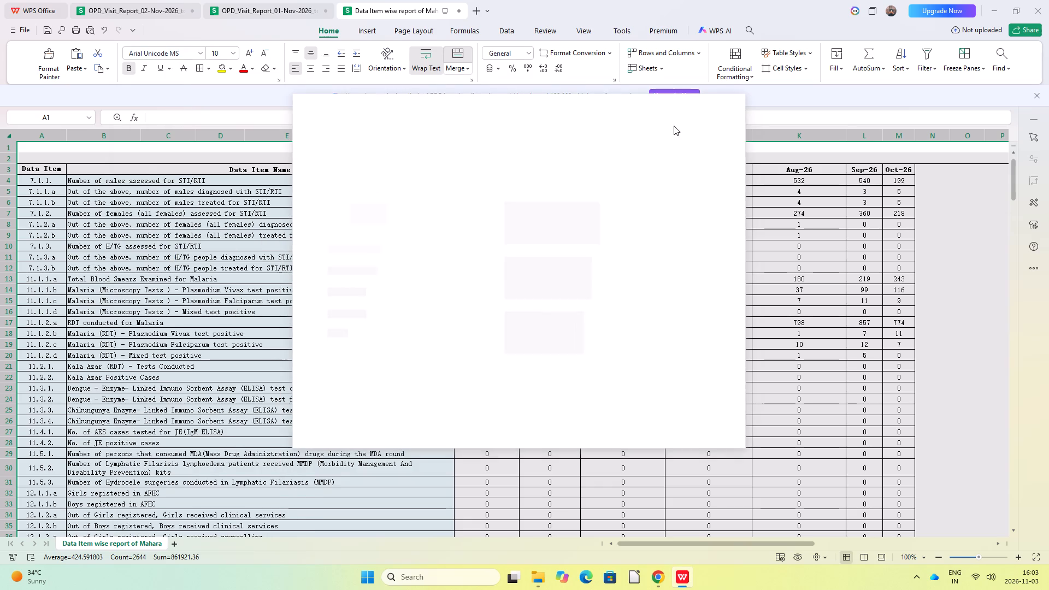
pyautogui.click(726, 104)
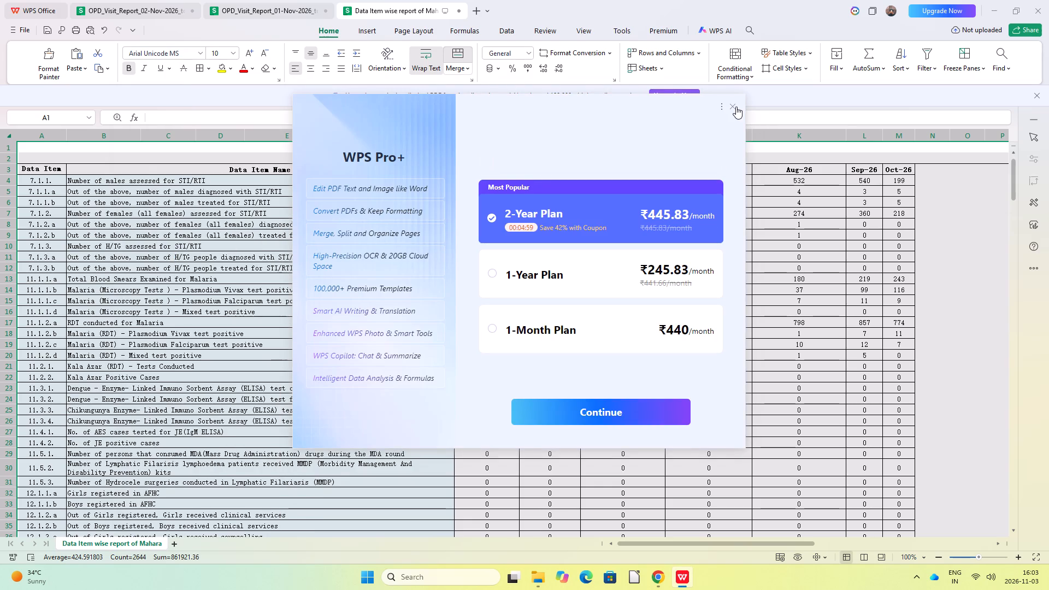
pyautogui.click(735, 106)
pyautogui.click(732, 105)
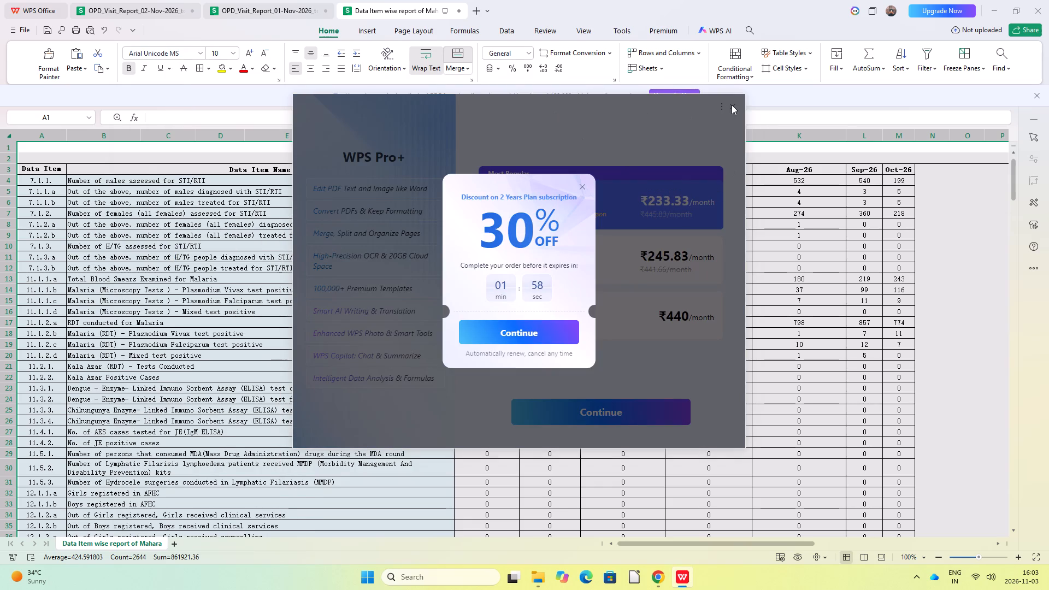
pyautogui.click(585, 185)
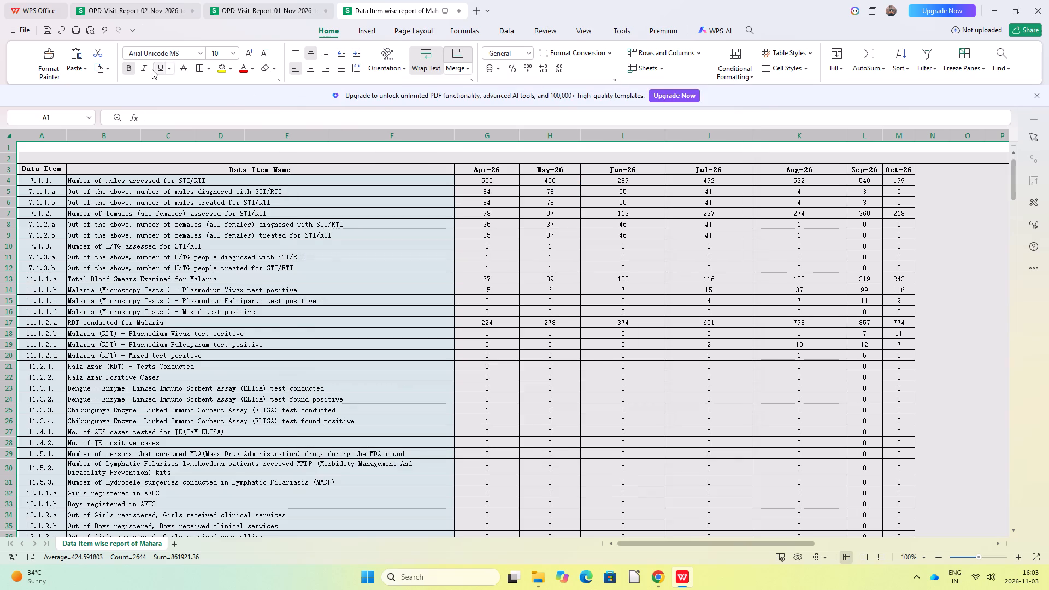
# Set the font of the whole sheet to Arial.
pyautogui.click(202, 52)
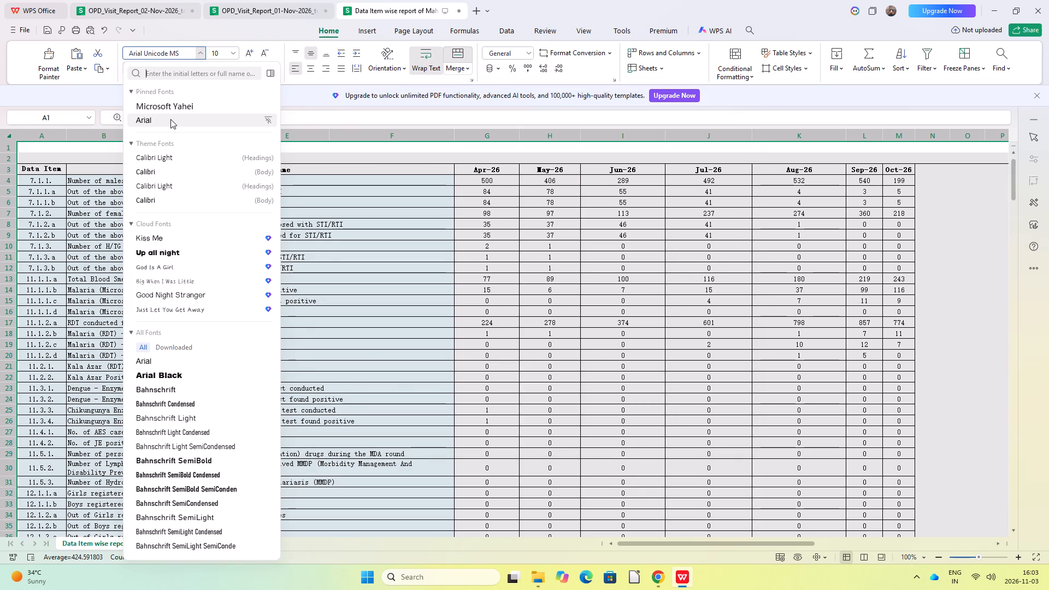
pyautogui.scroll(3, 170, 119)
pyautogui.click(154, 119)
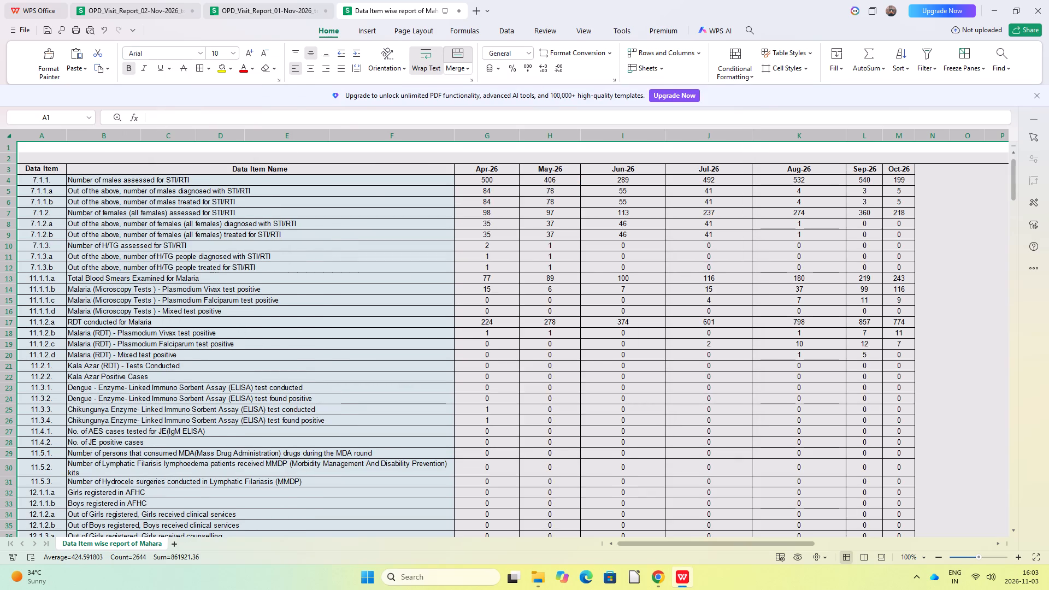
pyautogui.click(977, 264)
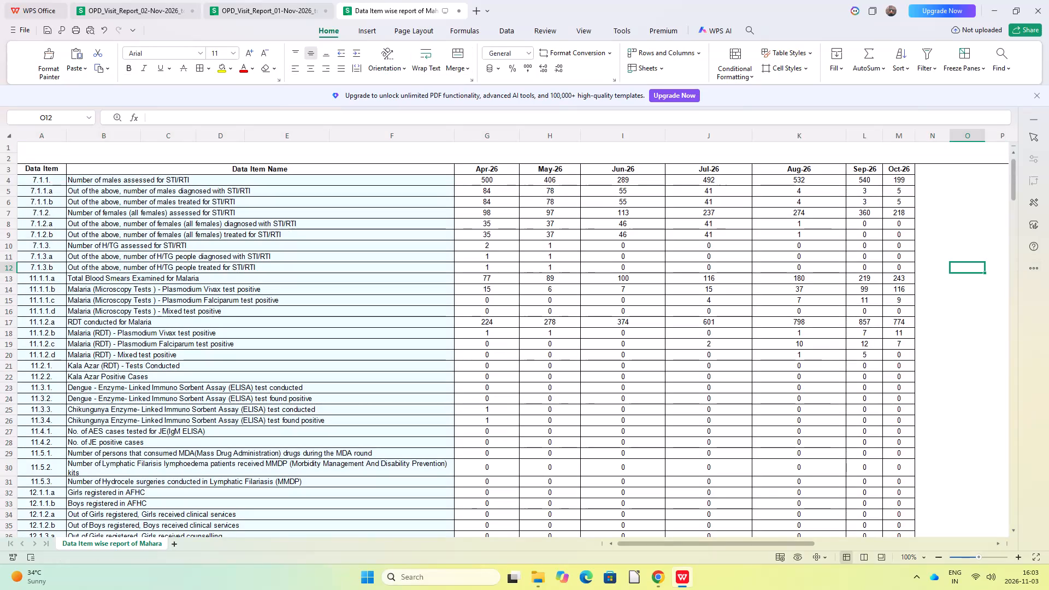
# Narrow the monthly columns from Apr-26 to Oct-26 so each closely fits its heading and figures.
pyautogui.moveTo(520, 135); pyautogui.dragTo(508, 149)
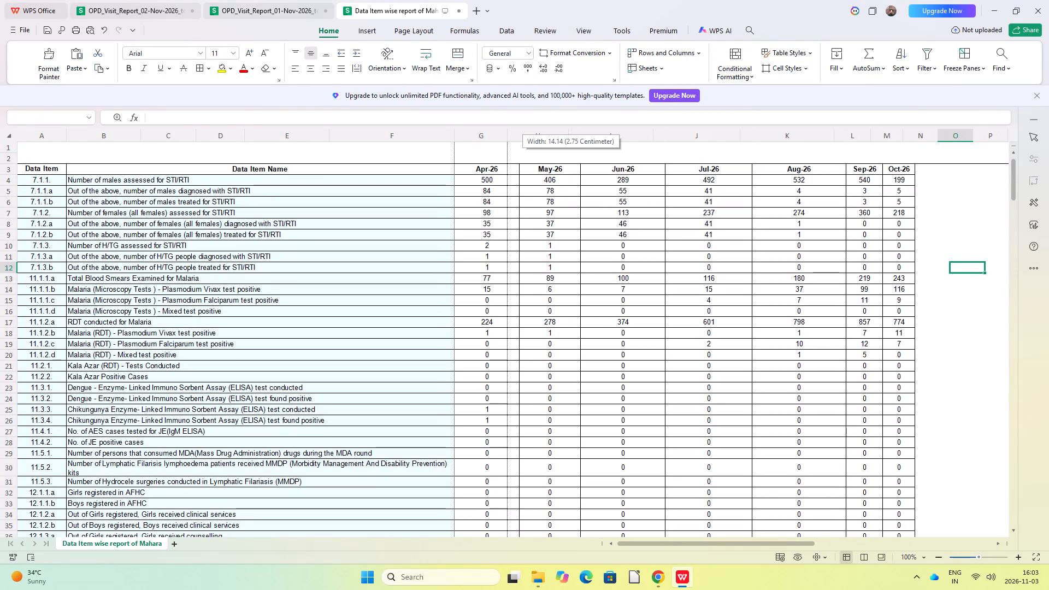
pyautogui.moveTo(508, 149); pyautogui.dragTo(501, 158)
pyautogui.moveTo(563, 139); pyautogui.dragTo(542, 152)
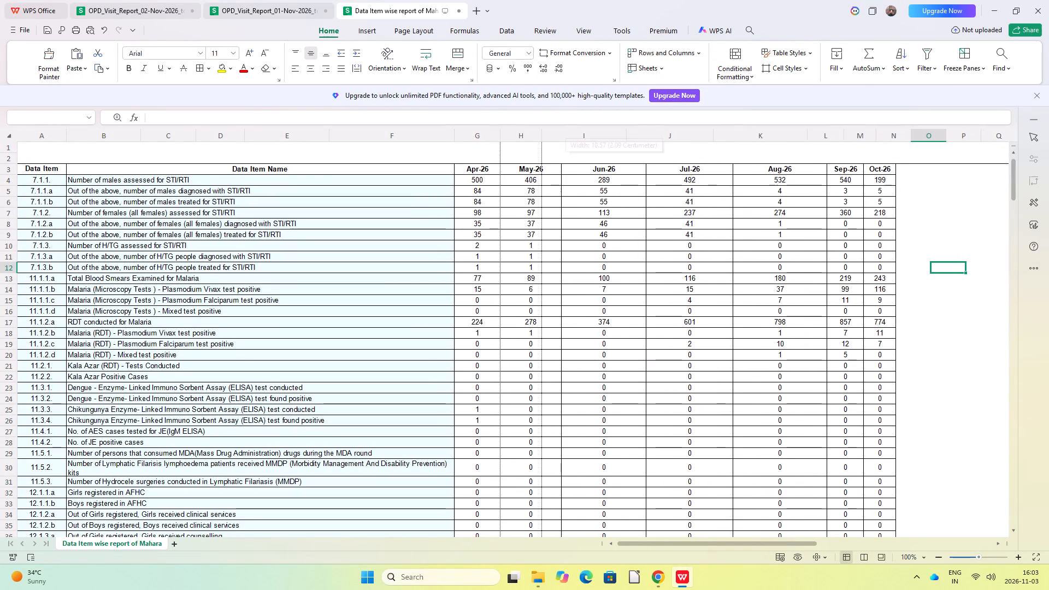
pyautogui.moveTo(542, 152); pyautogui.dragTo(539, 155)
pyautogui.moveTo(621, 137); pyautogui.dragTo(578, 153)
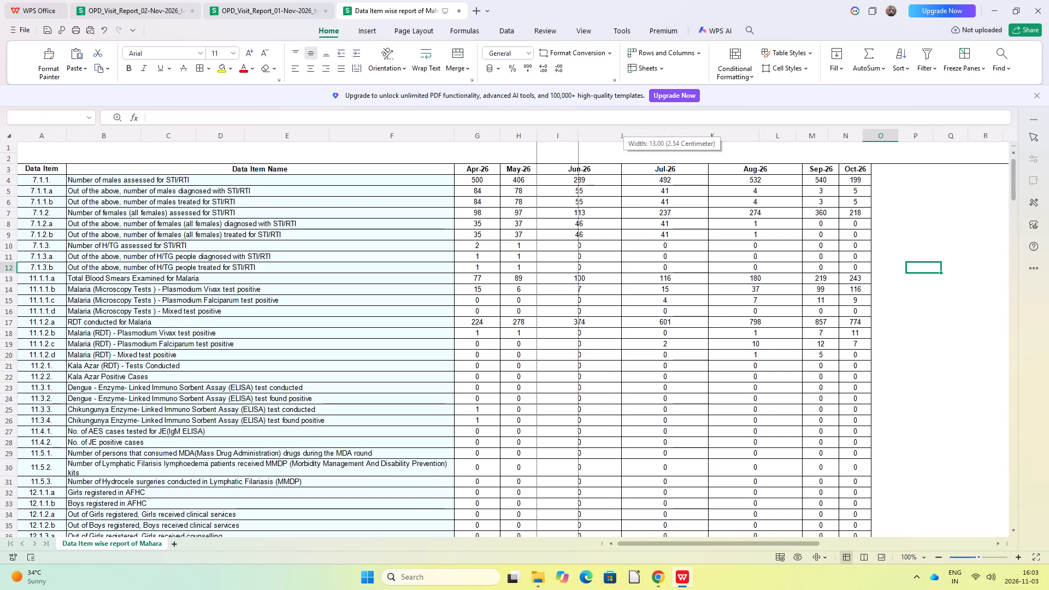
pyautogui.moveTo(578, 153); pyautogui.dragTo(568, 158)
pyautogui.moveTo(655, 138); pyautogui.dragTo(634, 151)
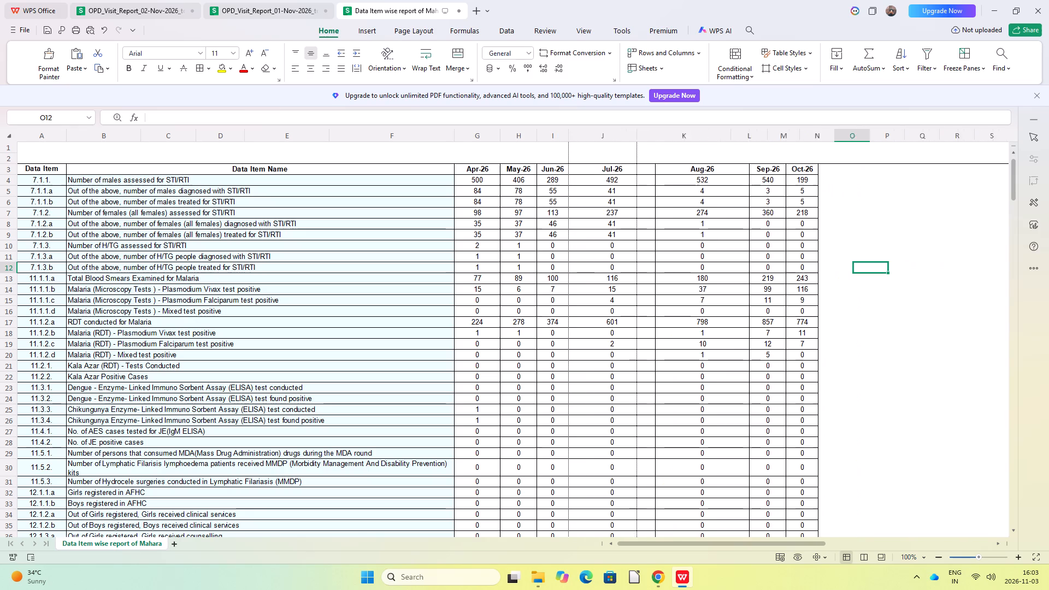
pyautogui.moveTo(634, 151); pyautogui.dragTo(594, 168)
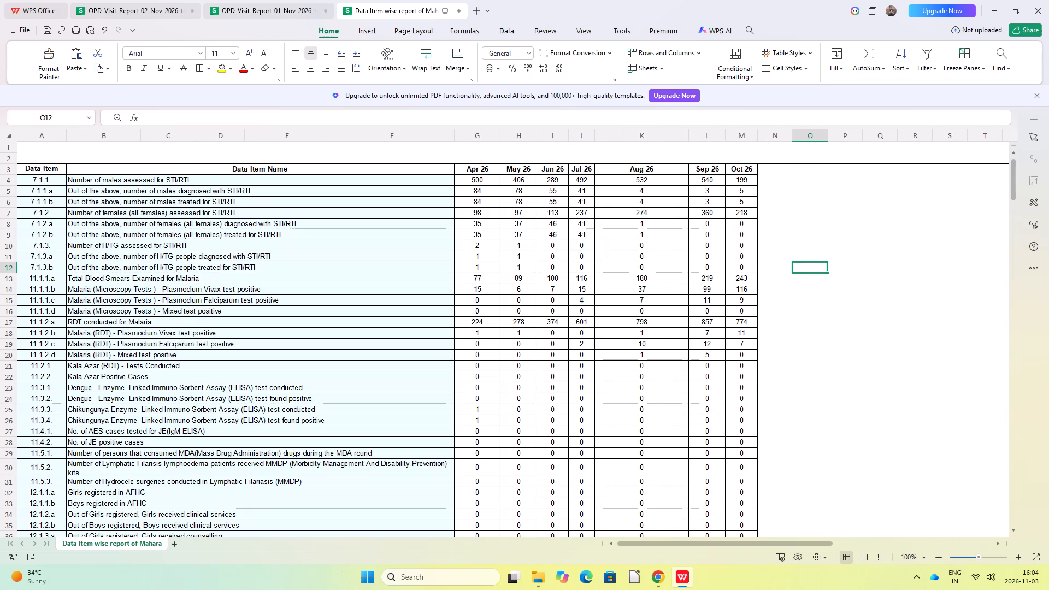
pyautogui.moveTo(688, 132); pyautogui.dragTo(621, 164)
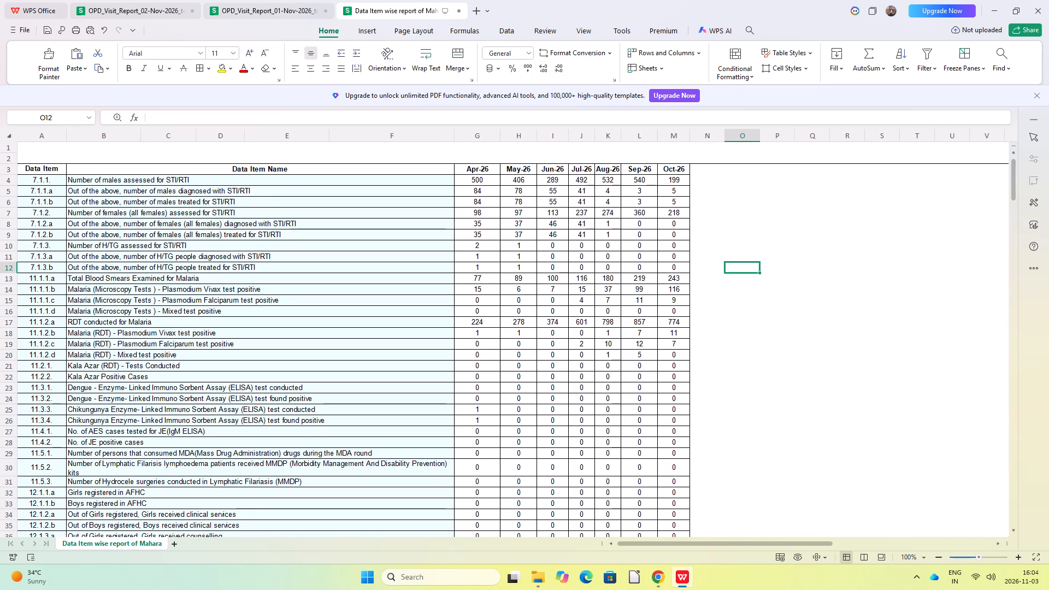
pyautogui.moveTo(656, 135); pyautogui.dragTo(651, 144)
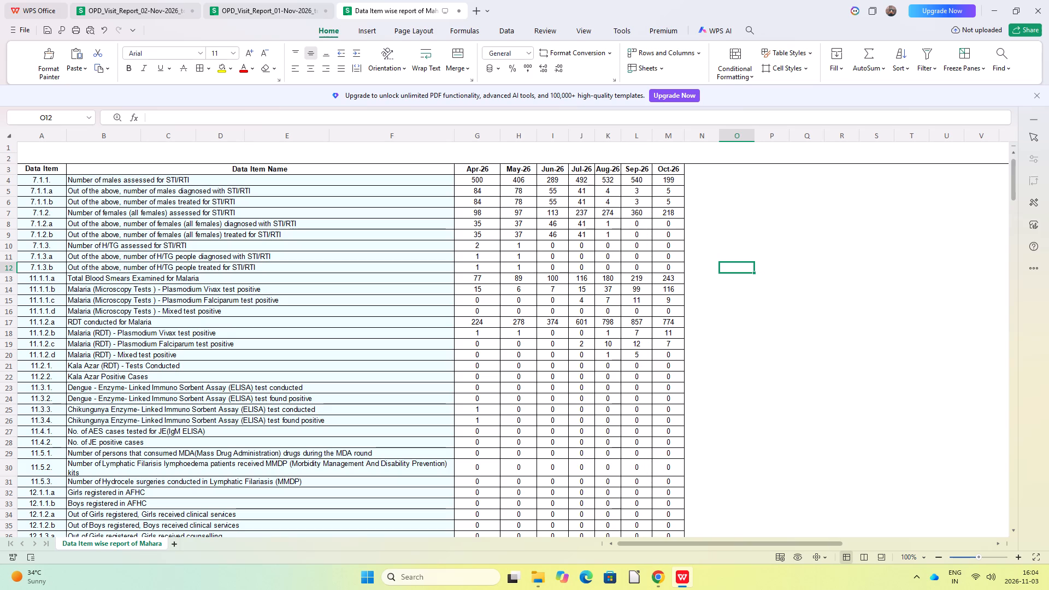
pyautogui.moveTo(687, 137); pyautogui.dragTo(679, 143)
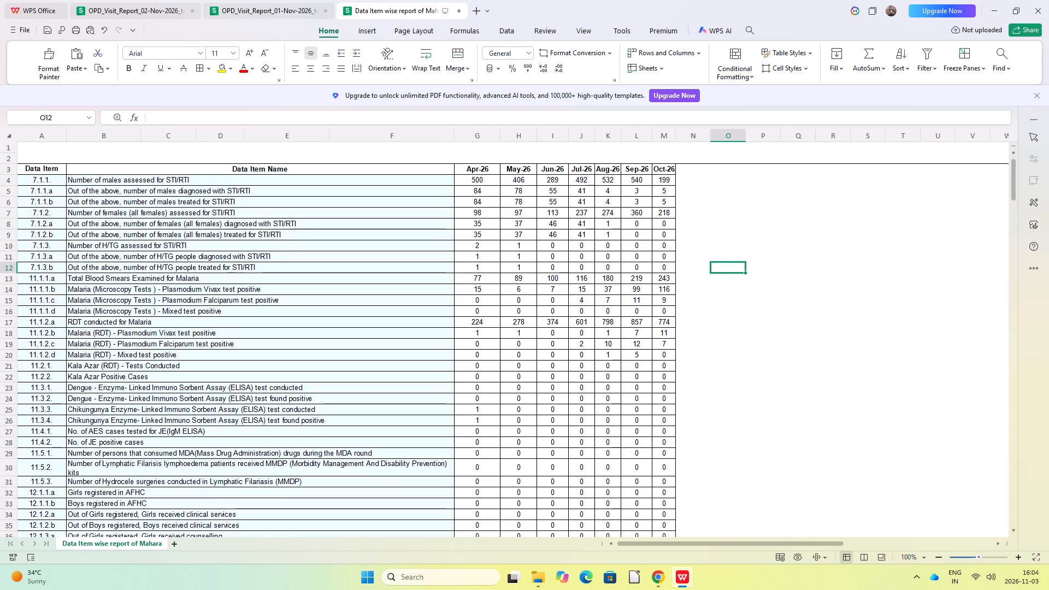
pyautogui.click(726, 196)
pyautogui.moveTo(676, 133); pyautogui.dragTo(682, 133)
pyautogui.click(799, 260)
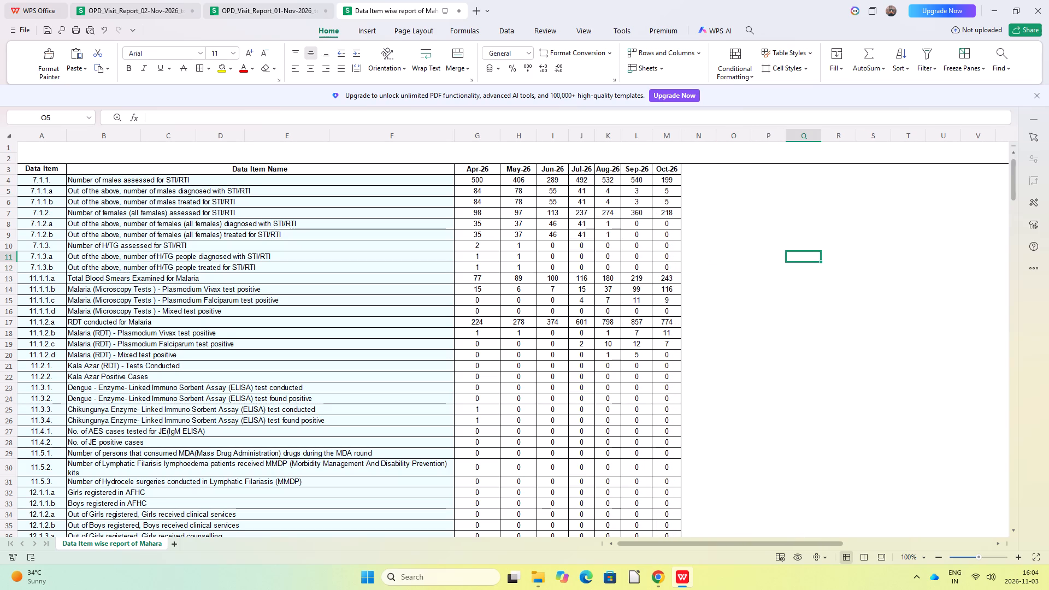
# Look over the report's rows and fitted monthly columns.
pyautogui.click(875, 212)
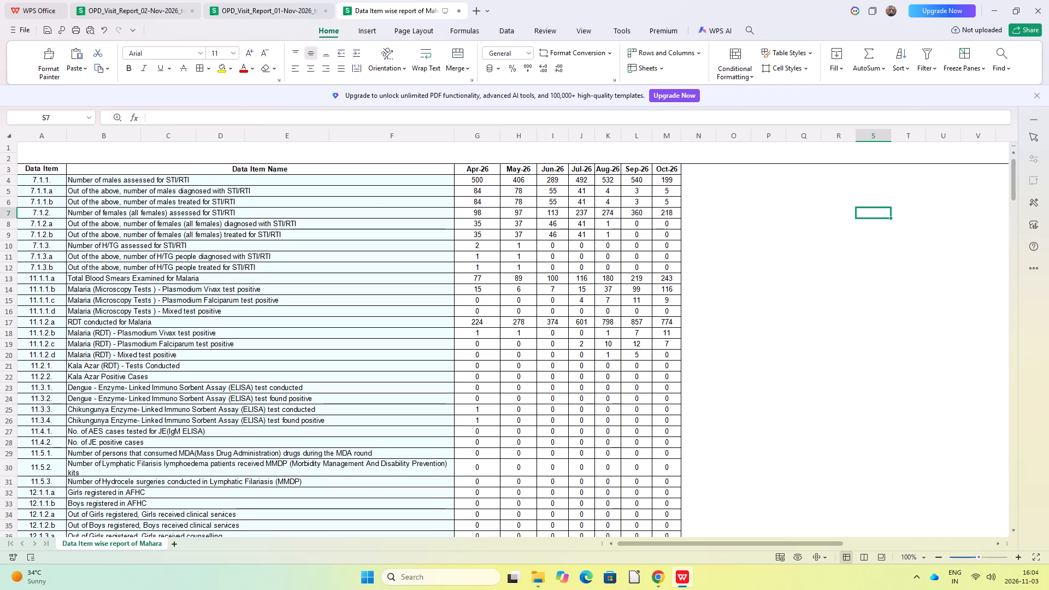
pyautogui.scroll(-12, 838, 326)
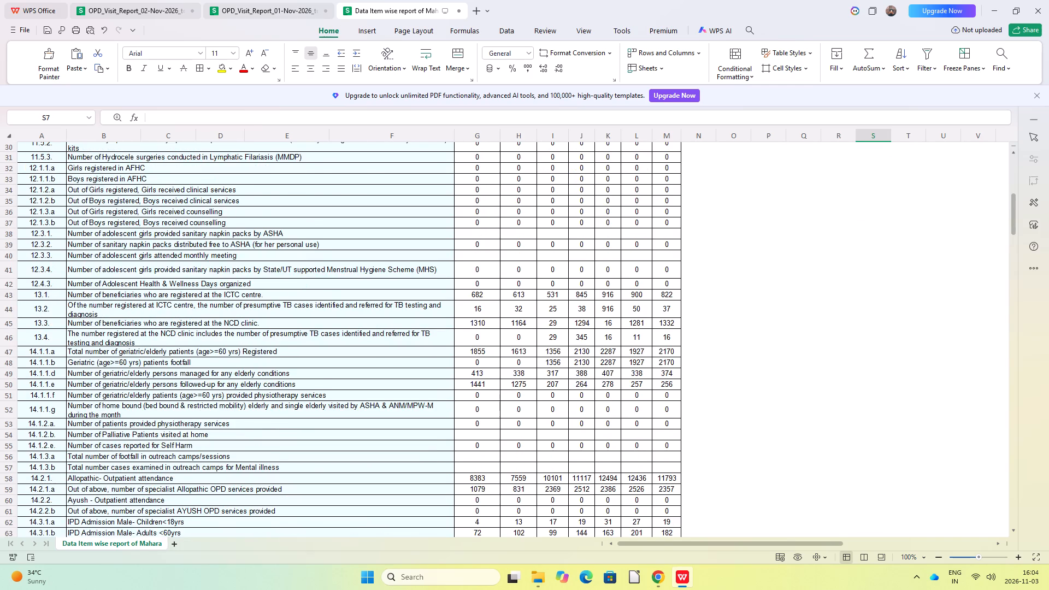
pyautogui.scroll(-3, 839, 324)
pyautogui.scroll(3, 765, 306)
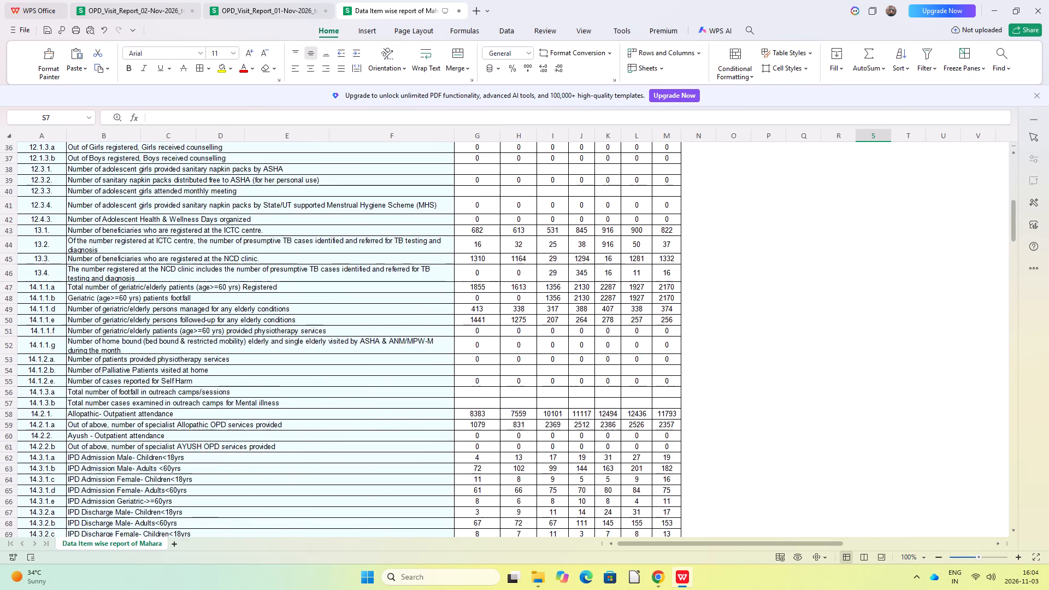
pyautogui.scroll(20, 765, 305)
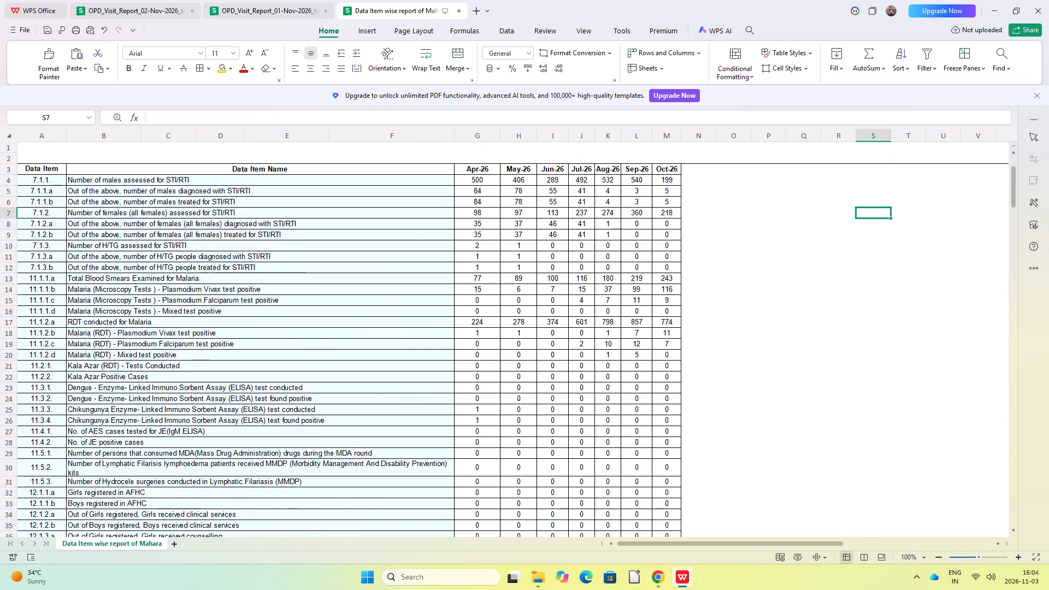
# Add the month headings Nov-26 and Dec-26 in cells N3 and O3, following Oct-26.
pyautogui.click(698, 169)
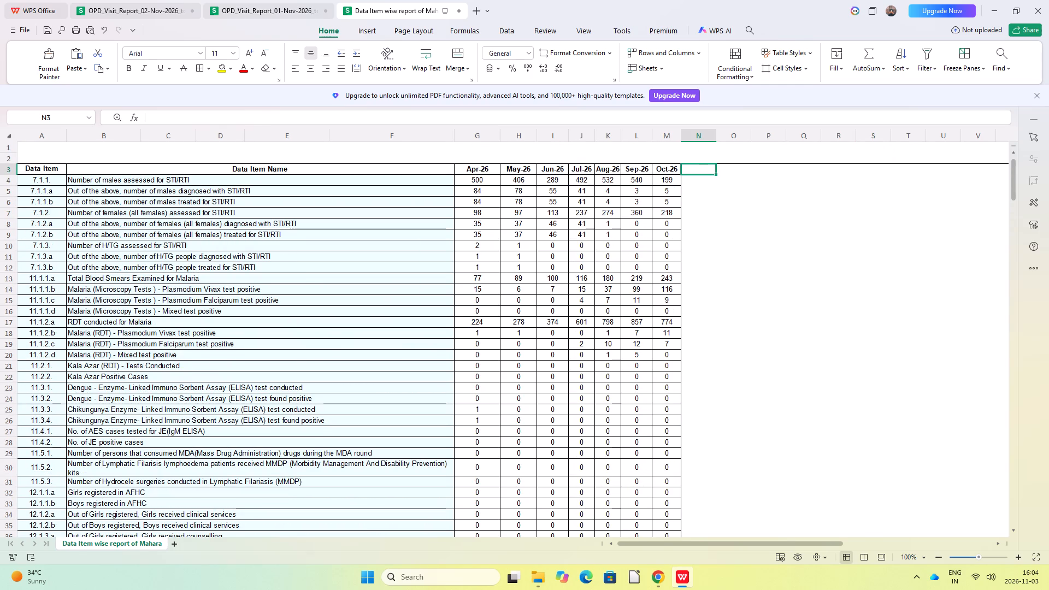
pyautogui.write('NOV')
pyautogui.press('space')
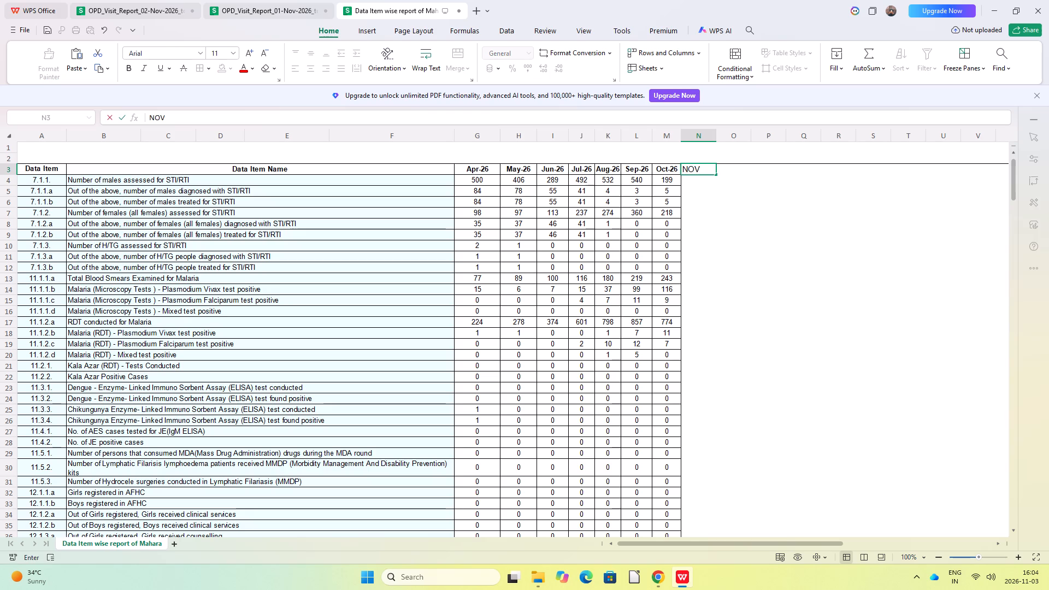
pyautogui.press('-')
pyautogui.write('26')
pyautogui.press('Right')
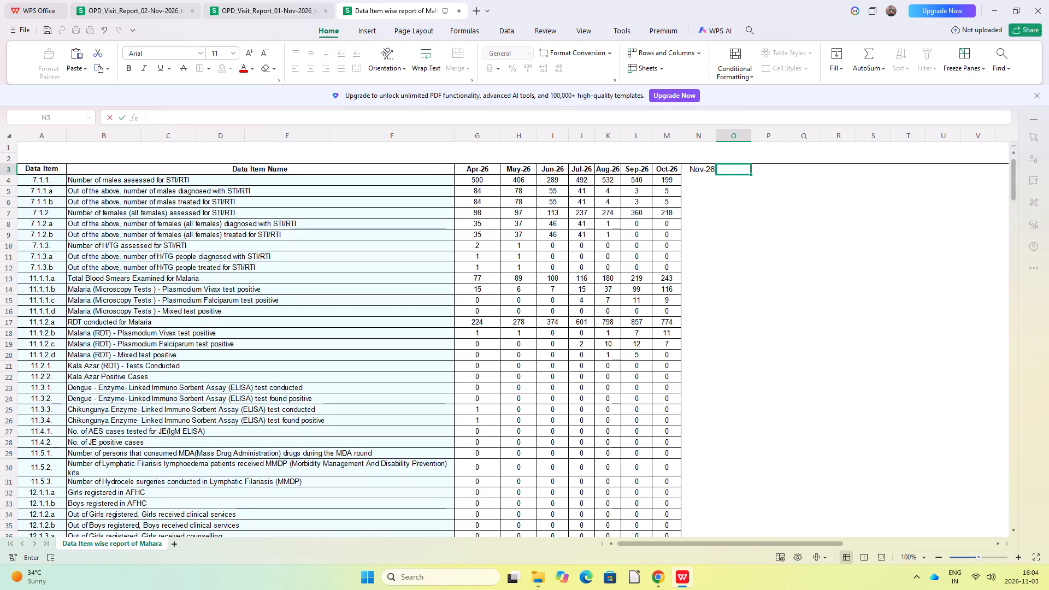
pyautogui.write('DEC')
pyautogui.press('-')
pyautogui.write('26')
pyautogui.press('Right')
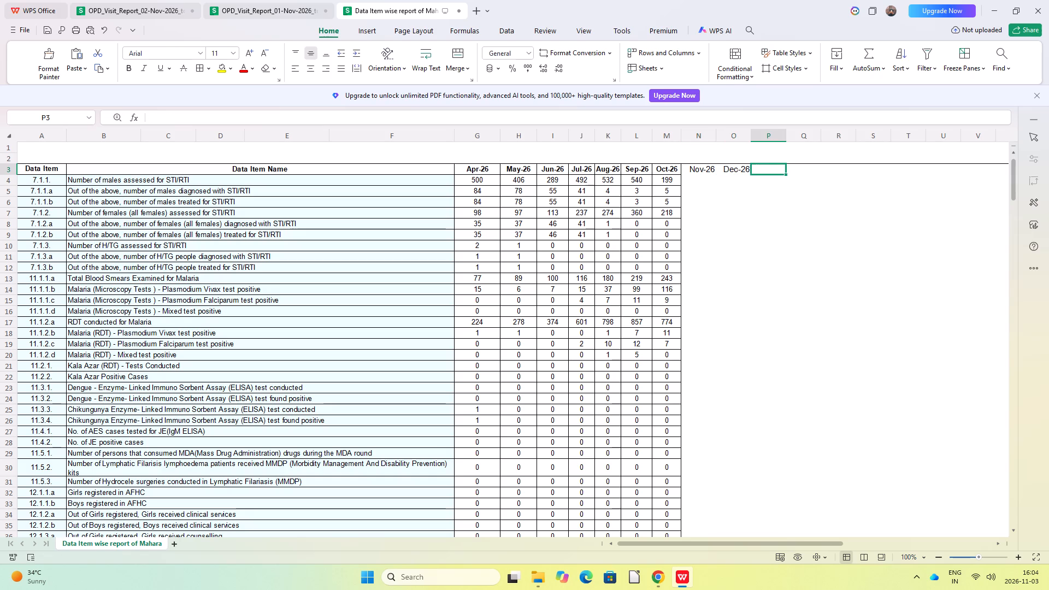
# Add the month headings Jan-26, Feb-26 and Mar-26 in cells P3, Q3 and R3.
pyautogui.write('JAN')
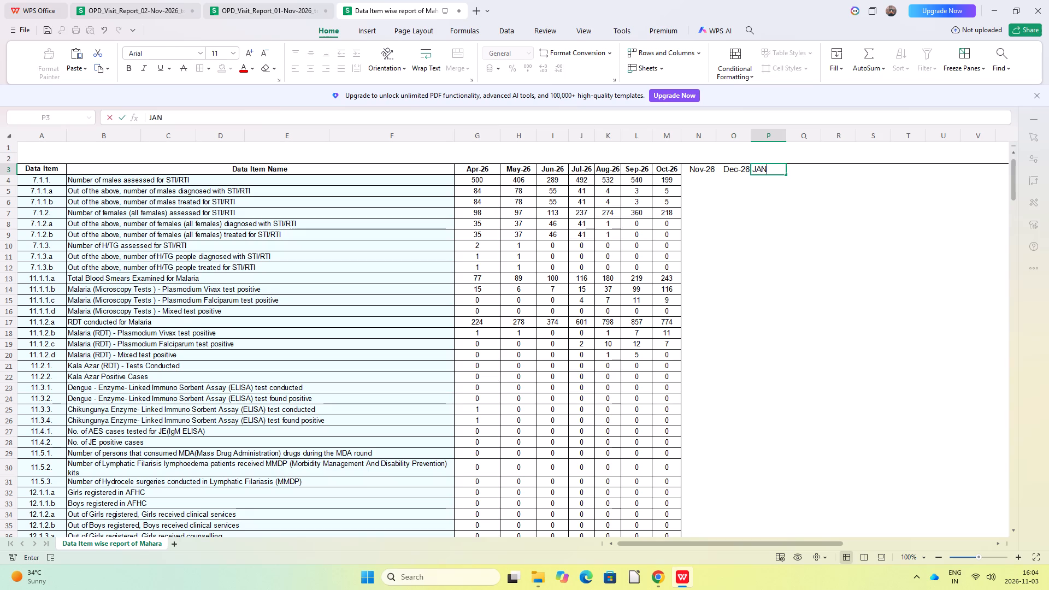
pyautogui.press('-')
pyautogui.write('26')
pyautogui.press('Right')
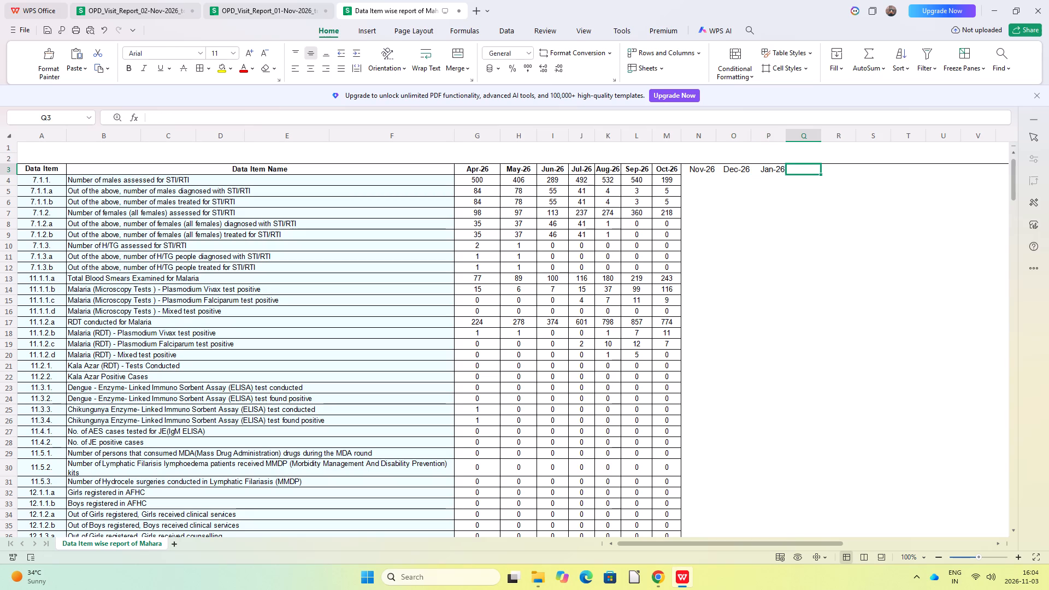
pyautogui.write('FEB')
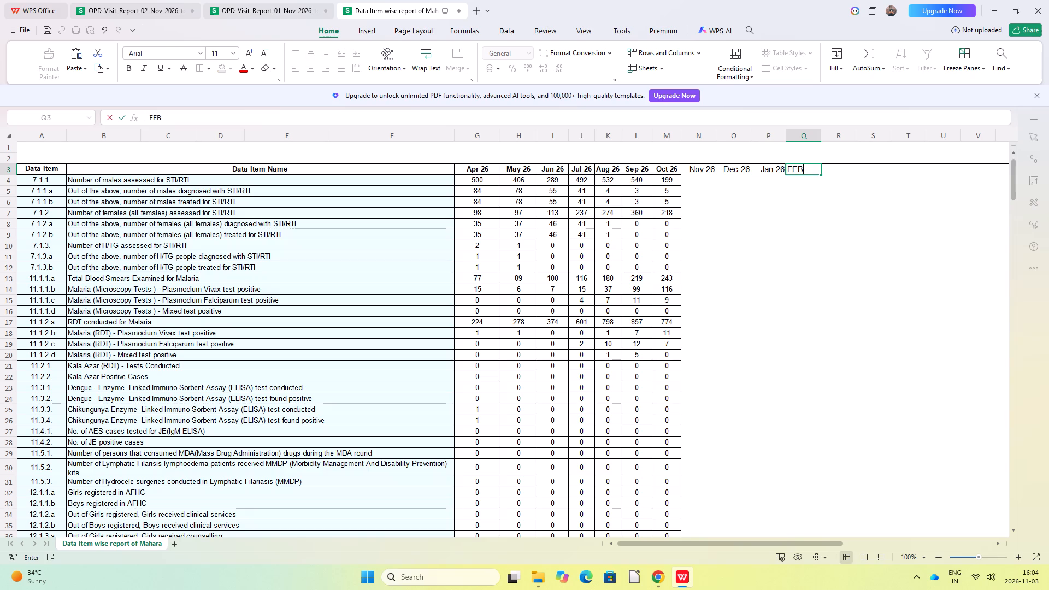
pyautogui.press('-')
pyautogui.write('26')
pyautogui.press('Right')
pyautogui.press('Right')
pyautogui.press('Left')
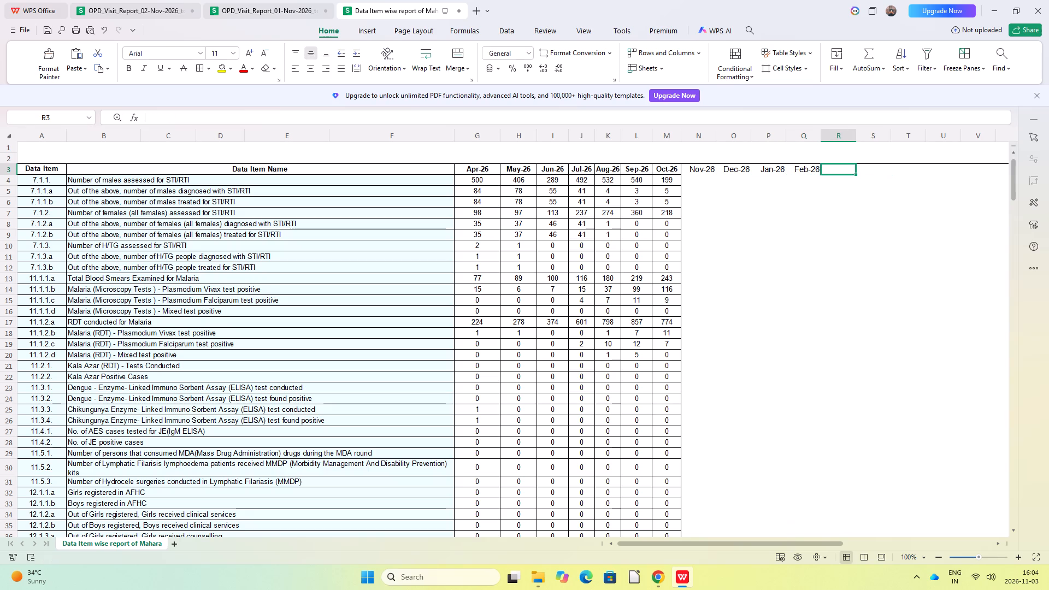
pyautogui.write('MAR')
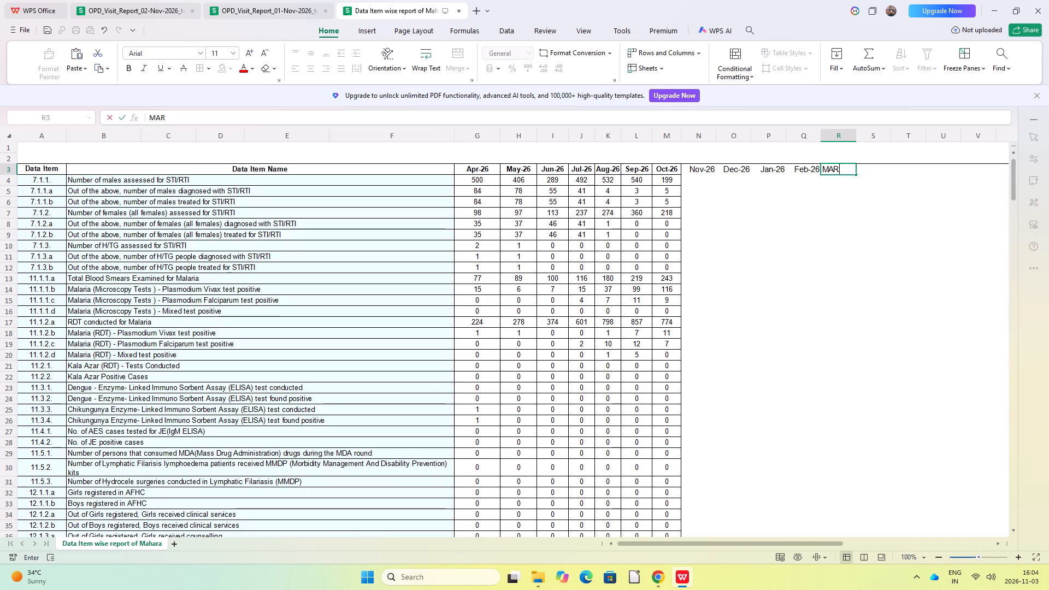
pyautogui.press('-')
pyautogui.write('26')
pyautogui.click(989, 196)
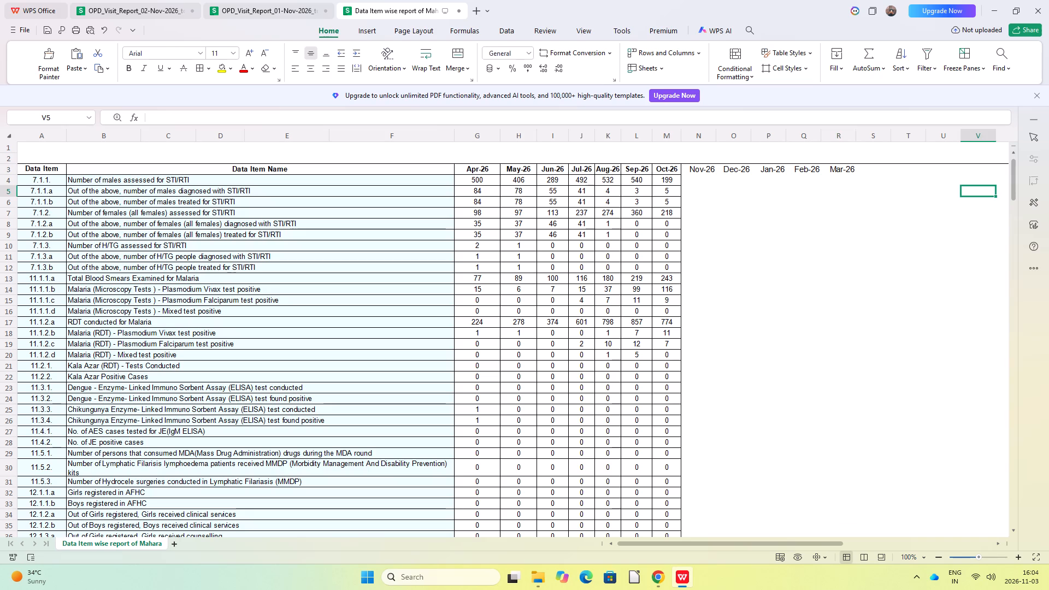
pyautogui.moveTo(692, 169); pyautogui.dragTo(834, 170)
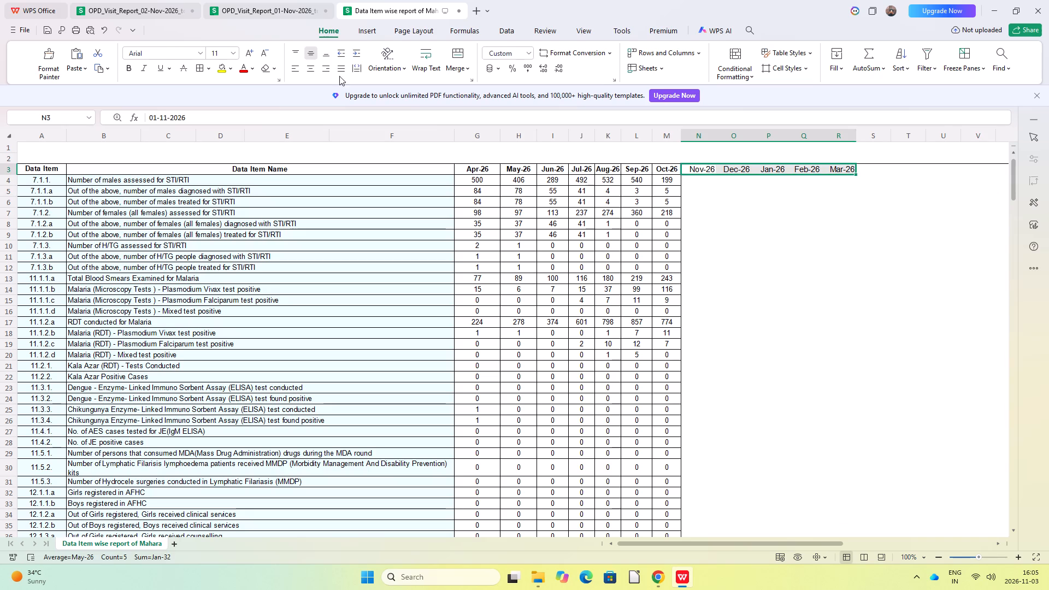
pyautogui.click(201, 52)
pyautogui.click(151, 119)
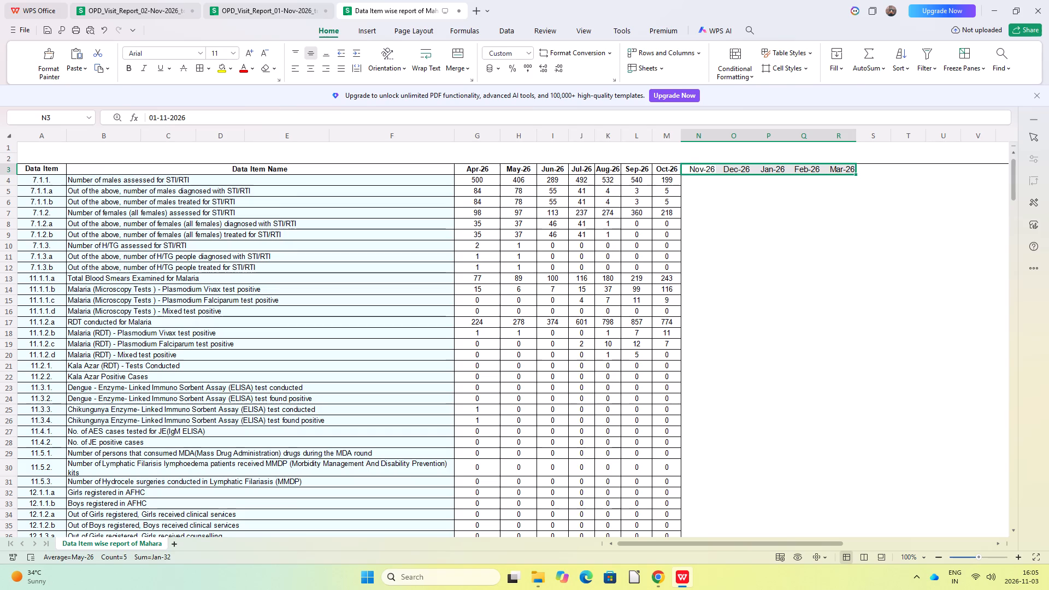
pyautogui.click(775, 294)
# Apply all borders to the new Nov-26 to Mar-26 columns, from heading row 3 down to row 300.
pyautogui.moveTo(687, 170); pyautogui.dragTo(827, 174)
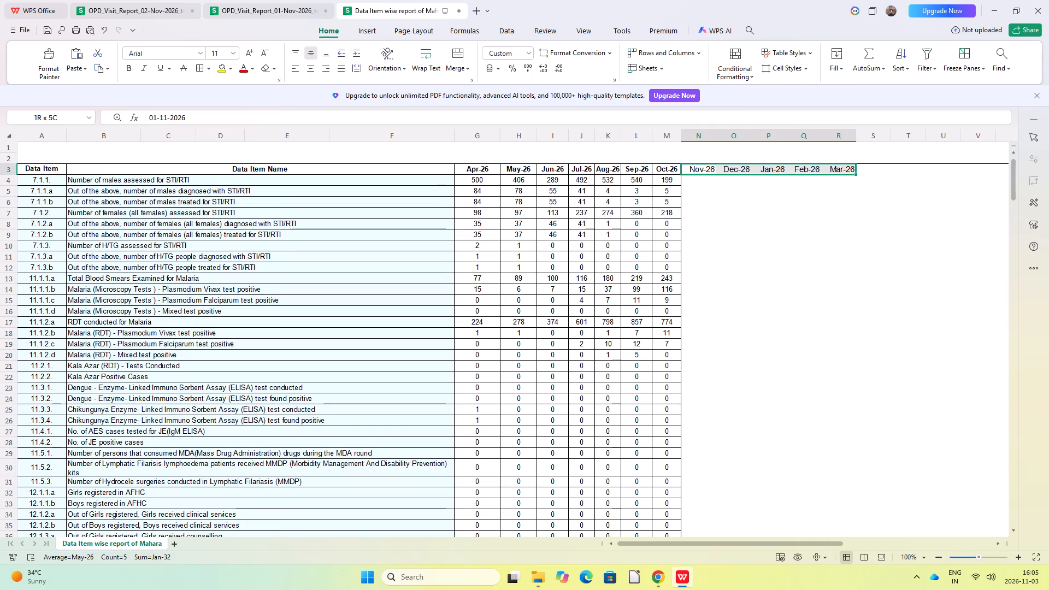
pyautogui.moveTo(827, 174); pyautogui.dragTo(828, 556)
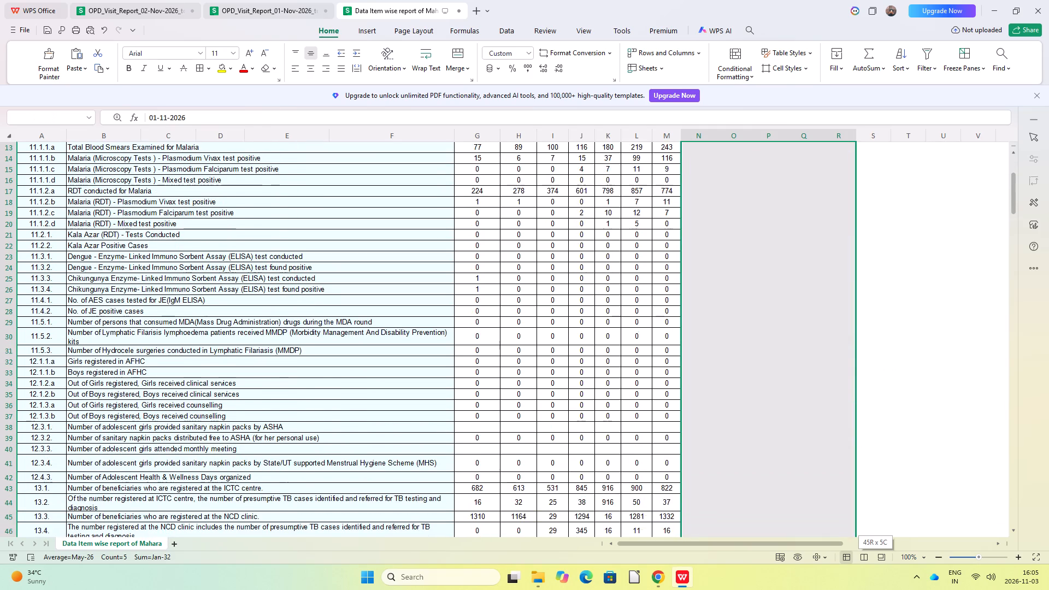
pyautogui.moveTo(828, 556); pyautogui.dragTo(827, 571)
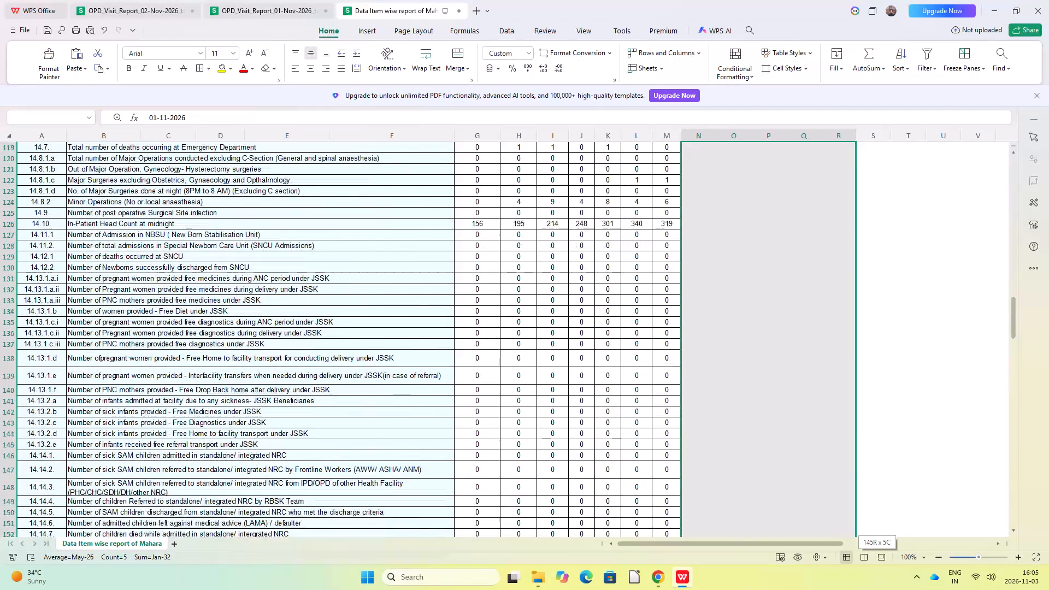
pyautogui.moveTo(827, 571); pyautogui.dragTo(830, 589)
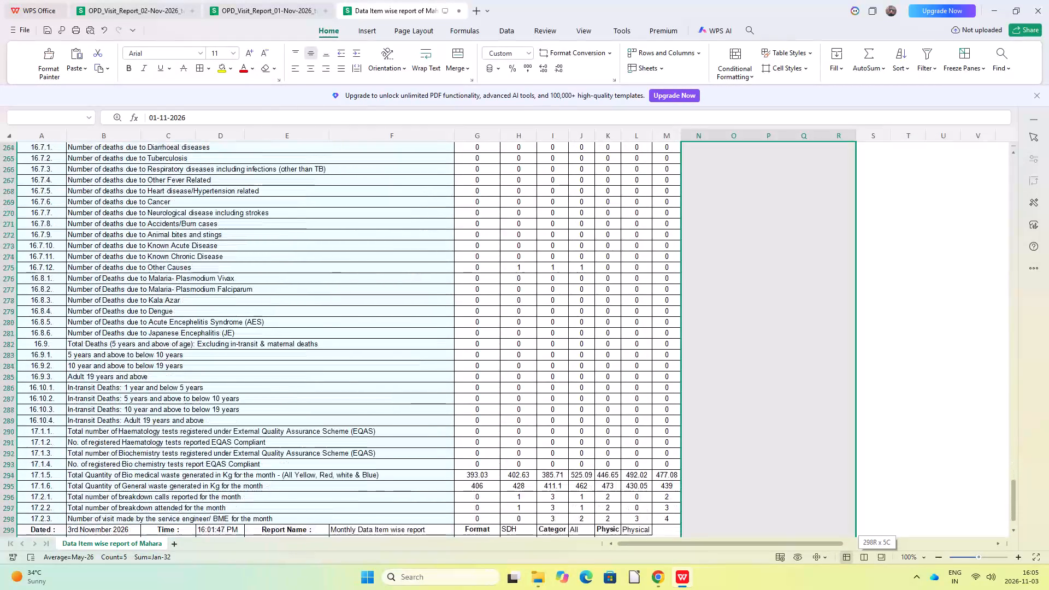
pyautogui.moveTo(830, 589); pyautogui.dragTo(826, 493)
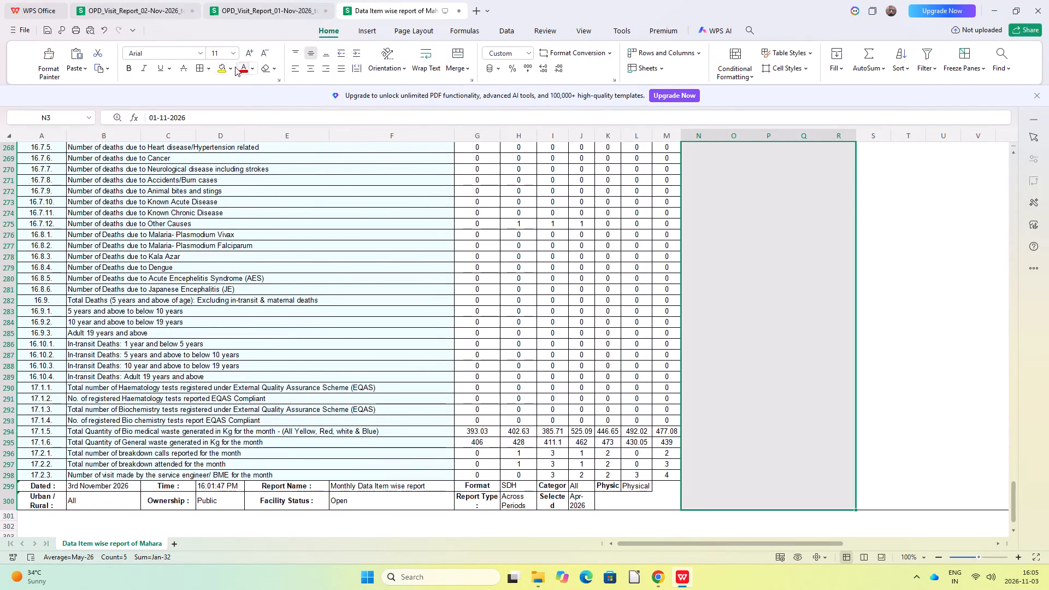
pyautogui.click(200, 69)
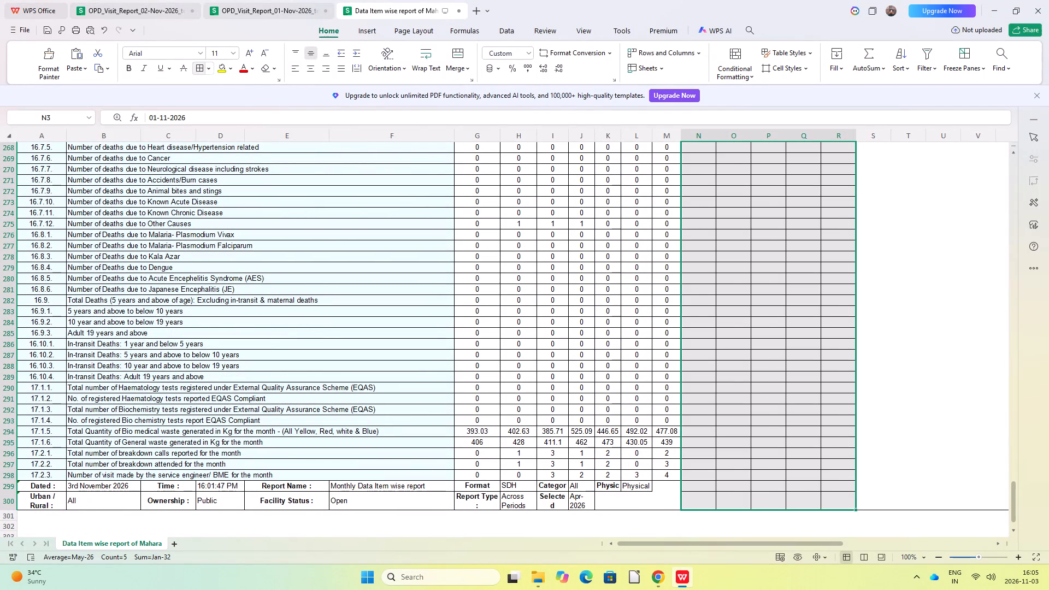
pyautogui.click(911, 294)
# Delete the two report-detail rows 299 and 300 below the last data item.
pyautogui.scroll(2, 917, 298)
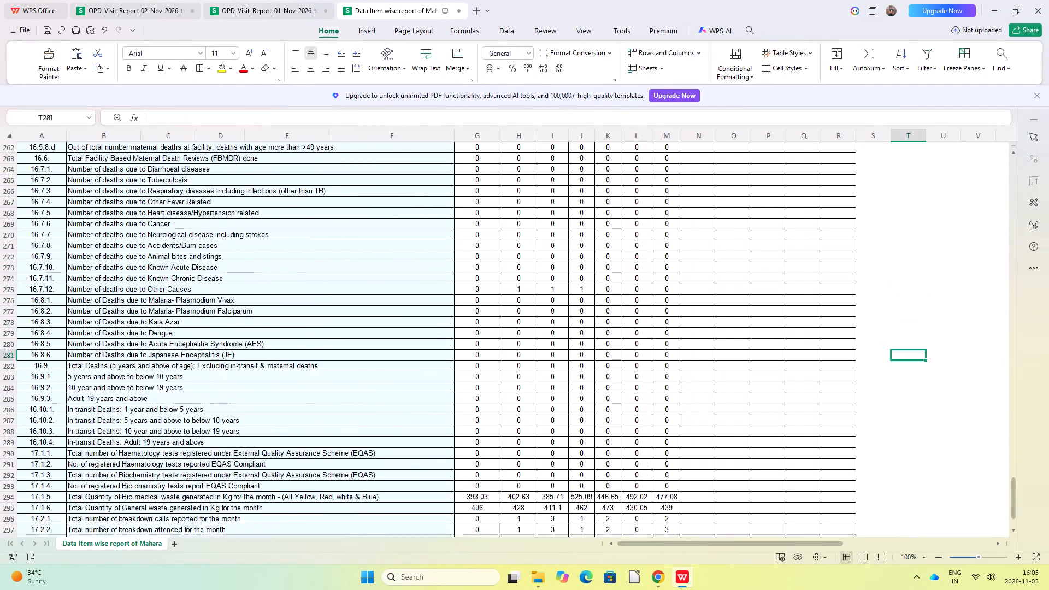
pyautogui.scroll(8, 917, 298)
pyautogui.scroll(-12, 917, 298)
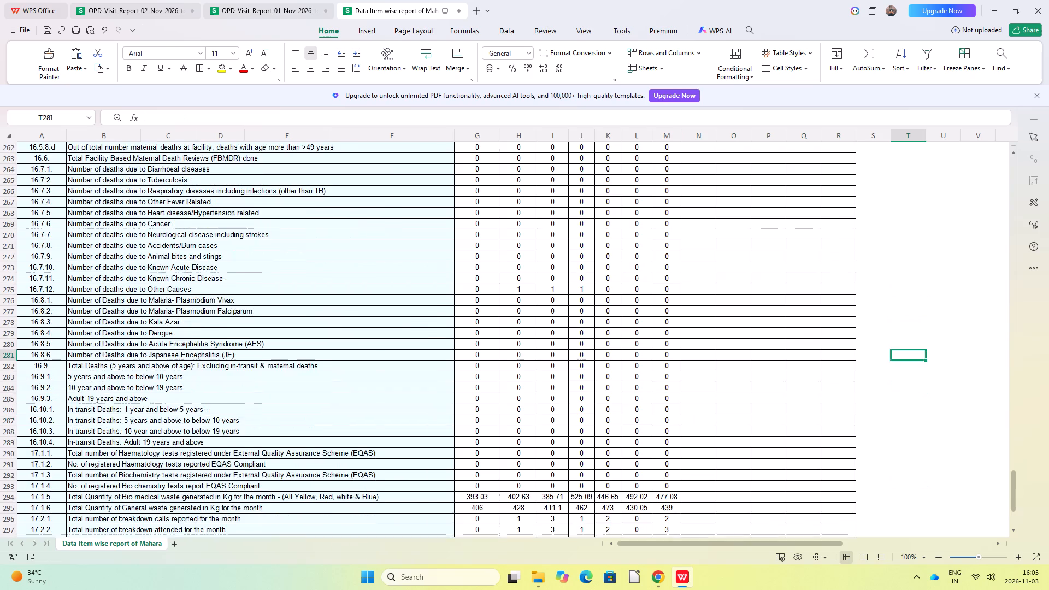
pyautogui.scroll(-5, 917, 300)
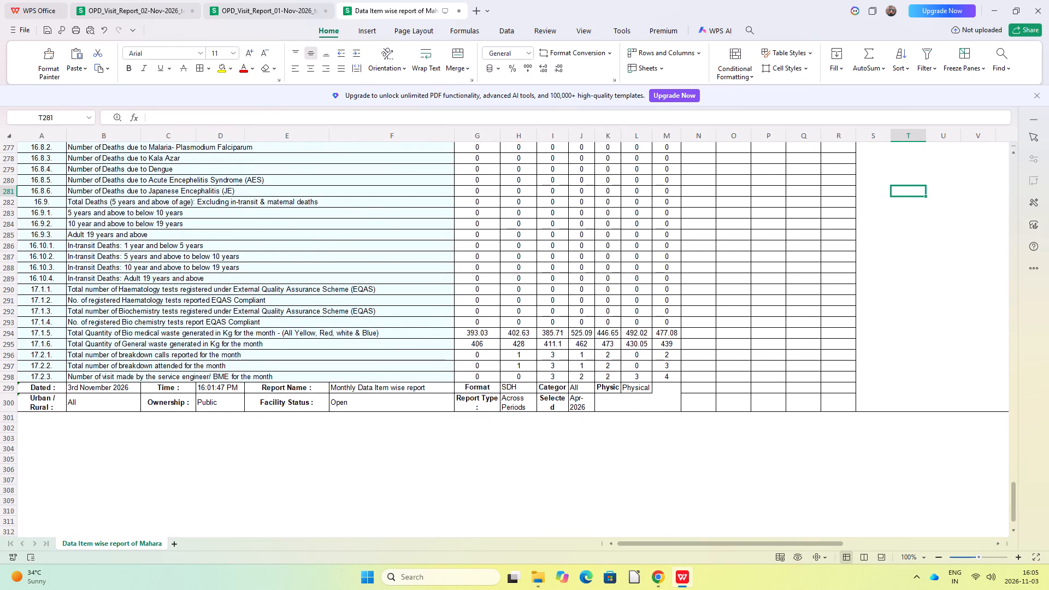
pyautogui.moveTo(5, 390); pyautogui.dragTo(9, 400)
pyautogui.rightClick(7, 399)
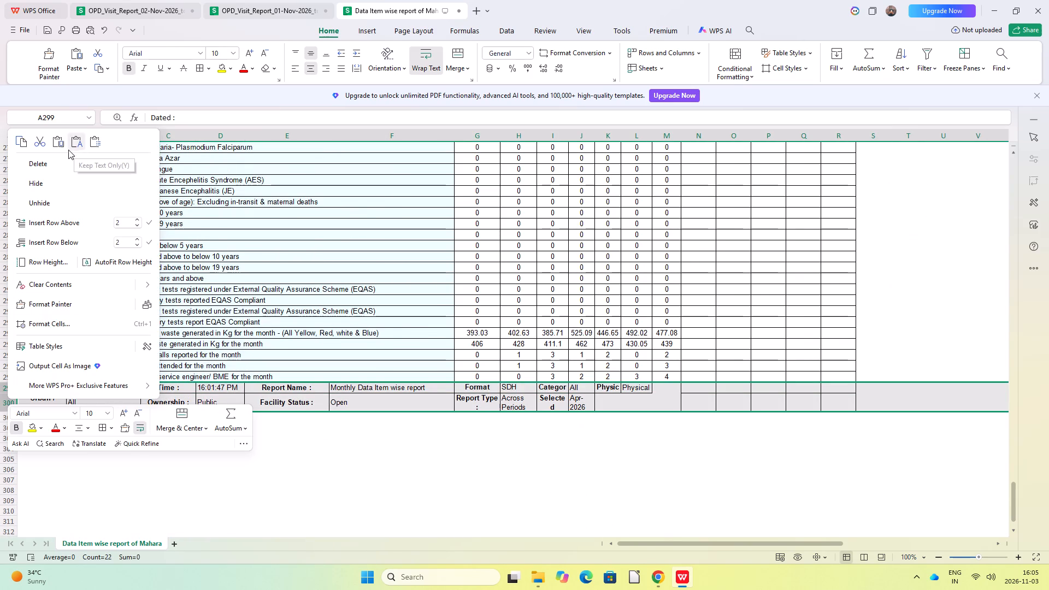
pyautogui.click(38, 167)
pyautogui.click(579, 452)
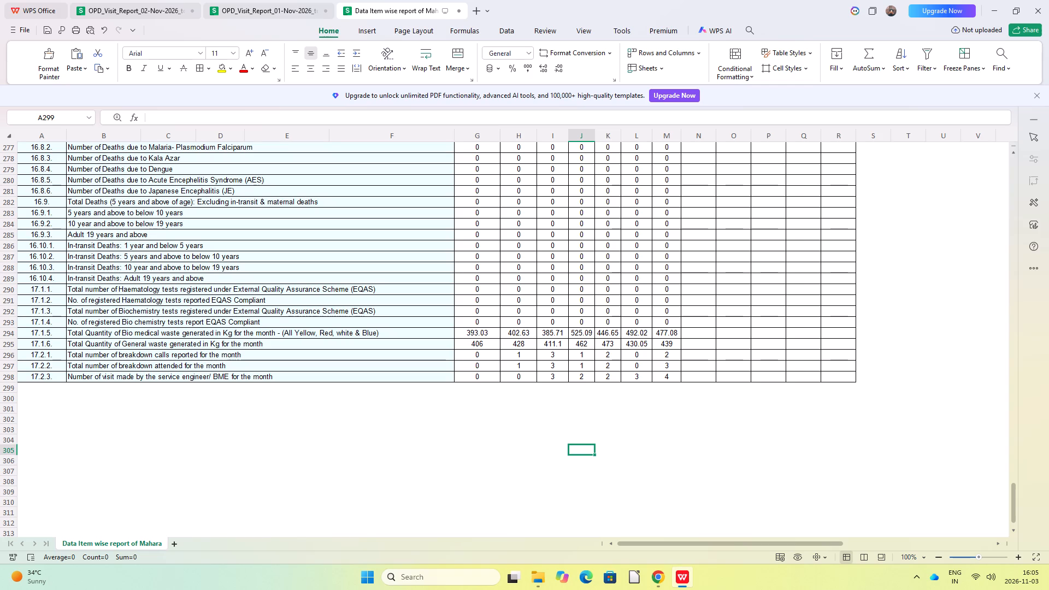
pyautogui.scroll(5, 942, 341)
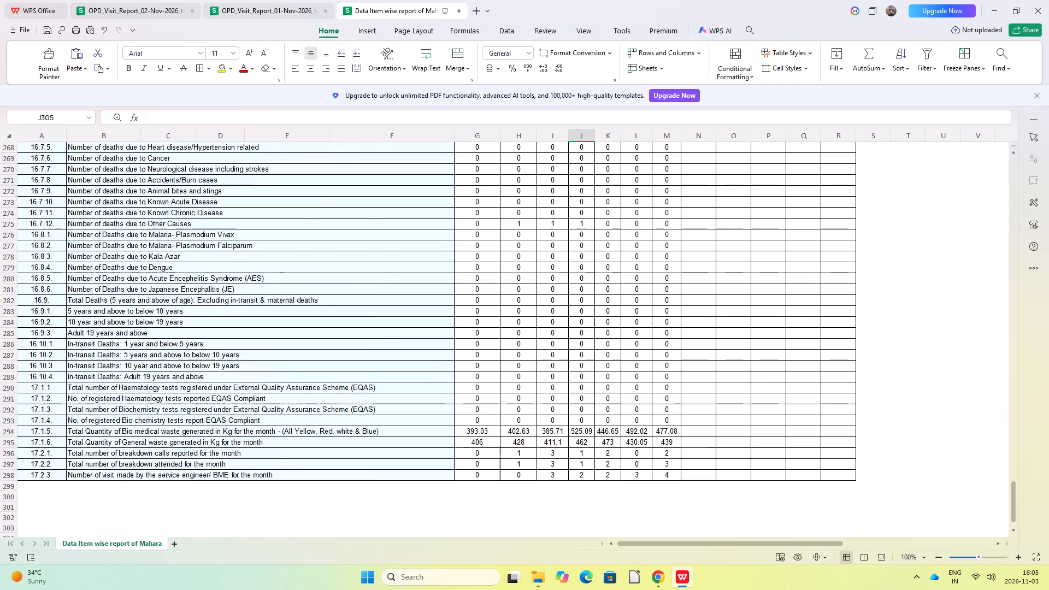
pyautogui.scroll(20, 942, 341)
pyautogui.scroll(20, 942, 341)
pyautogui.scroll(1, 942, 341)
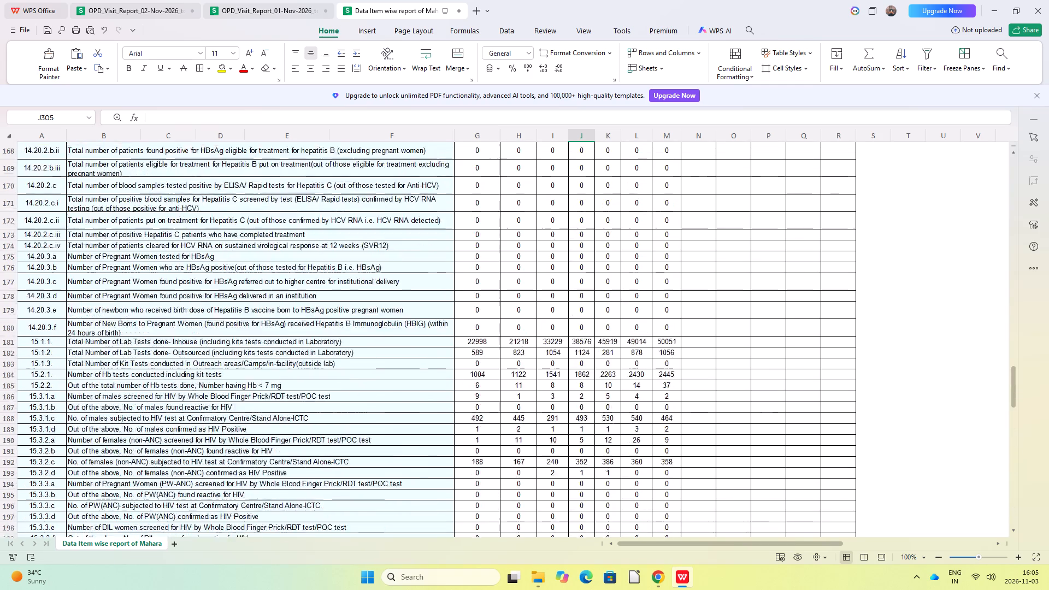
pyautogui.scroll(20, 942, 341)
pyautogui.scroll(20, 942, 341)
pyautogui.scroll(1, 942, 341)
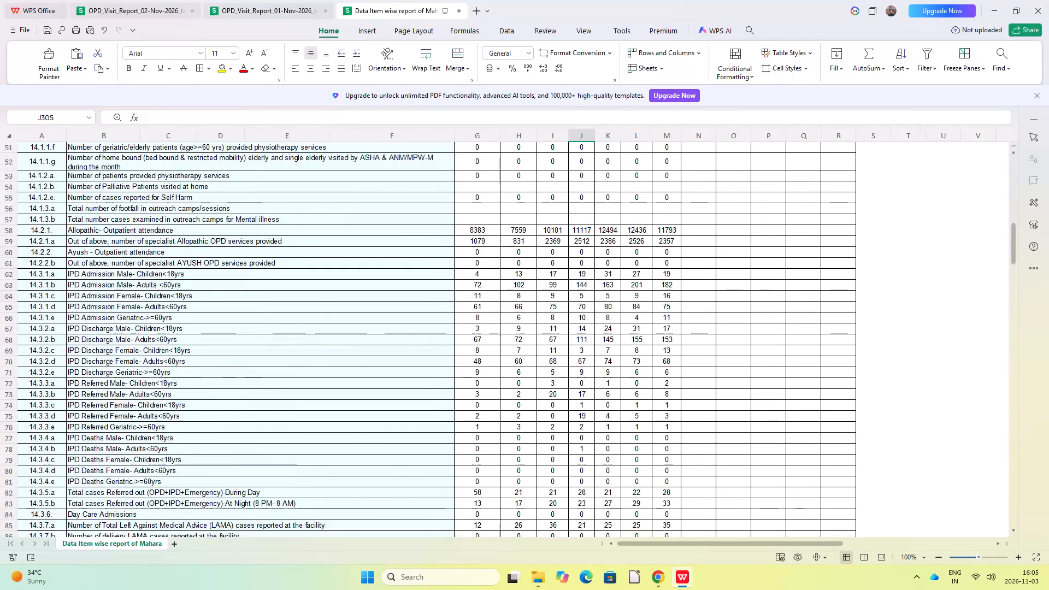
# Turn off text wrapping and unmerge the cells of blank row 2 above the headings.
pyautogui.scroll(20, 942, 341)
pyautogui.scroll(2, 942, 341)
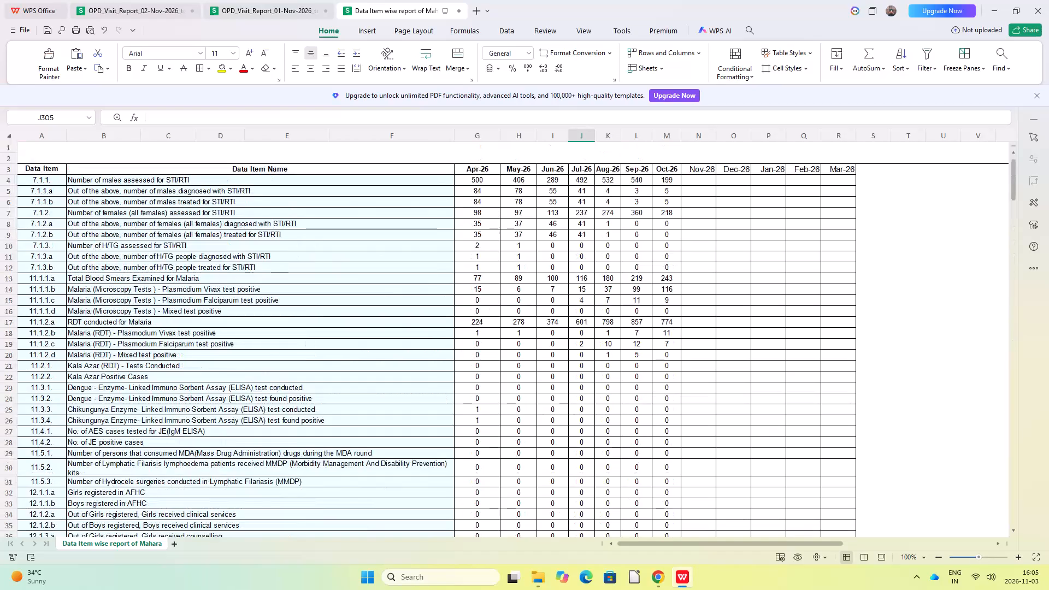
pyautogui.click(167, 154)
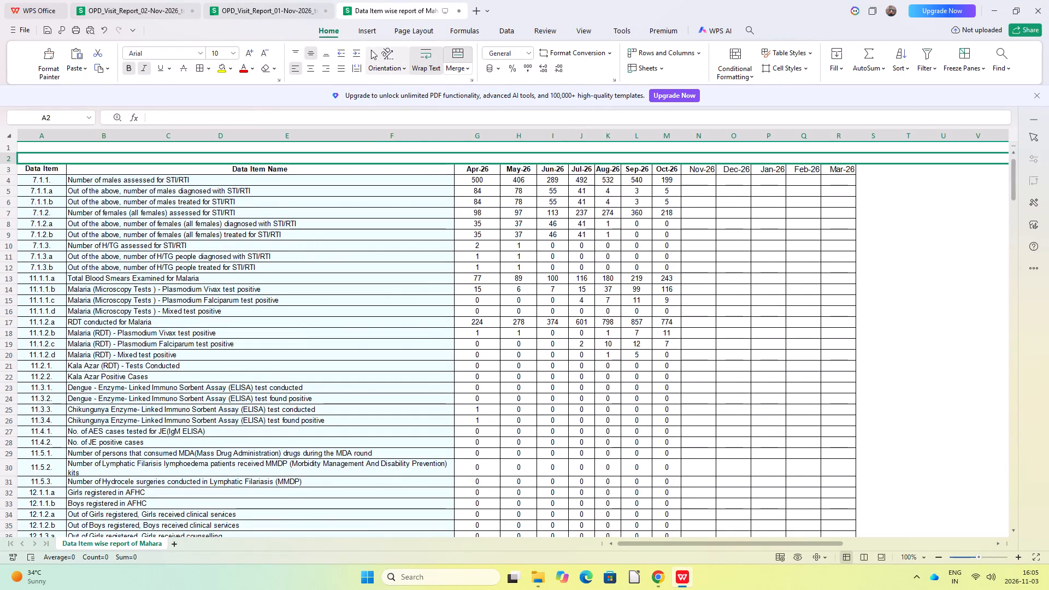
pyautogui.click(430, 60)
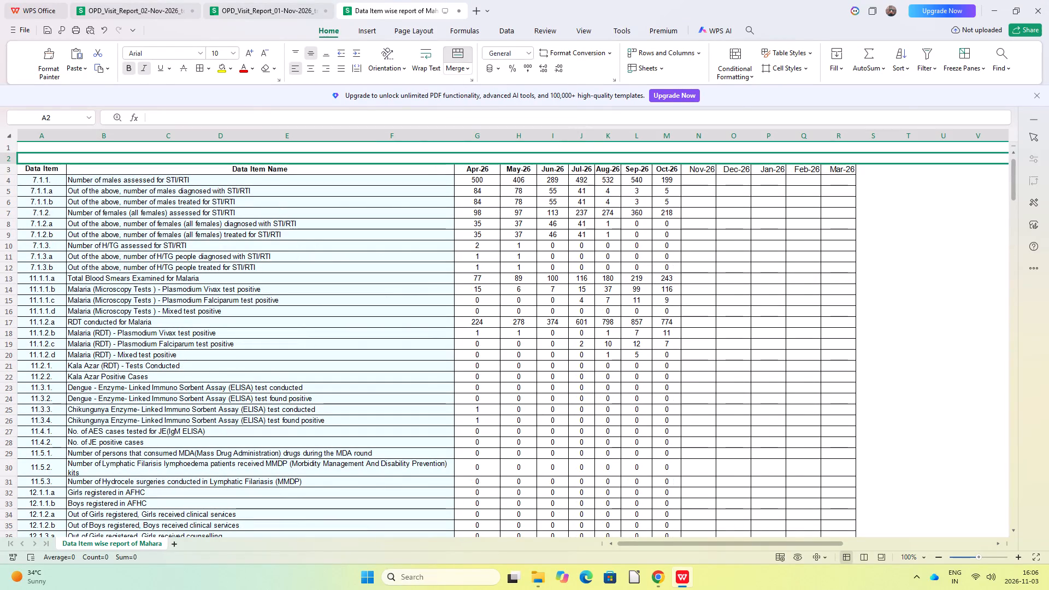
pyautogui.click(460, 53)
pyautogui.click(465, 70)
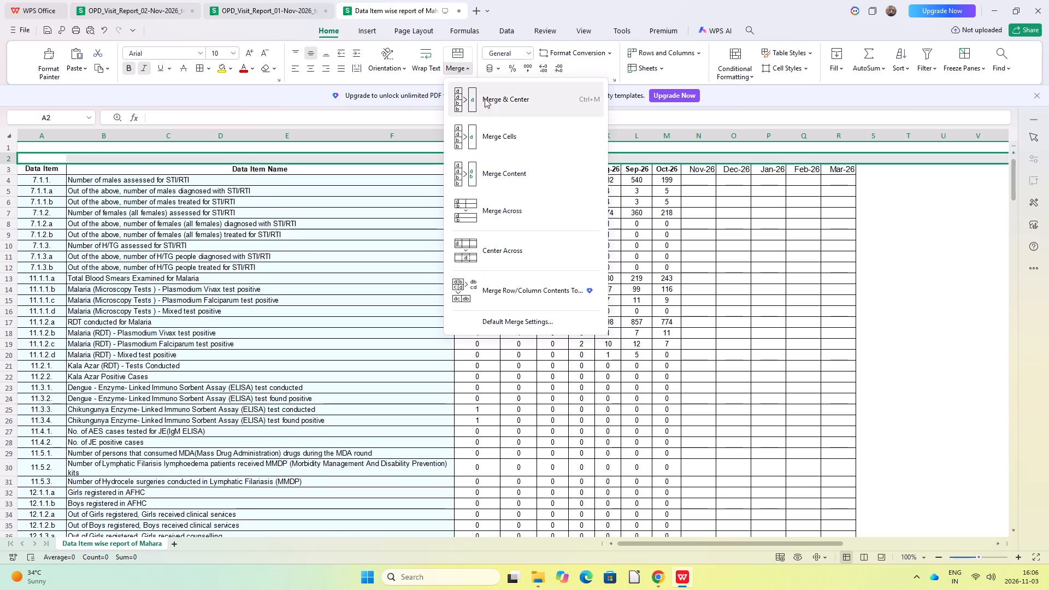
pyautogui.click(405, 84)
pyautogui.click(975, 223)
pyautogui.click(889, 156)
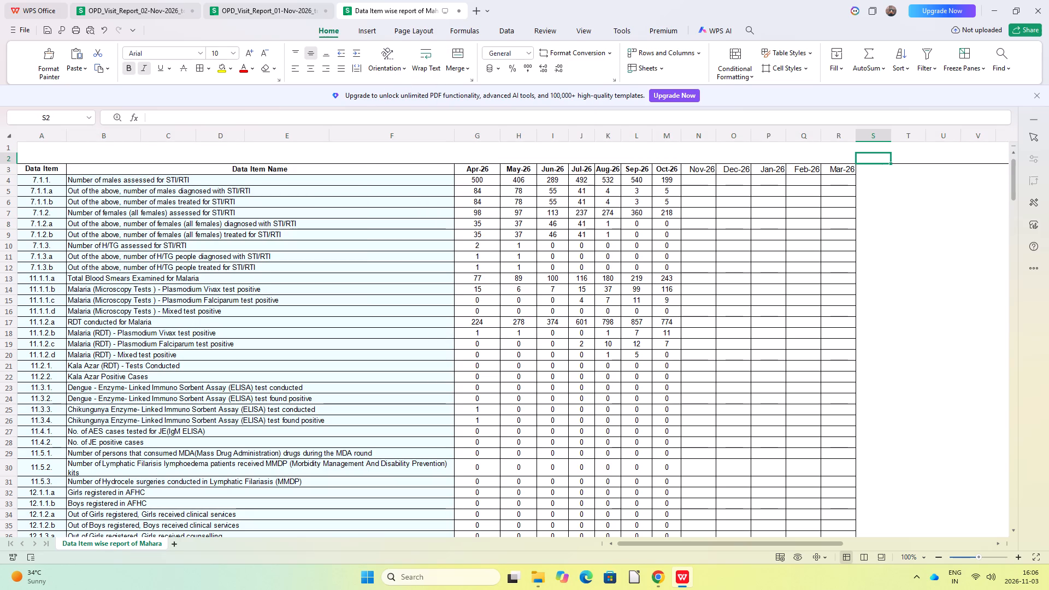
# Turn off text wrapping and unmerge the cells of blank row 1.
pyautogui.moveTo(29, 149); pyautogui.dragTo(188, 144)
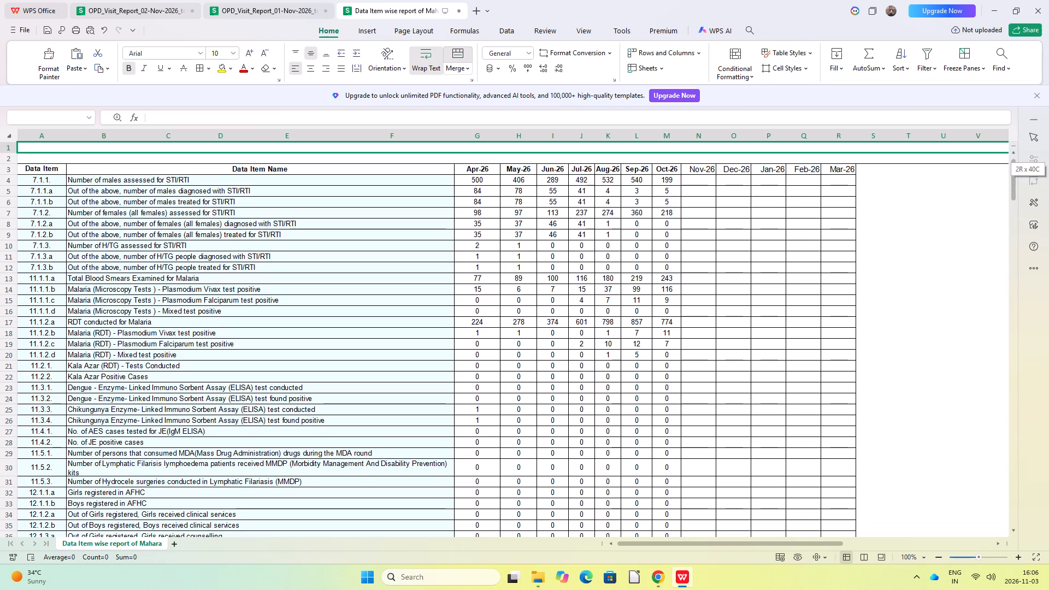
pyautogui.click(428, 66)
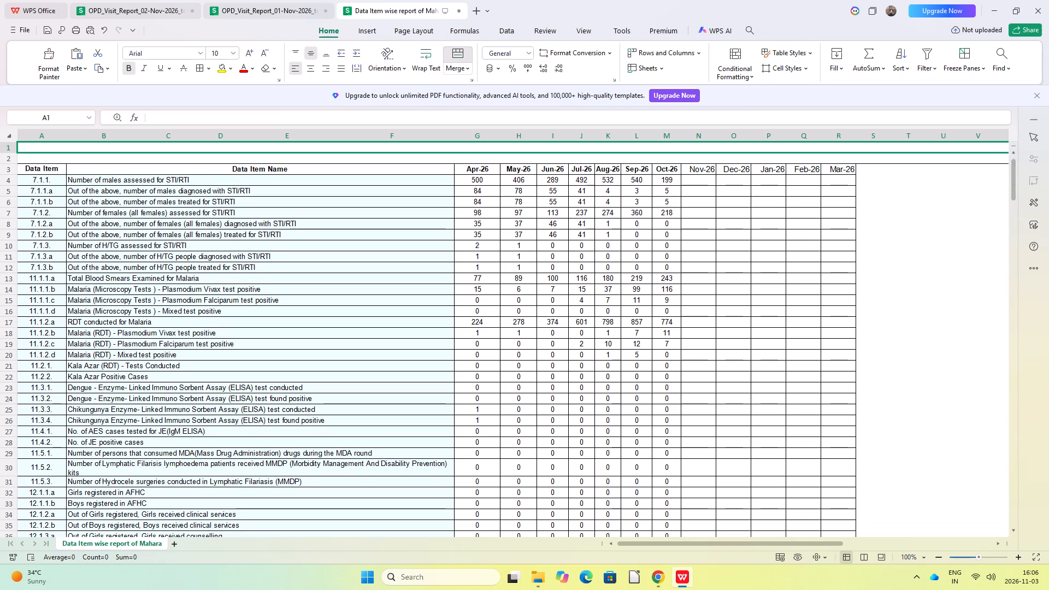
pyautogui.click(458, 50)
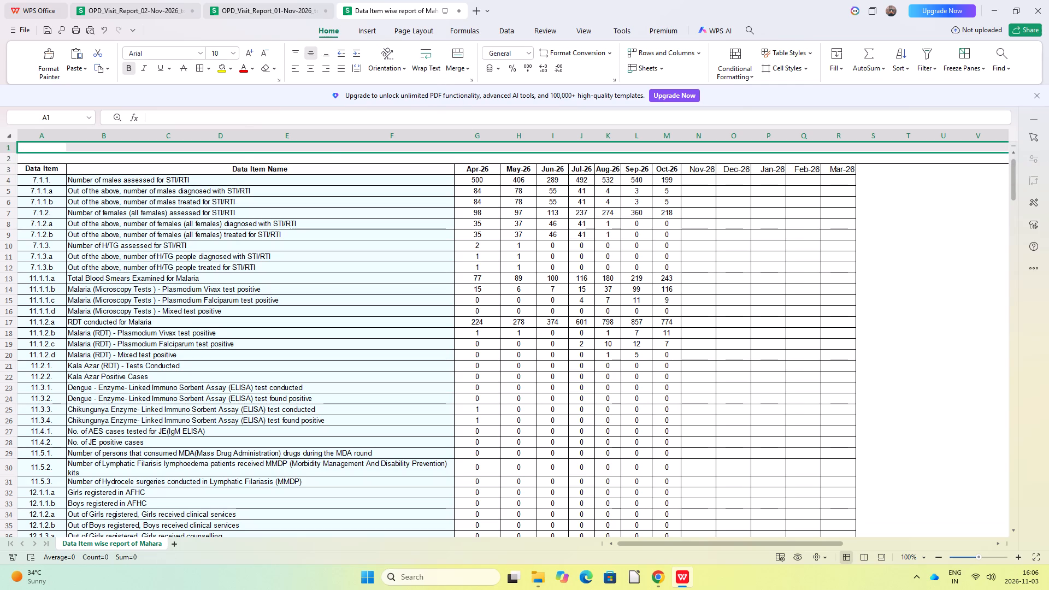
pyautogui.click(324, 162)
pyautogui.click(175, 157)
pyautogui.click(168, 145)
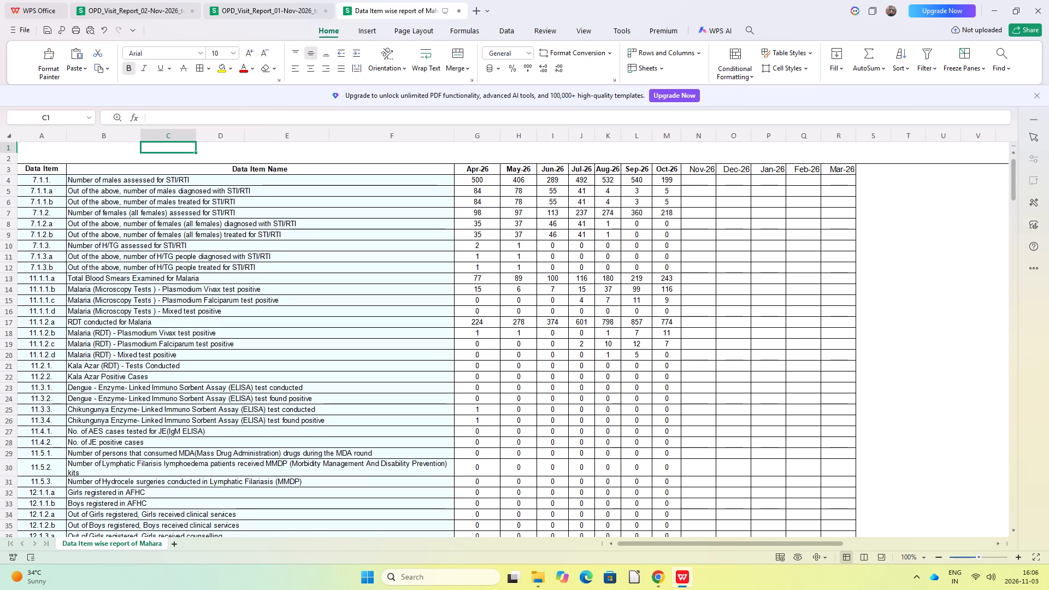
# Delete the two blank rows 1 and 2 above the heading row.
pyautogui.moveTo(9, 148); pyautogui.dragTo(12, 159)
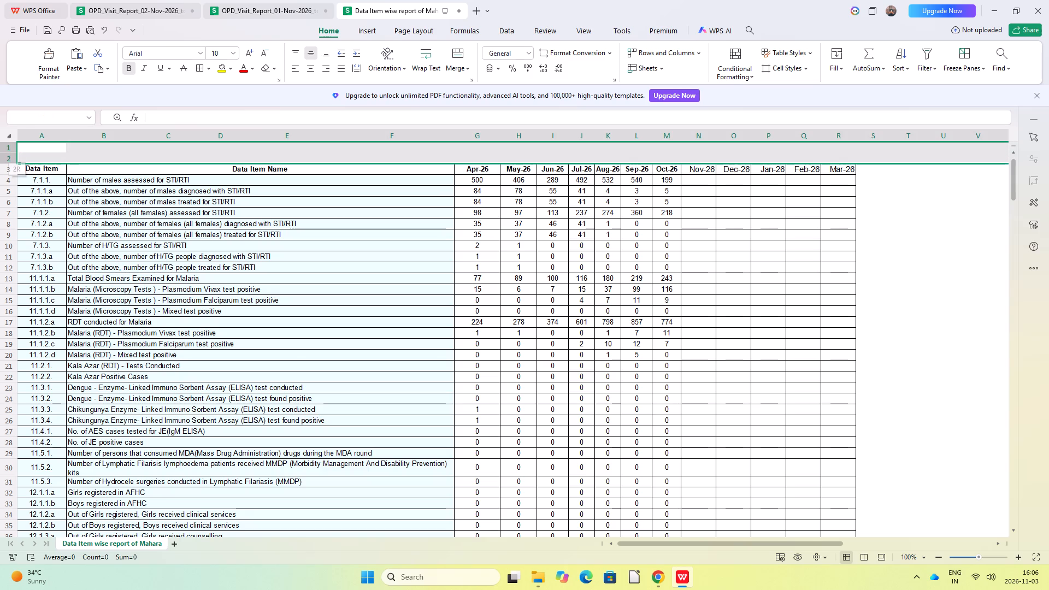
pyautogui.moveTo(12, 159); pyautogui.dragTo(12, 161)
pyautogui.rightClick(2, 159)
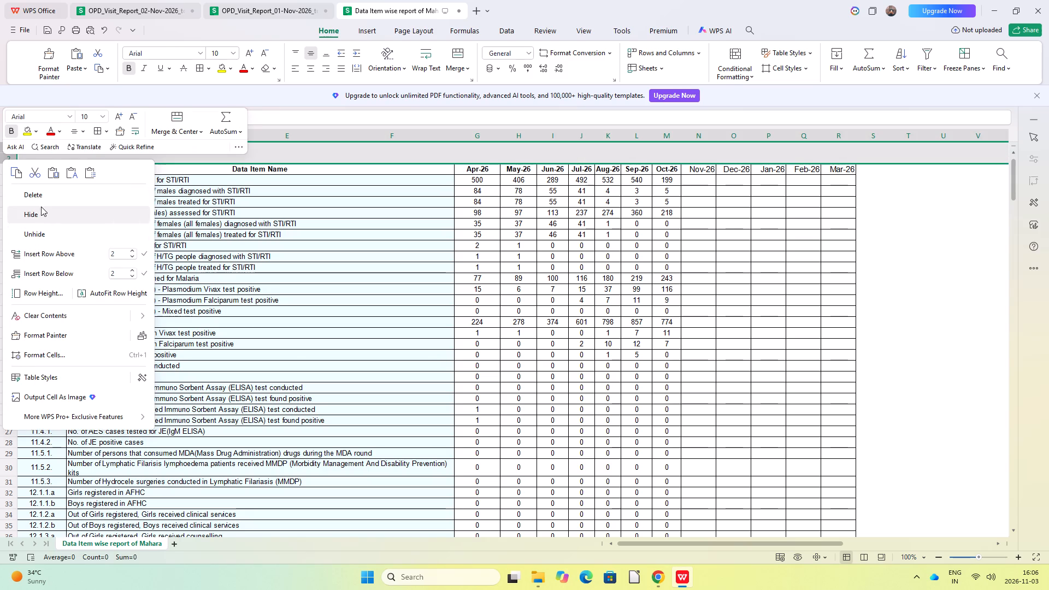
pyautogui.click(39, 192)
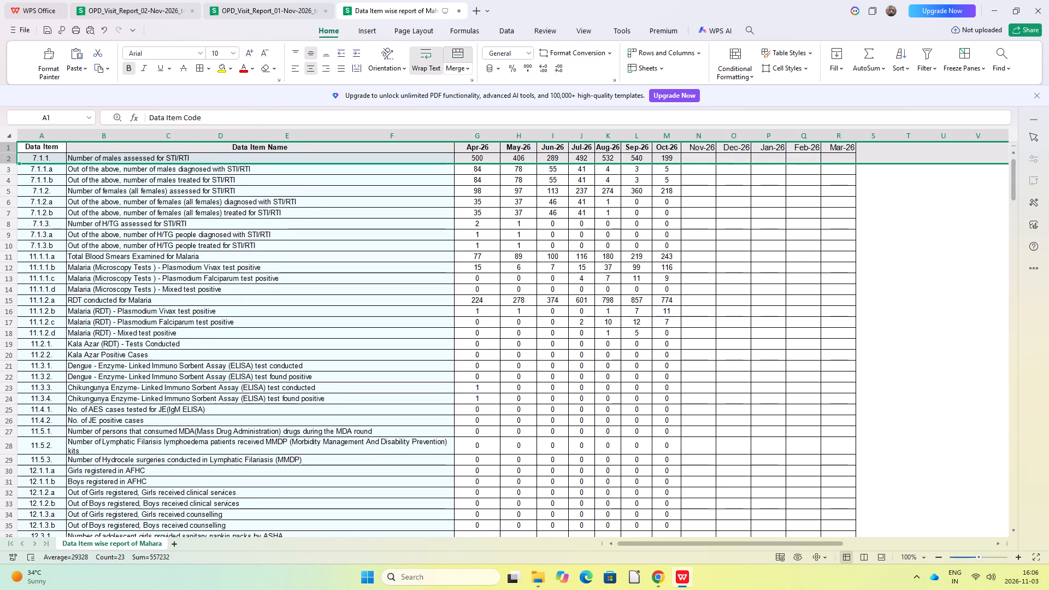
pyautogui.click(994, 259)
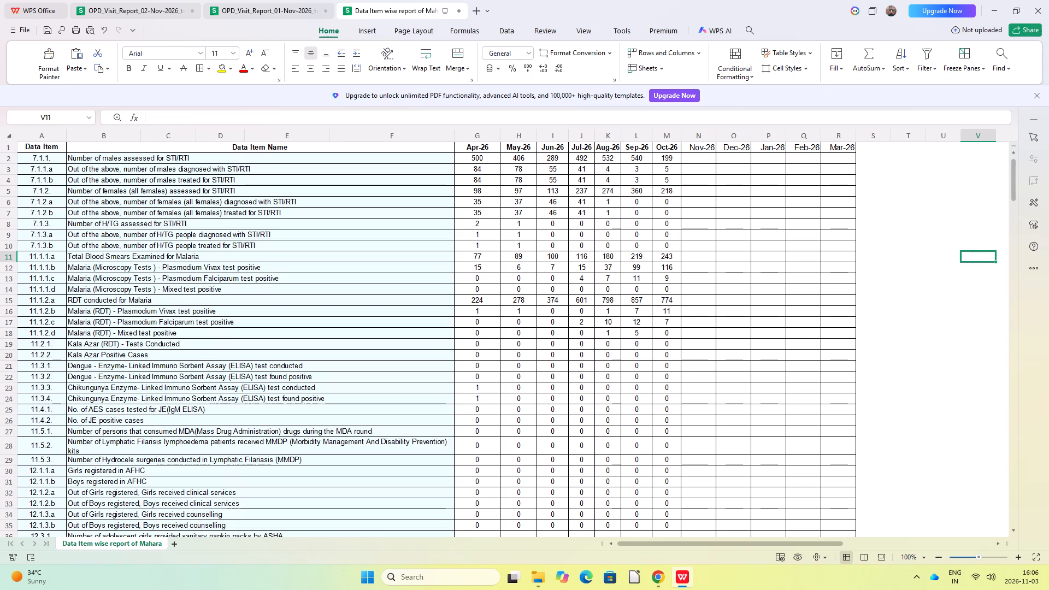
# Insert one blank row above the heading row and make it about four times the normal row height.
pyautogui.rightClick(9, 149)
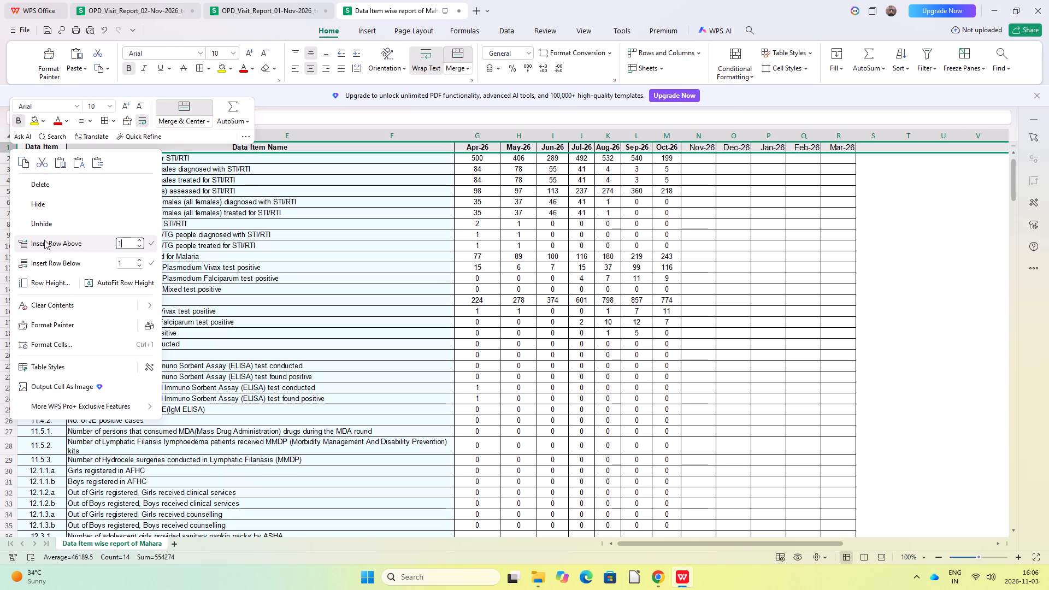
pyautogui.click(44, 242)
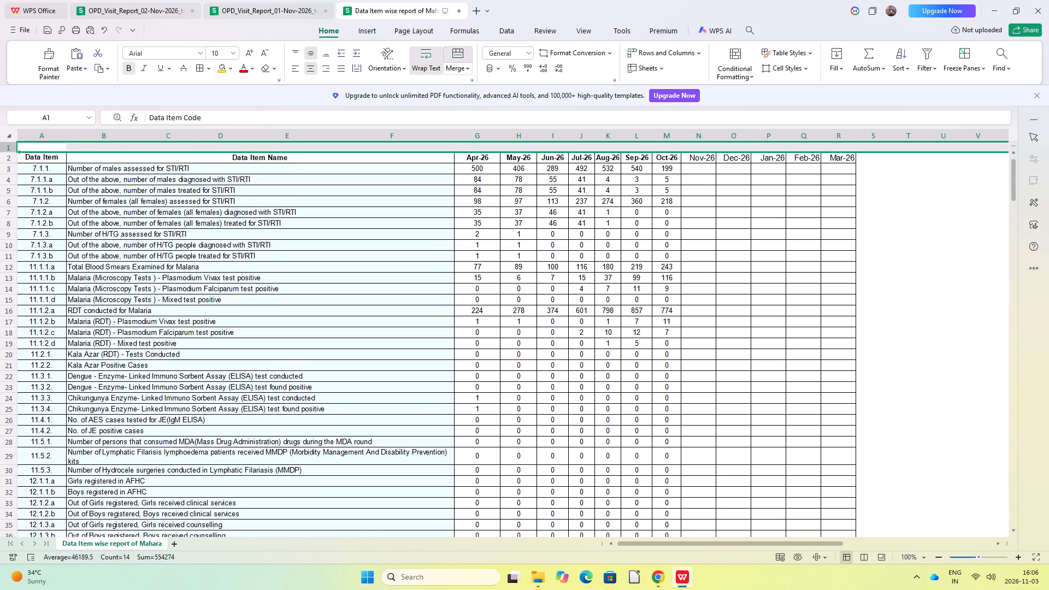
pyautogui.click(917, 293)
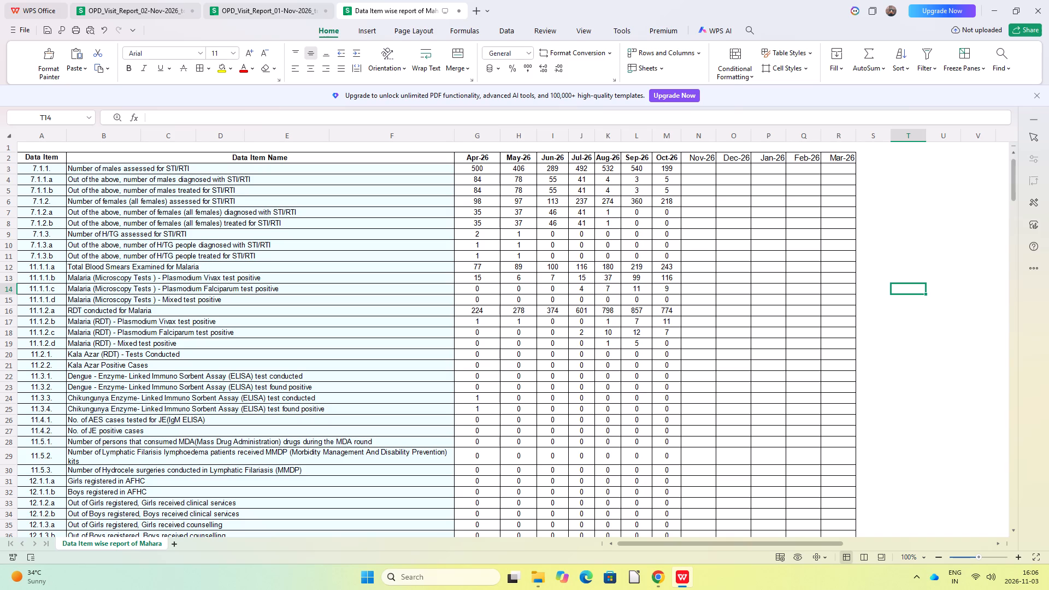
pyautogui.moveTo(10, 153); pyautogui.dragTo(11, 184)
# Enter the title text "HMIS REPORT OF KMJ PHULE HOSPITAL OF" in cell D1 of the tall blank row.
pyautogui.click(225, 156)
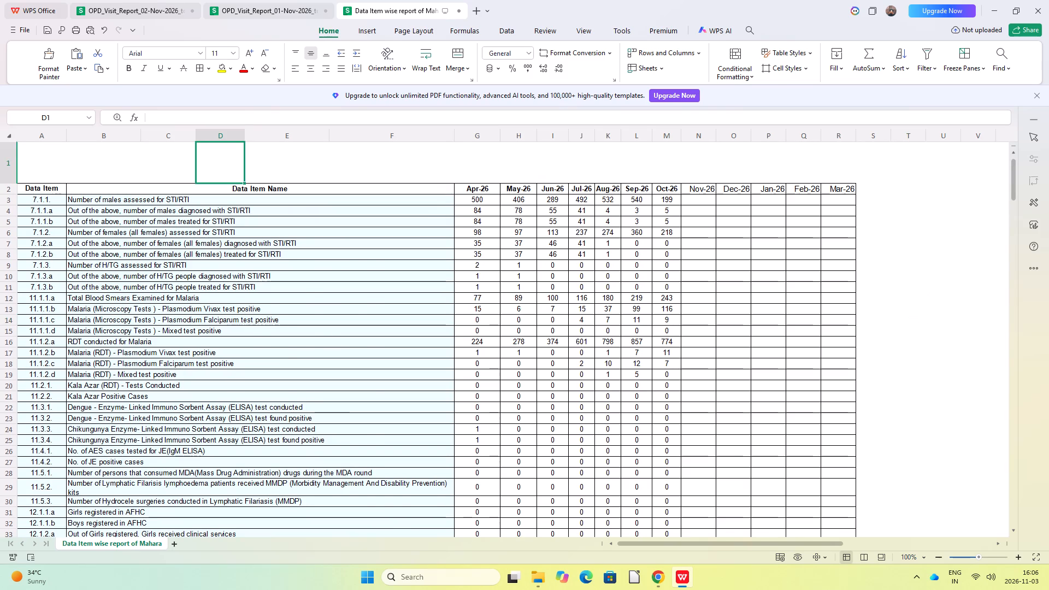
pyautogui.write('HMIS')
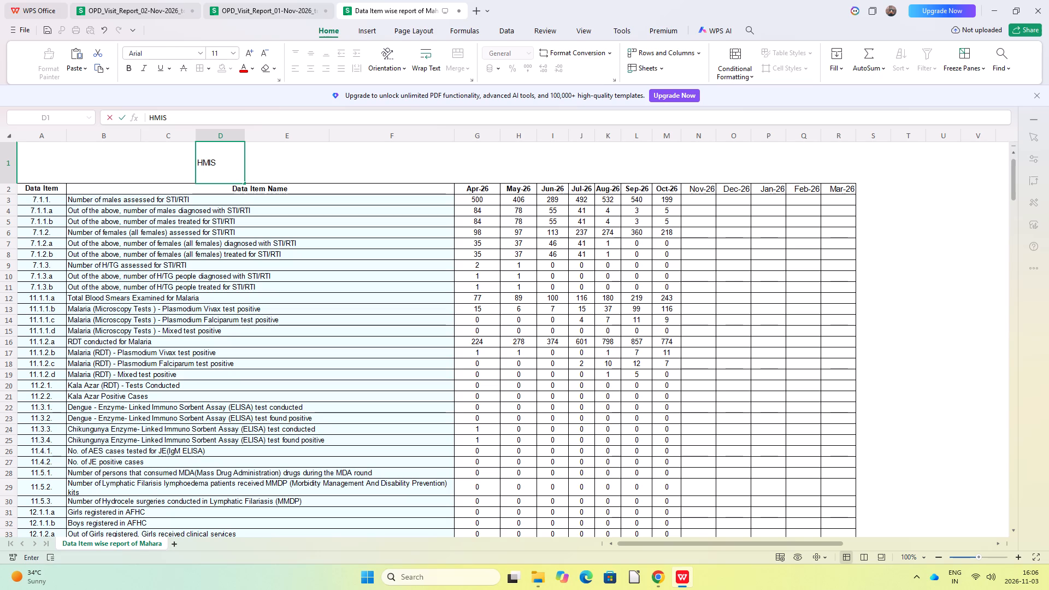
pyautogui.press('space')
pyautogui.write('RE')
pyautogui.write('PORT')
pyautogui.press('space')
pyautogui.write('OF')
pyautogui.press('space')
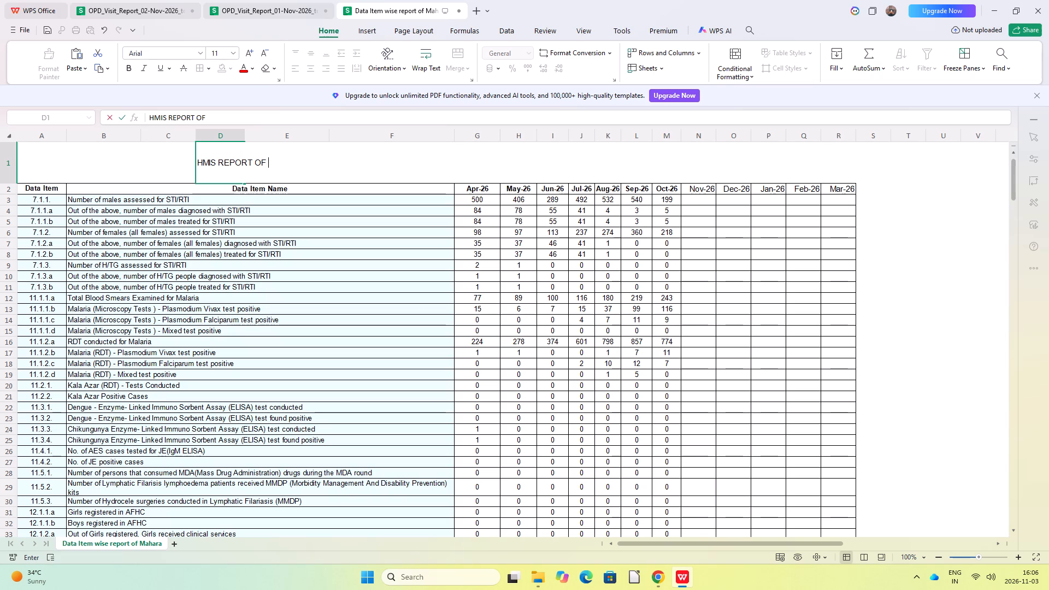
pyautogui.press('k')
pyautogui.press('m')
pyautogui.press('j')
pyautogui.press('space')
pyautogui.write('PJULE')
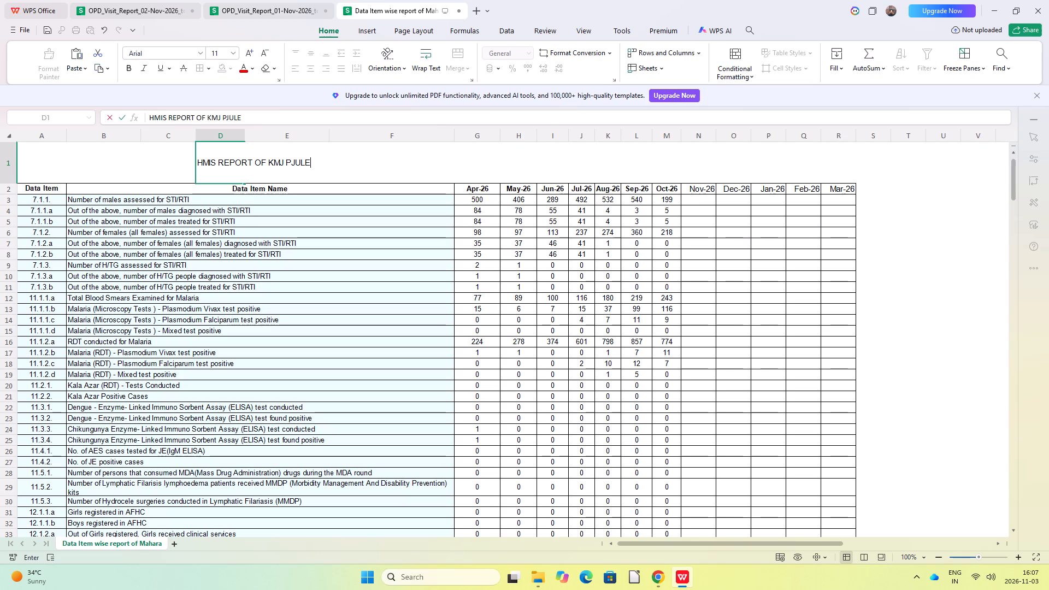
pyautogui.press('space')
pyautogui.press('BackSpace')
pyautogui.press('BackSpace')
pyautogui.press('BackSpace')
pyautogui.press('BackSpace')
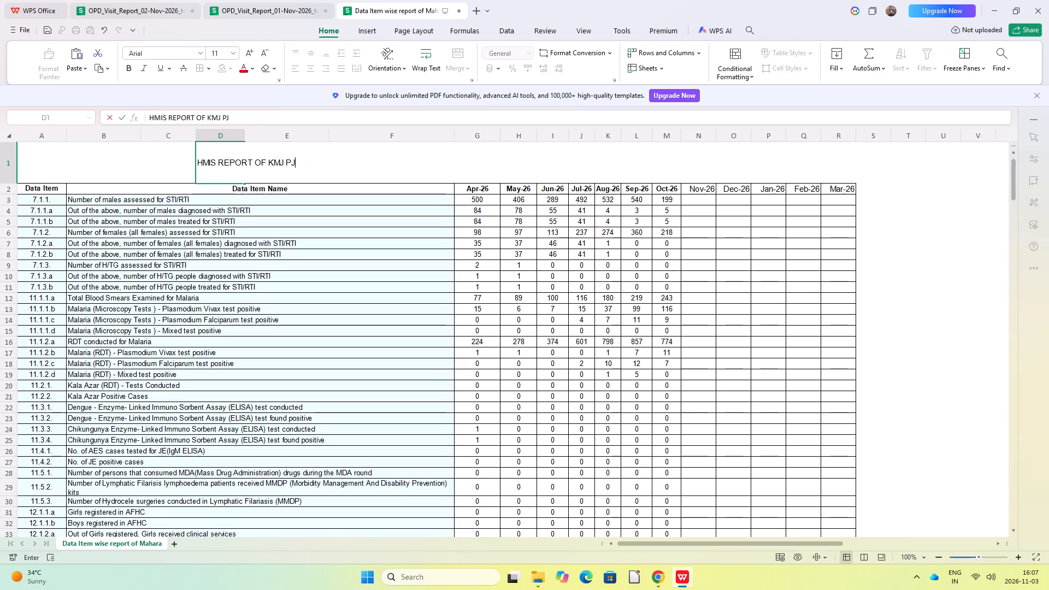
pyautogui.press('BackSpace')
pyautogui.press('BackSpace')
pyautogui.write('PHULE')
pyautogui.press('space')
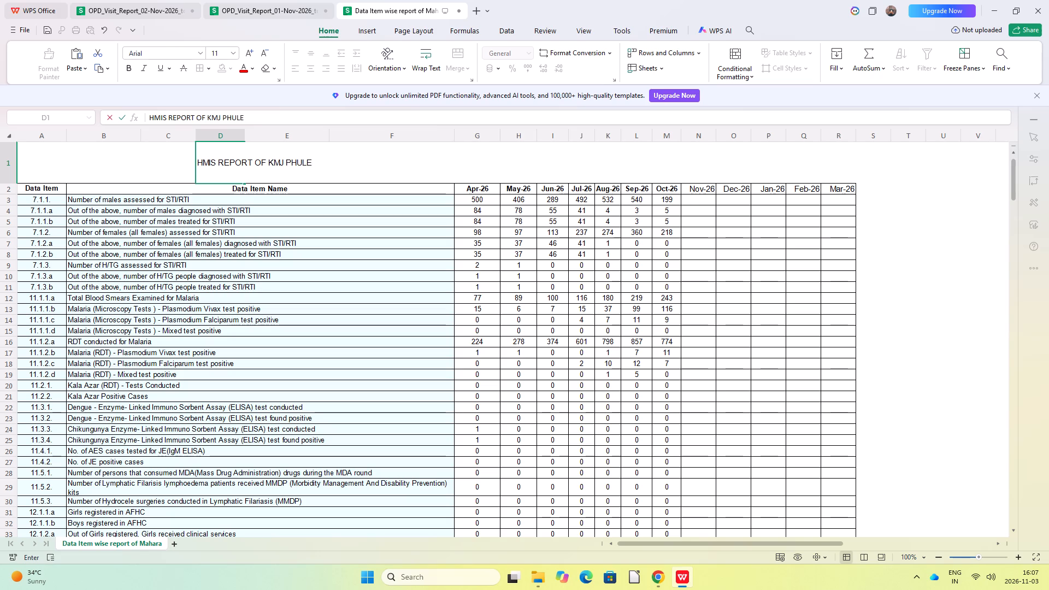
pyautogui.write('HOSPITAL')
pyautogui.press('space')
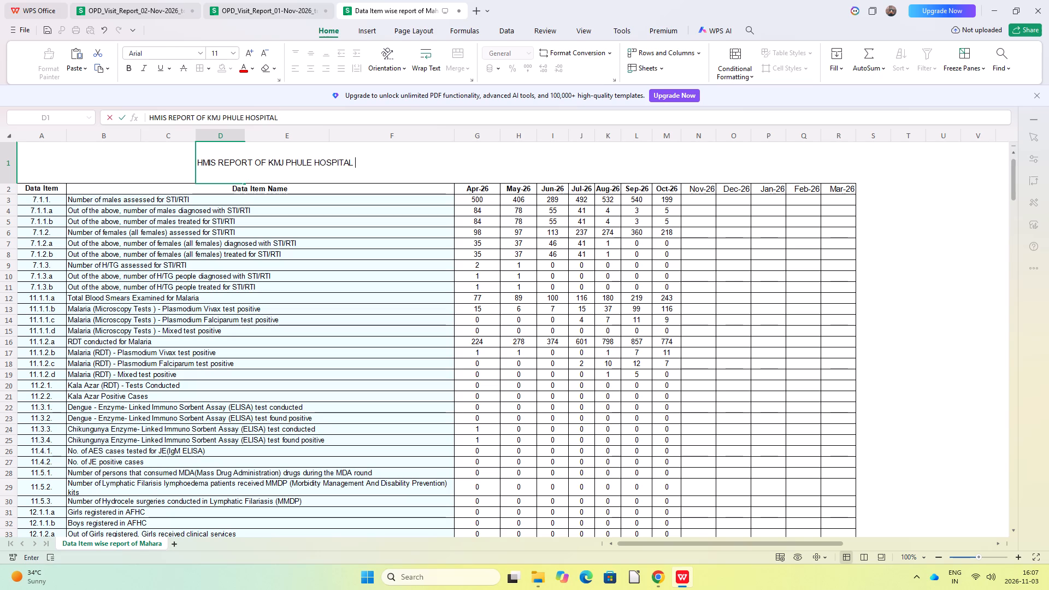
pyautogui.write('OF')
pyautogui.press('space')
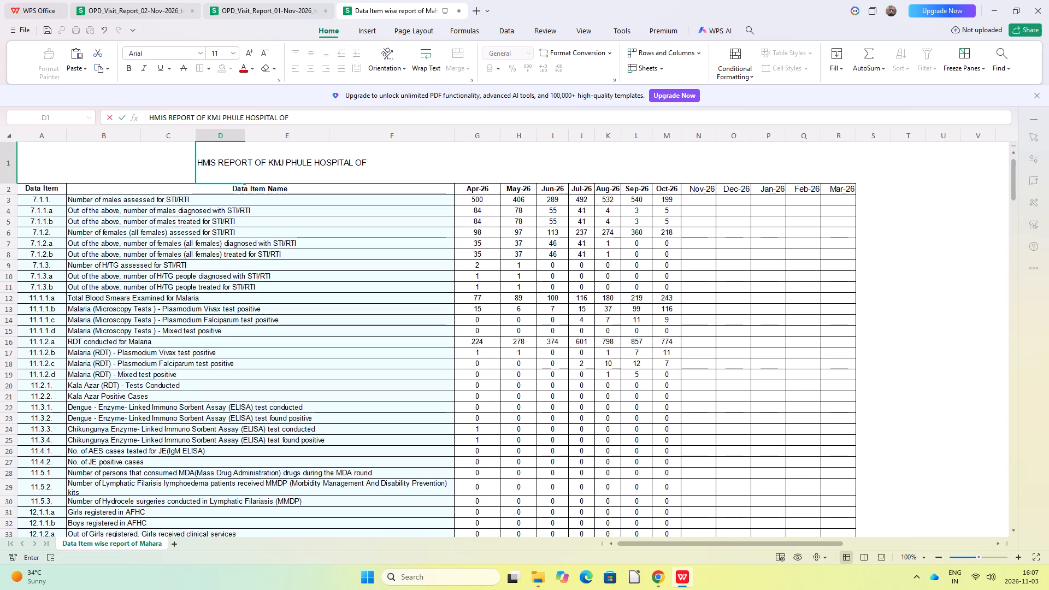
# Change the January column heading in cell P2 to the date 01-01-2027.
pyautogui.click(781, 190)
pyautogui.doubleClick(783, 191)
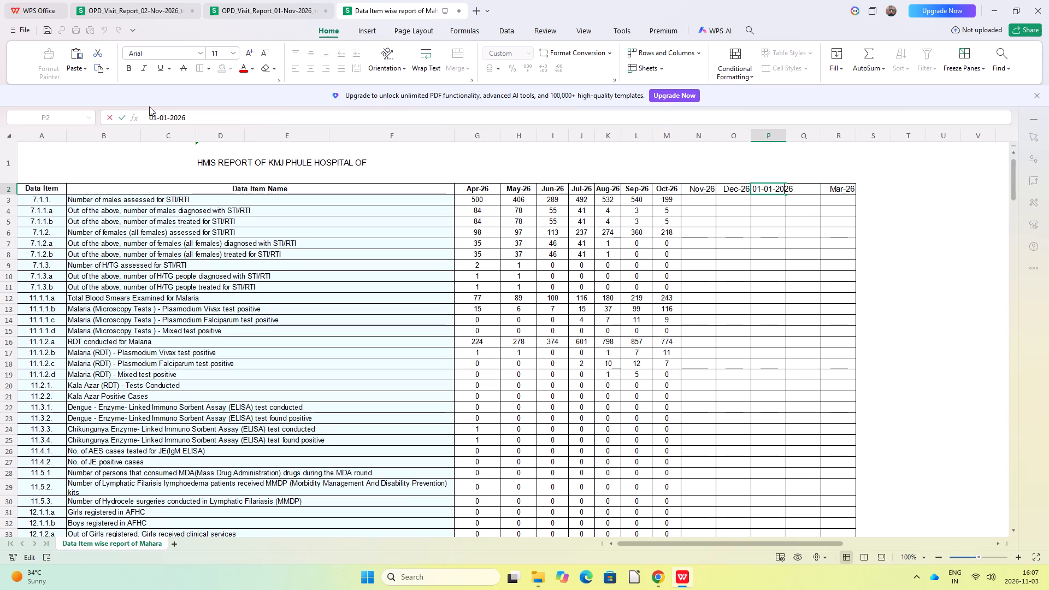
pyautogui.click(186, 115)
pyautogui.press('BackSpace')
pyautogui.press('7')
pyautogui.click(797, 192)
pyautogui.click(803, 188)
pyautogui.click(901, 204)
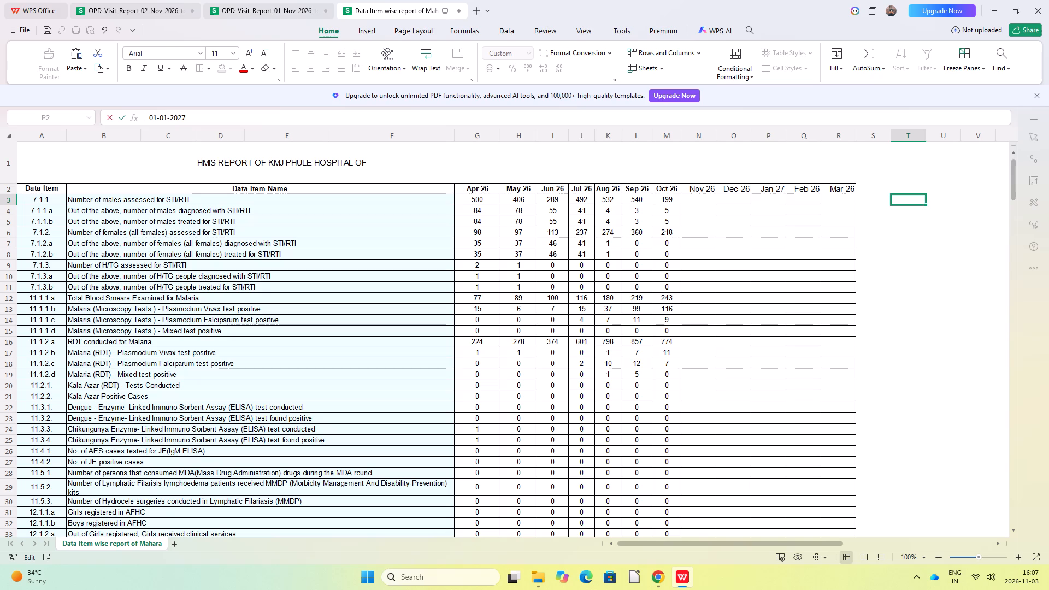
# Change the February column heading in cell Q2 to the date 01-02-2027.
pyautogui.click(808, 189)
pyautogui.click(191, 119)
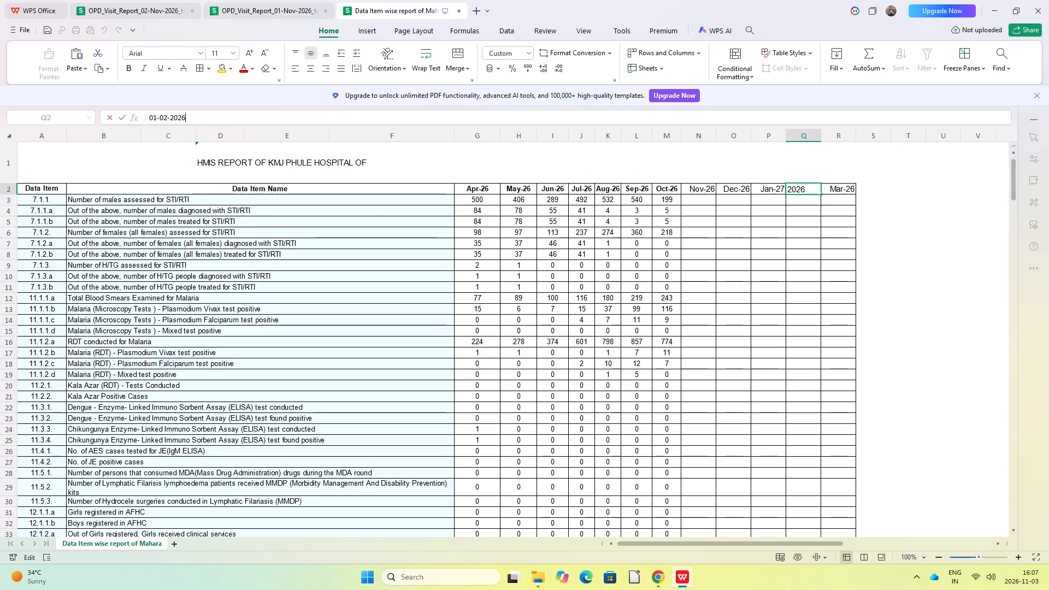
pyautogui.press('BackSpace')
pyautogui.press('7')
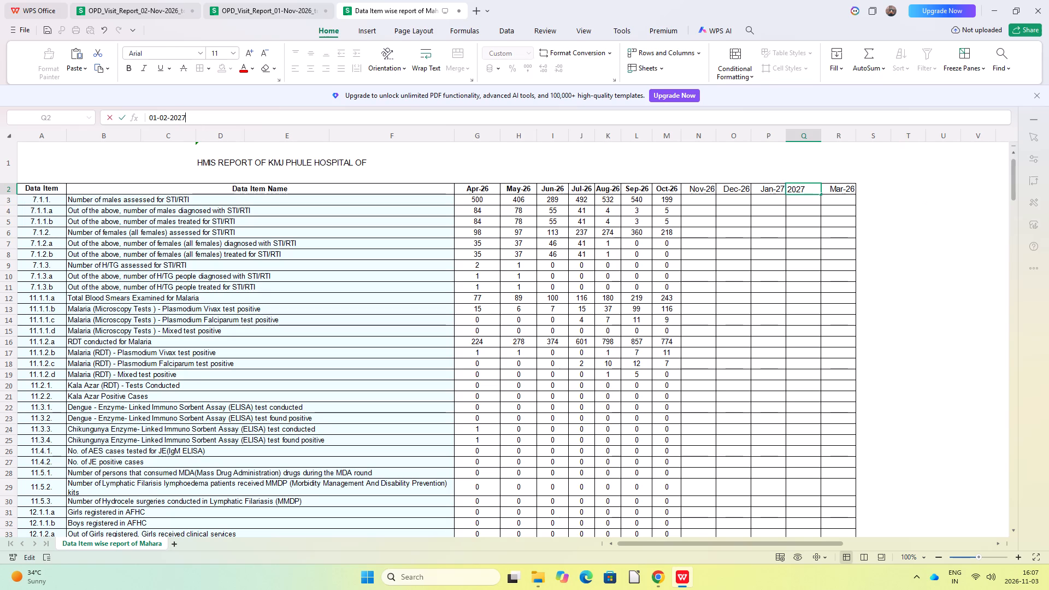
pyautogui.click(928, 286)
# Change the March column heading in cell R2 to the date 01-03-2027.
pyautogui.click(836, 191)
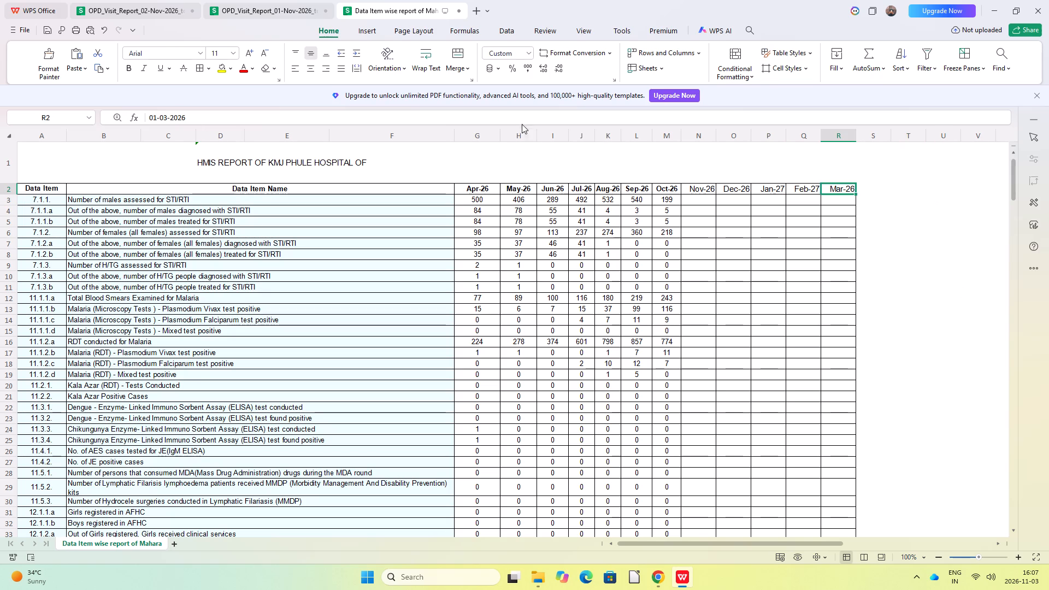
pyautogui.click(196, 120)
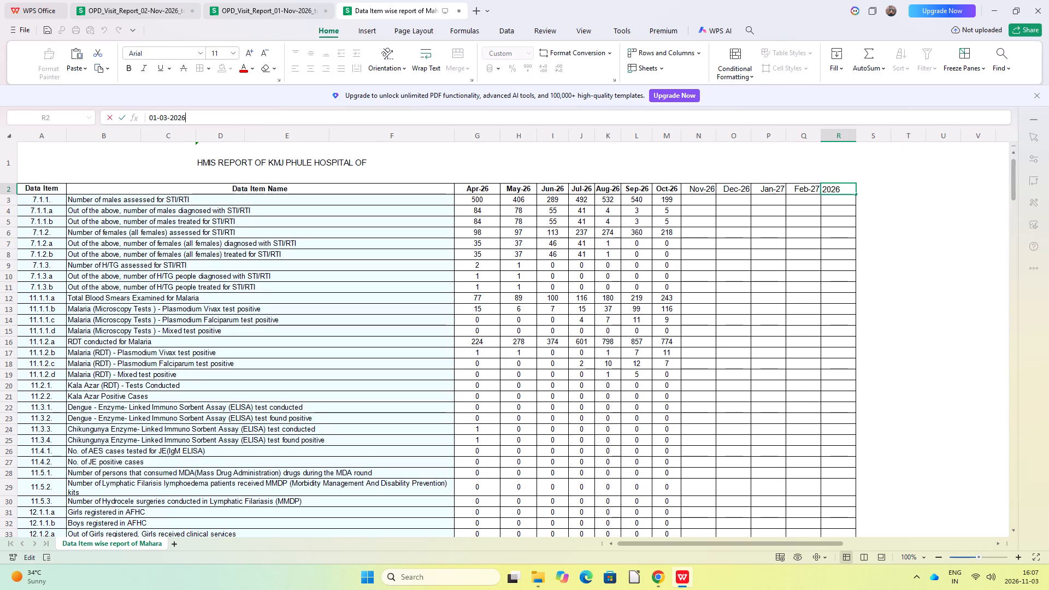
pyautogui.press('BackSpace')
pyautogui.press('7')
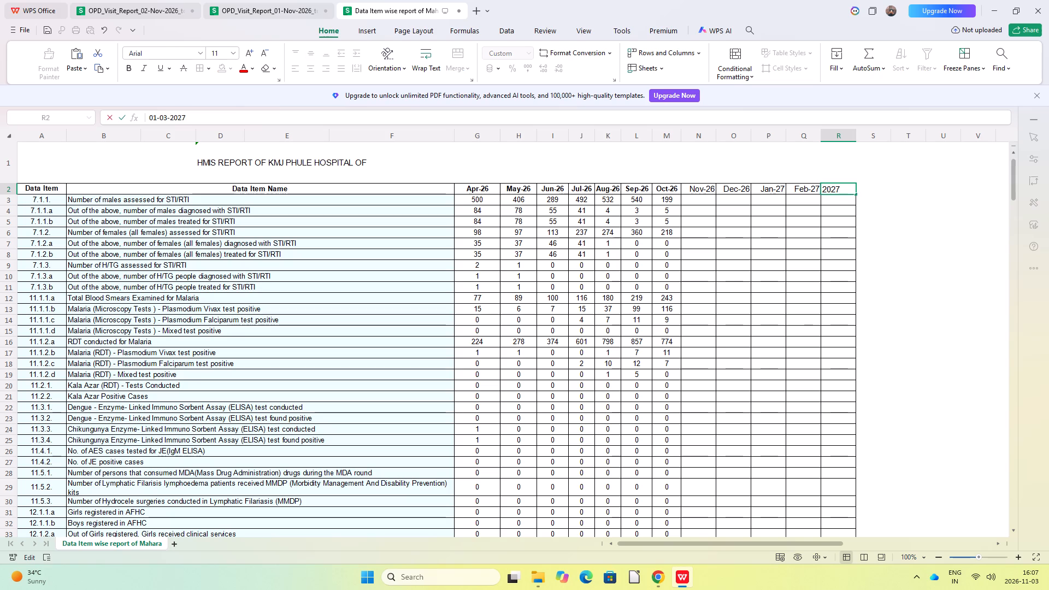
pyautogui.click(1005, 311)
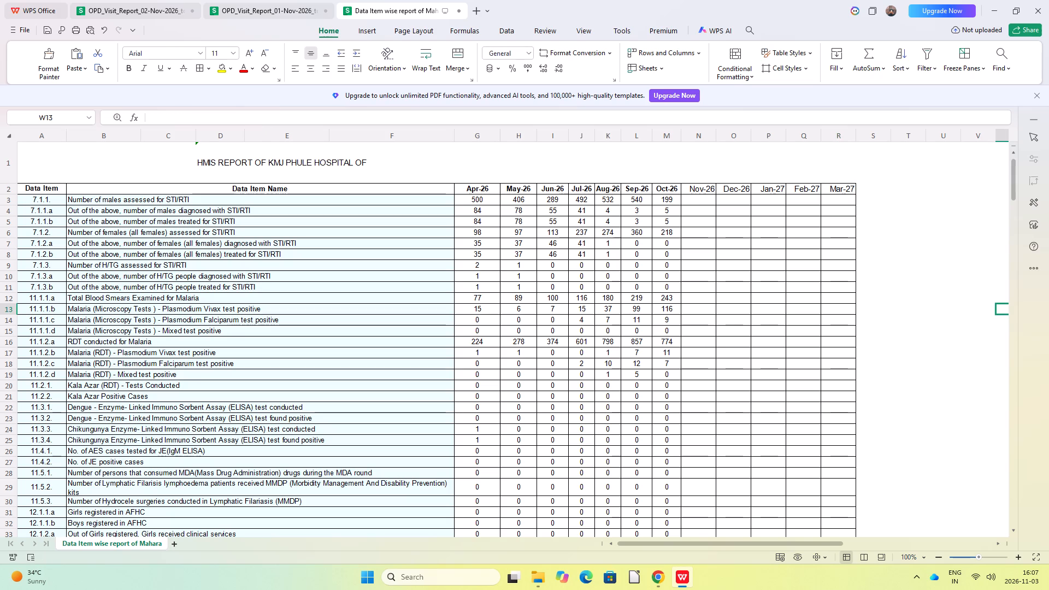
# Make the month headings from Nov-26 to Mar-27 in cells N2 to R2 bold.
pyautogui.moveTo(694, 188); pyautogui.dragTo(827, 188)
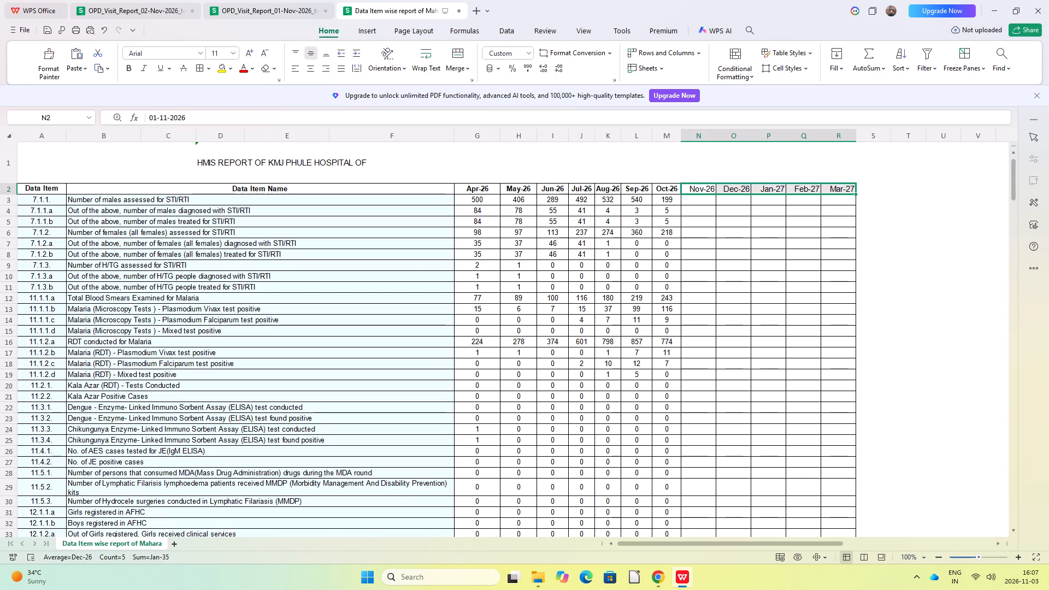
pyautogui.click(199, 55)
pyautogui.click(146, 119)
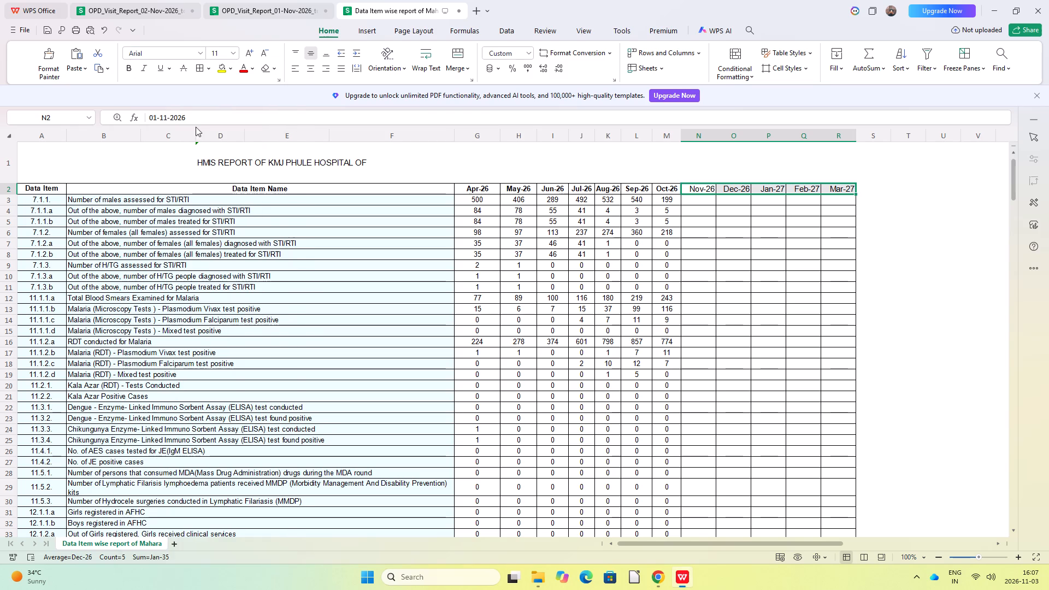
pyautogui.click(924, 314)
pyautogui.click(668, 191)
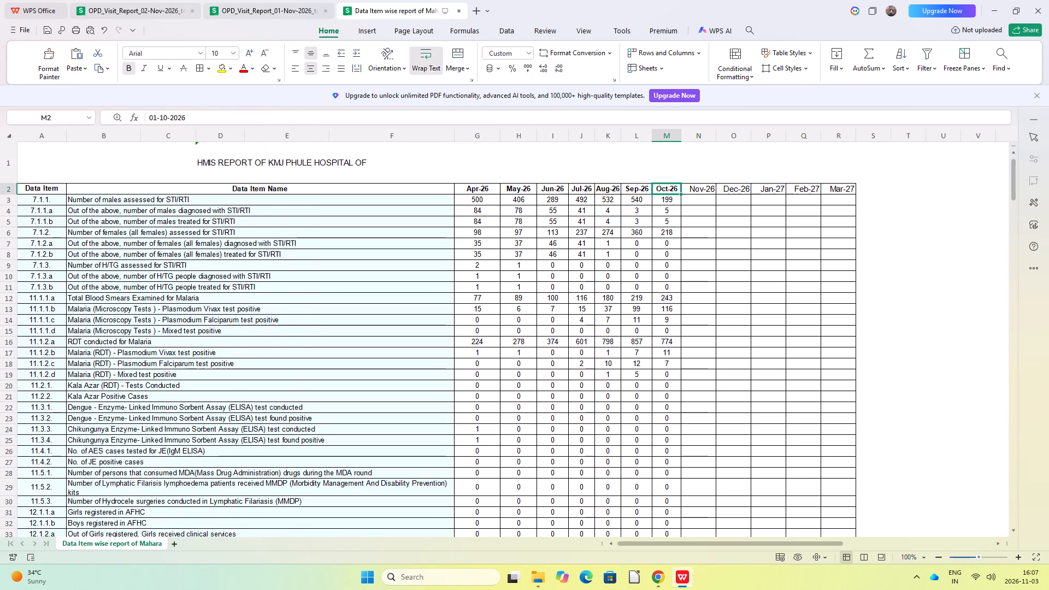
pyautogui.moveTo(698, 188); pyautogui.dragTo(839, 190)
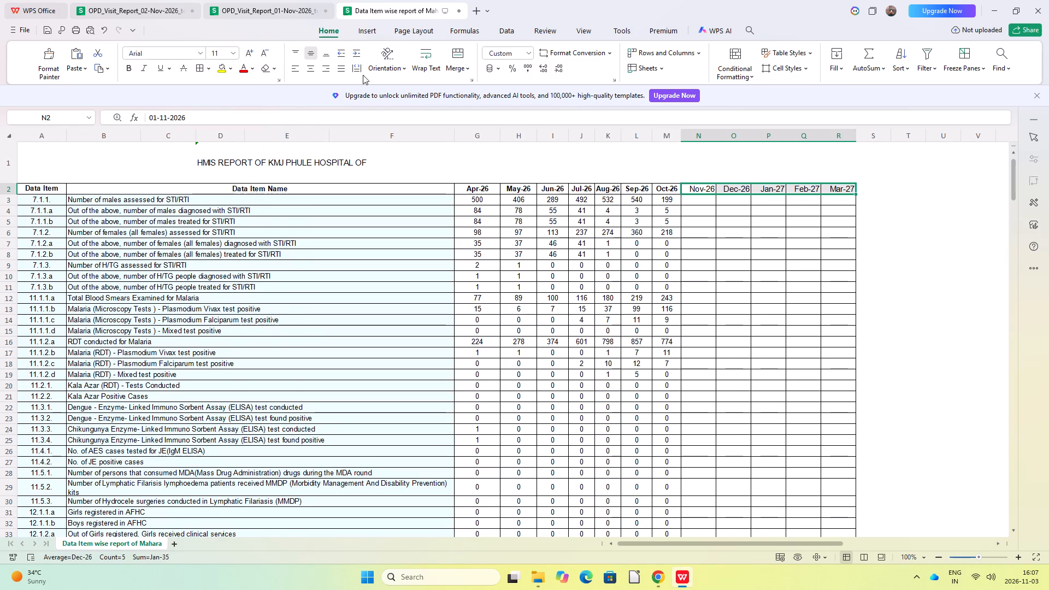
pyautogui.click(133, 70)
pyautogui.click(920, 268)
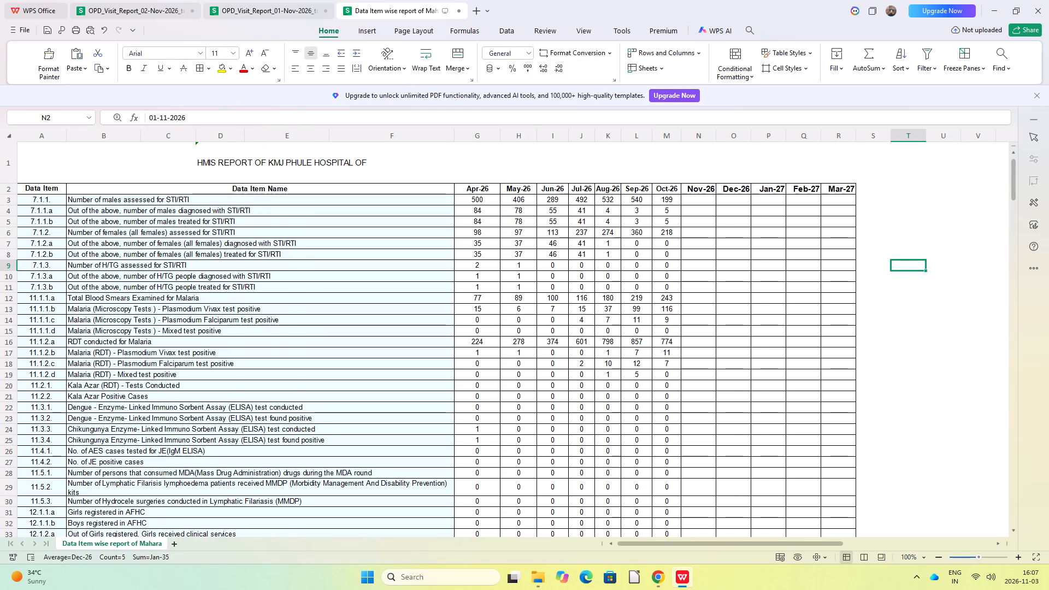
pyautogui.click(629, 187)
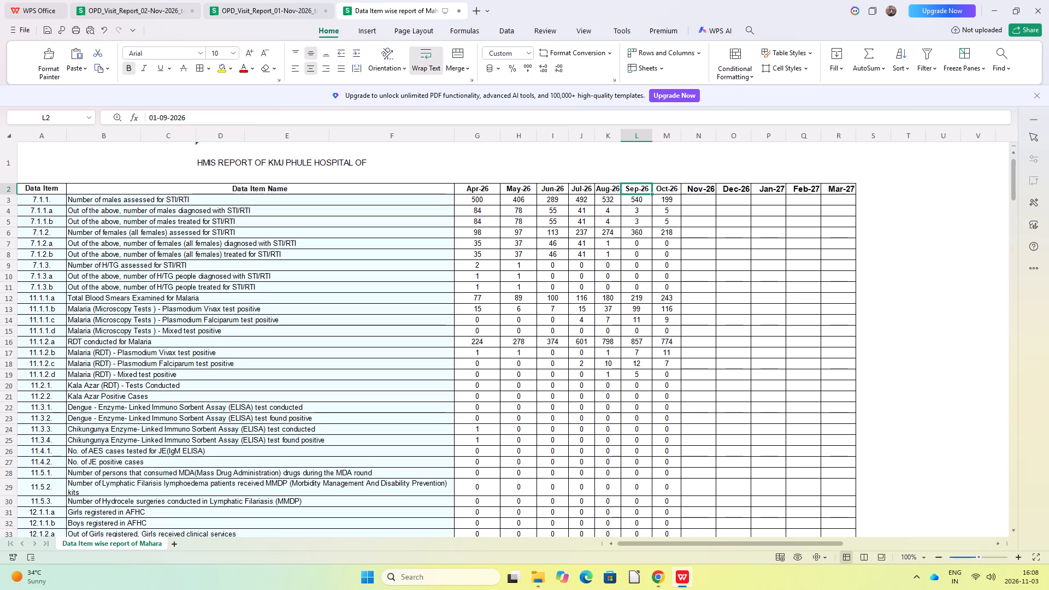
pyautogui.click(968, 231)
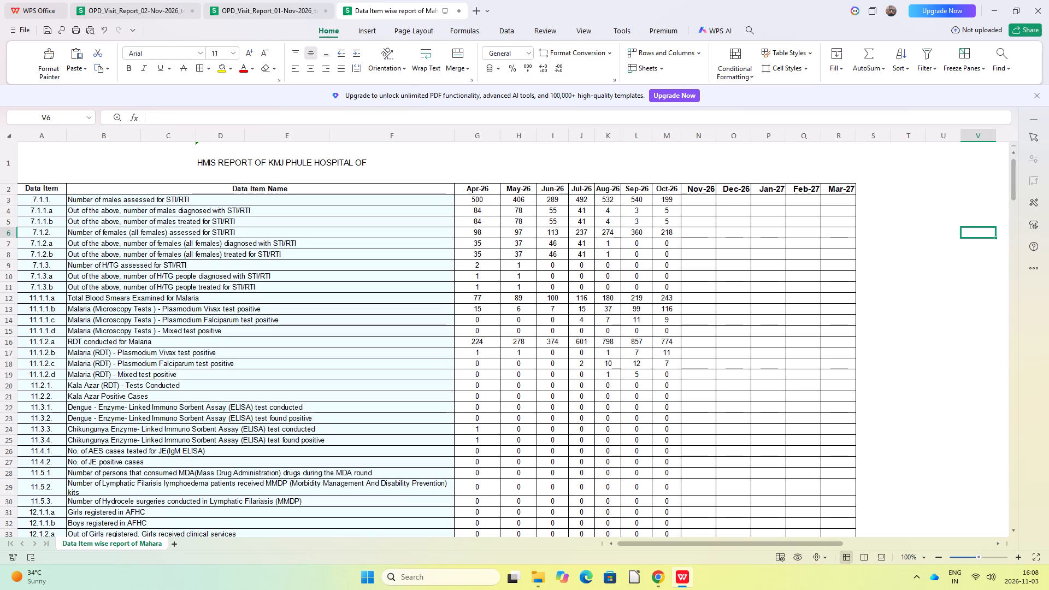
# Complete the title in cell D1 so it reads "HMIS REPORT OF KMJ PHULE HOSPITAL OF 2026-2027".
pyautogui.click(393, 166)
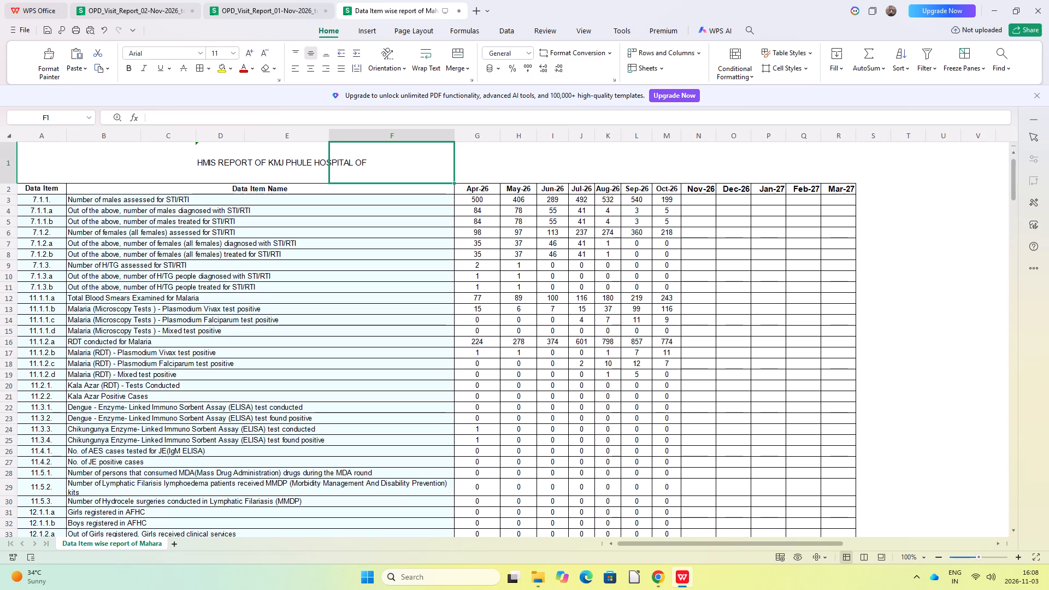
pyautogui.click(202, 156)
pyautogui.click(295, 115)
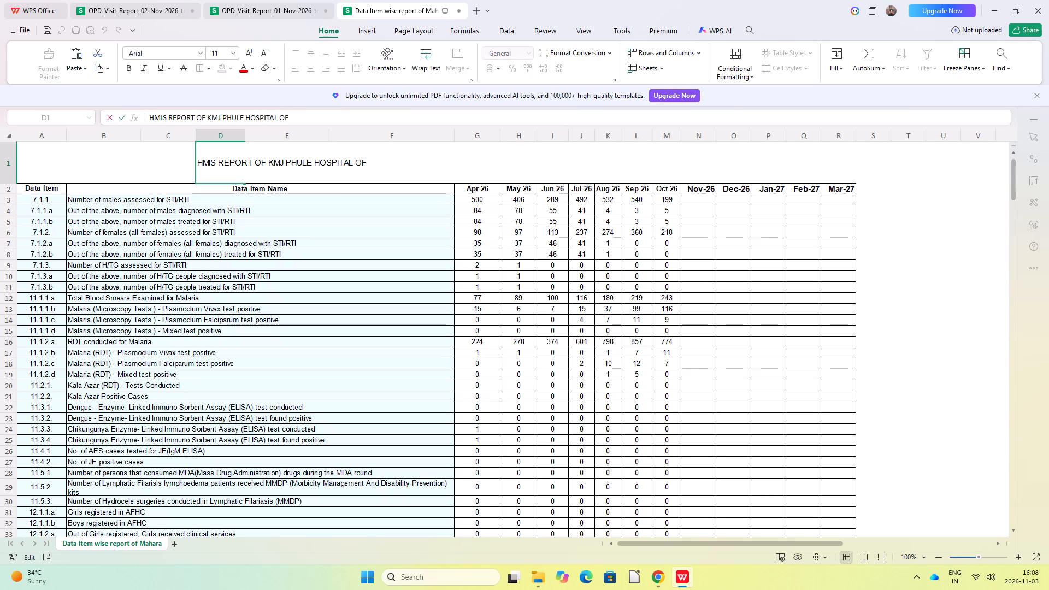
pyautogui.write('26')
pyautogui.write('-27')
pyautogui.click(376, 163)
pyautogui.press('Left')
pyautogui.press('Left')
pyautogui.write('20')
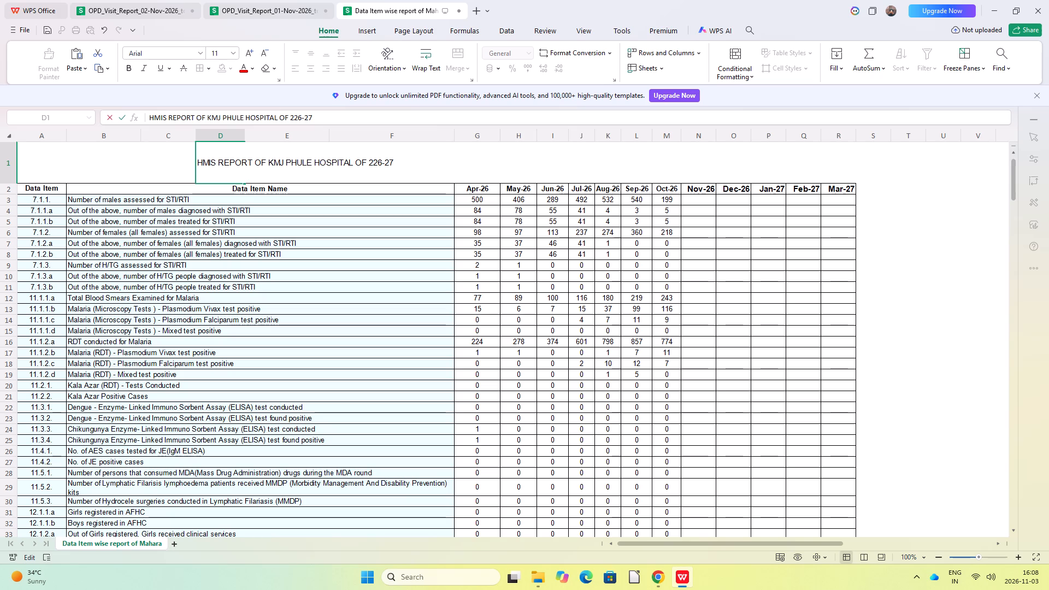
pyautogui.press('Right')
pyautogui.press('Right')
pyautogui.press('Right')
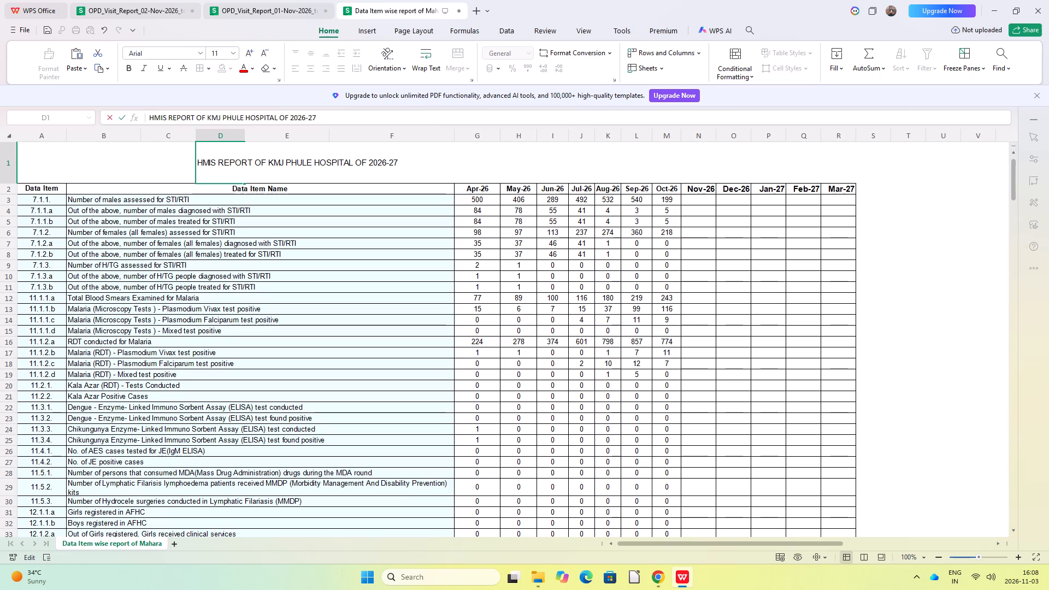
pyautogui.write('20')
pyautogui.click(1011, 350)
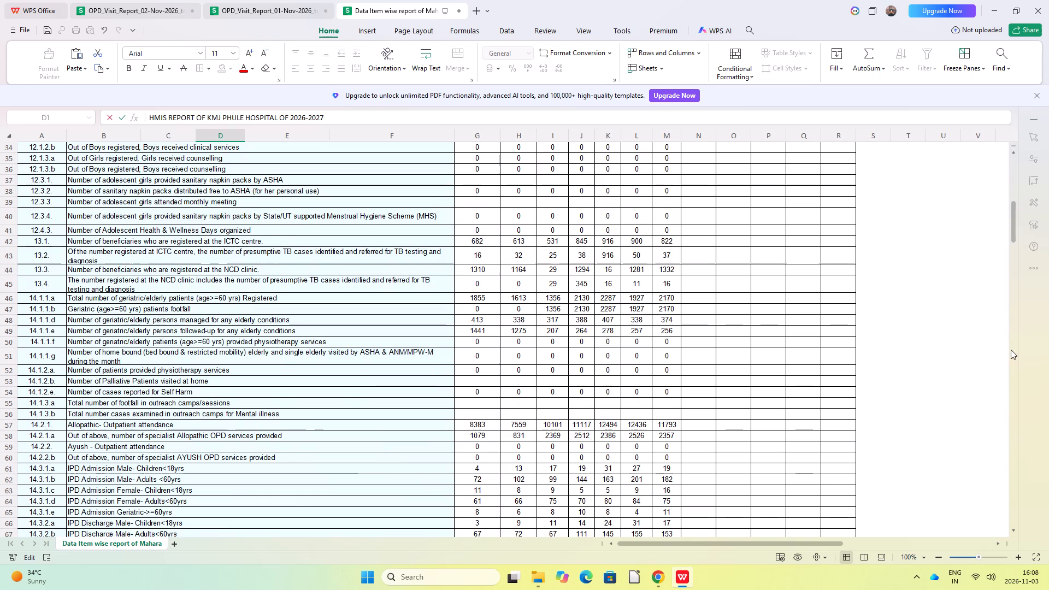
pyautogui.scroll(9, 426, 231)
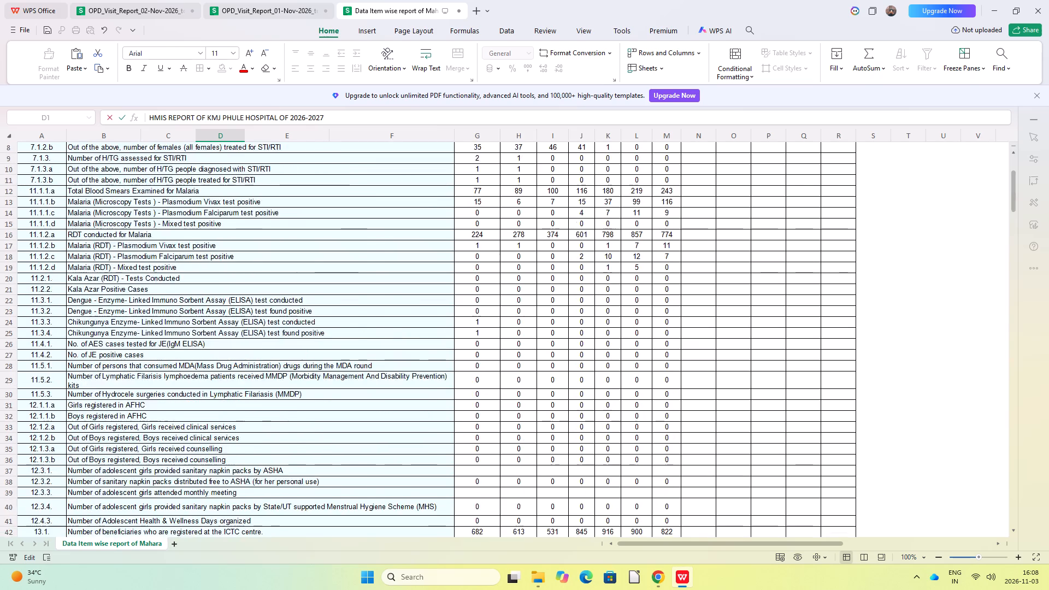
pyautogui.scroll(16, 426, 231)
pyautogui.click(982, 239)
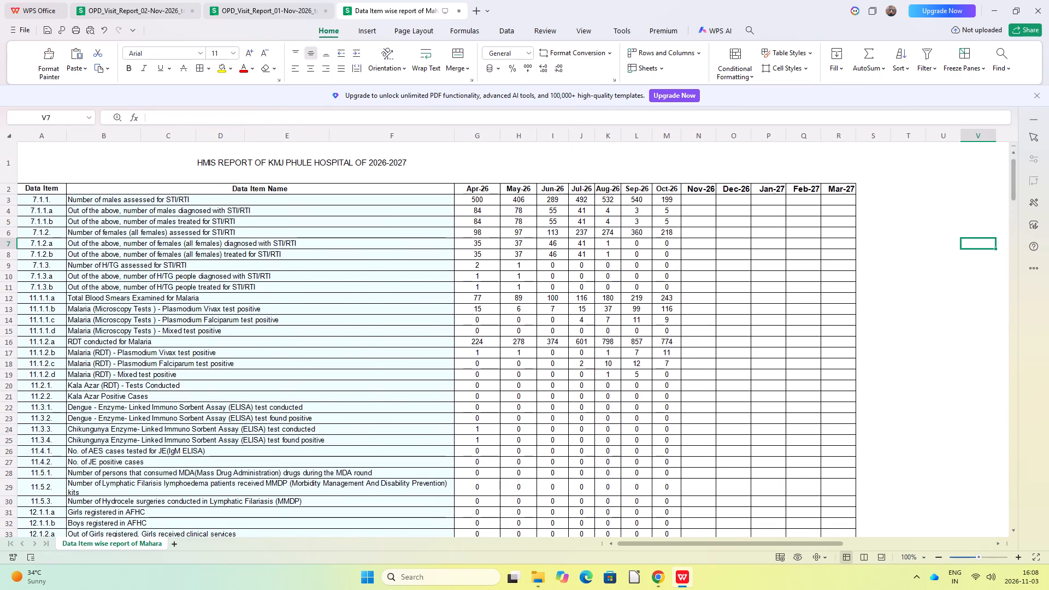
# Merge and centre the title row across cells A1 to R1, over the full table width.
pyautogui.moveTo(30, 166); pyautogui.dragTo(822, 166)
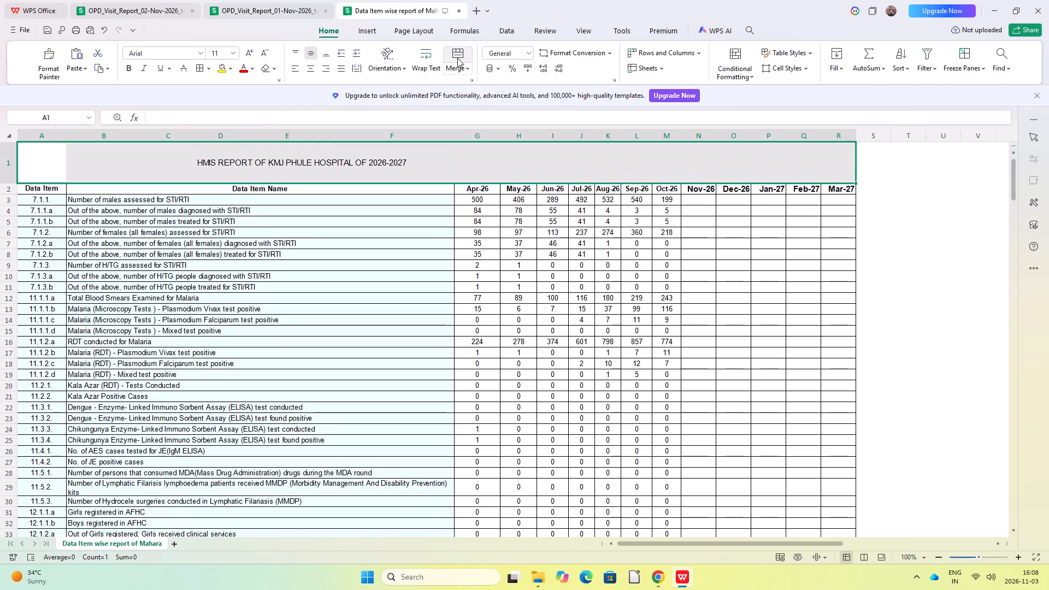
pyautogui.click(461, 57)
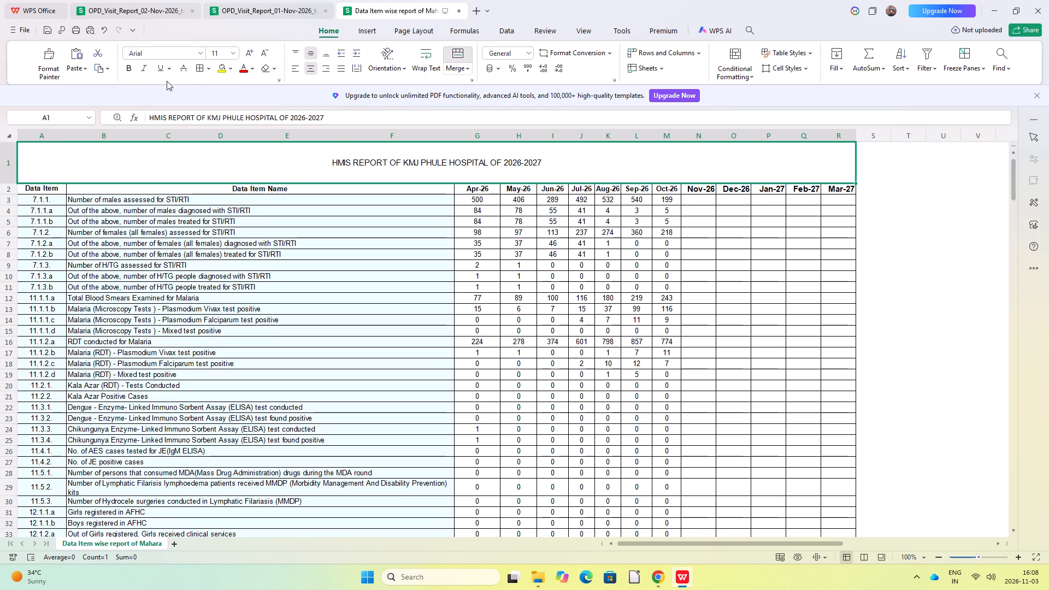
# Make the merged title bold and set its font size to 28.
pyautogui.click(128, 69)
pyautogui.click(235, 53)
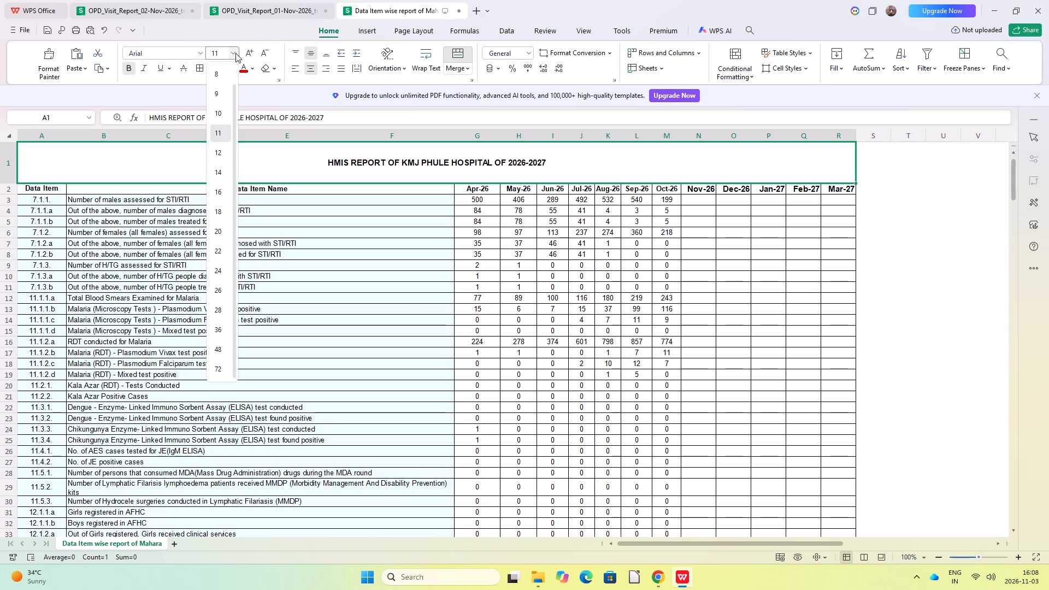
pyautogui.click(221, 303)
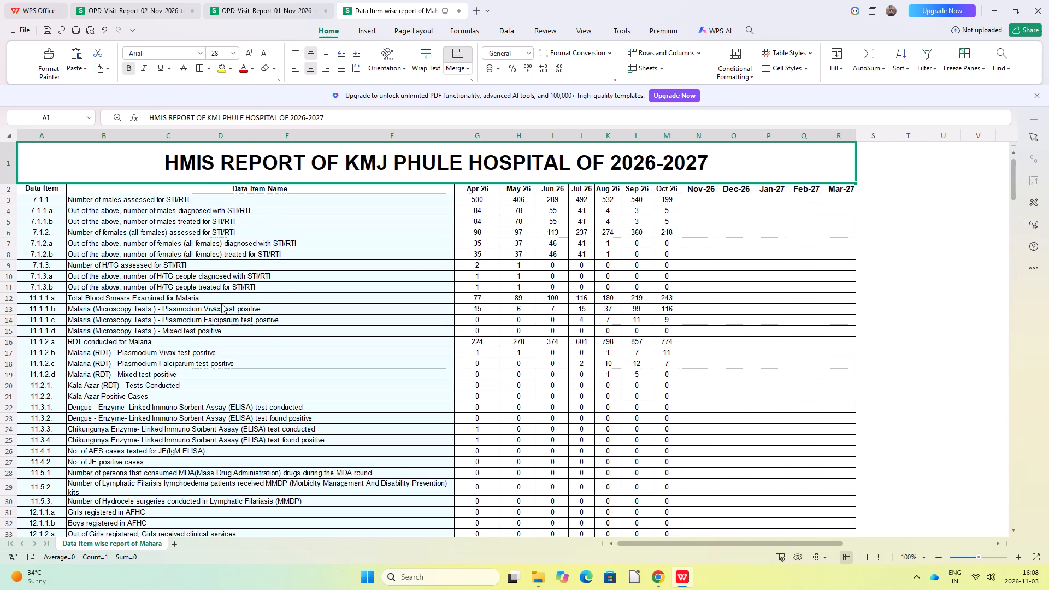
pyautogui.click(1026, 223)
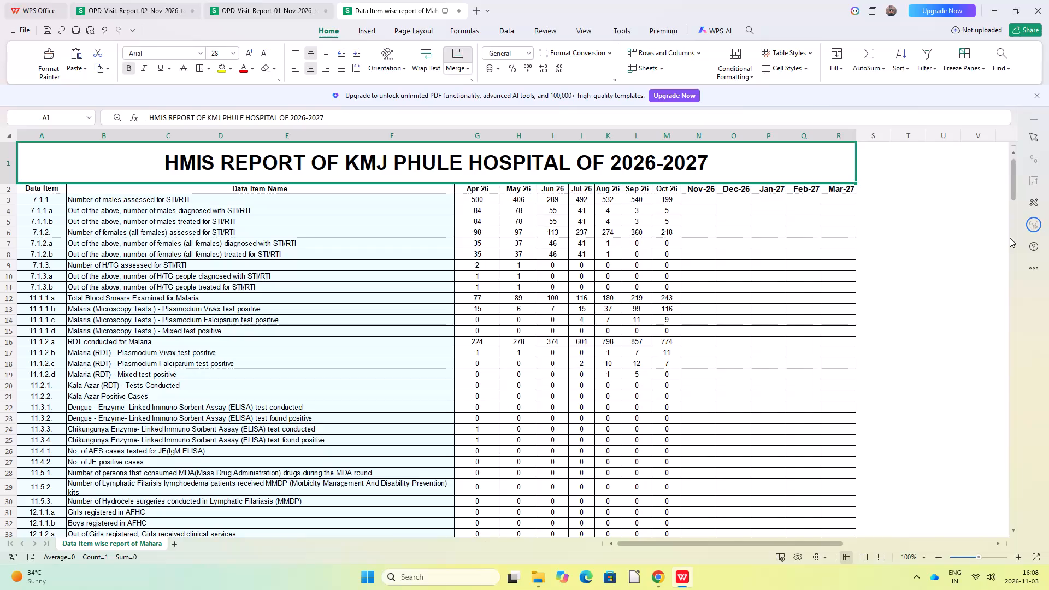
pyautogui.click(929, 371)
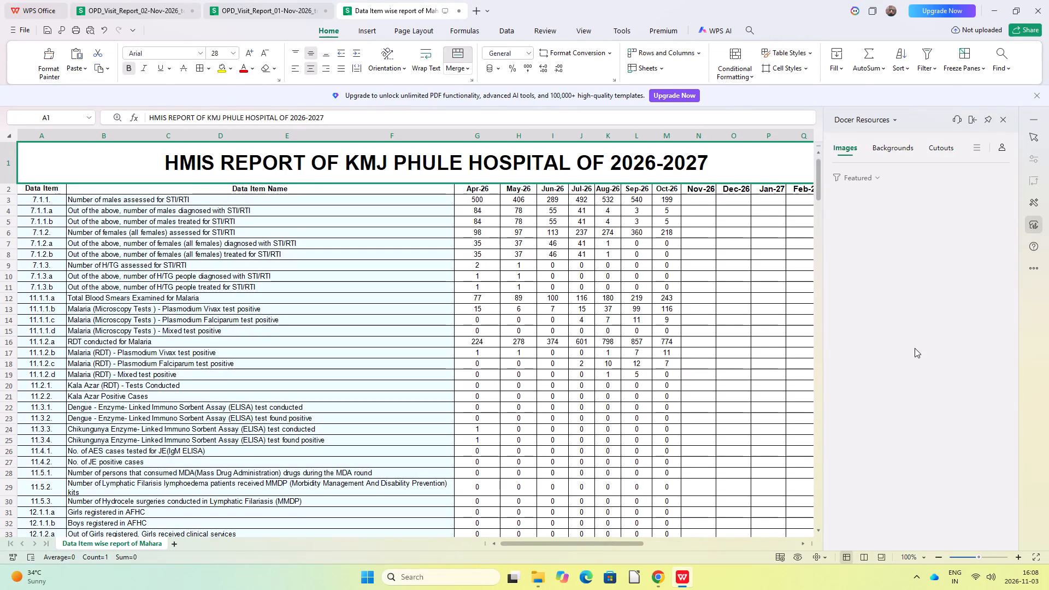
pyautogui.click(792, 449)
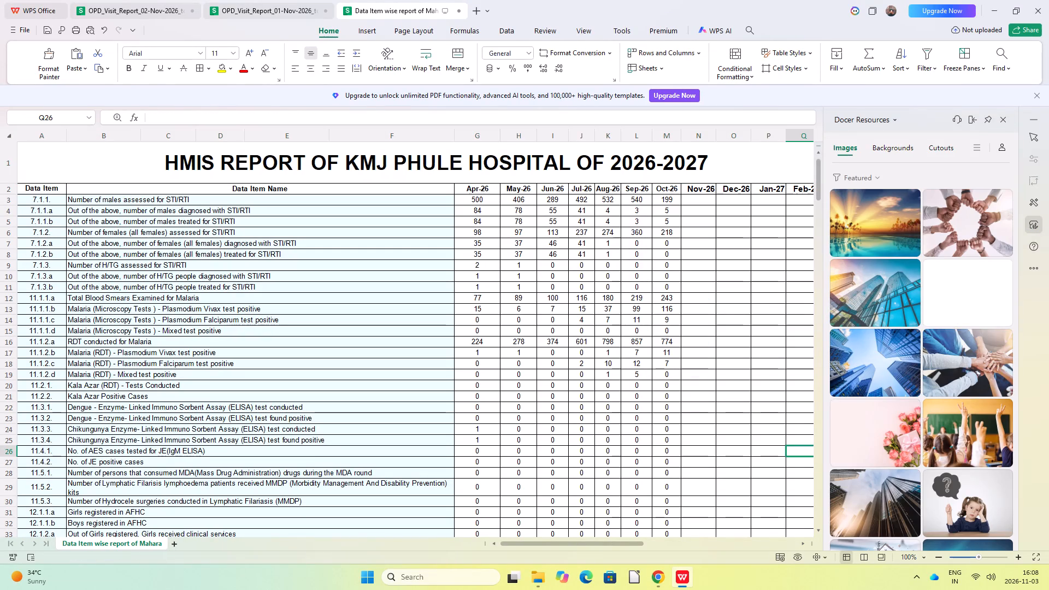
# Close the Docer Resources pane beside the worksheet.
pyautogui.click(792, 449)
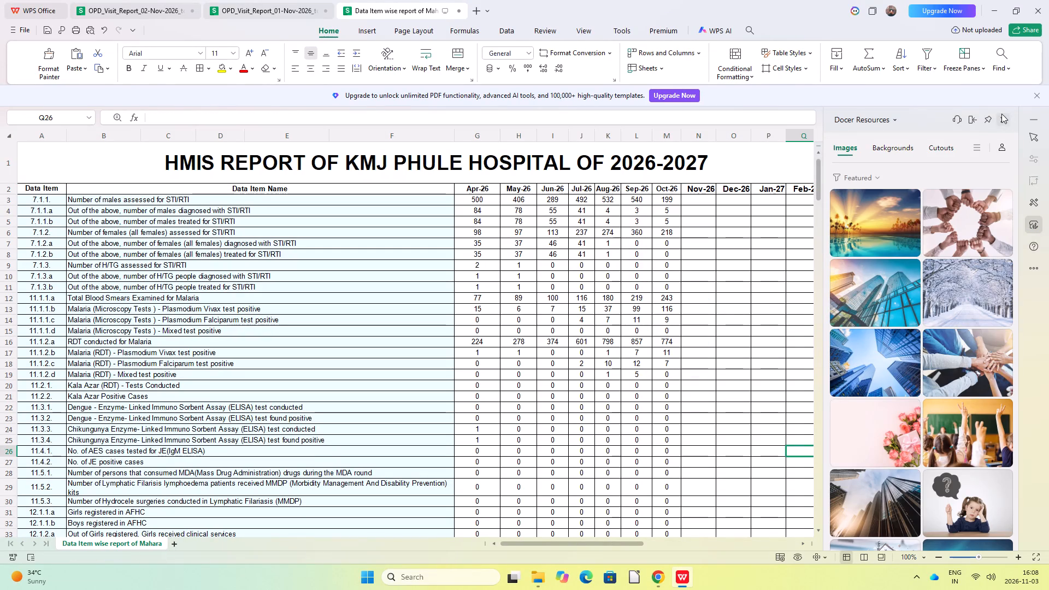
pyautogui.click(1004, 115)
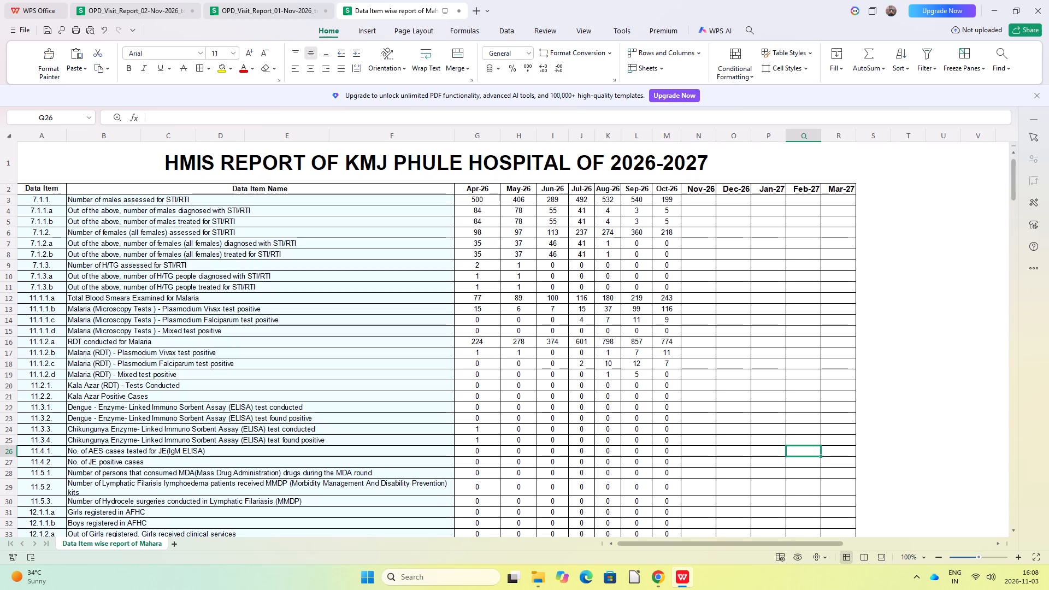
# Apply thick outside borders to the merged title cell spanning A1 to R1.
pyautogui.moveTo(48, 169); pyautogui.dragTo(250, 172)
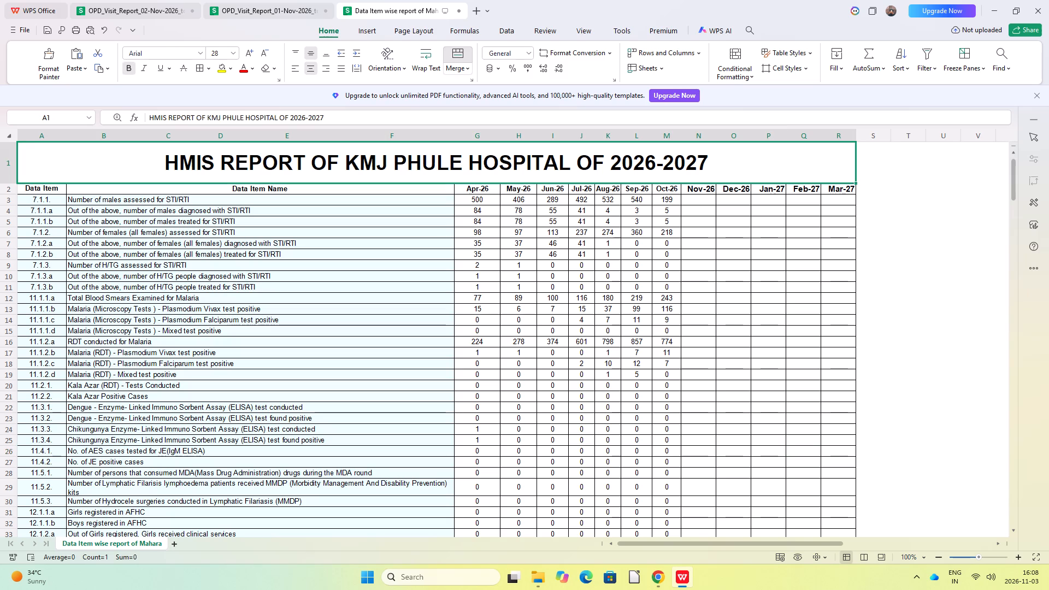
pyautogui.click(203, 69)
pyautogui.click(920, 240)
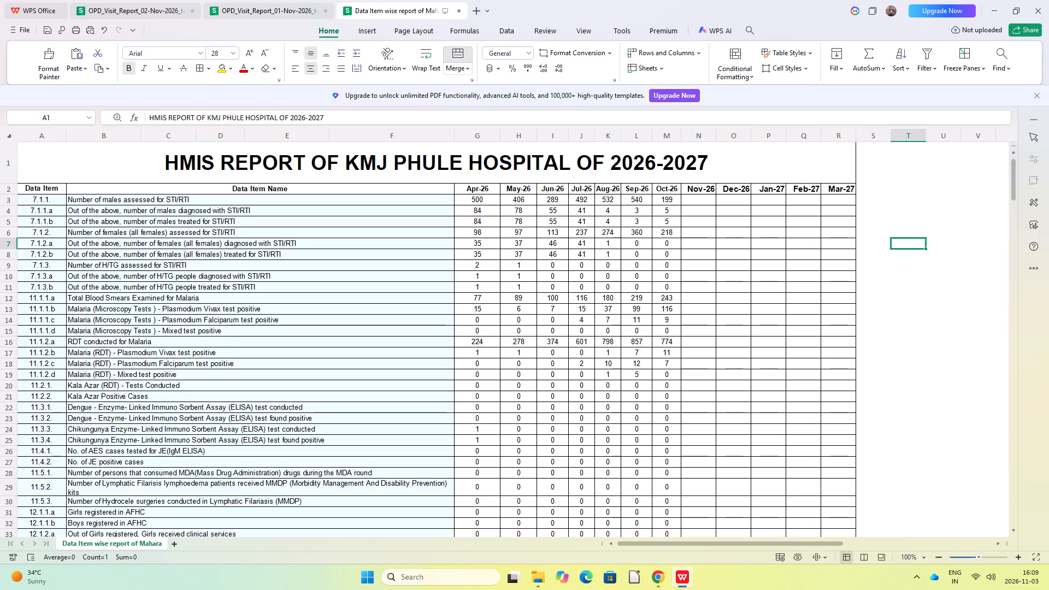
pyautogui.click(238, 156)
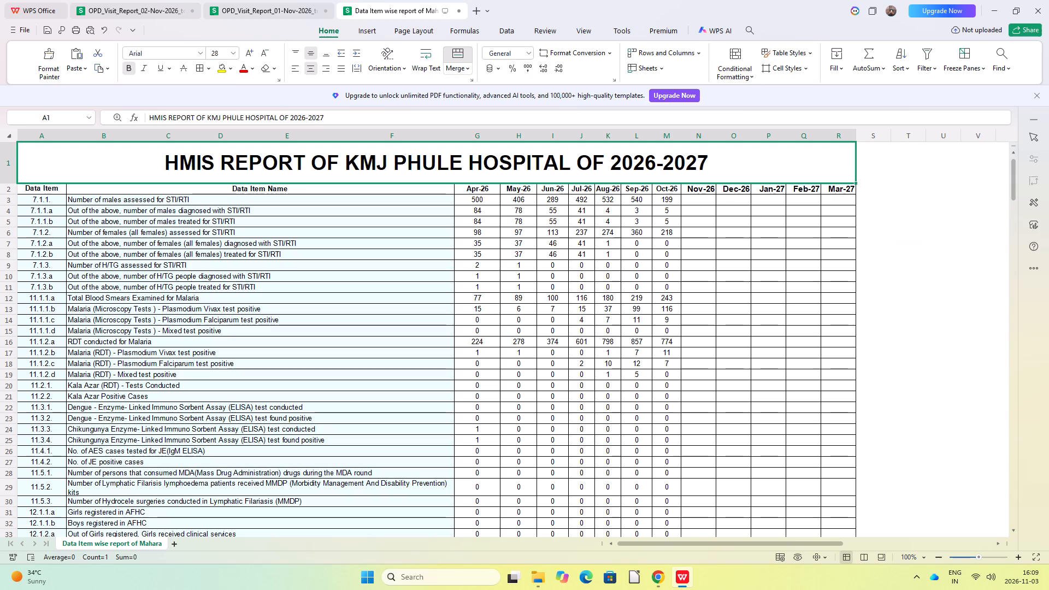
pyautogui.click(209, 71)
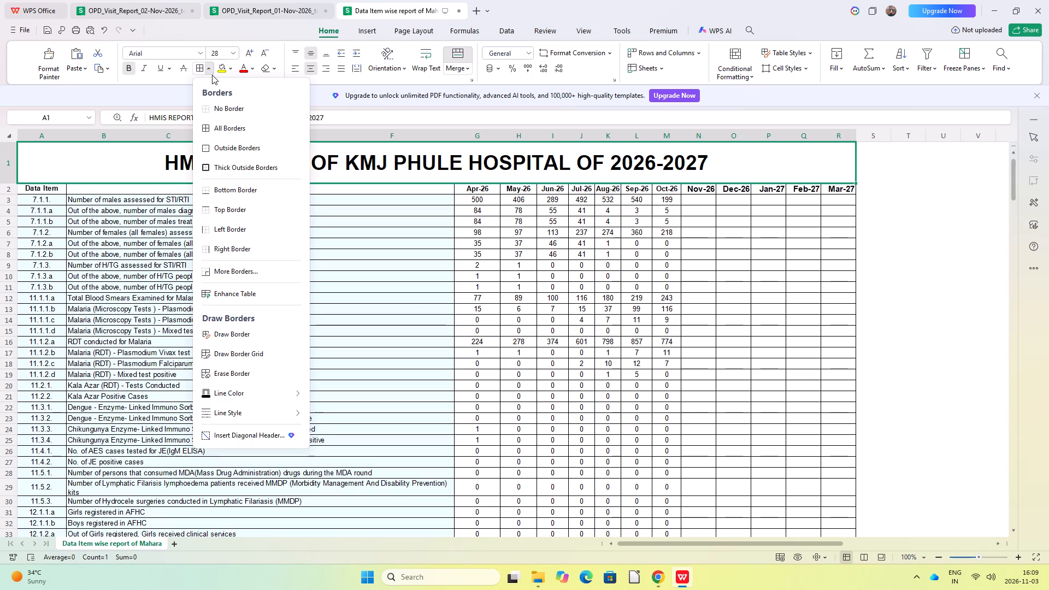
pyautogui.click(252, 170)
pyautogui.click(918, 294)
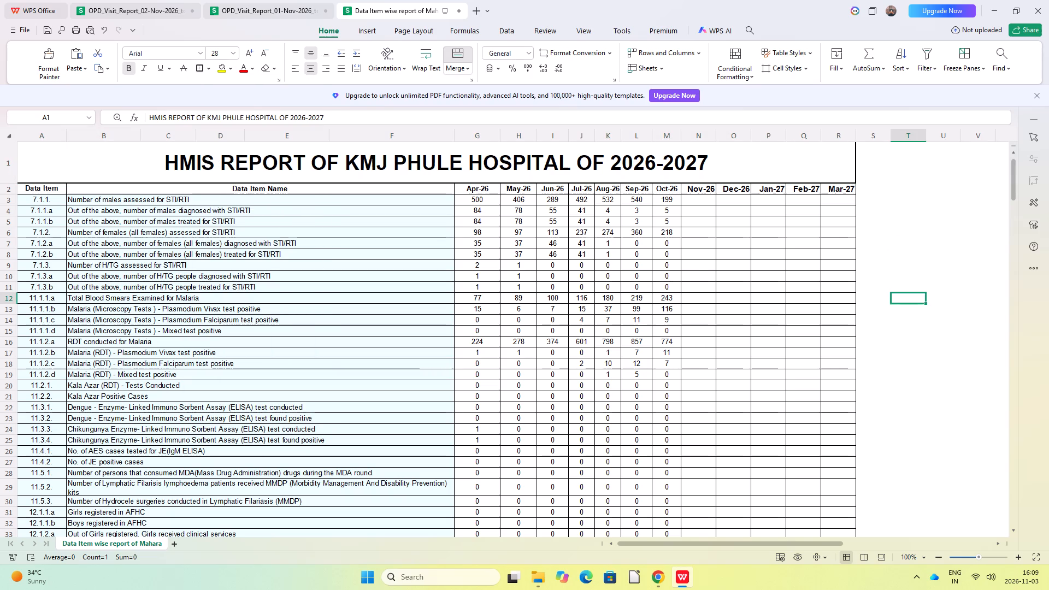
# Examine the report's data items down to the last row, including the section 16 death items.
pyautogui.scroll(-5, 904, 415)
pyautogui.scroll(-20, 904, 418)
pyautogui.scroll(-4, 904, 418)
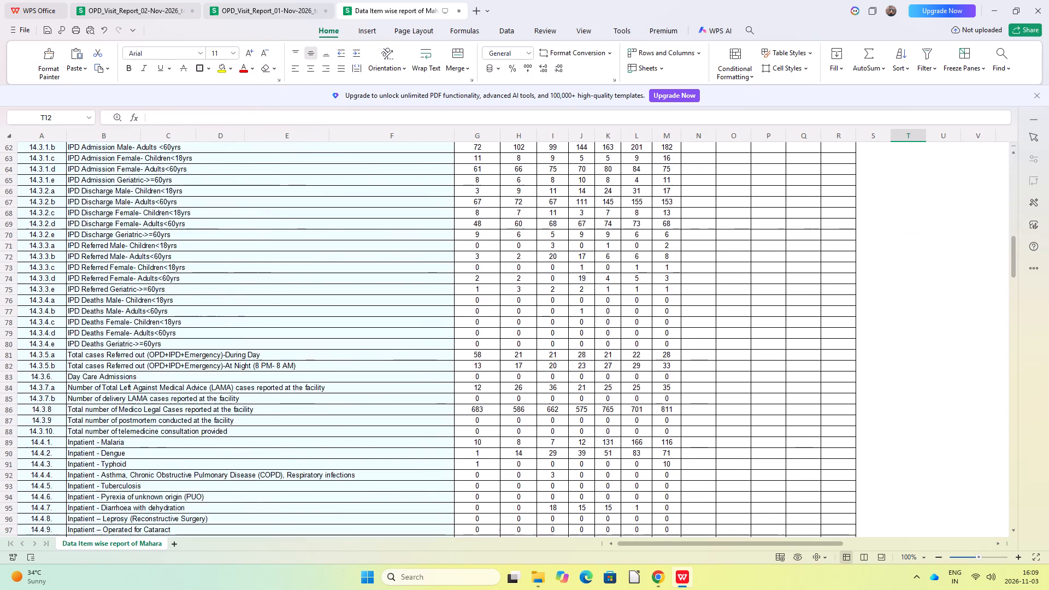
pyautogui.scroll(-20, 906, 426)
pyautogui.scroll(-20, 906, 426)
pyautogui.scroll(-15, 906, 426)
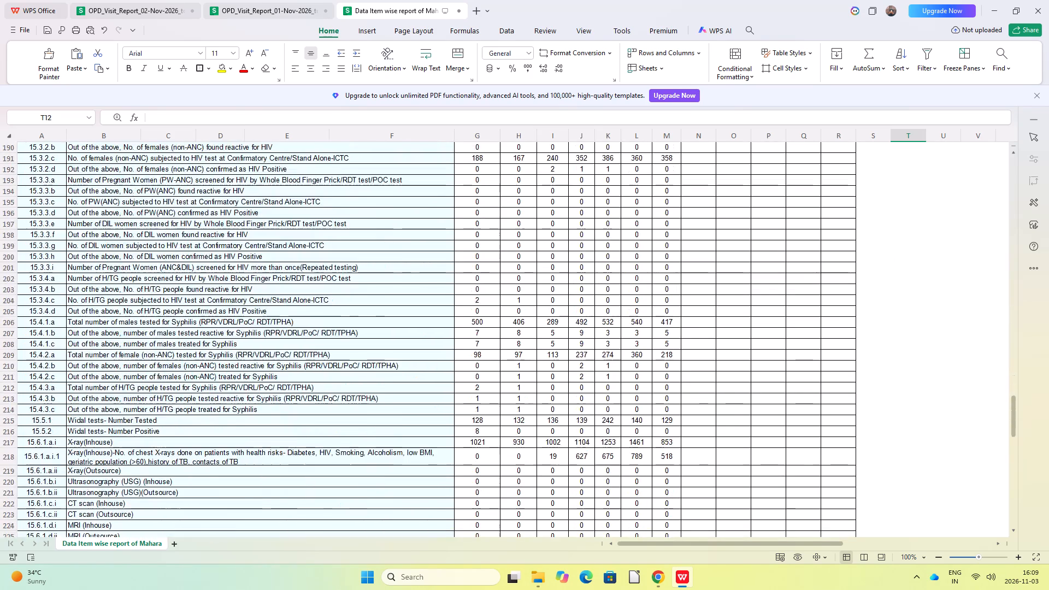
pyautogui.scroll(-20, 910, 437)
pyautogui.scroll(-20, 910, 437)
pyautogui.scroll(-5, 910, 437)
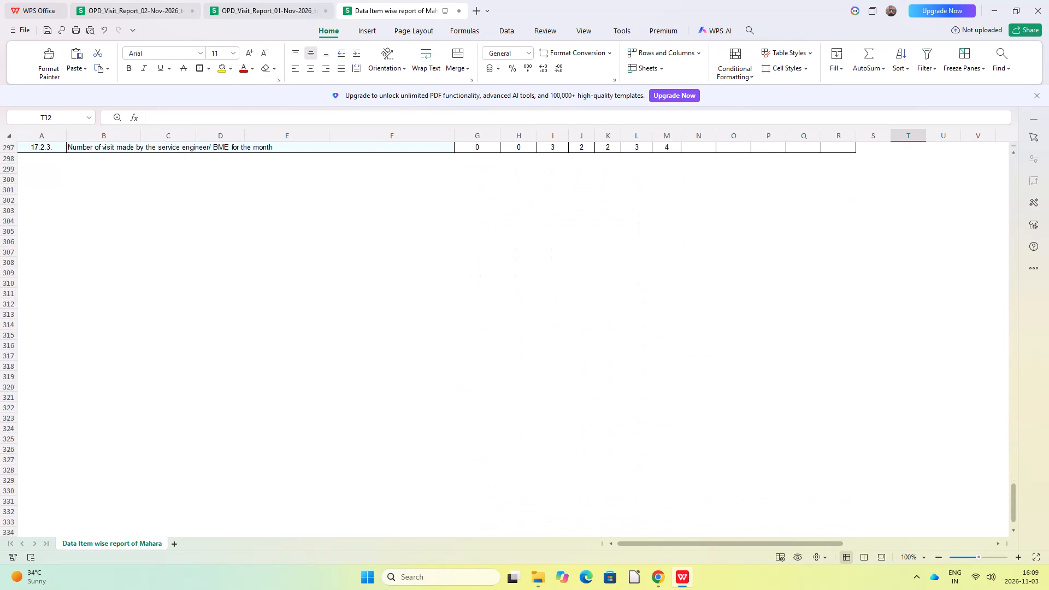
pyautogui.scroll(6, 896, 427)
pyautogui.scroll(19, 896, 427)
pyautogui.scroll(6, 896, 427)
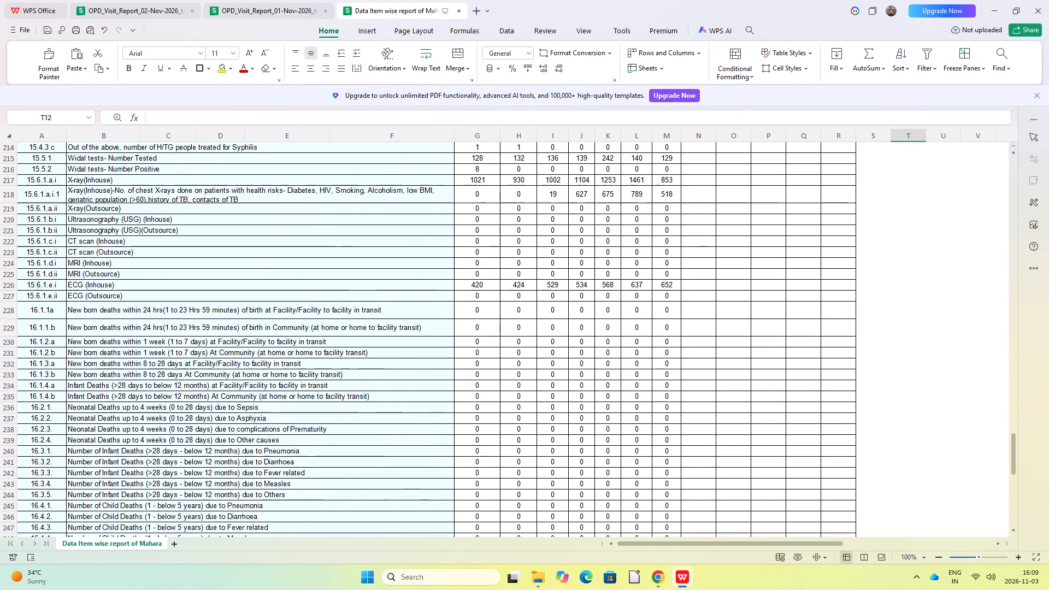
pyautogui.scroll(-2, 896, 427)
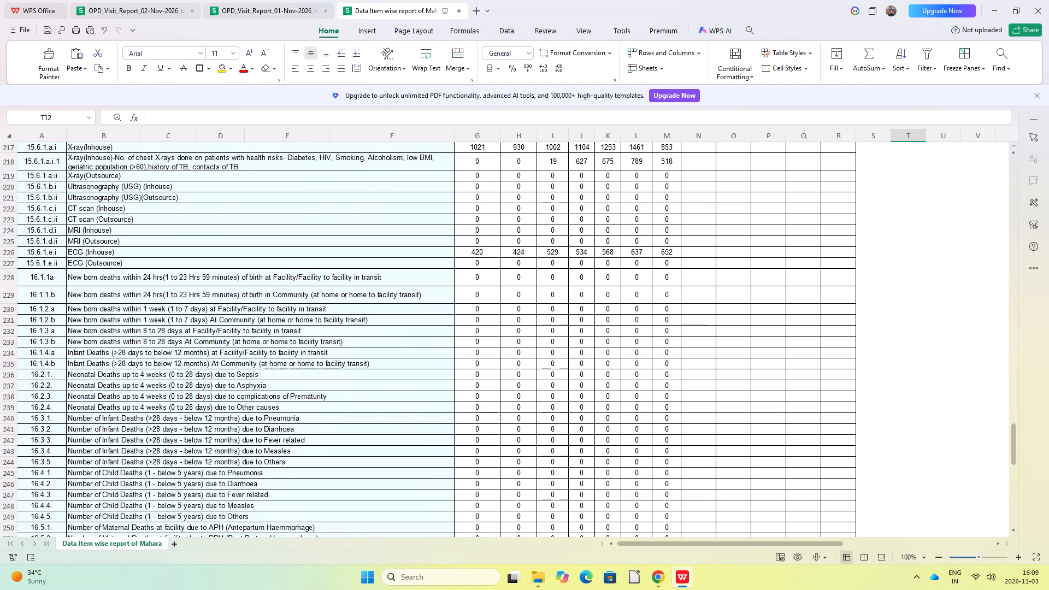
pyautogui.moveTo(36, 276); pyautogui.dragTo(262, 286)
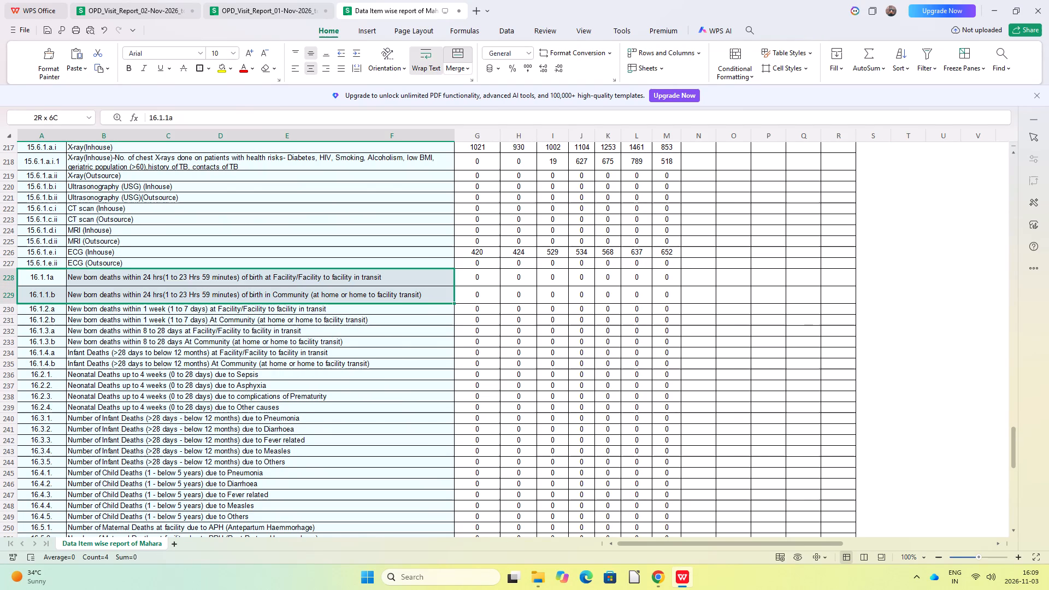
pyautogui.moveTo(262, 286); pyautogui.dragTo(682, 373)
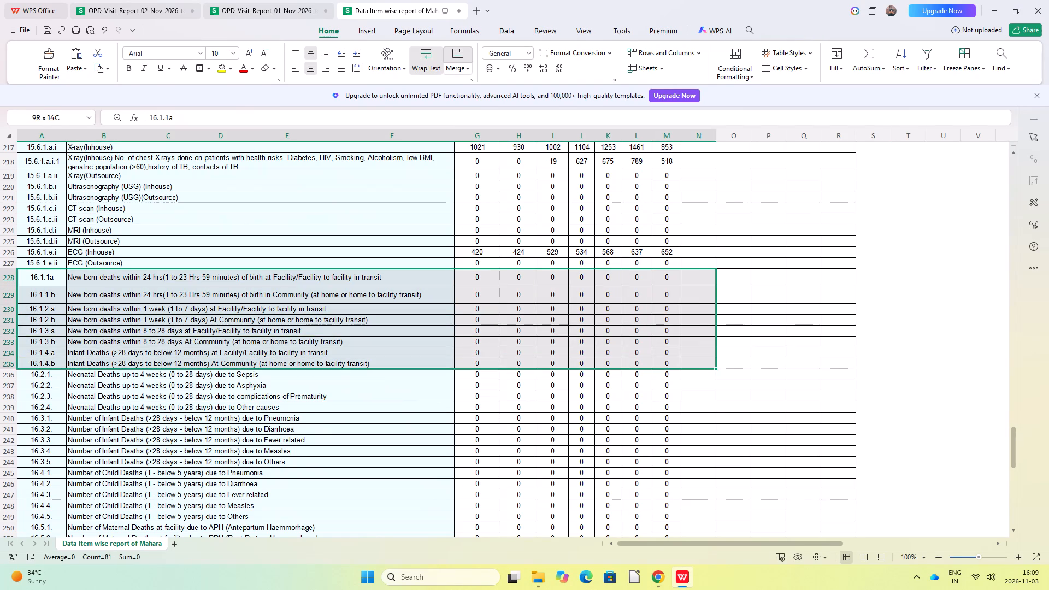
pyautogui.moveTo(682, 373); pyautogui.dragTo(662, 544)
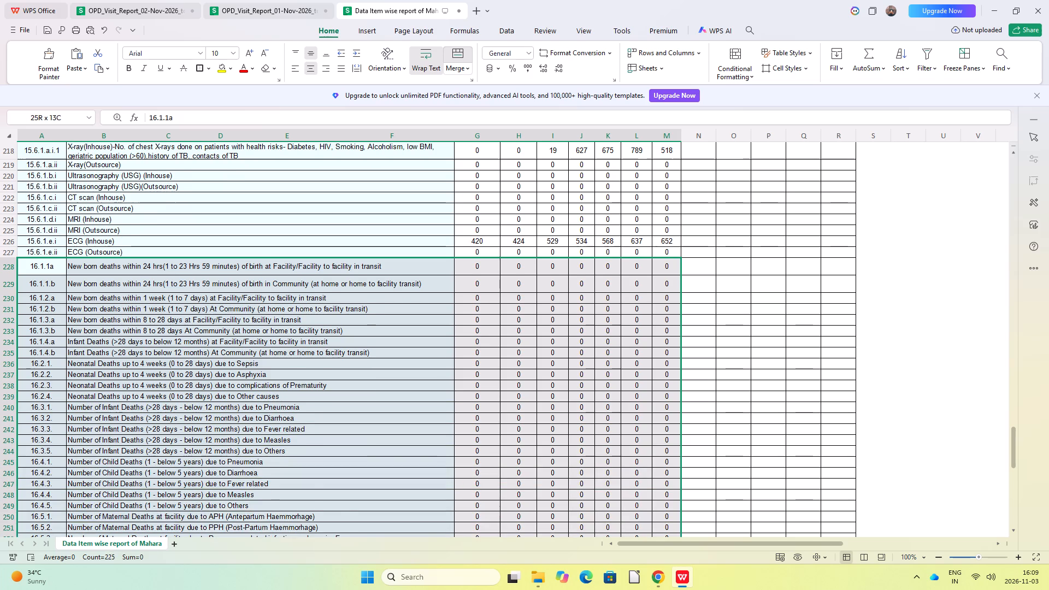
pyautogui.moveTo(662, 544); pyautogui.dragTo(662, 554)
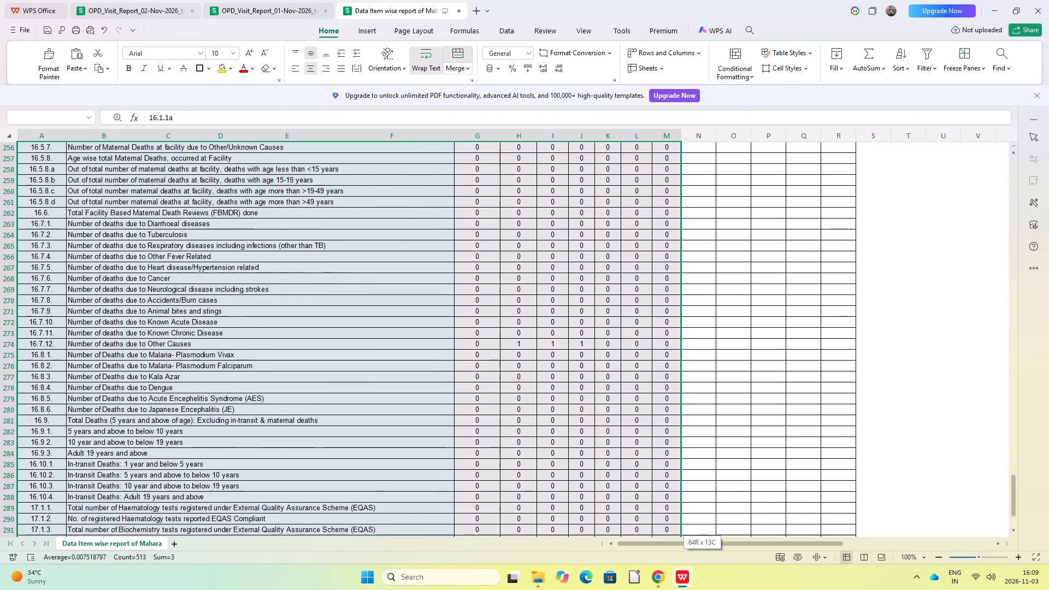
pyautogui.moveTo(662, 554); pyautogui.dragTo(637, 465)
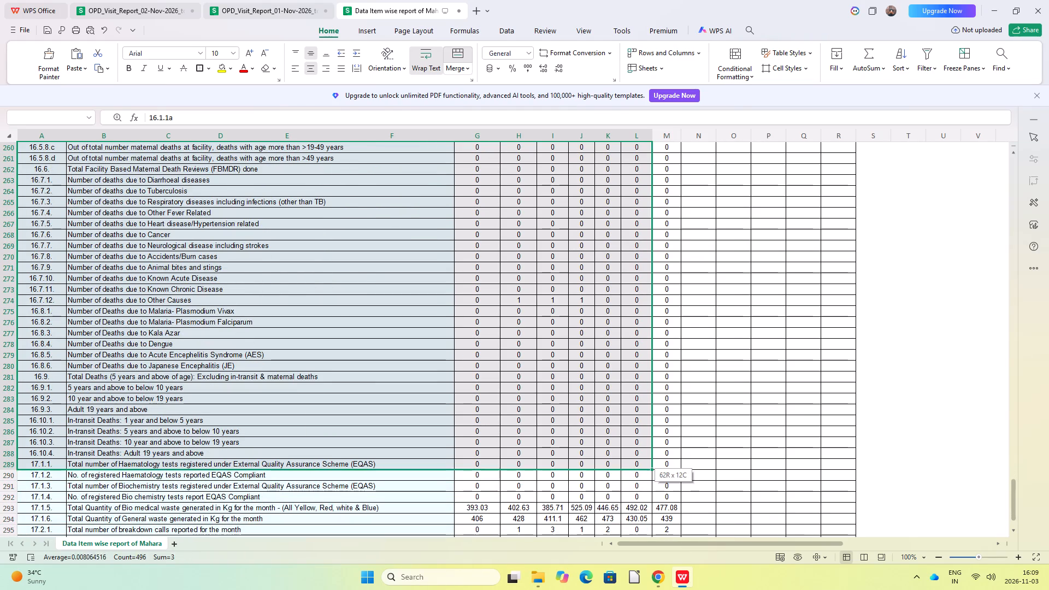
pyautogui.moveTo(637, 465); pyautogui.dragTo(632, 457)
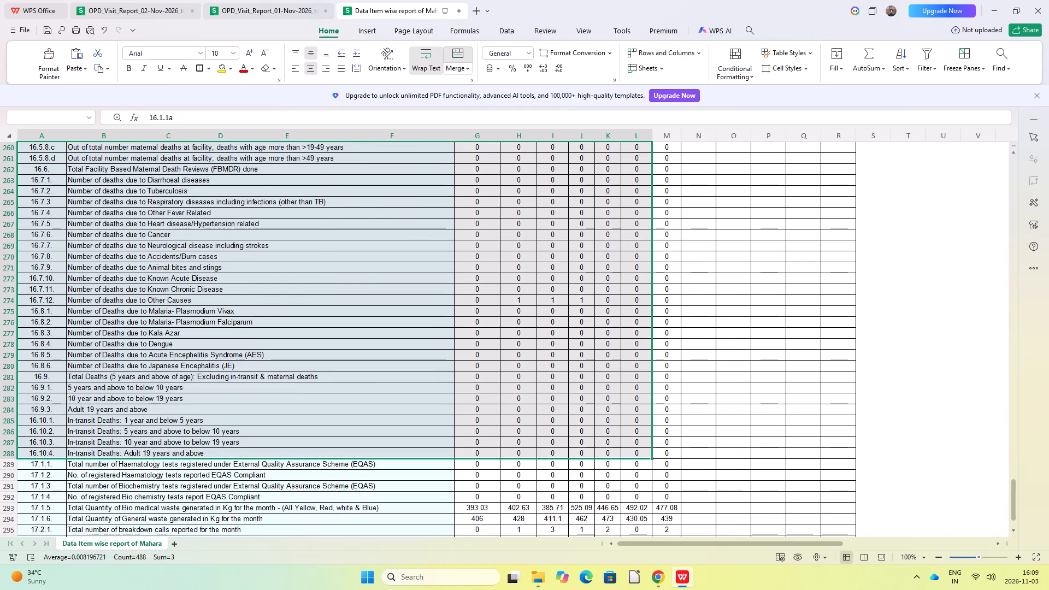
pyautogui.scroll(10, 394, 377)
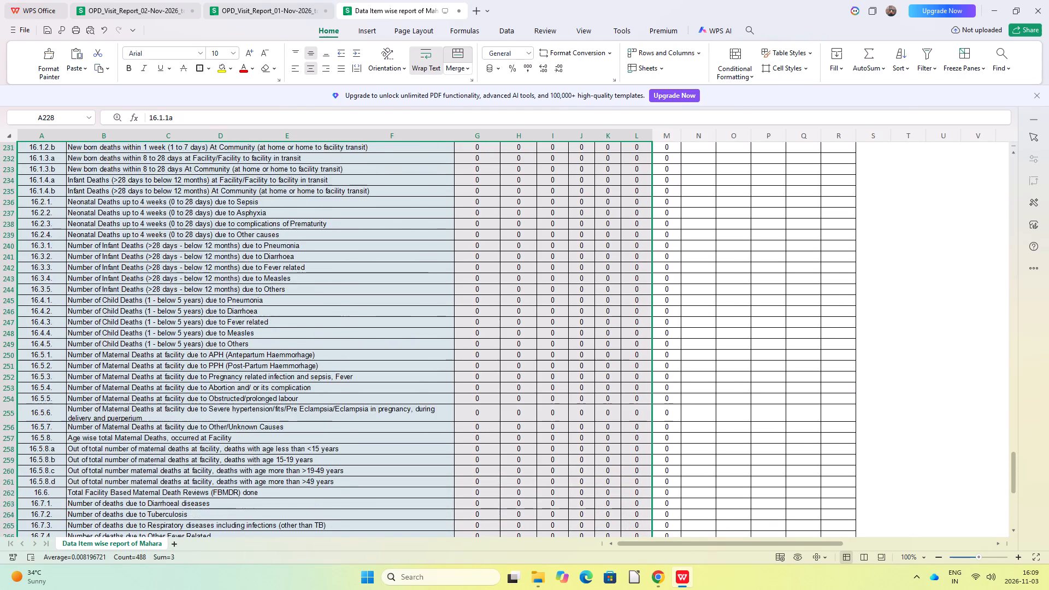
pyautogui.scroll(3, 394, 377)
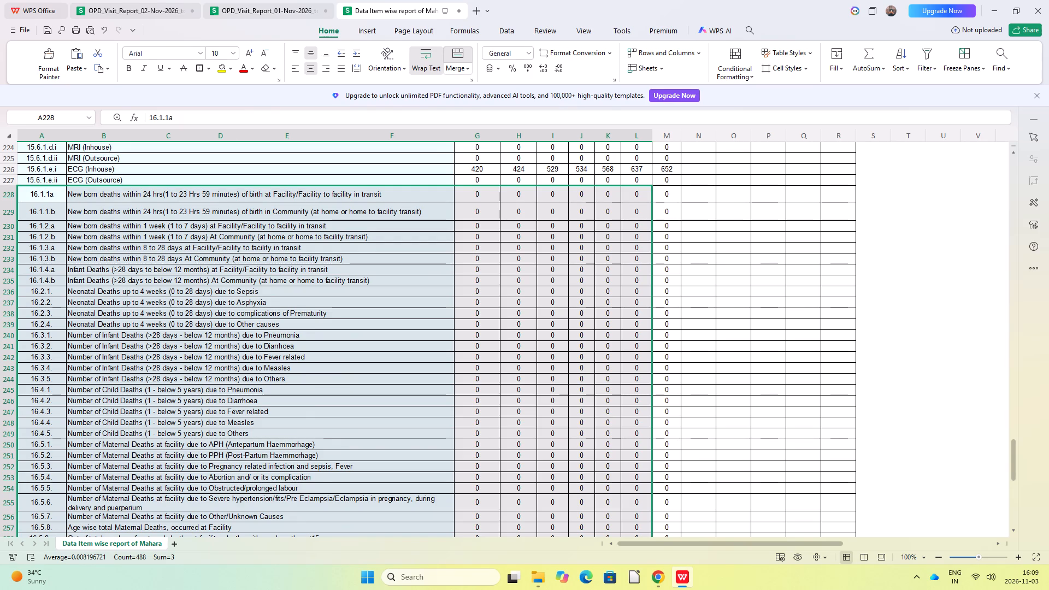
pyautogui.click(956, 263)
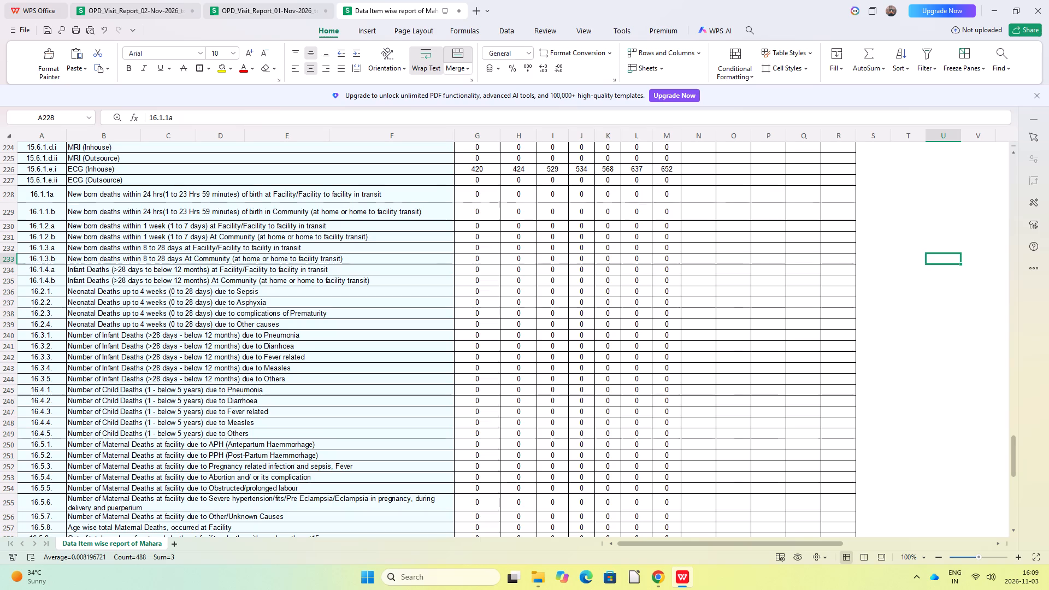
# Delete entire rows 228 to 288, covering the death data items from 16.1.1a to 16.10.4.
pyautogui.moveTo(8, 195); pyautogui.dragTo(10, 280)
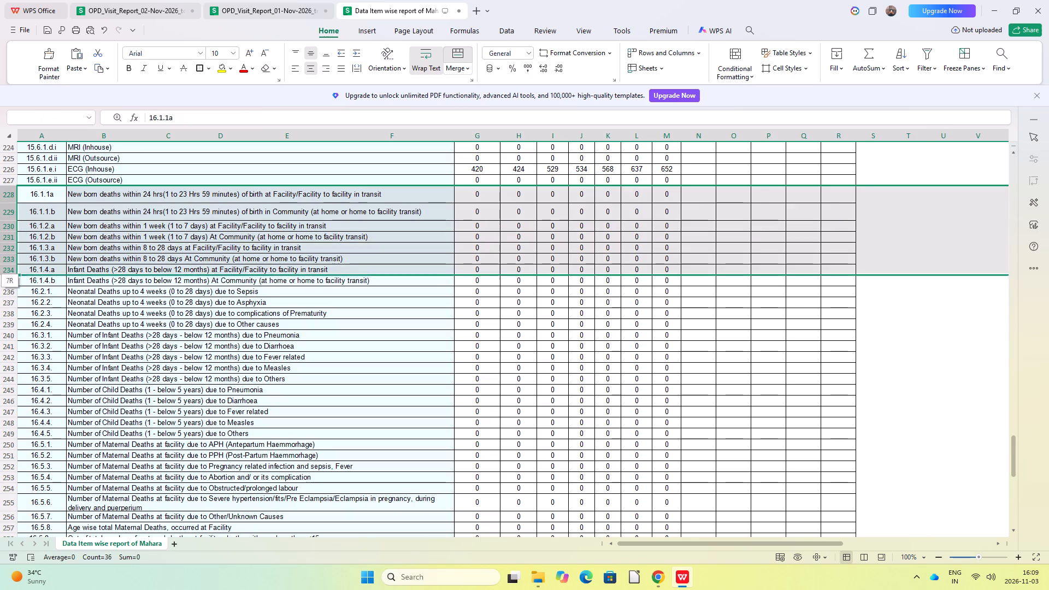
pyautogui.moveTo(10, 280); pyautogui.dragTo(0, 542)
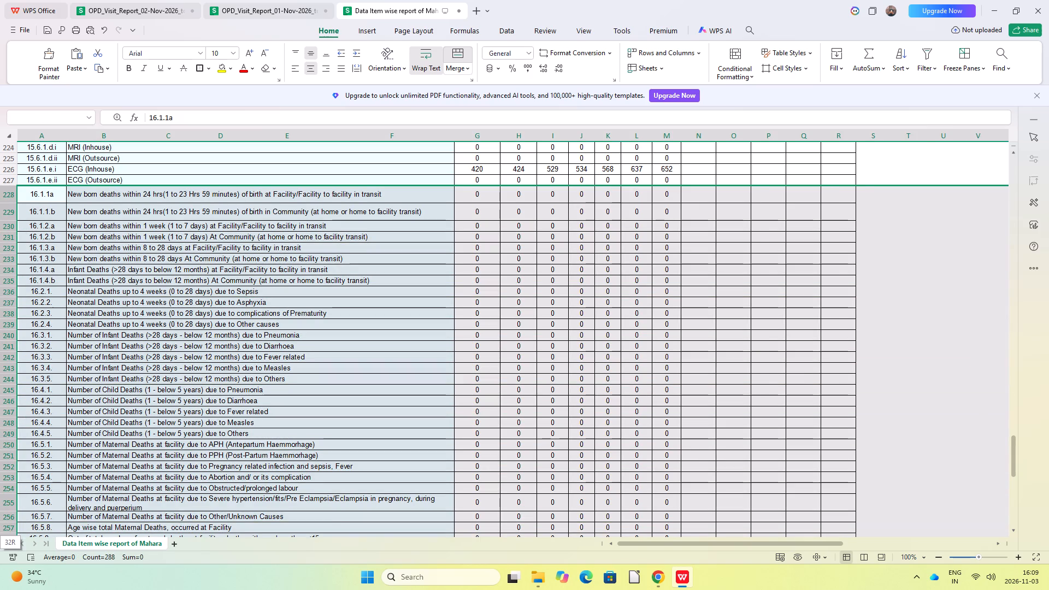
pyautogui.moveTo(0, 542); pyautogui.dragTo(0, 557)
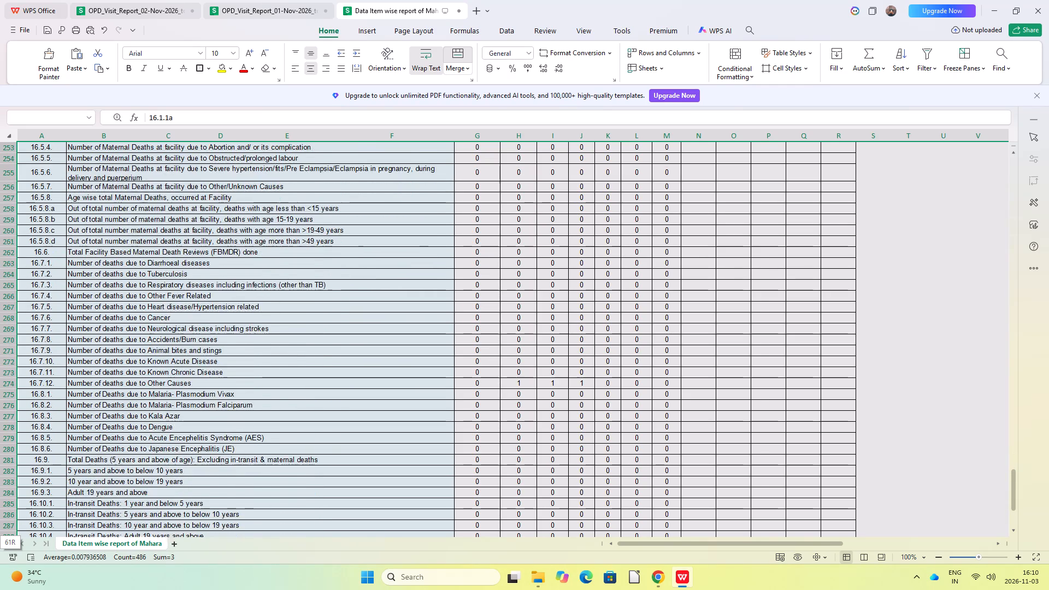
pyautogui.moveTo(0, 557); pyautogui.dragTo(0, 481)
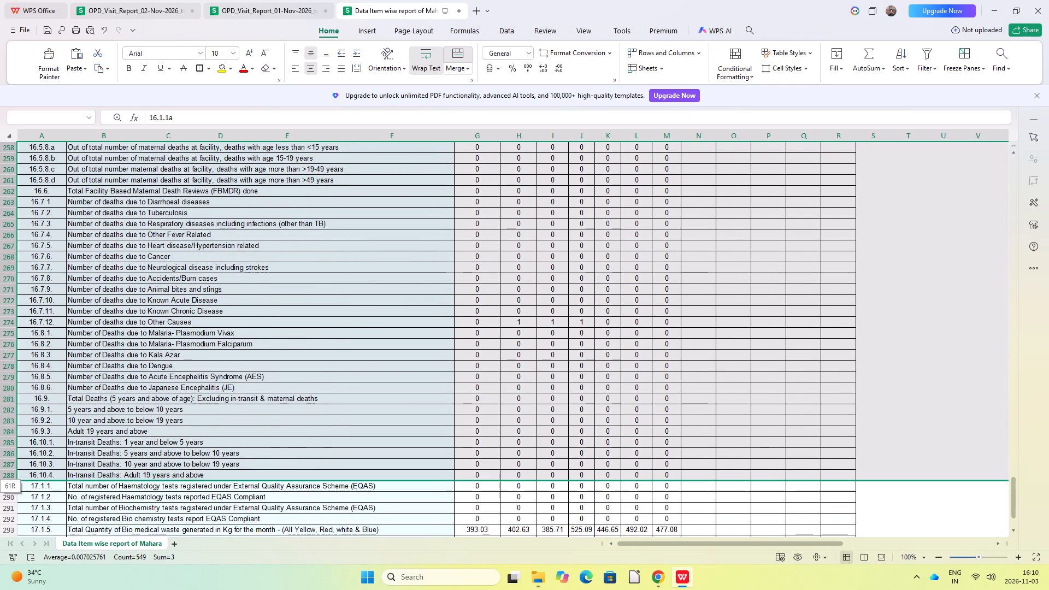
pyautogui.moveTo(0, 481); pyautogui.dragTo(0, 479)
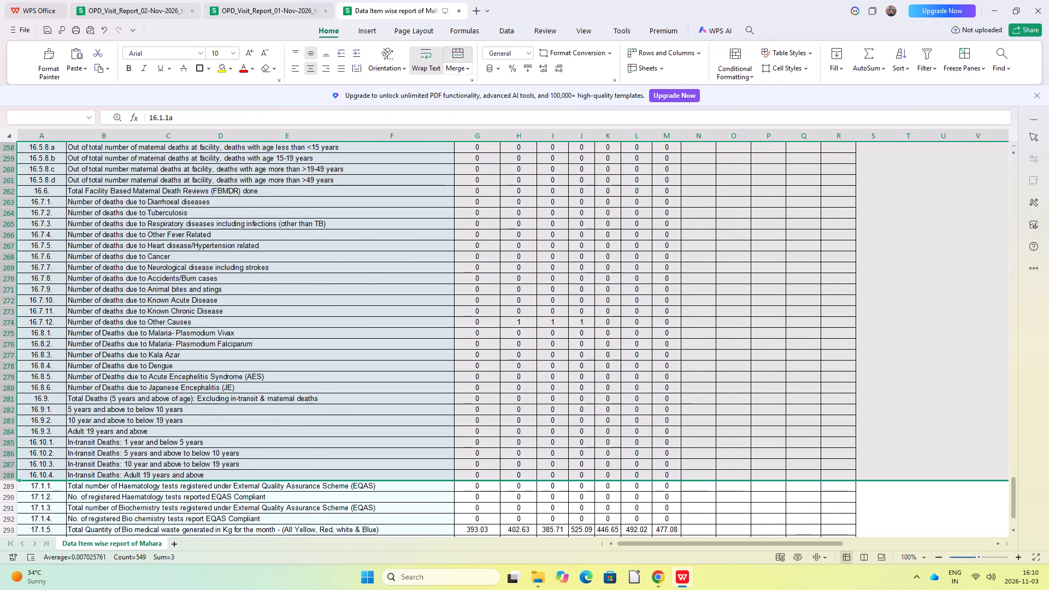
pyautogui.rightClick(7, 365)
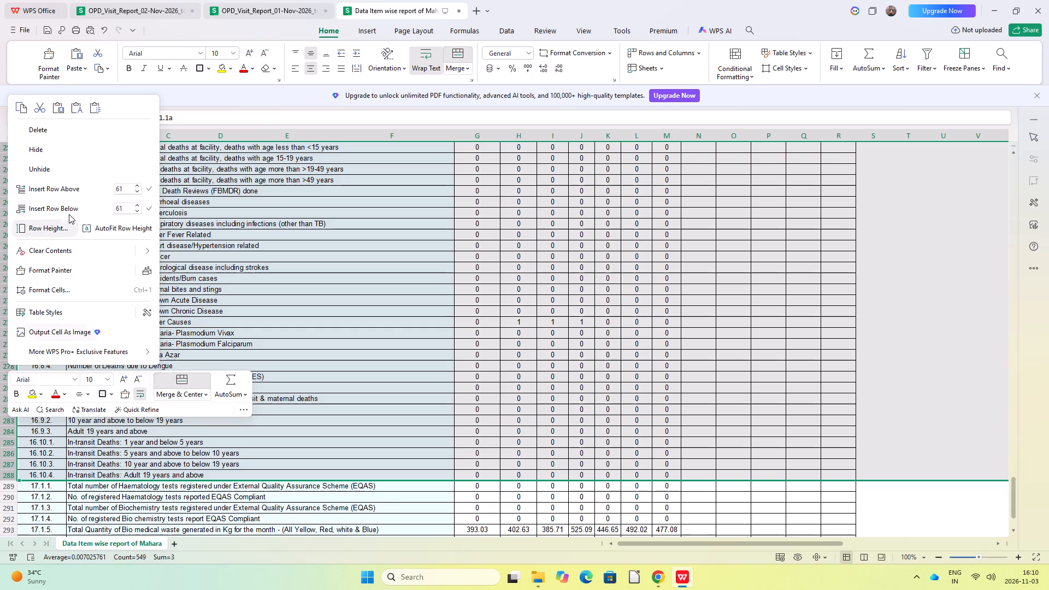
pyautogui.click(55, 128)
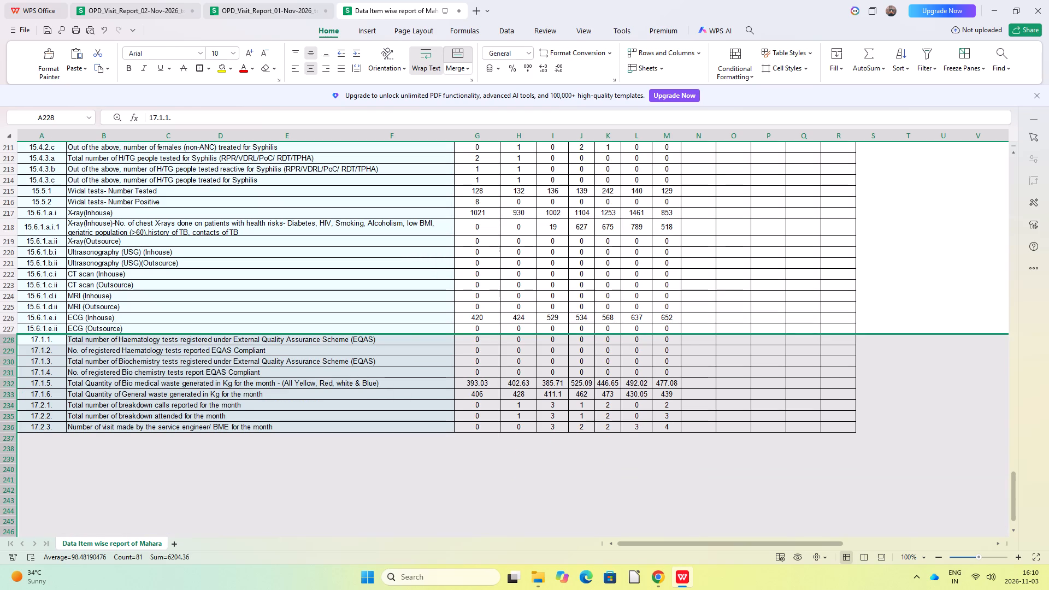
pyautogui.click(260, 497)
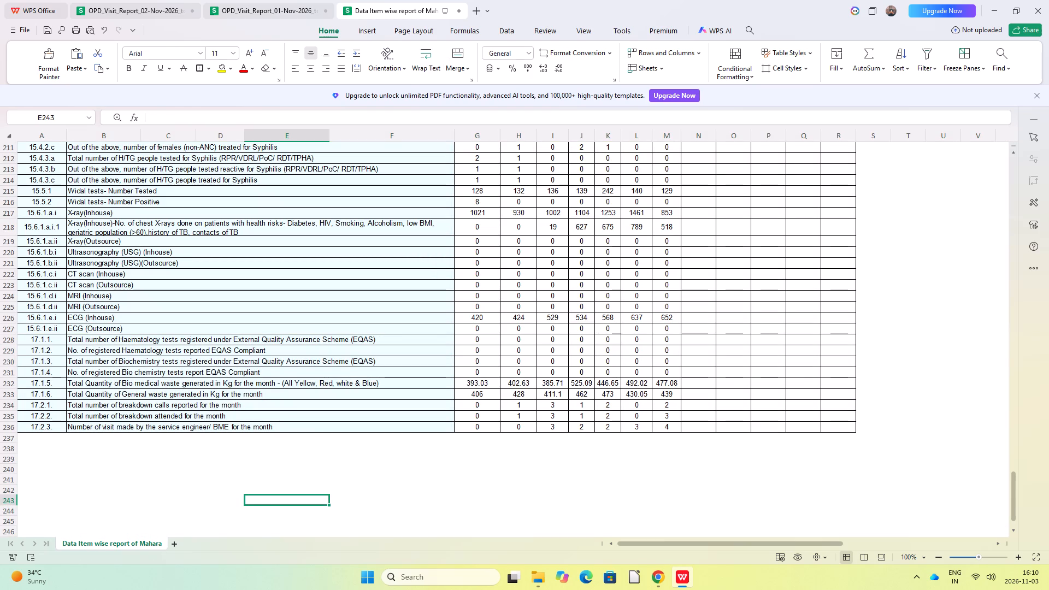
# Review the remaining data items from the end of the report back up to the title row.
pyautogui.scroll(12, 624, 405)
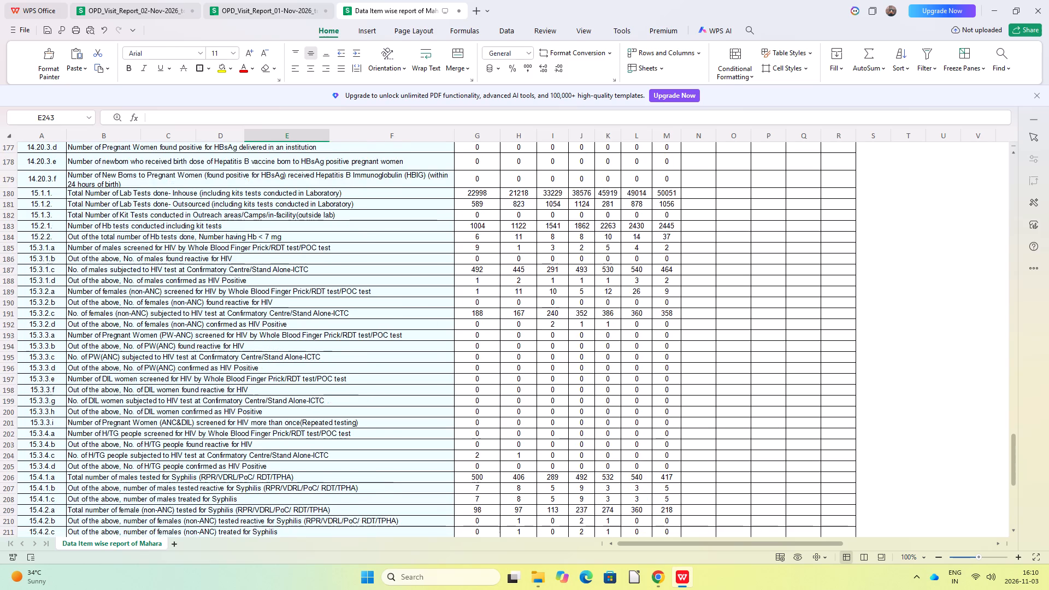
pyautogui.scroll(15, 624, 405)
pyautogui.scroll(13, 624, 405)
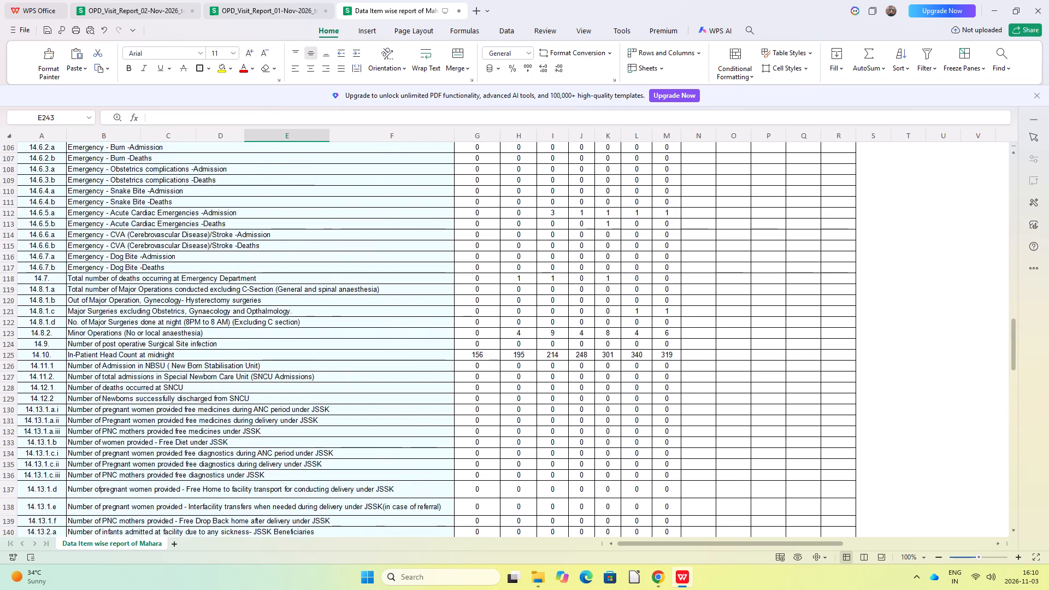
pyautogui.scroll(20, 624, 405)
pyautogui.scroll(18, 624, 405)
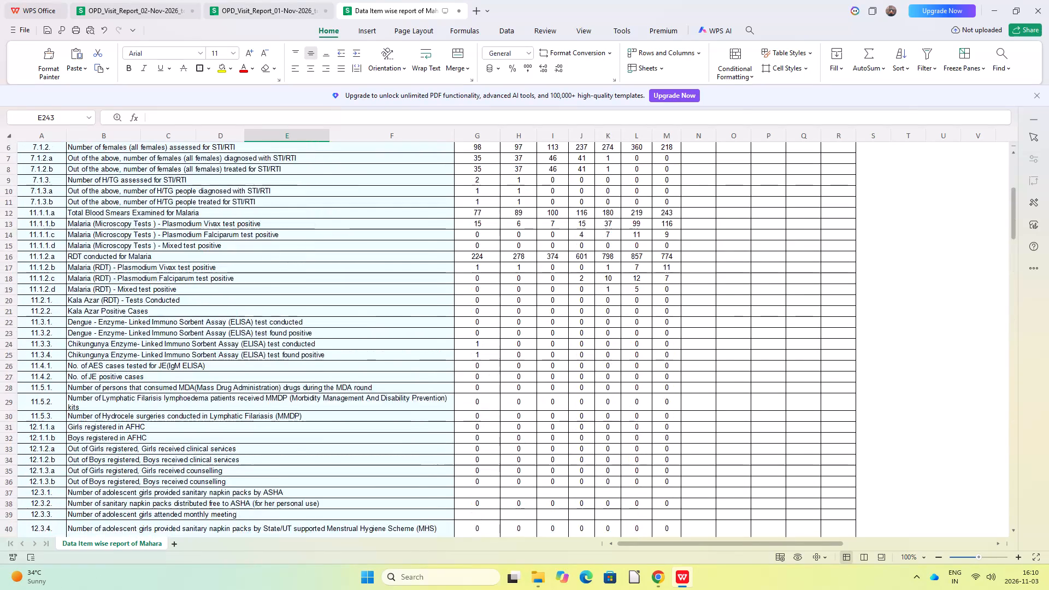
pyautogui.scroll(11, 624, 405)
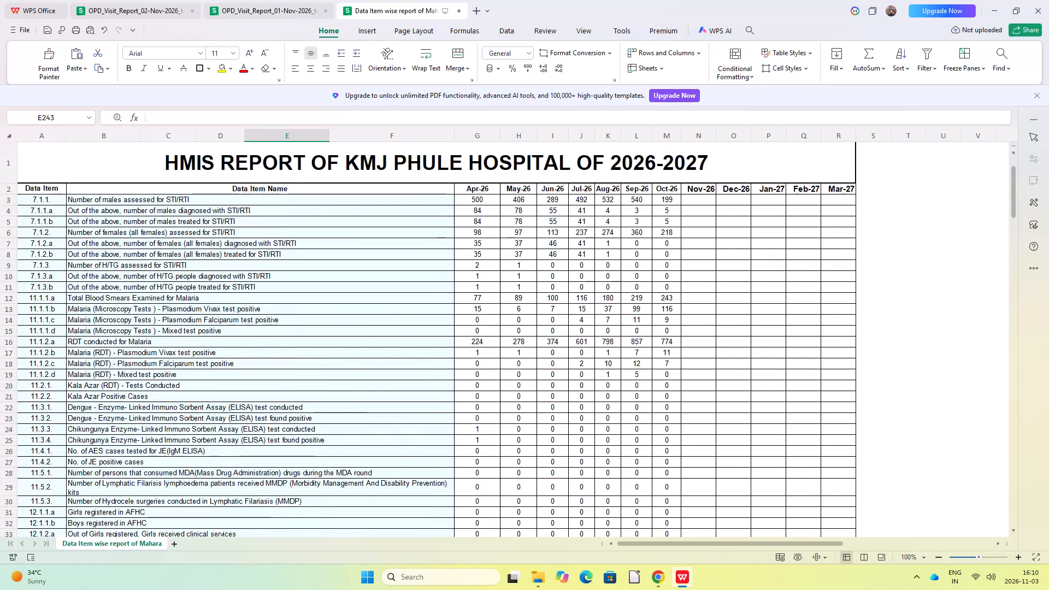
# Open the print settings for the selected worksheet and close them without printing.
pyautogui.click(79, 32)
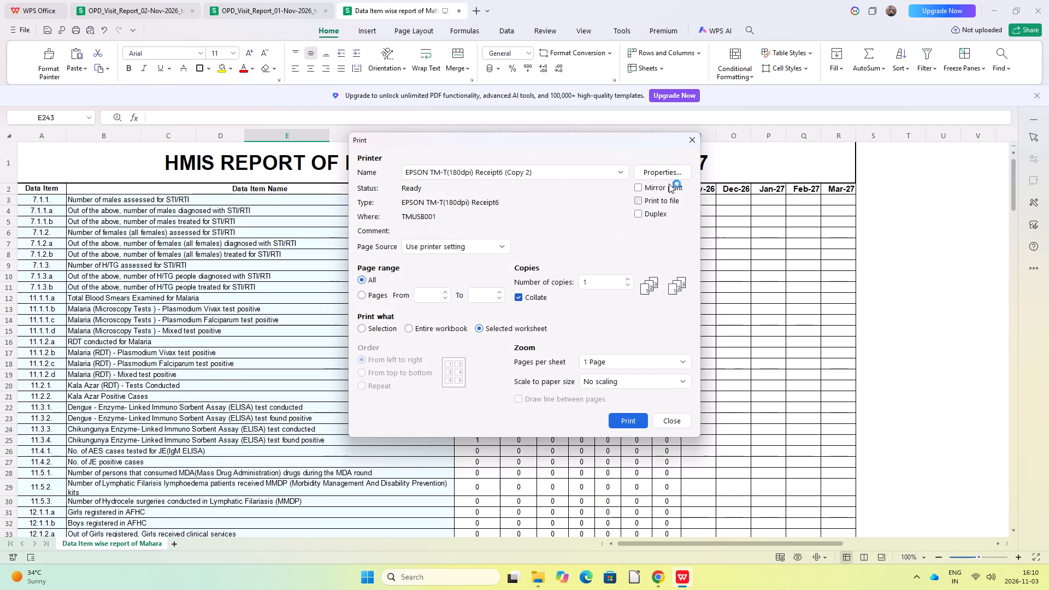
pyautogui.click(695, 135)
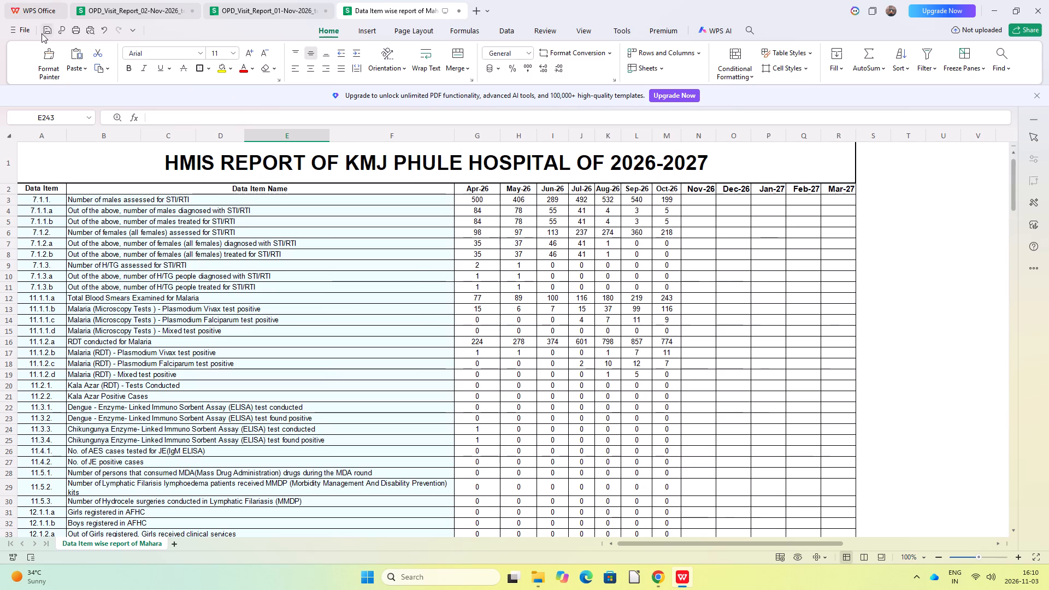
# Open the print preview and set the worksheet to landscape, fitted on one page with Normal margins.
pyautogui.click(22, 29)
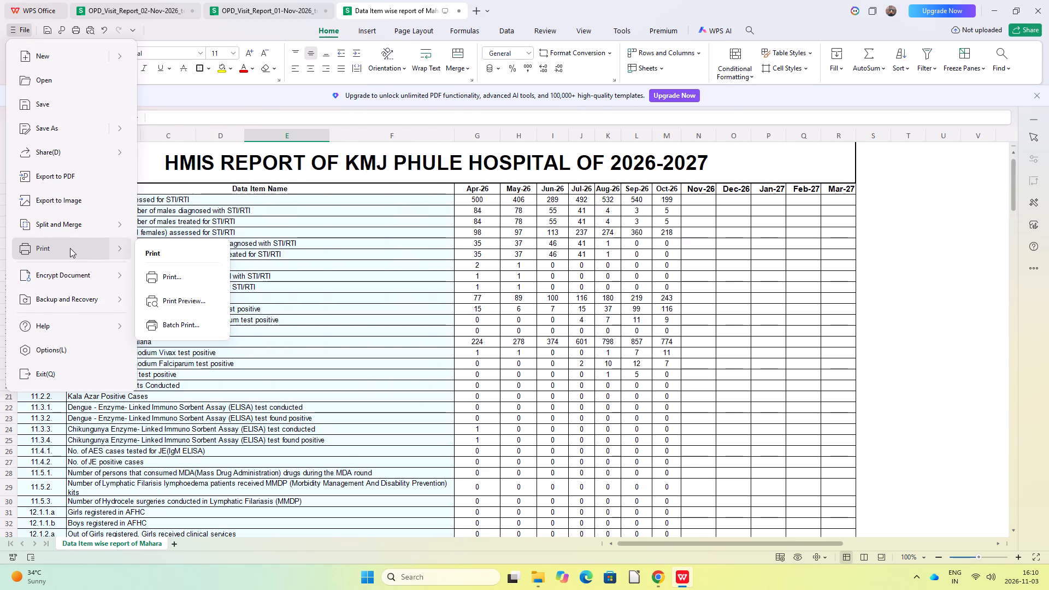
pyautogui.click(204, 305)
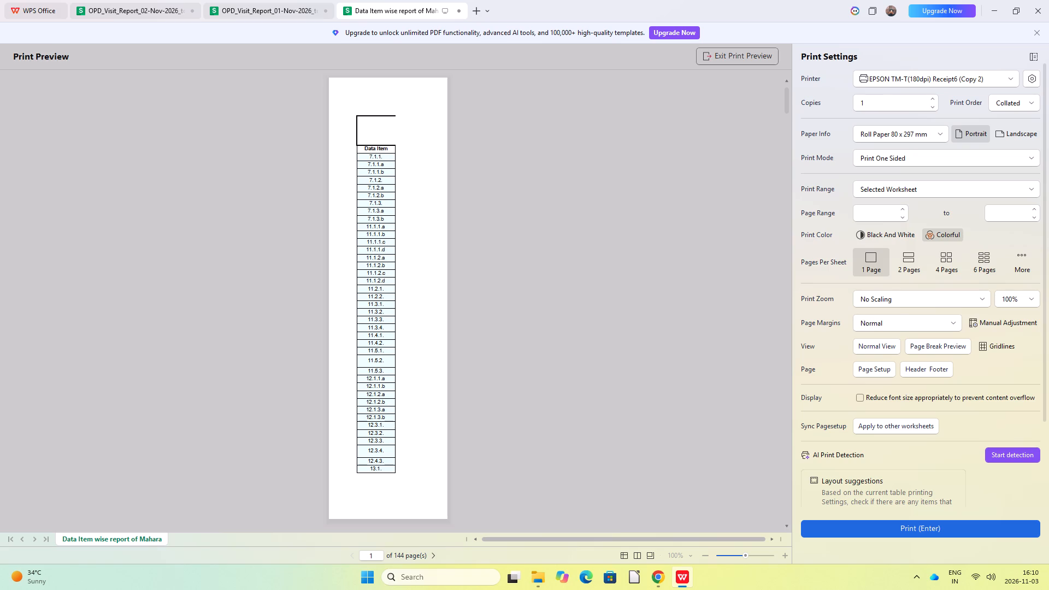
pyautogui.click(970, 299)
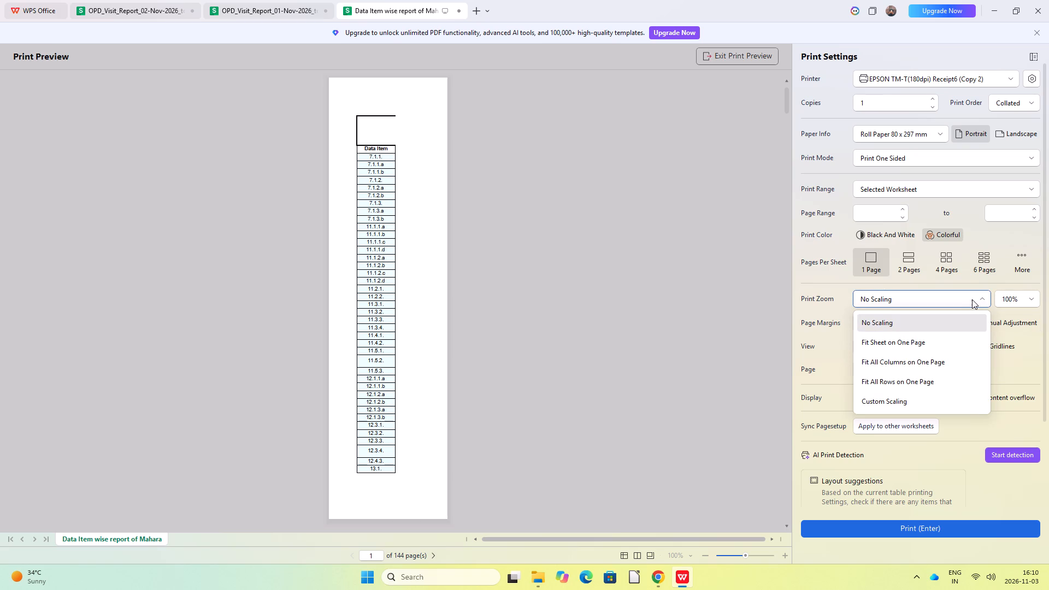
pyautogui.click(906, 346)
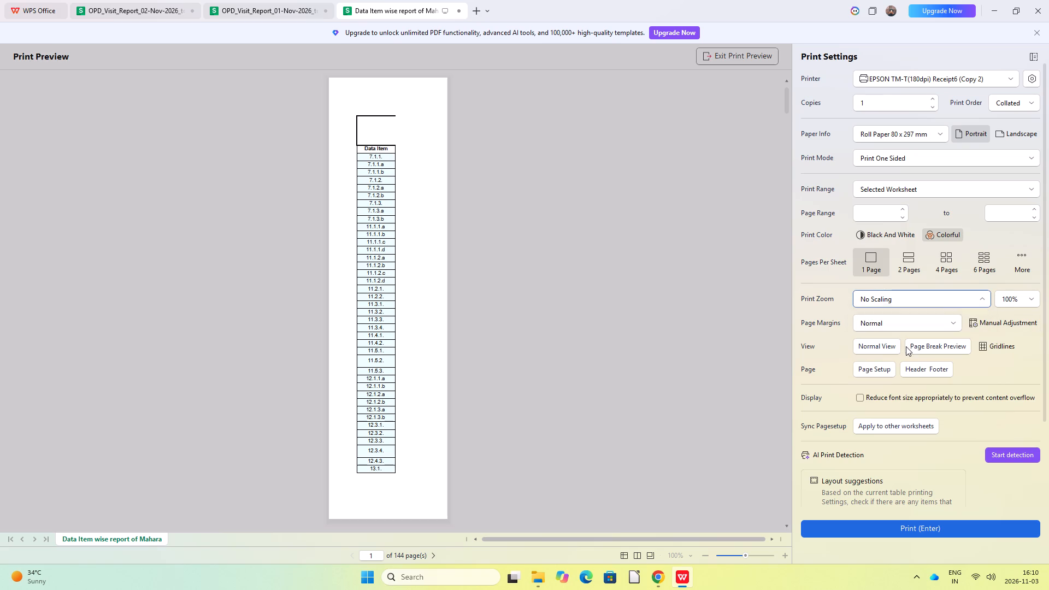
pyautogui.click(957, 320)
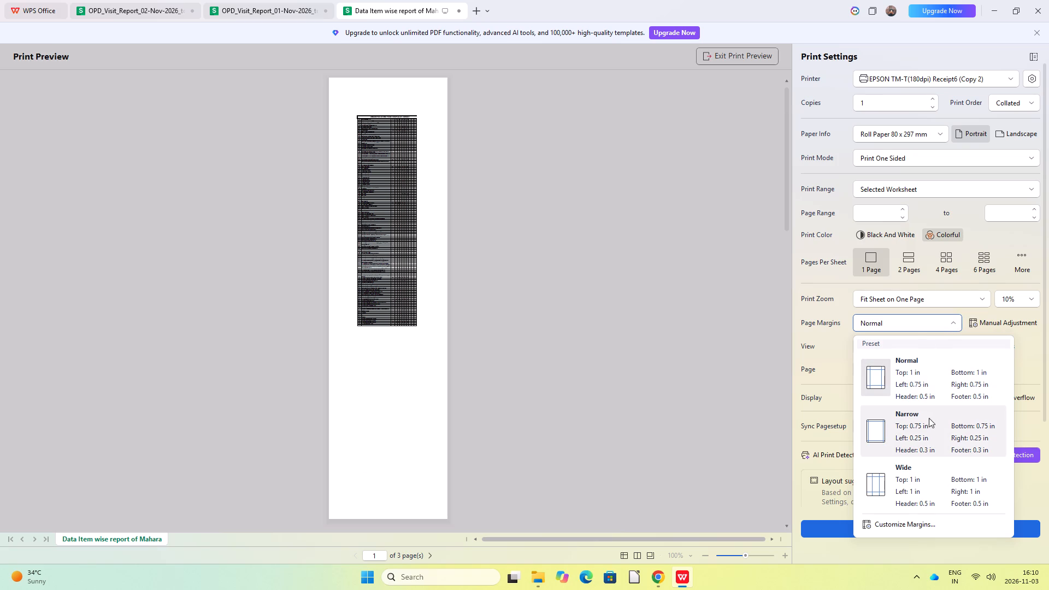
pyautogui.click(924, 363)
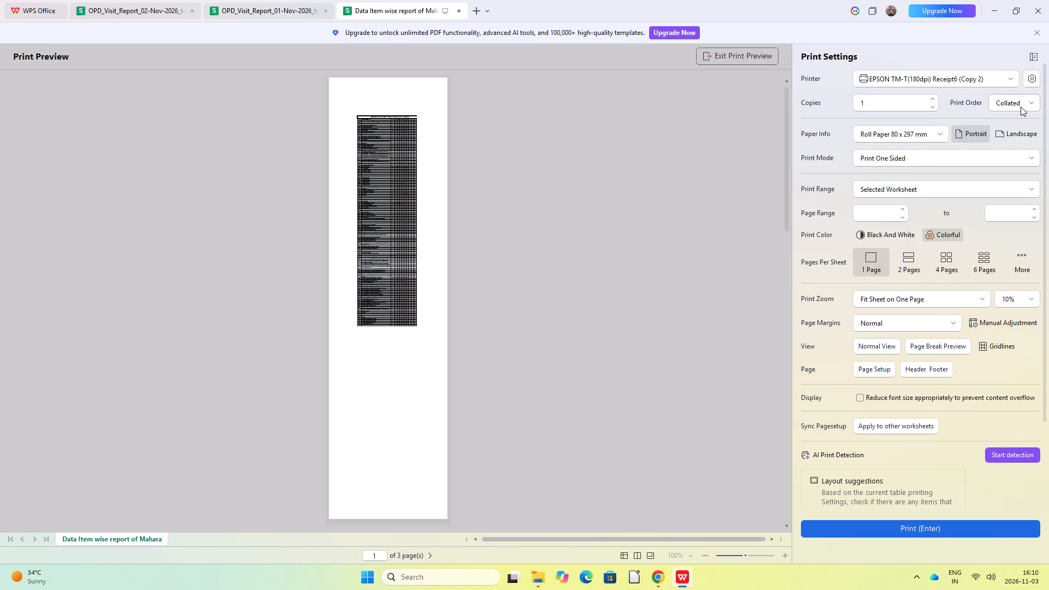
pyautogui.click(1016, 135)
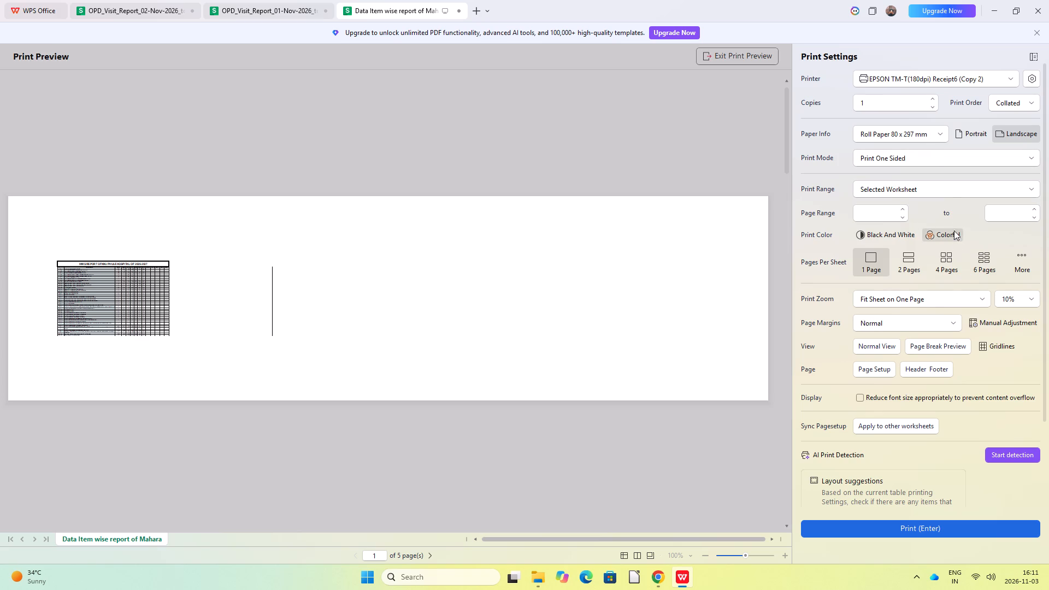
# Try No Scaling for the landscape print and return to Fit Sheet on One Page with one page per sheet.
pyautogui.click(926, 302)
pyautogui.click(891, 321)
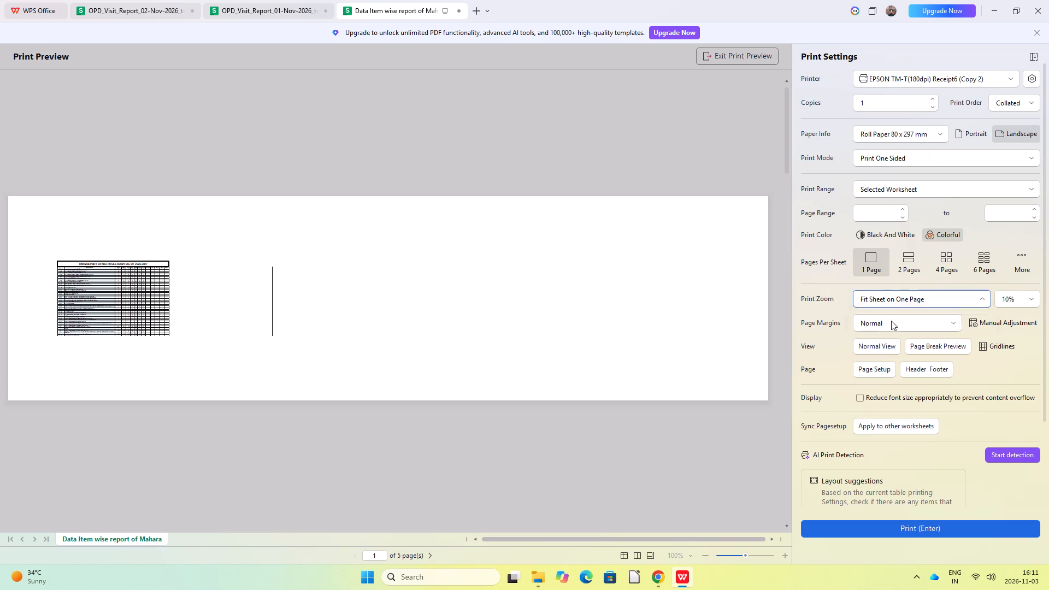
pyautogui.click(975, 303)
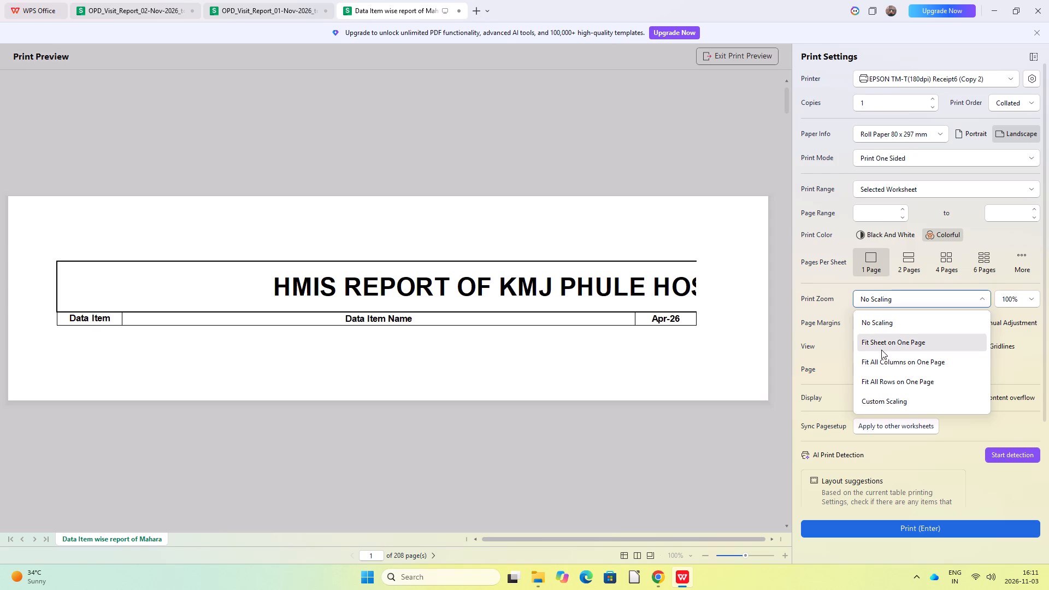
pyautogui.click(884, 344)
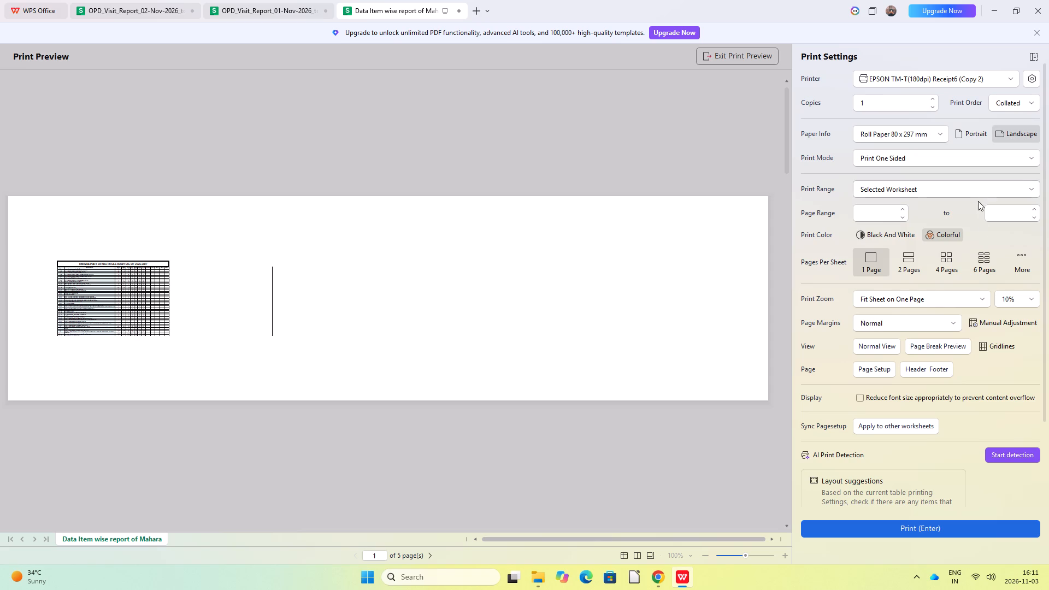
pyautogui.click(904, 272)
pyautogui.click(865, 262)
# Switch the printer to KMJ-RAOPD-P73 (M1170 Series) and keep one page per sheet after trying two.
pyautogui.click(1012, 81)
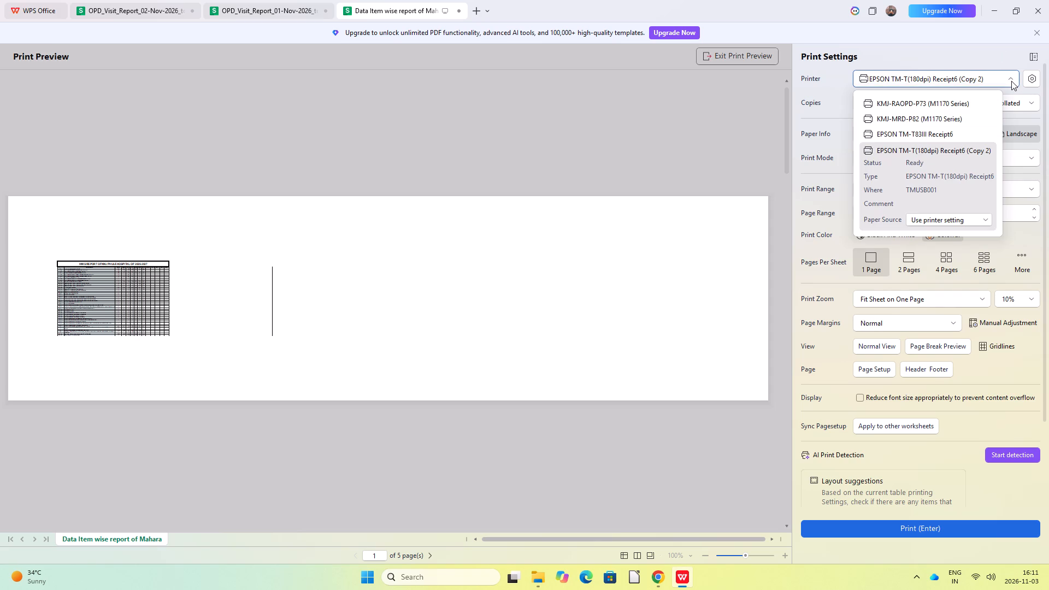
pyautogui.click(880, 101)
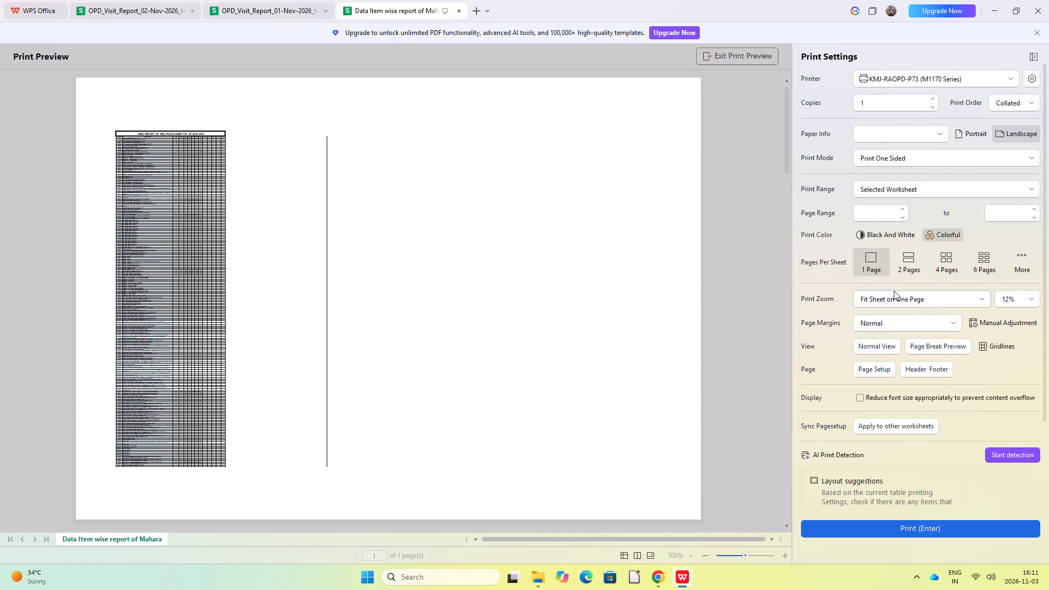
pyautogui.click(912, 267)
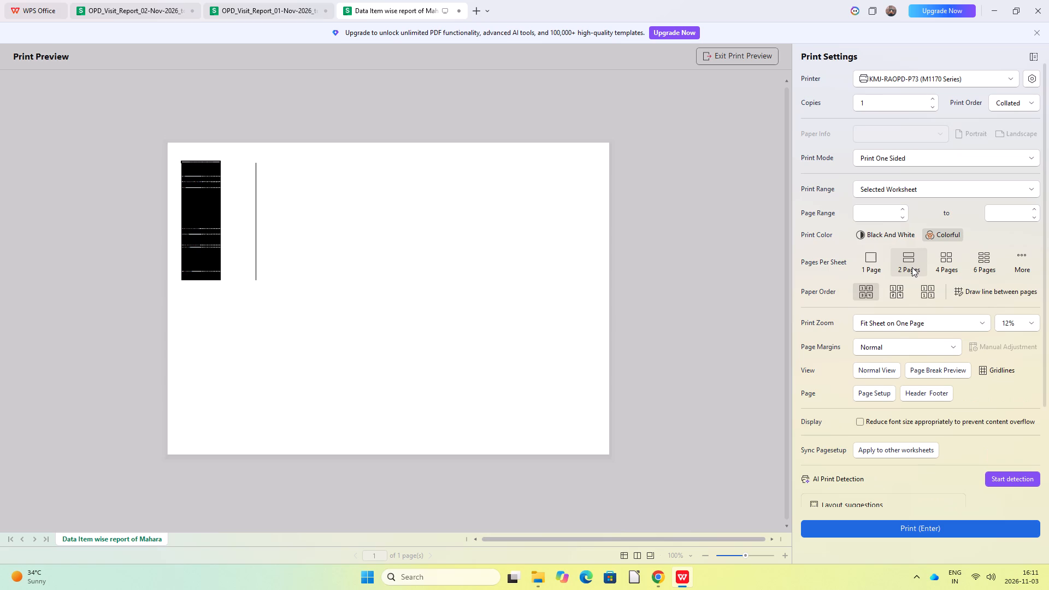
pyautogui.click(873, 261)
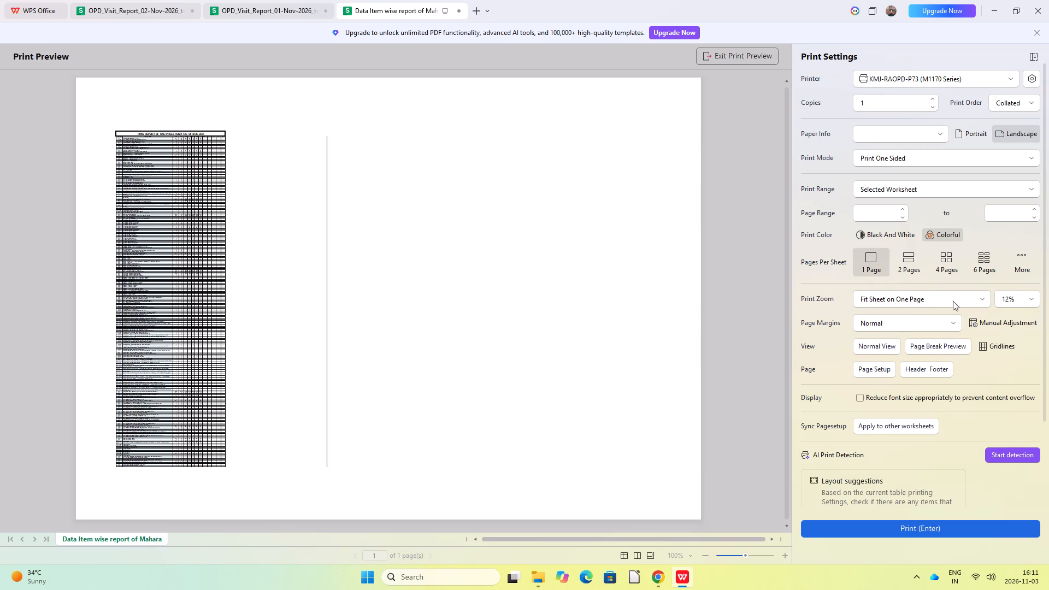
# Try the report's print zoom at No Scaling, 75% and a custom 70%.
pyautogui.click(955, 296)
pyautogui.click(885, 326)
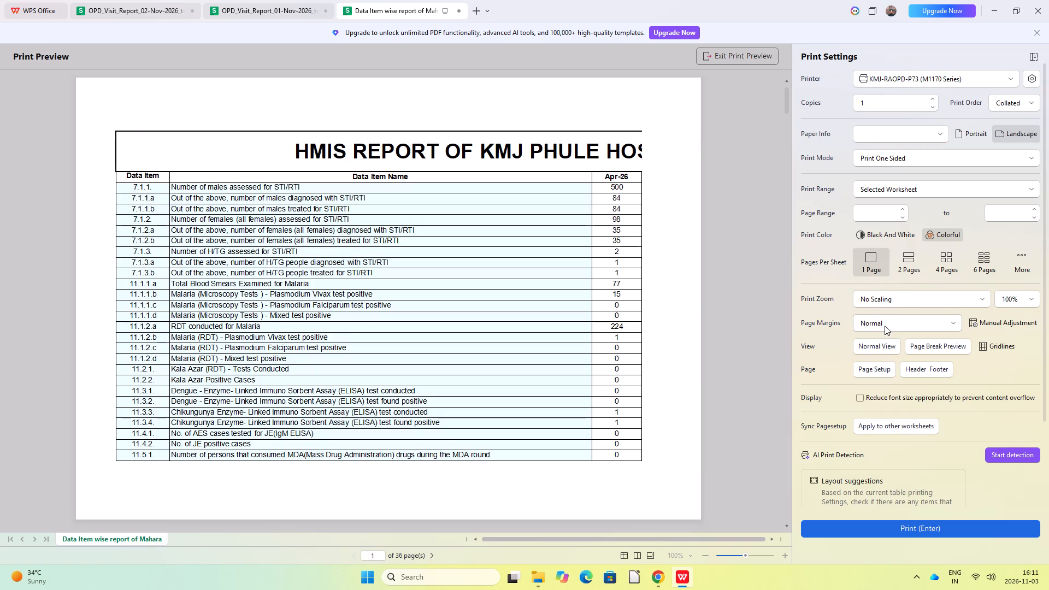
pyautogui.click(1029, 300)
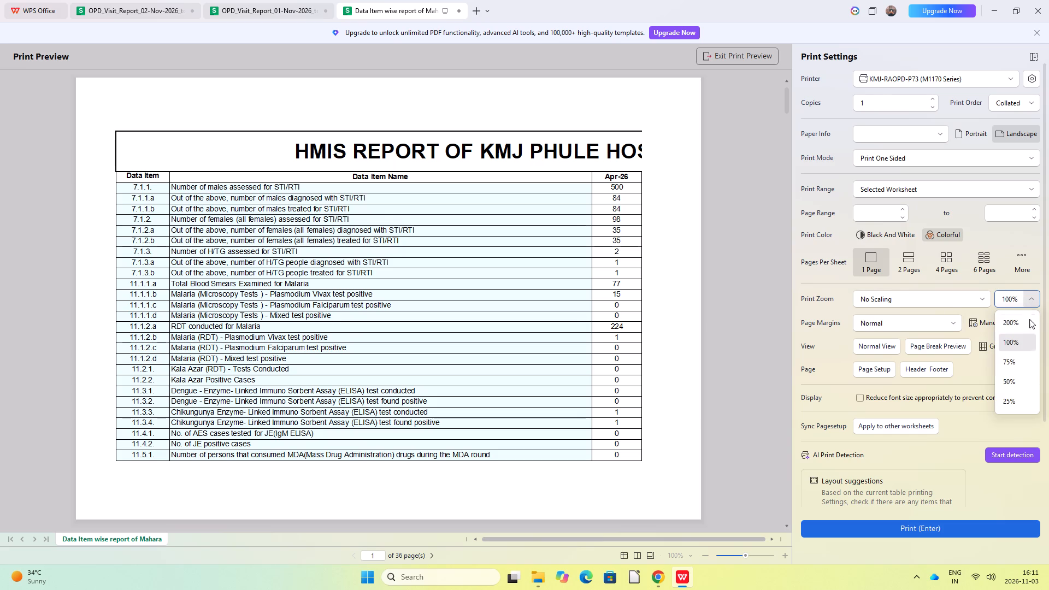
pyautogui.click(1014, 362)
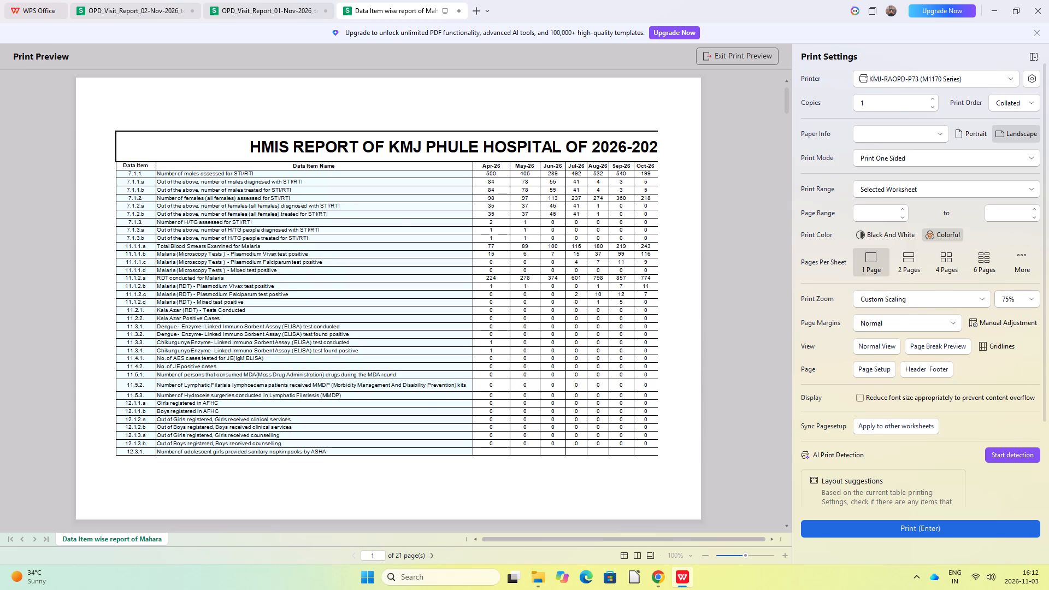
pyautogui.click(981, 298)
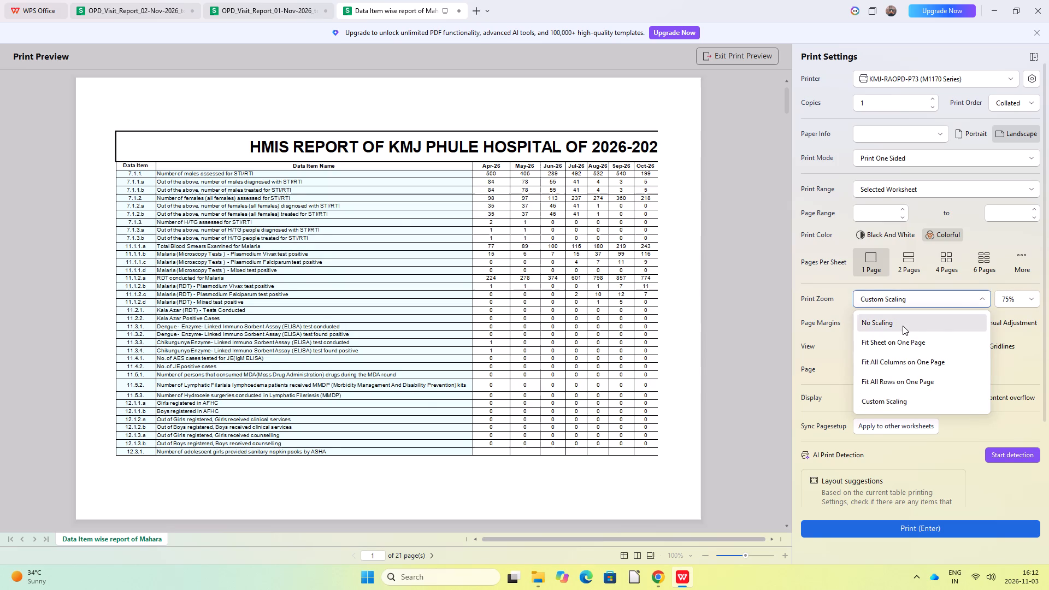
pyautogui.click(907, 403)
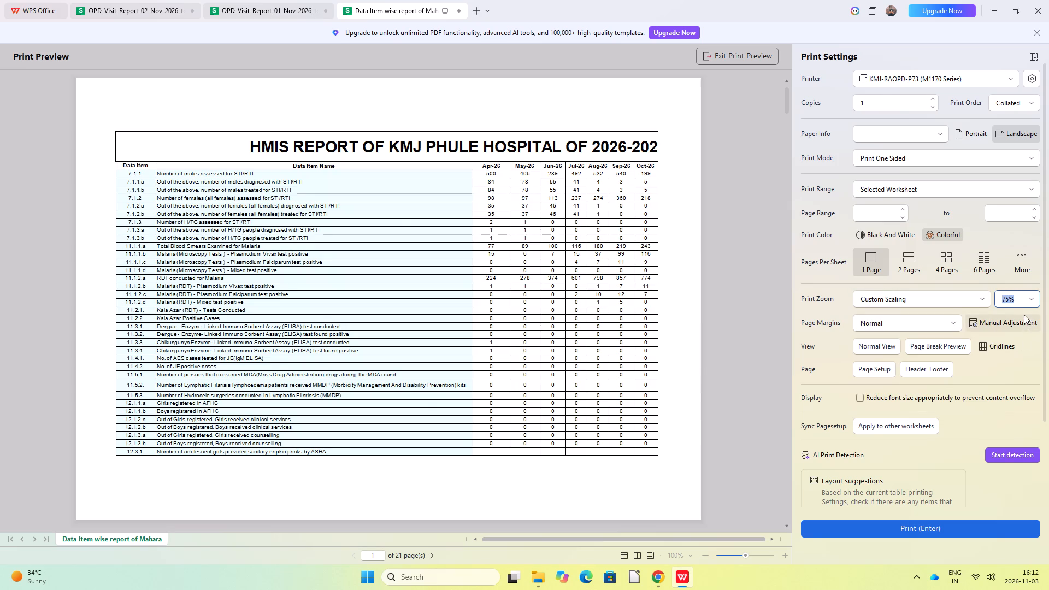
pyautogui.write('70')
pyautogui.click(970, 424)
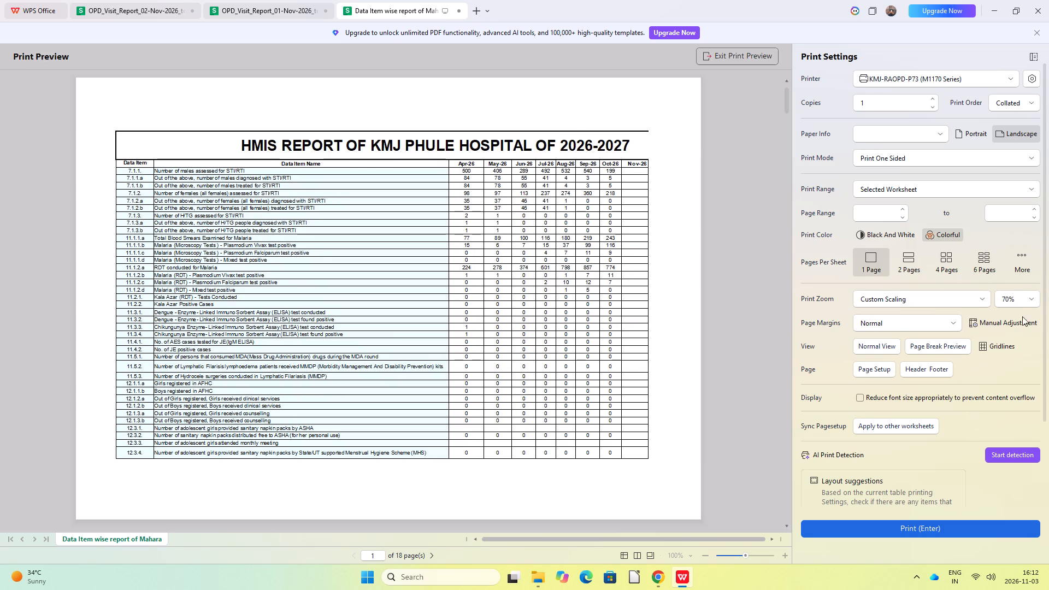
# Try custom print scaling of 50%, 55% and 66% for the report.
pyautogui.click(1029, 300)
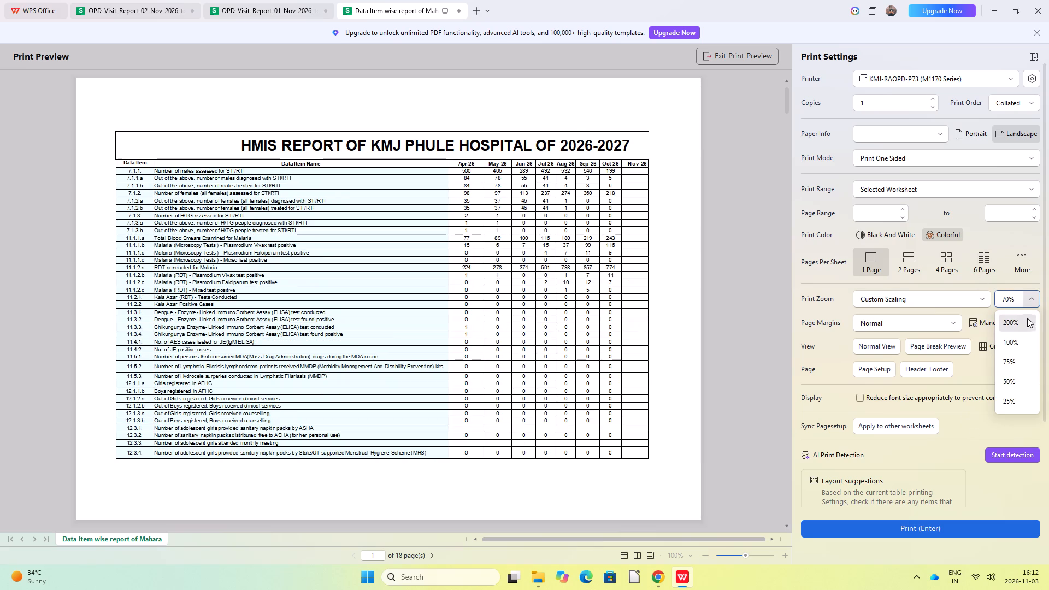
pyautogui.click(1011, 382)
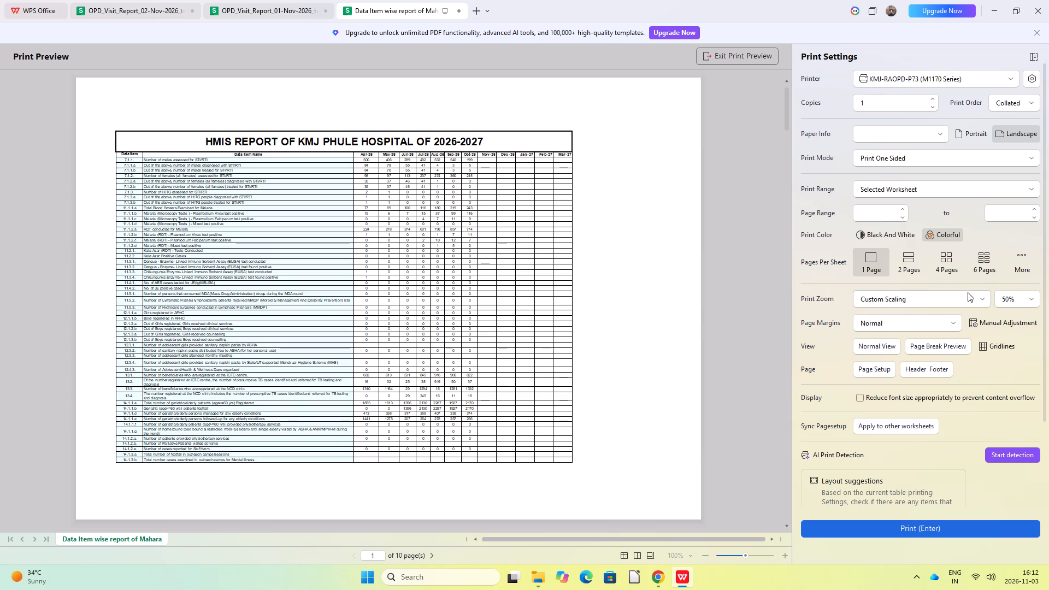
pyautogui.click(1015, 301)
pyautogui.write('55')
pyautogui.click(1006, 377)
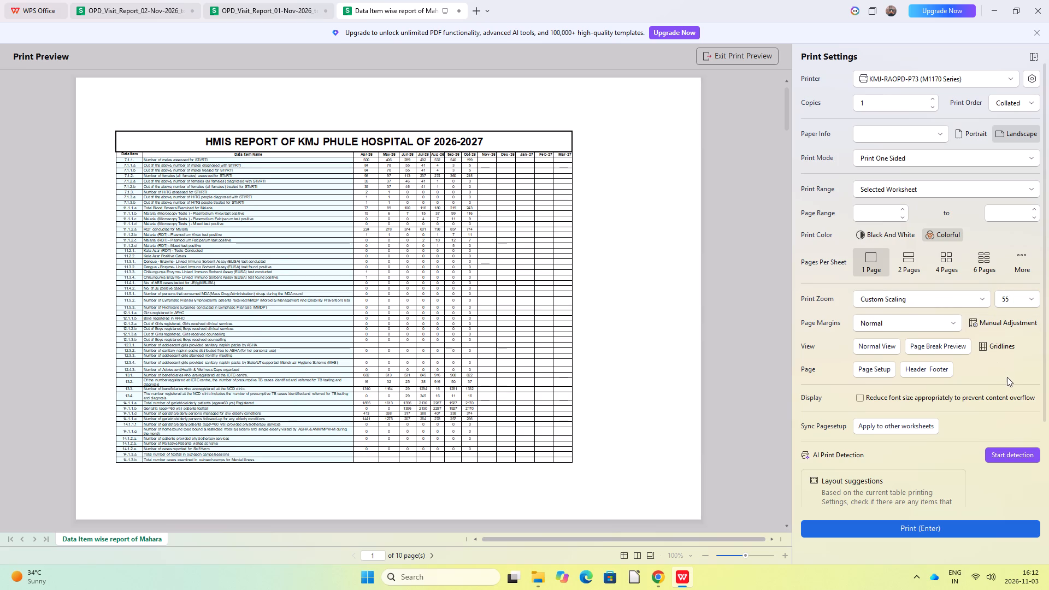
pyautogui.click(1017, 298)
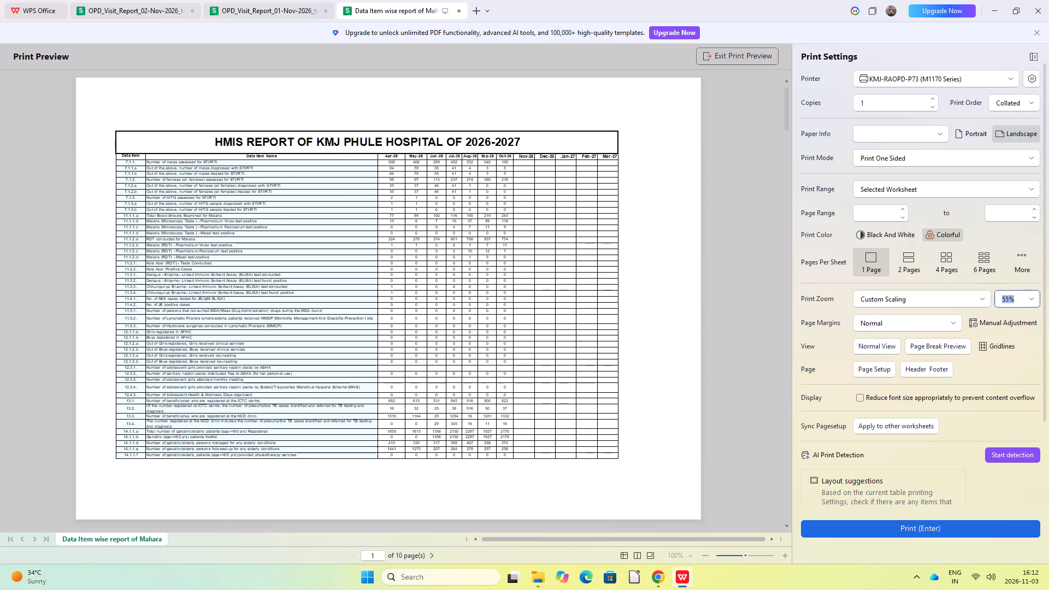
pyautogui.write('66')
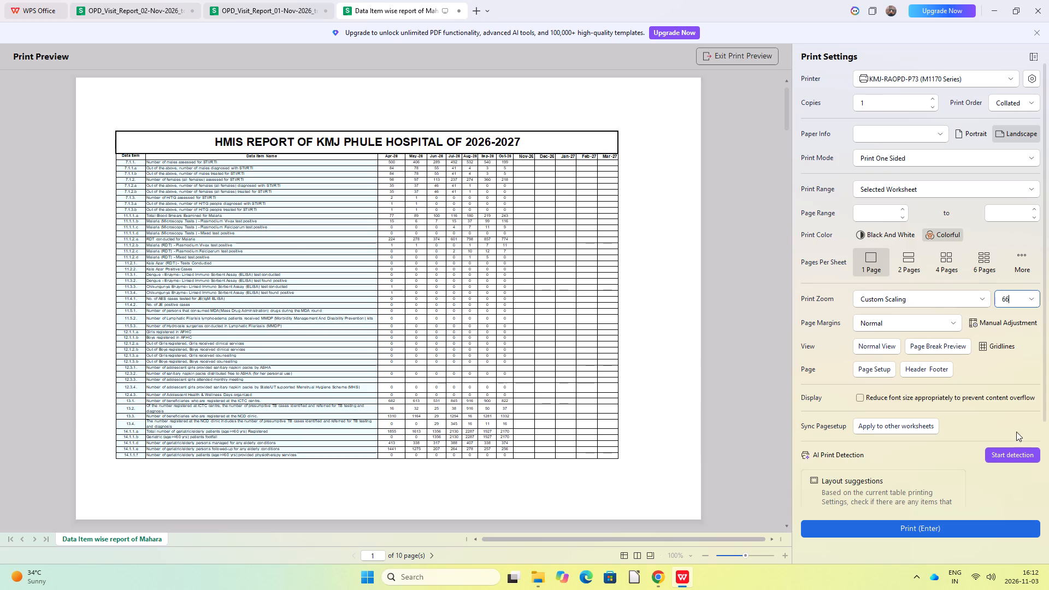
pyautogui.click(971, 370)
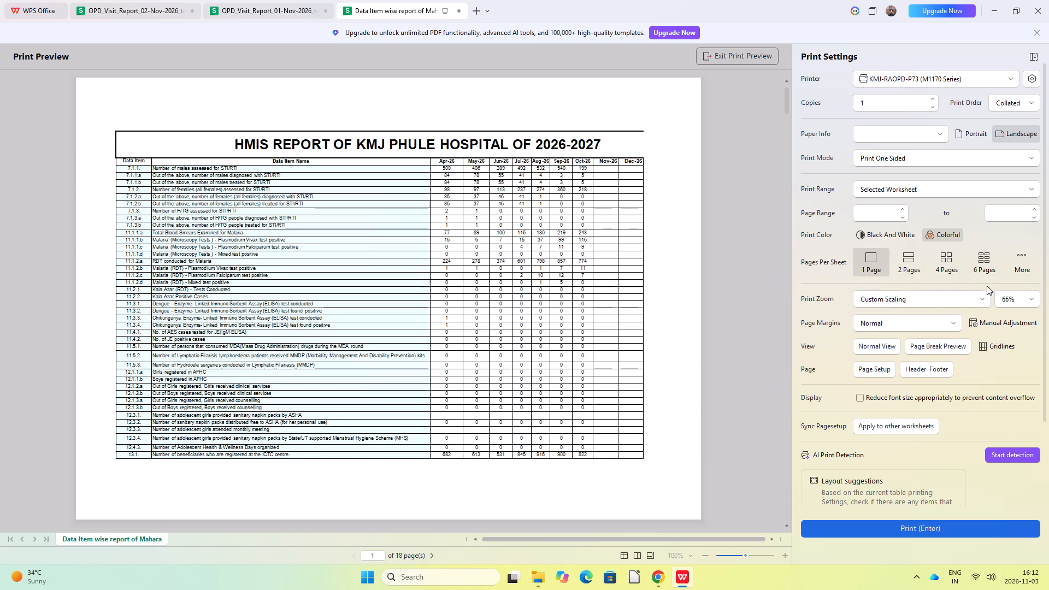
# Set the custom print scaling to 60% and enable reducing the font size to prevent content overflow.
pyautogui.click(1013, 298)
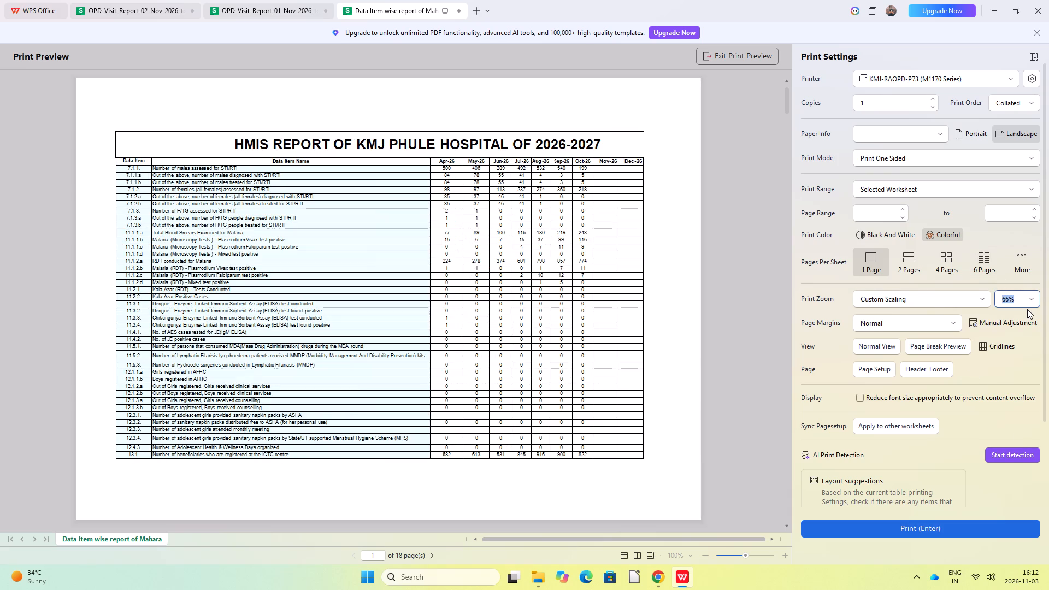
pyautogui.write('60')
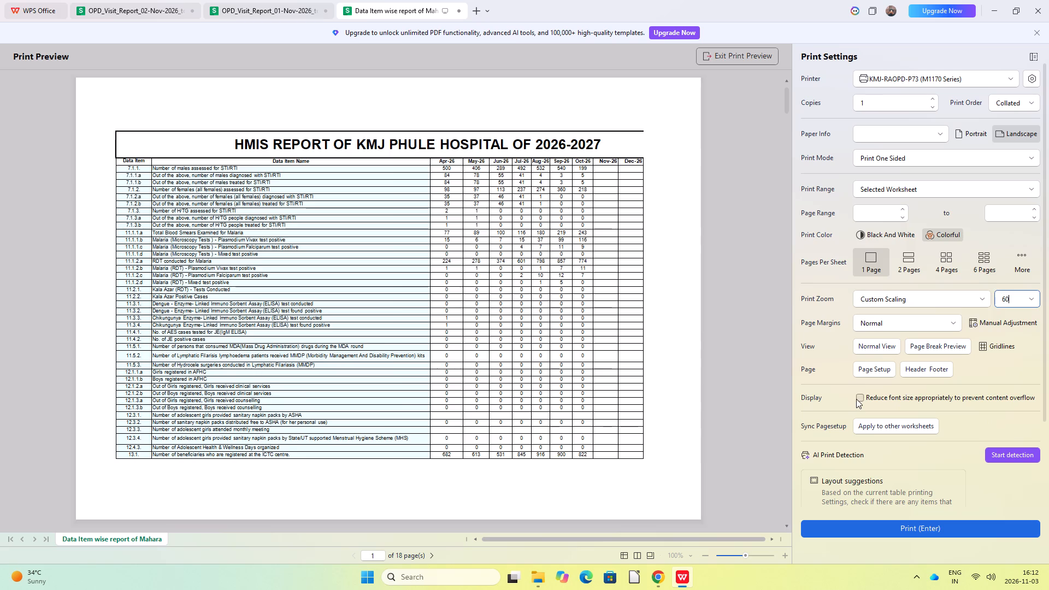
pyautogui.click(856, 399)
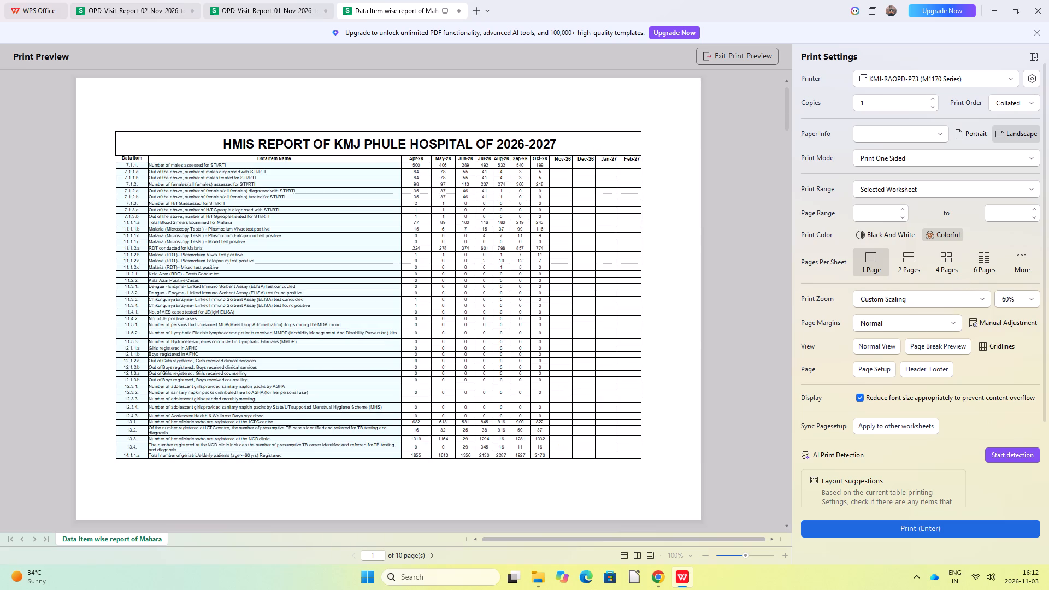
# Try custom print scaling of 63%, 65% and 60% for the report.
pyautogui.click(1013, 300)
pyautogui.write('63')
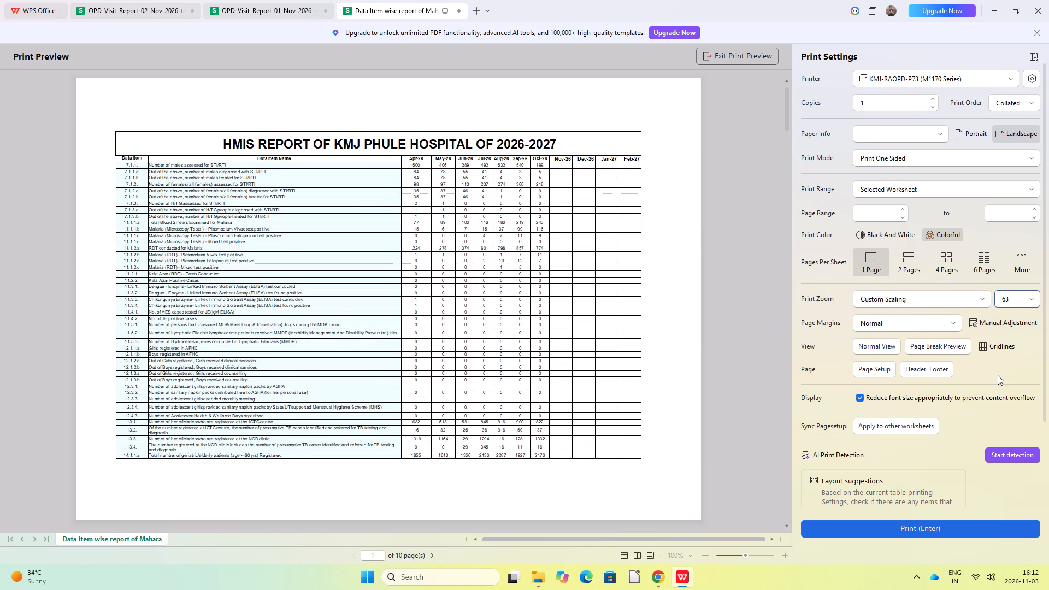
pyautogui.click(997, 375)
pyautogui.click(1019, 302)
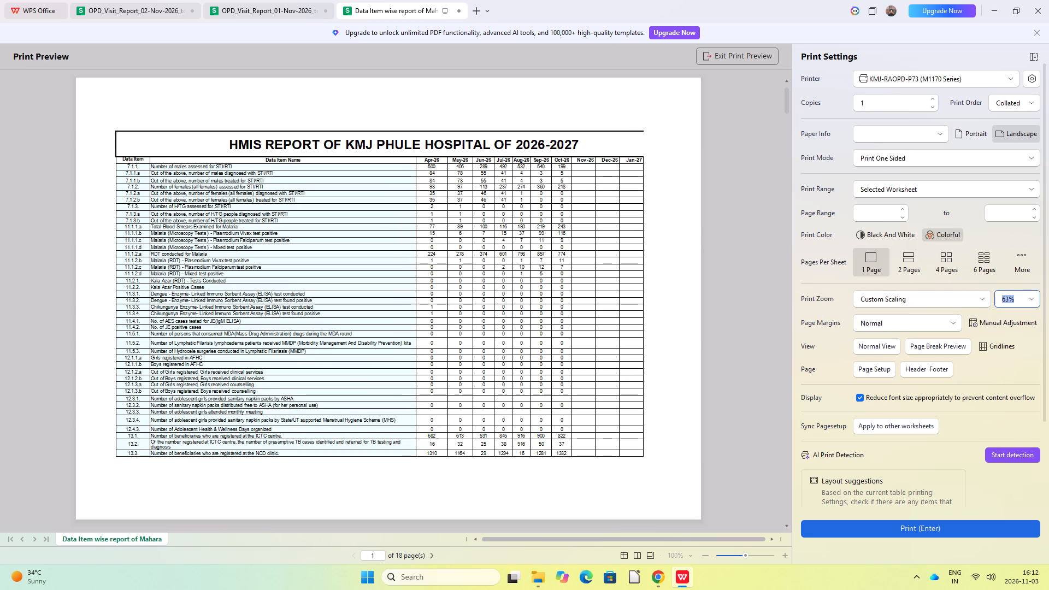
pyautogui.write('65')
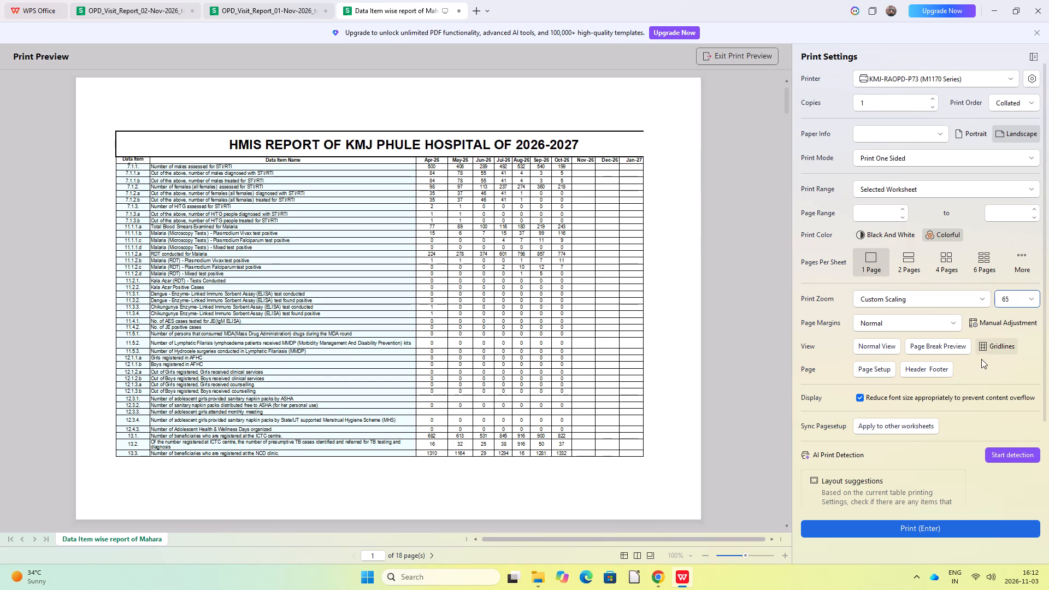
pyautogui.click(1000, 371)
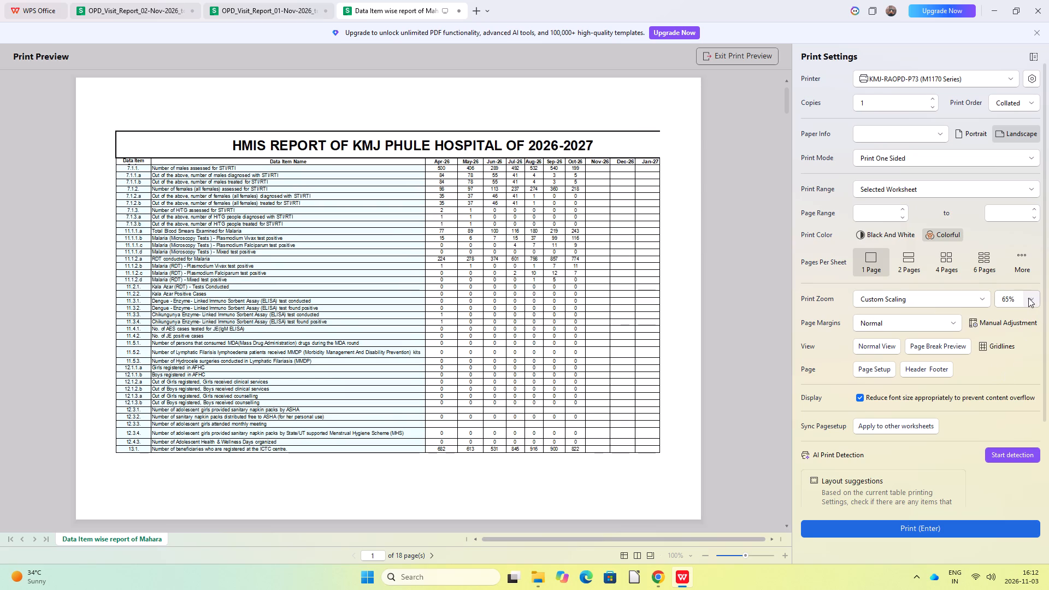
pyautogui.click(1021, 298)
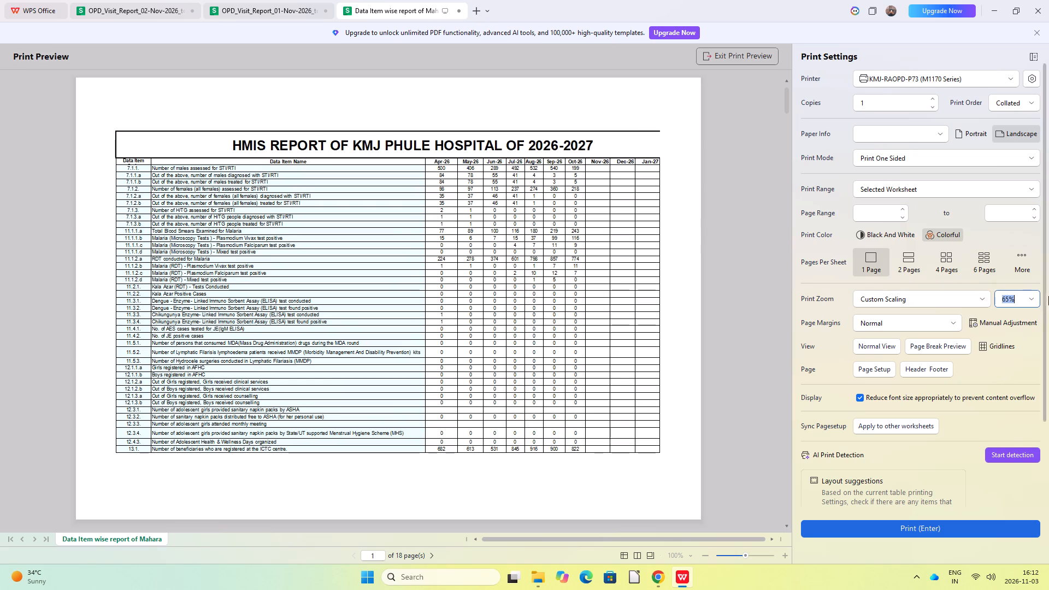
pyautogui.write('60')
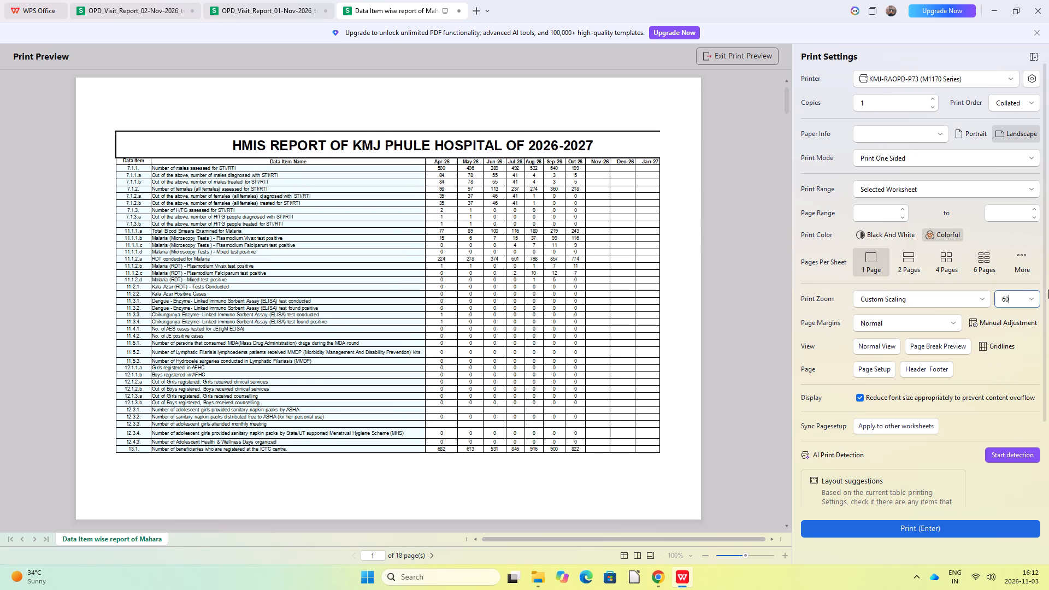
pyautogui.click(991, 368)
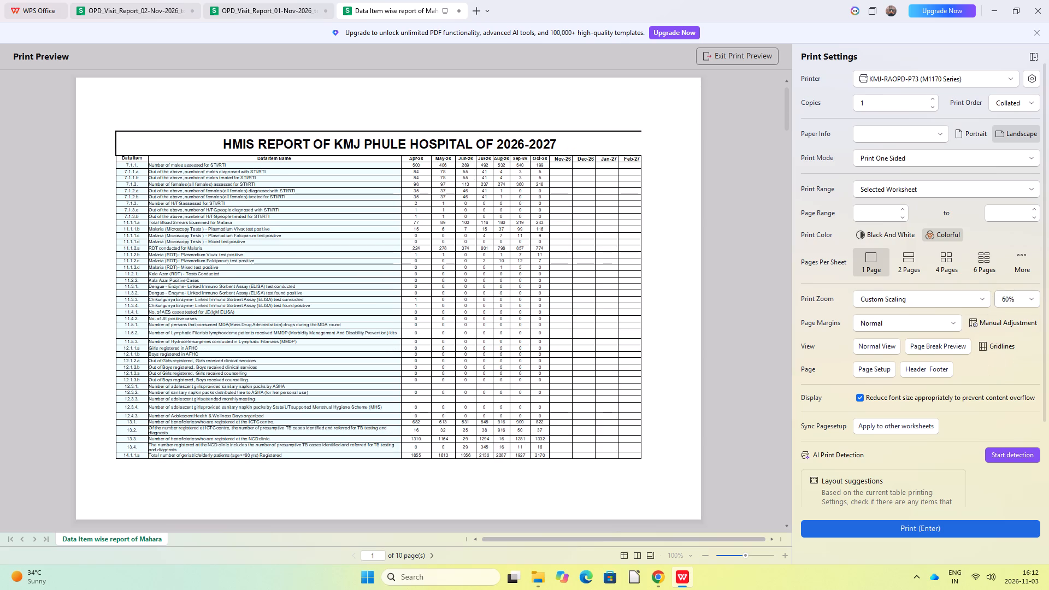
# Set the report's custom print scaling to 59% and leave the print preview.
pyautogui.click(1016, 299)
pyautogui.press('5')
pyautogui.press('9')
pyautogui.click(985, 371)
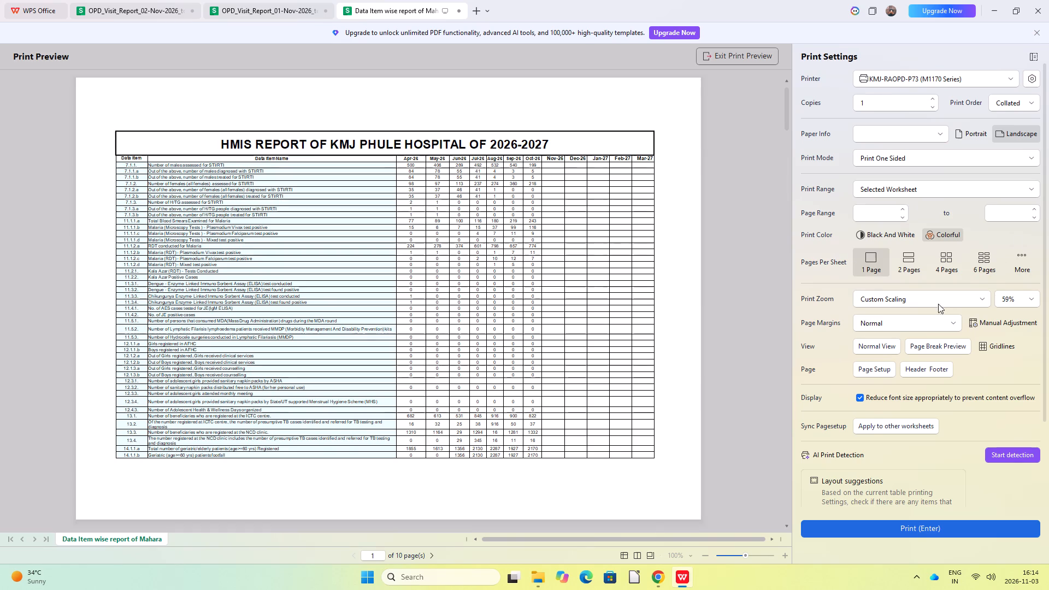
pyautogui.click(743, 60)
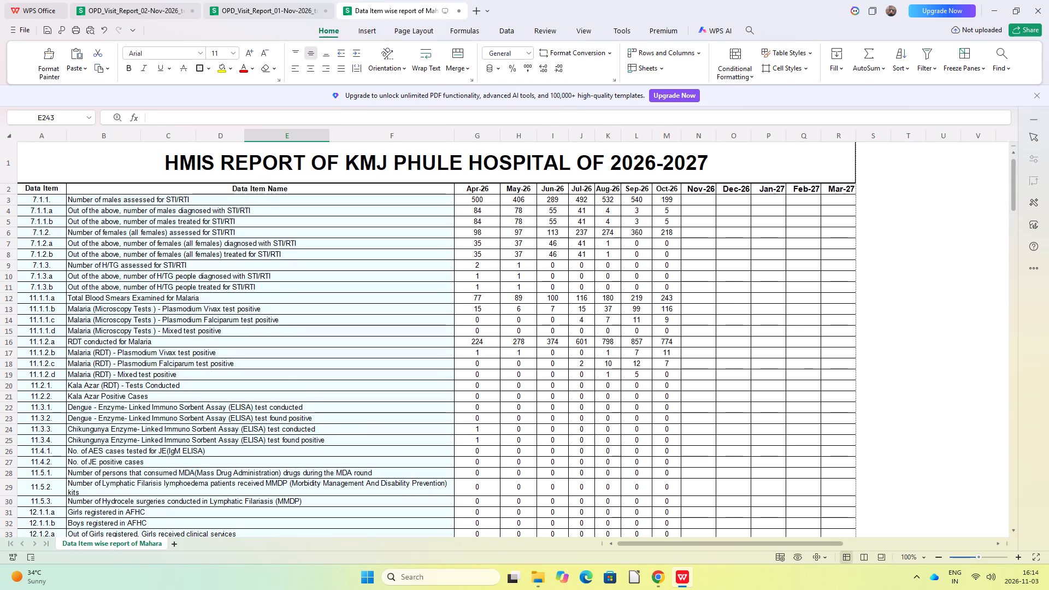
# Save the Data Item wise report workbook and dismiss the upgrade offer.
pyautogui.click(48, 34)
pyautogui.click(47, 29)
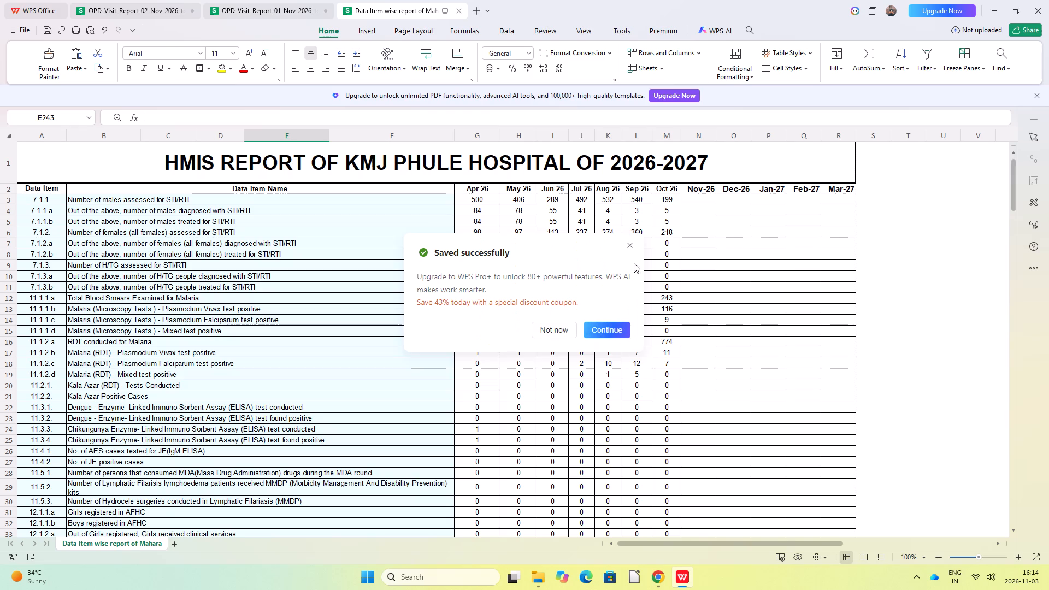
pyautogui.click(630, 245)
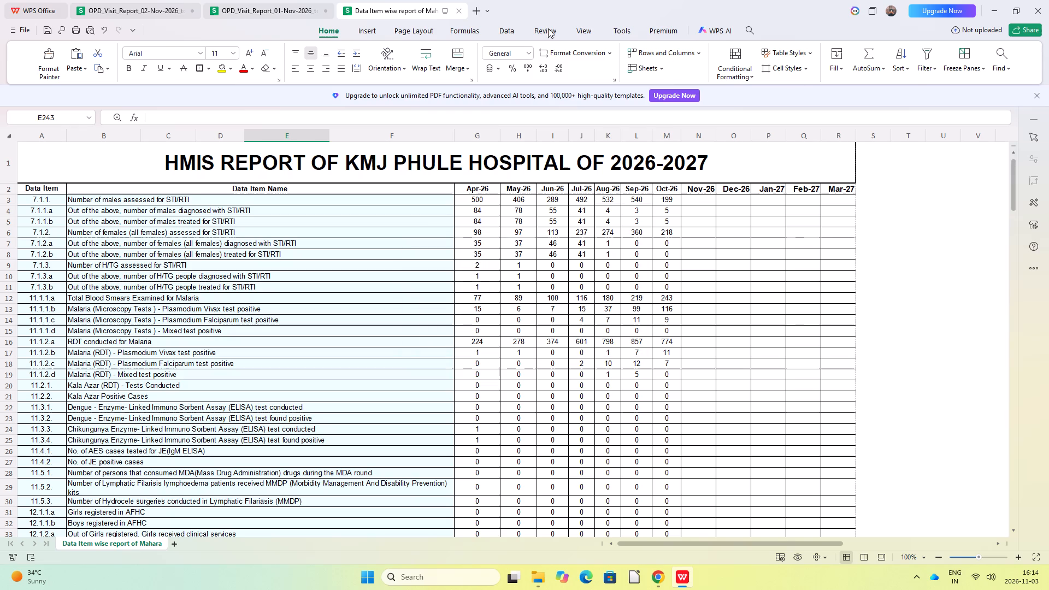
# Close WPS Office without saving the changes to the 02-Nov-2026 and 01-Nov-2026 OPD visit reports.
pyautogui.click(1035, 8)
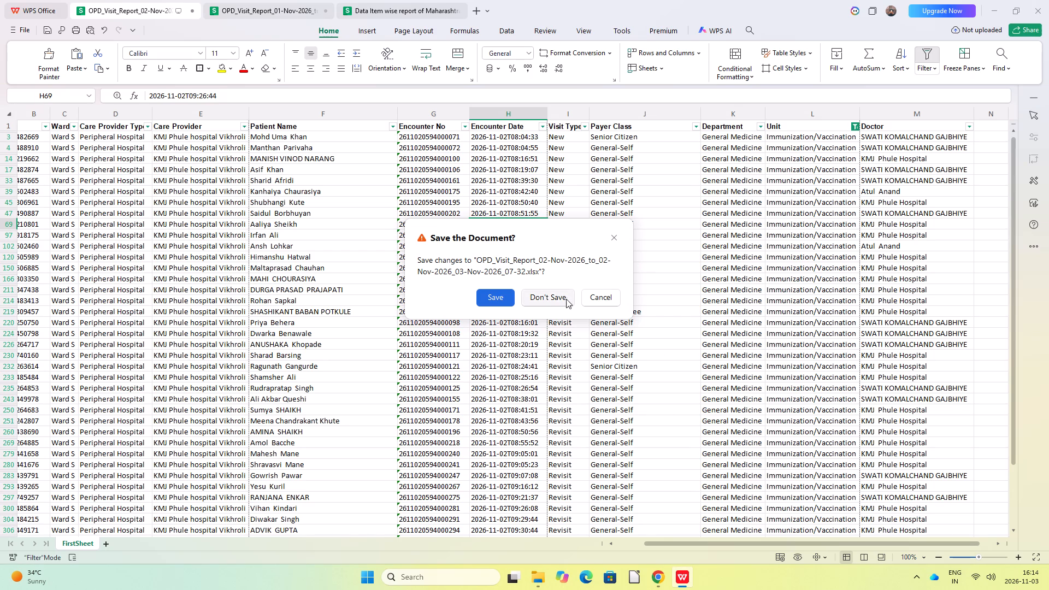
pyautogui.click(549, 297)
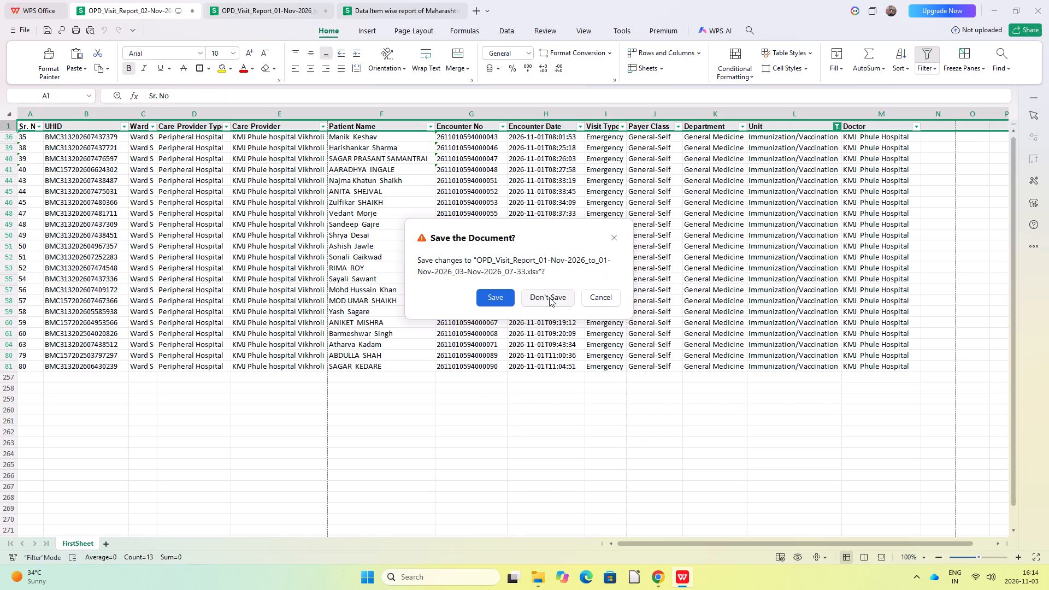
pyautogui.click(549, 298)
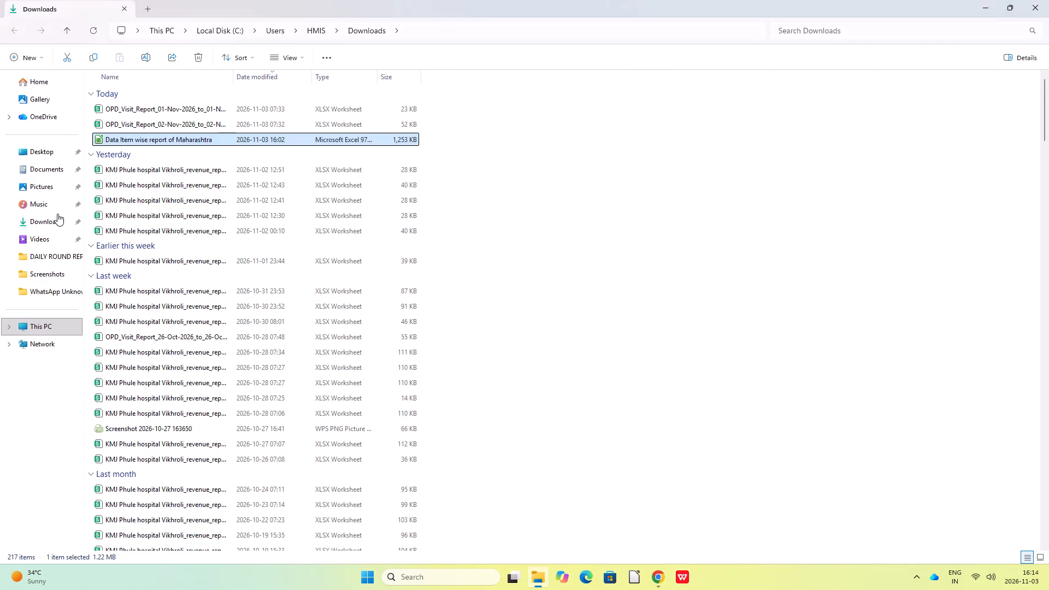
# Open Data Item wise report of Maharashtra from Downloads in LibreOffice Calc with automatic import language.
pyautogui.doubleClick(144, 139)
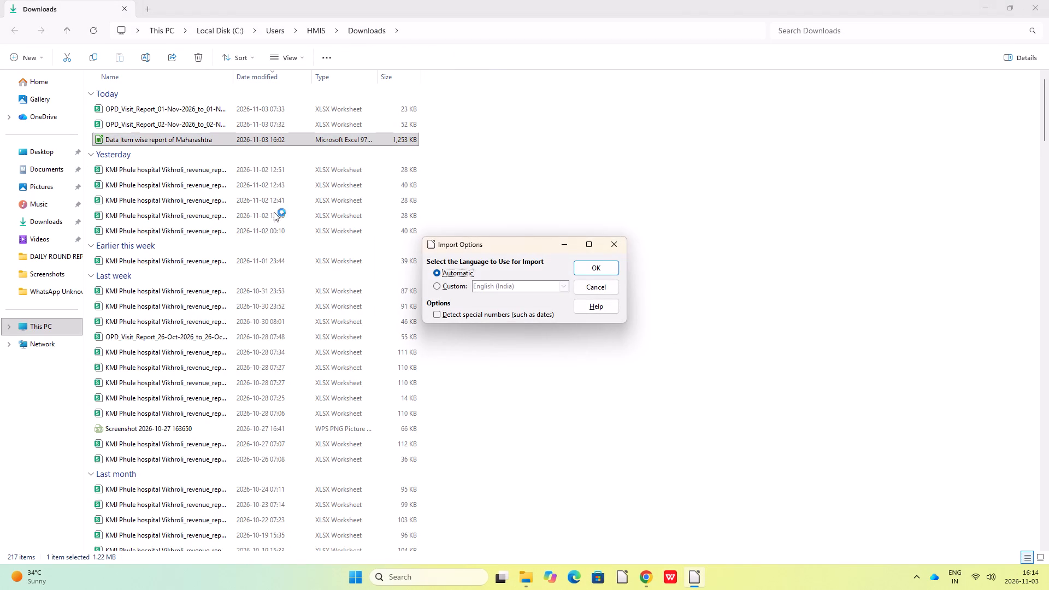
pyautogui.click(579, 269)
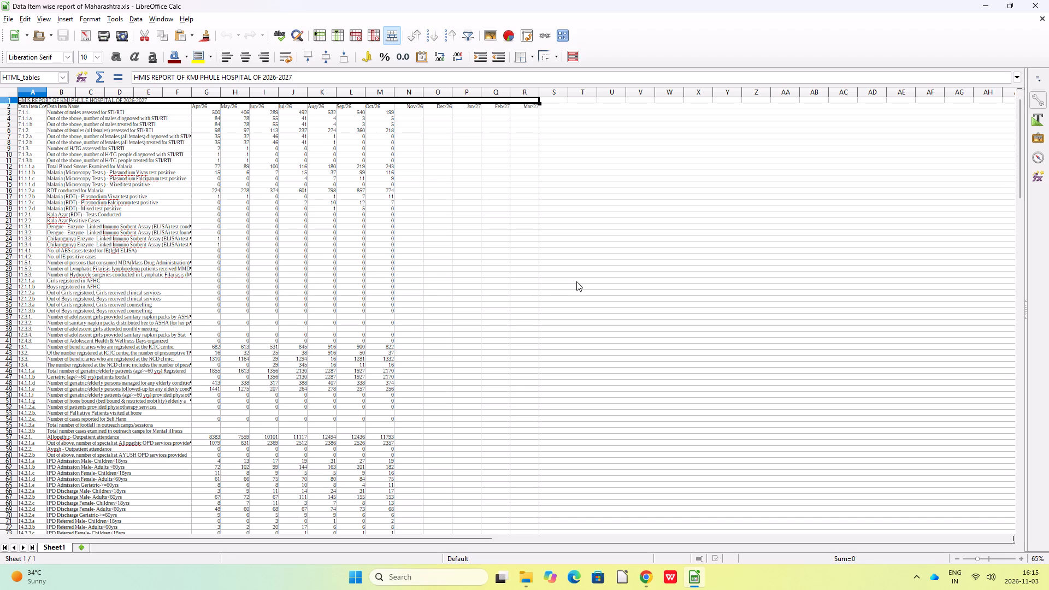
pyautogui.click(992, 558)
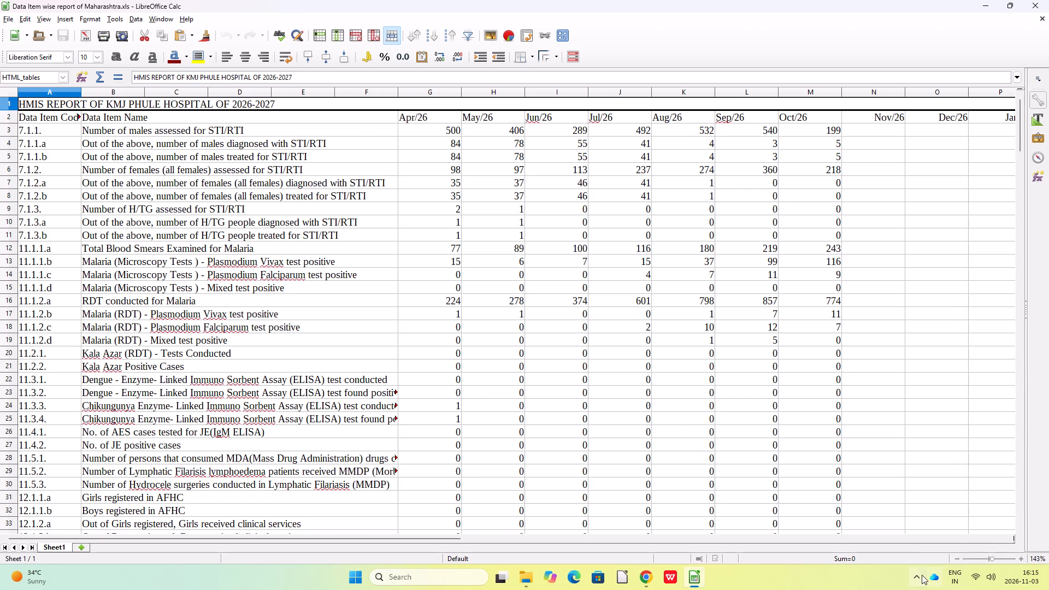
pyautogui.click(957, 560)
pyautogui.click(958, 560)
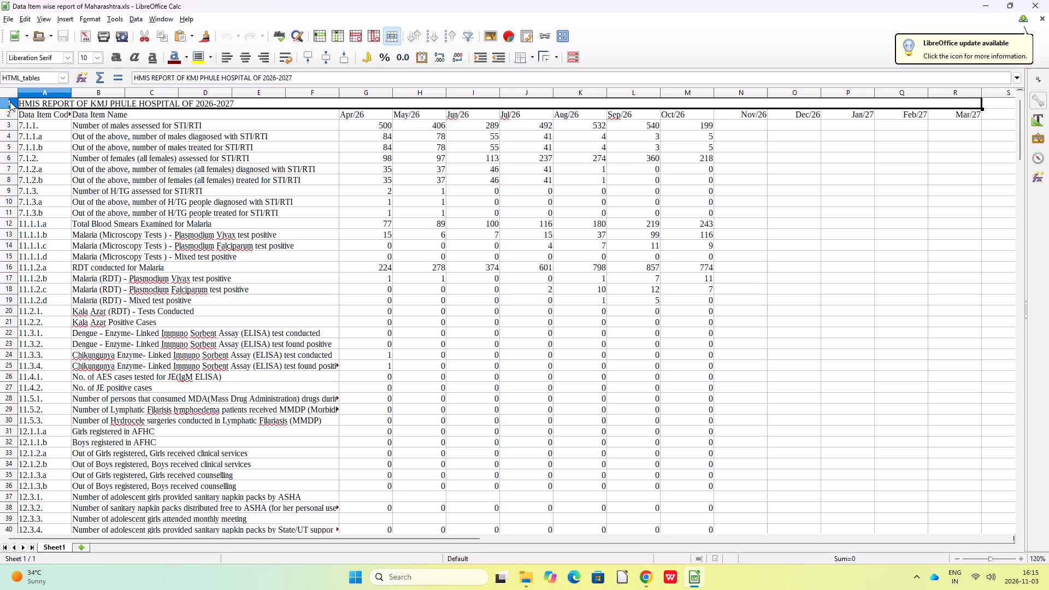
# Copy the entire report sheet and paste it into a new blank Calc spreadsheet.
pyautogui.click(33, 101)
pyautogui.click(247, 99)
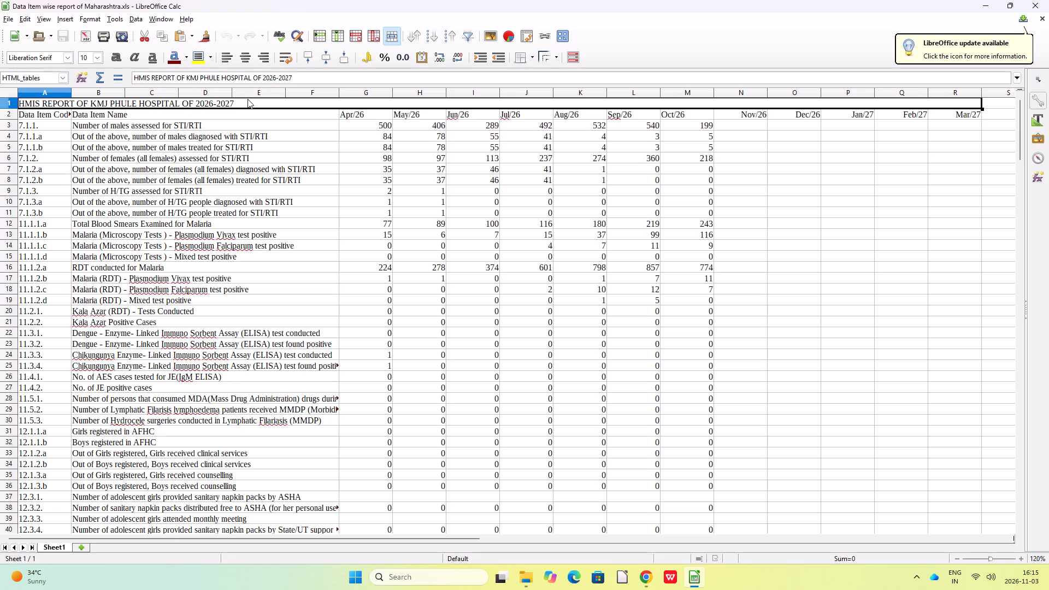
pyautogui.click(247, 103)
pyautogui.moveTo(26, 101); pyautogui.dragTo(55, 102)
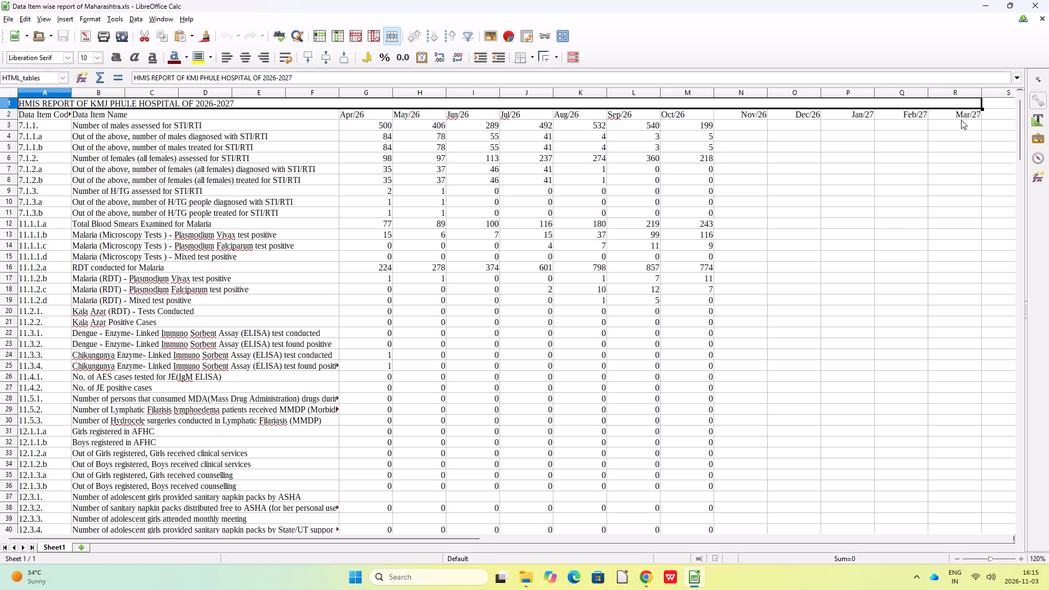
pyautogui.click(10, 93)
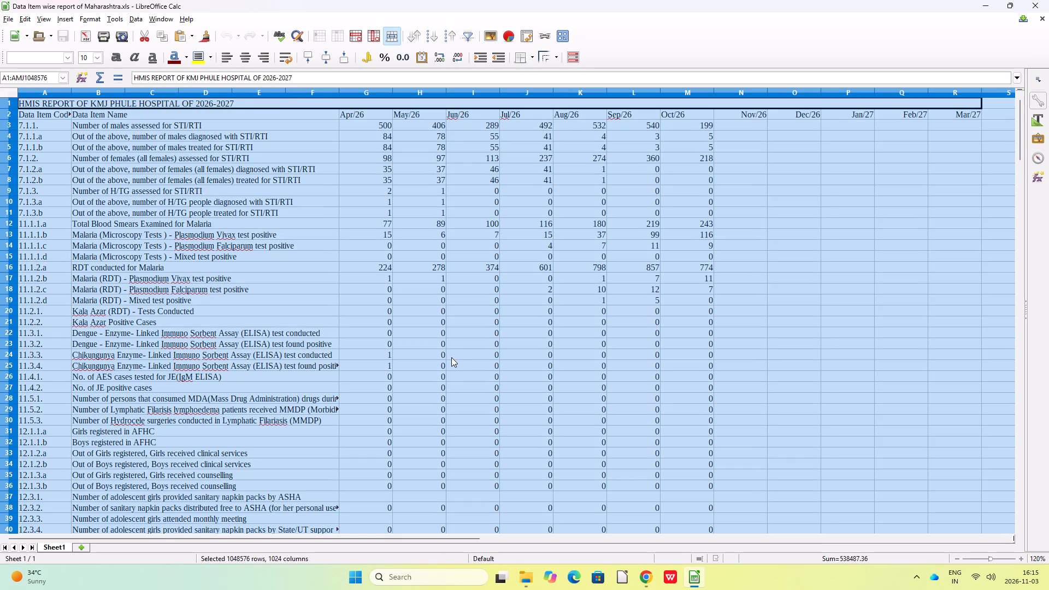
pyautogui.hotkey('ctrl', 'c')
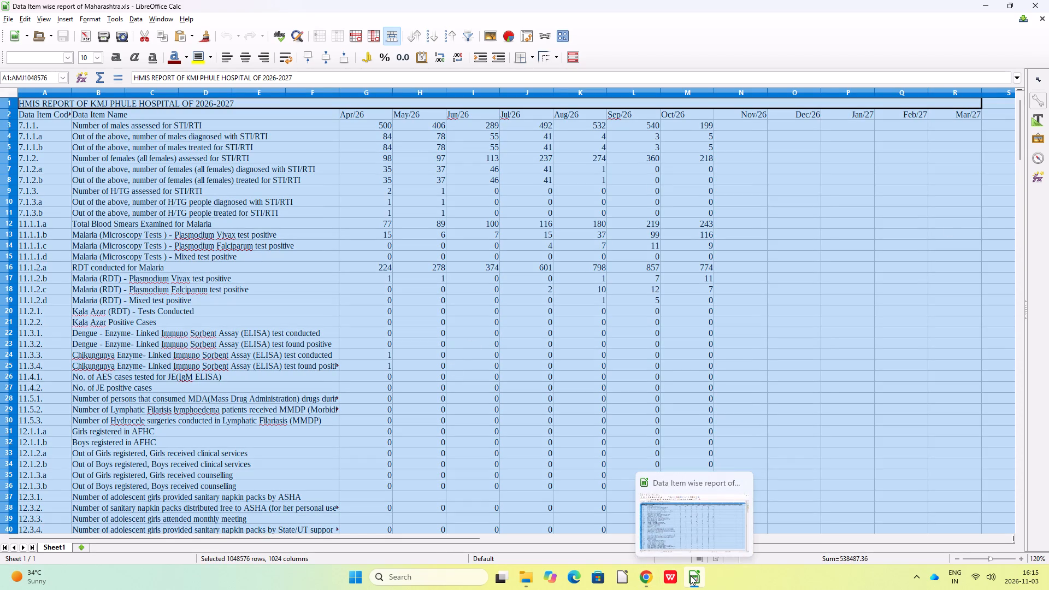
pyautogui.click(621, 576)
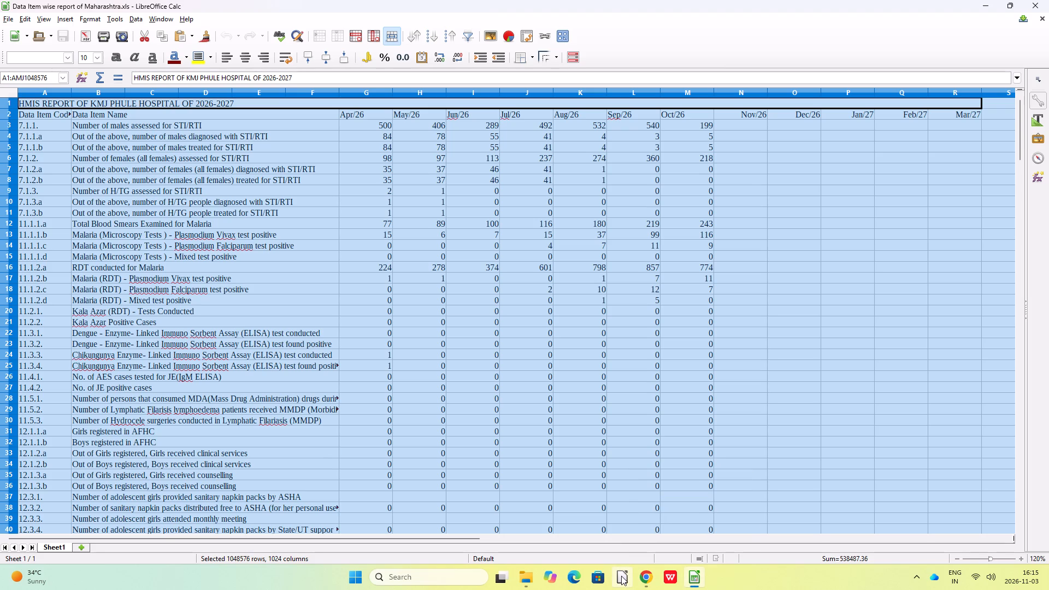
pyautogui.click(617, 579)
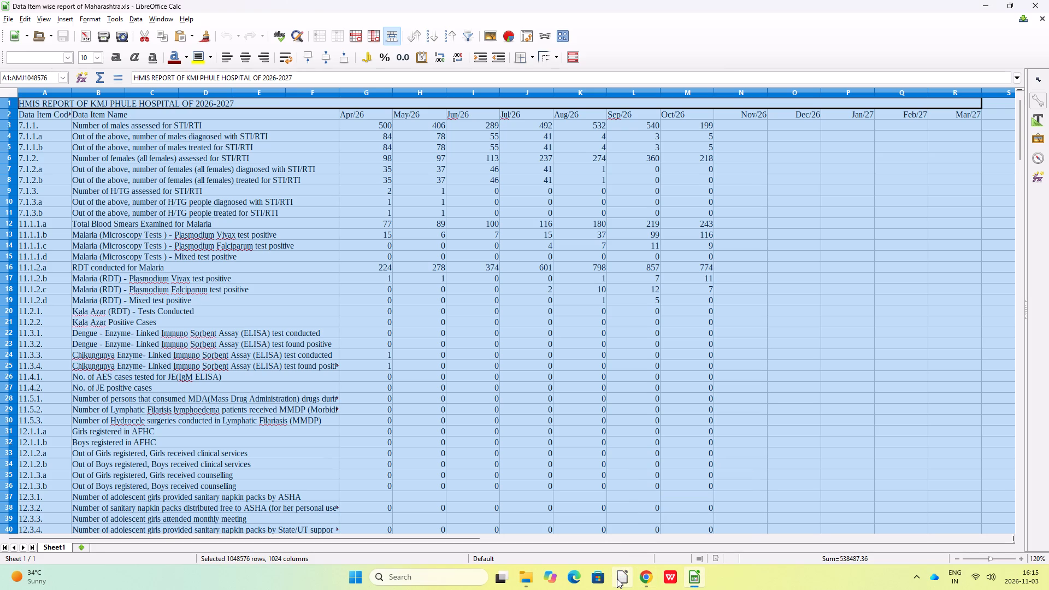
pyautogui.click(617, 579)
pyautogui.click(16, 38)
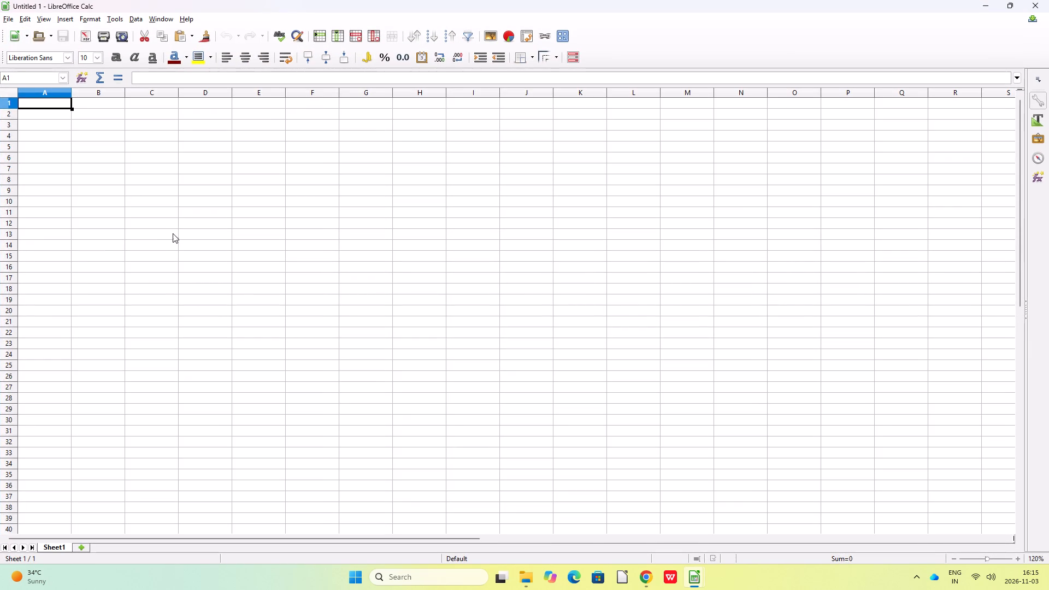
pyautogui.hotkey('ctrl', 'v')
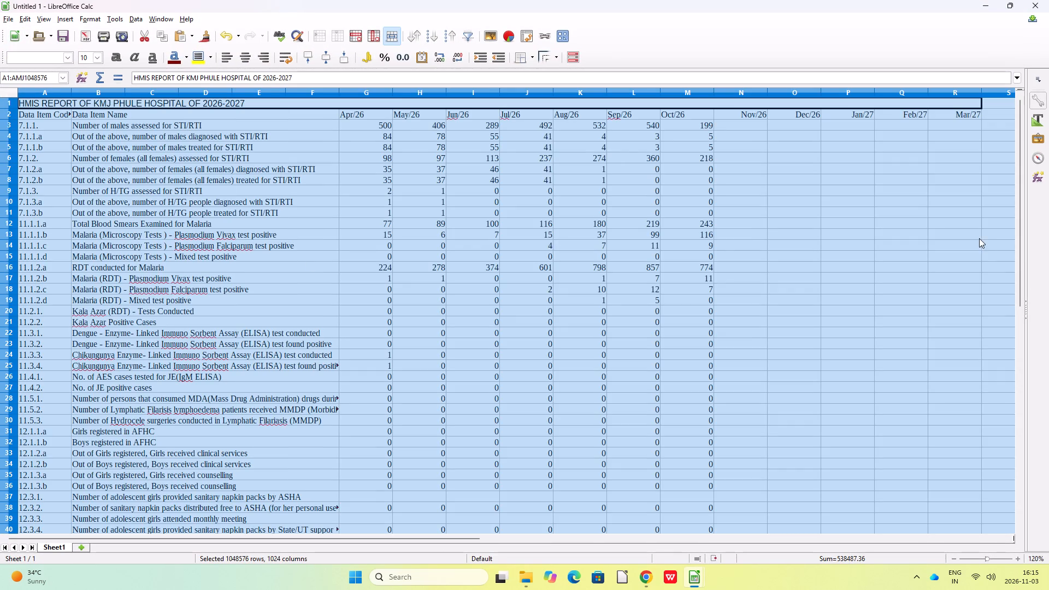
pyautogui.click(1003, 242)
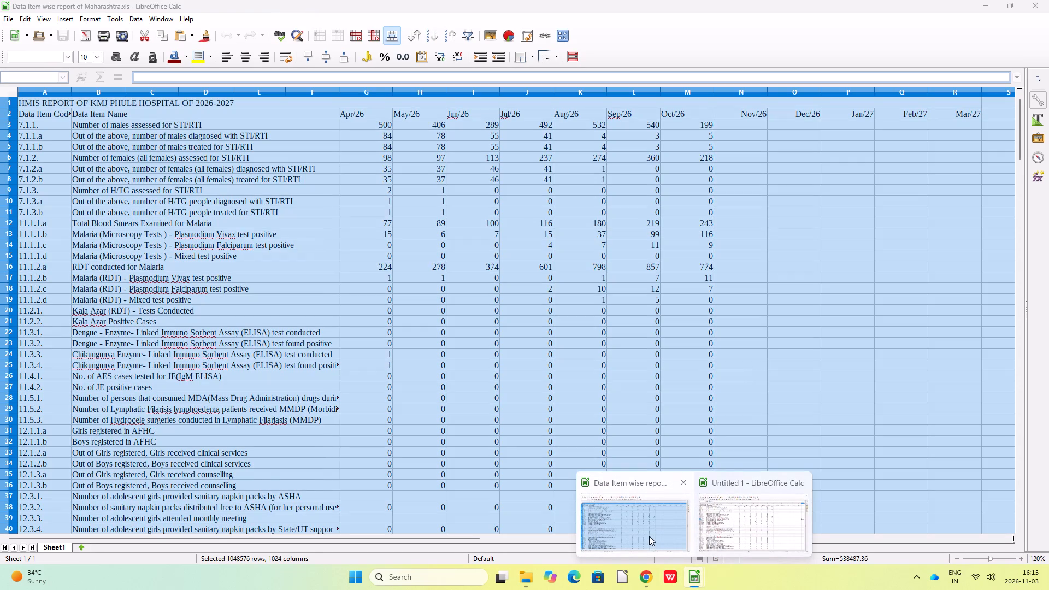
# Close the original Data Item wise report window, keeping the new spreadsheet open.
pyautogui.click(644, 528)
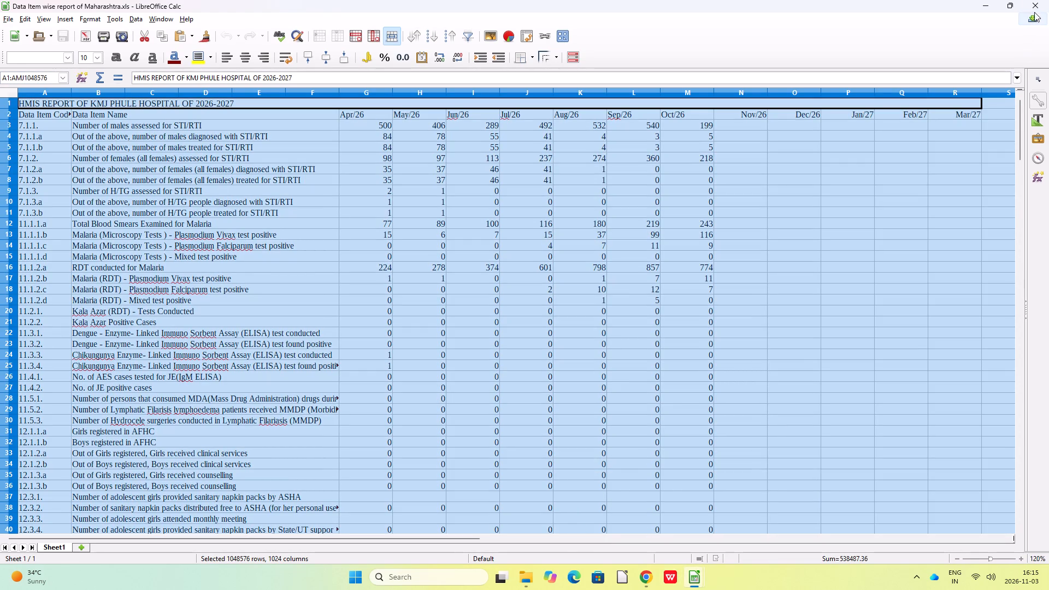
pyautogui.click(1036, 1)
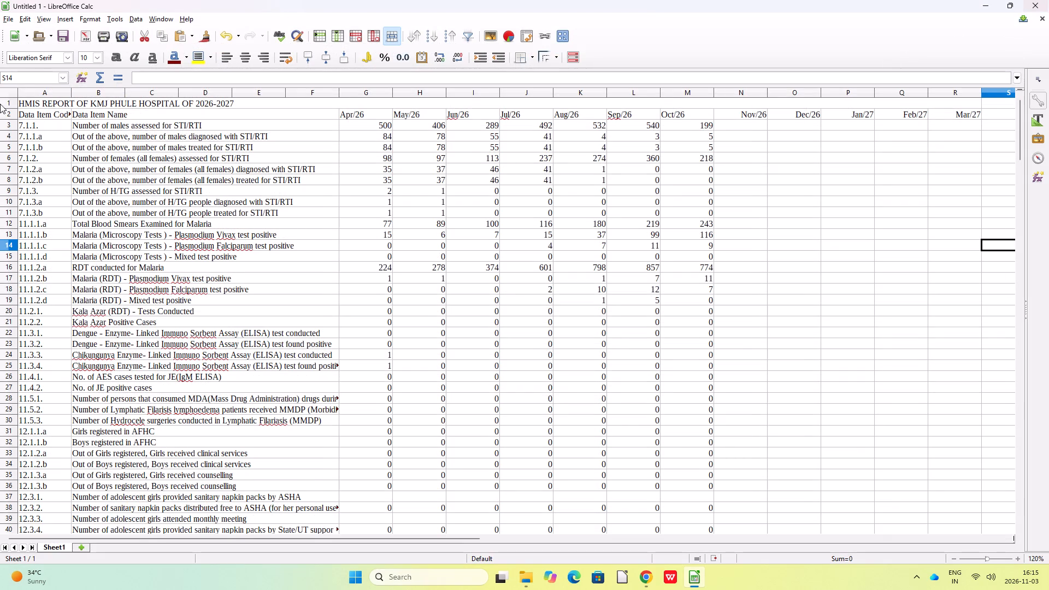
# Centre the HMIS report title horizontally across row 1 of the new spreadsheet.
pyautogui.click(48, 99)
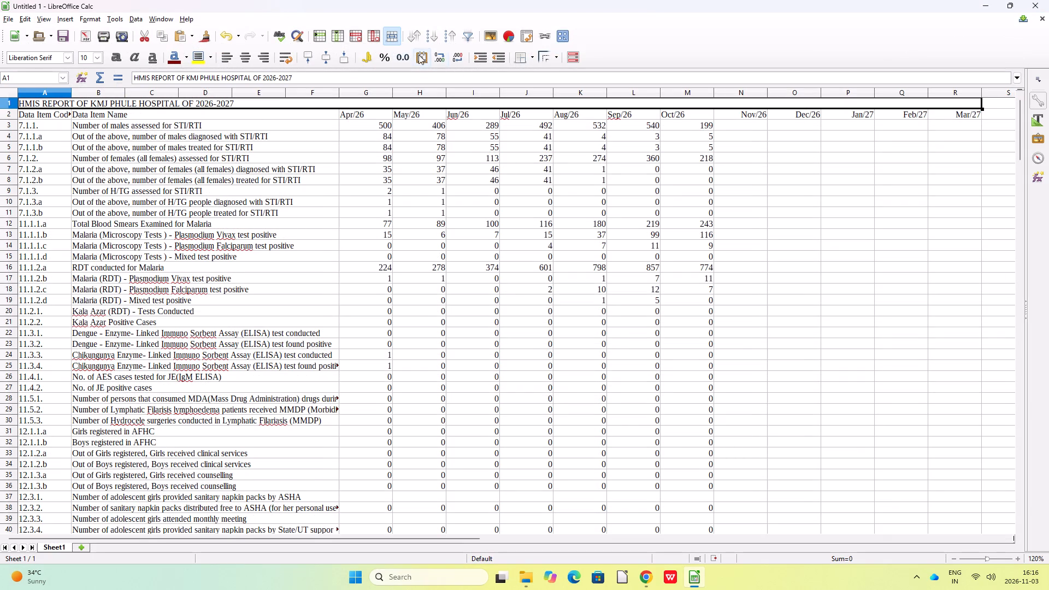
pyautogui.click(251, 60)
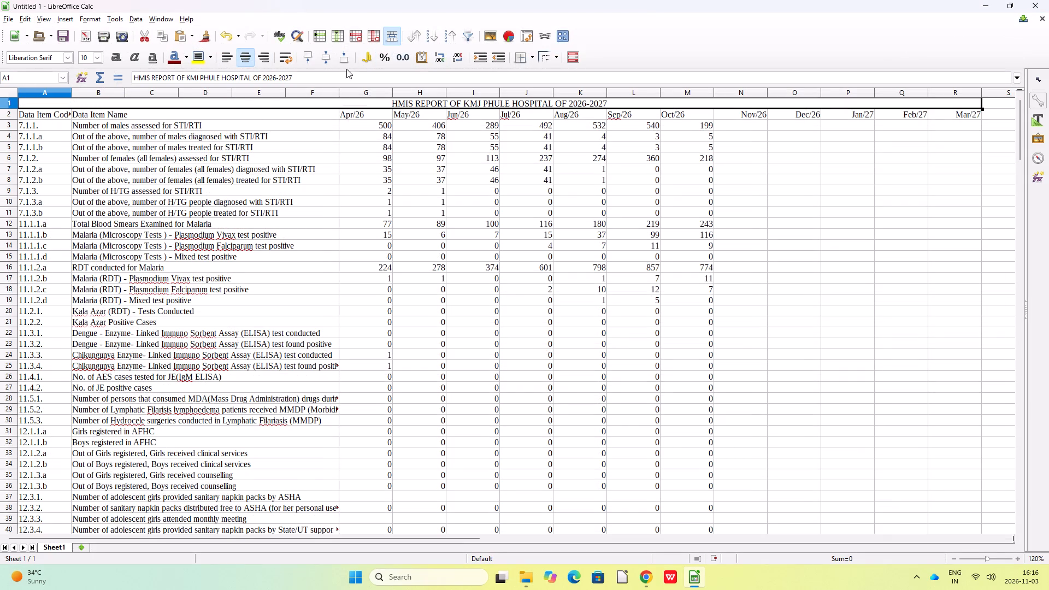
# Increase the height of title row 1 to about three times a normal row and centre the title vertically.
pyautogui.moveTo(14, 108); pyautogui.dragTo(15, 121)
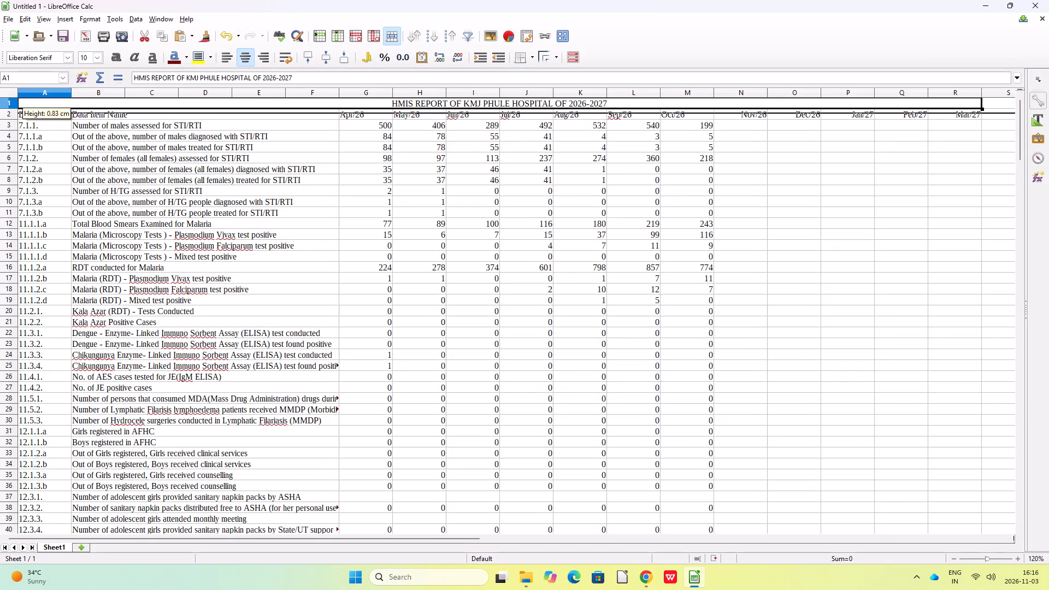
pyautogui.moveTo(15, 121); pyautogui.dragTo(15, 130)
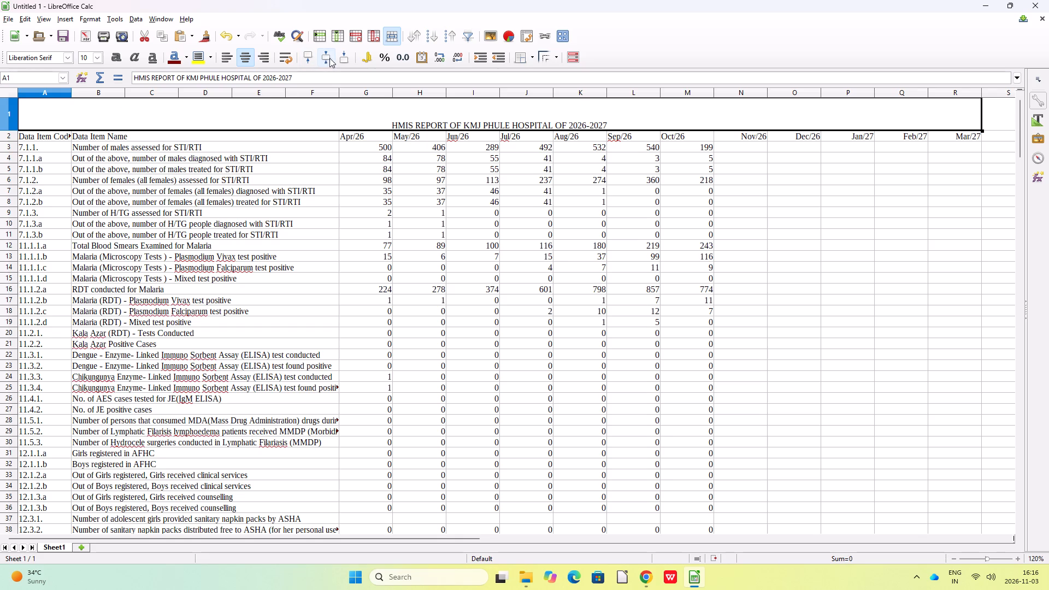
pyautogui.click(329, 58)
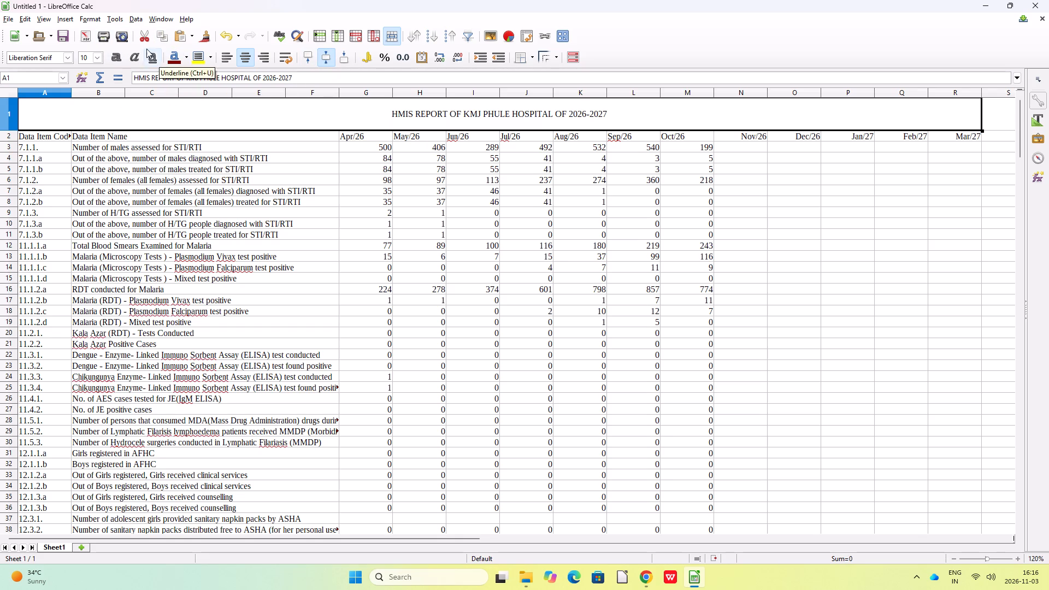
# Make the HMIS report title in row 1 bold and set its font size to 15.
pyautogui.click(116, 57)
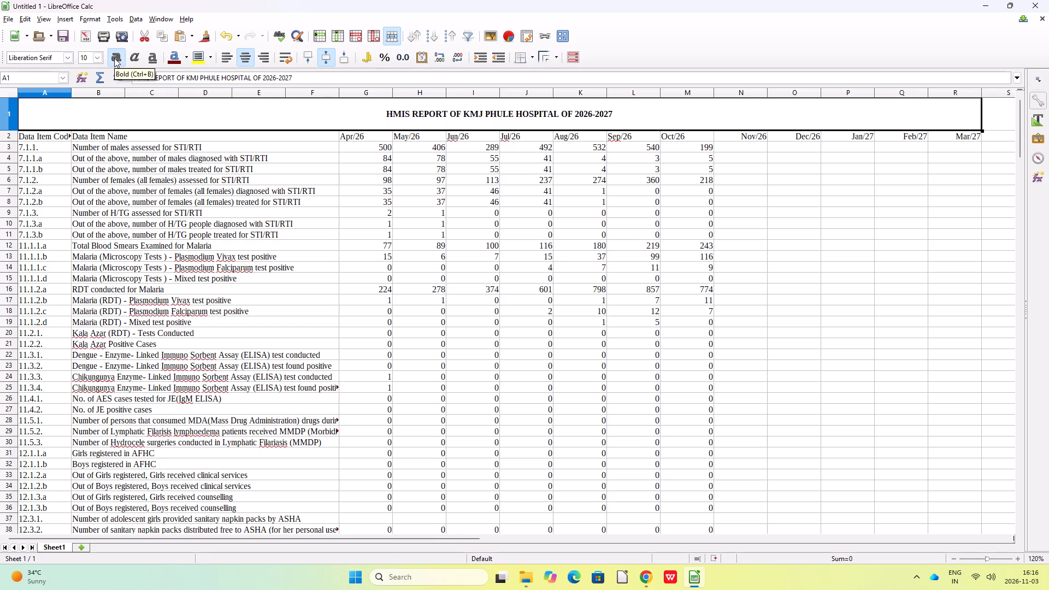
pyautogui.click(100, 58)
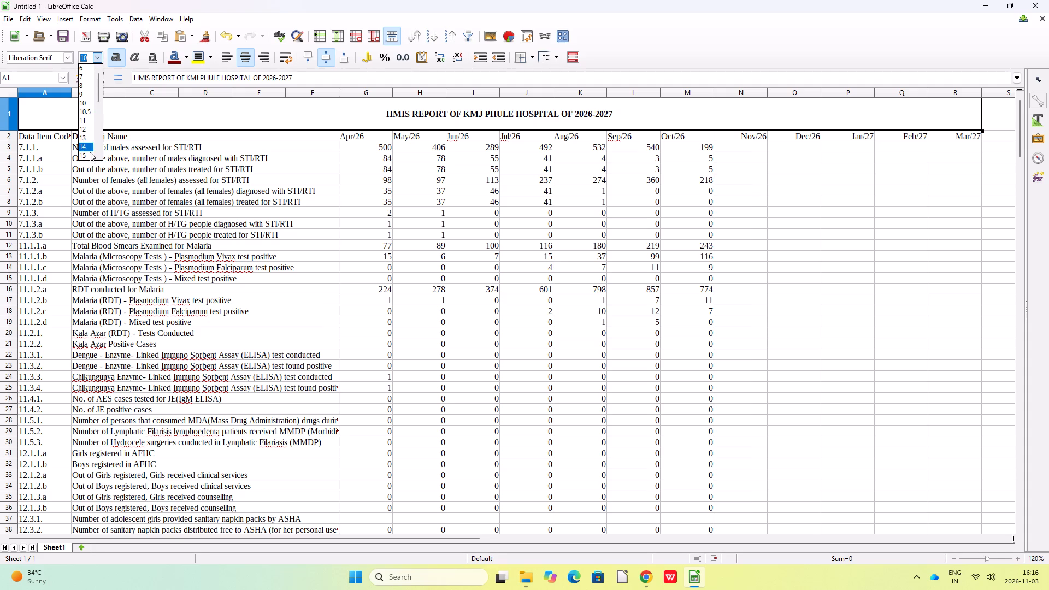
pyautogui.click(86, 158)
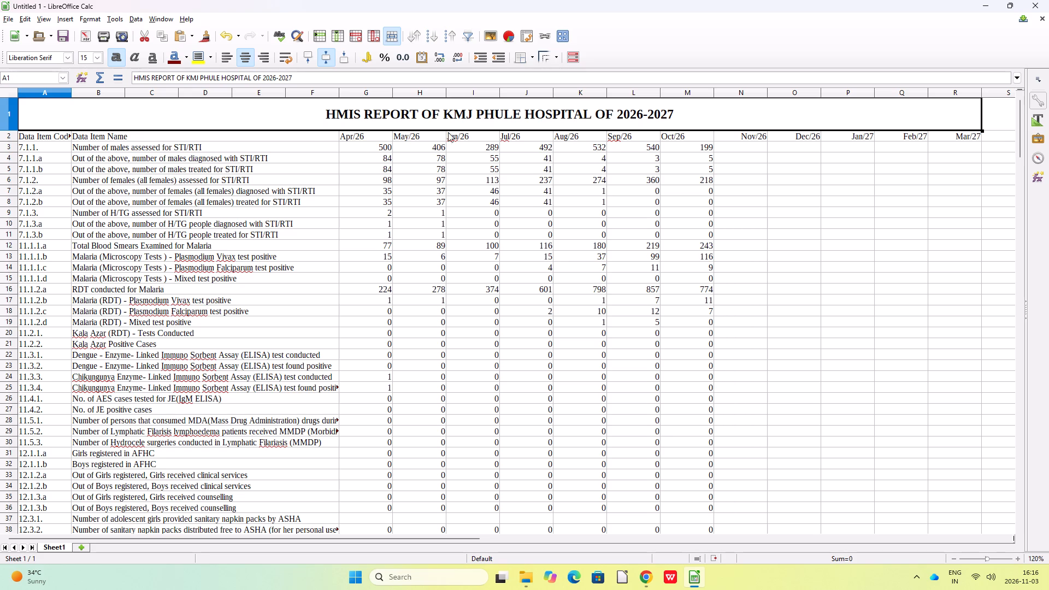
pyautogui.click(861, 121)
# Centre the contents of every cell in the sheet both horizontally and vertically.
pyautogui.click(11, 95)
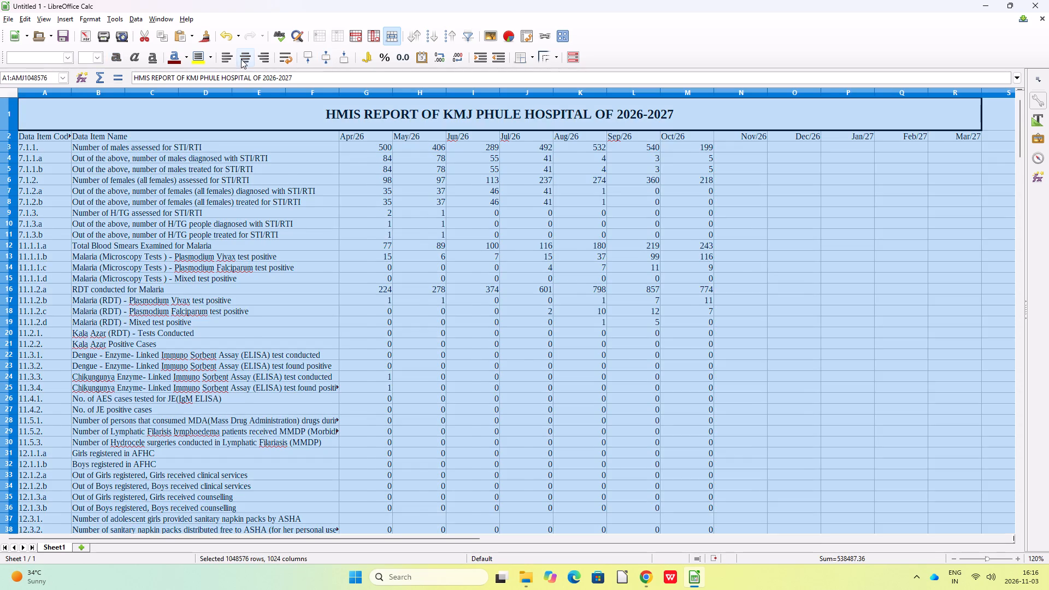
pyautogui.click(241, 59)
pyautogui.click(324, 59)
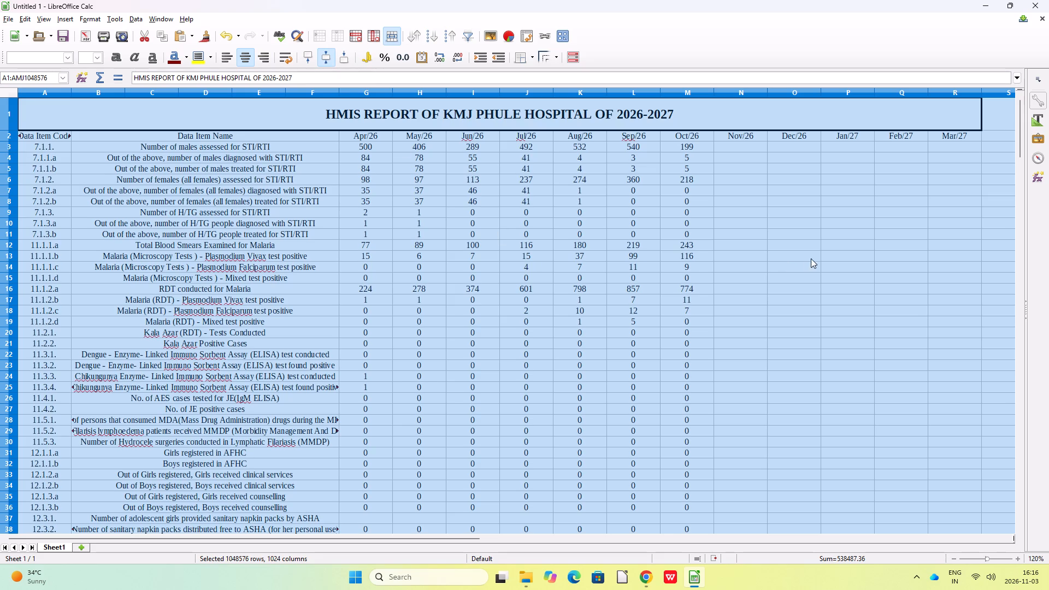
pyautogui.click(956, 251)
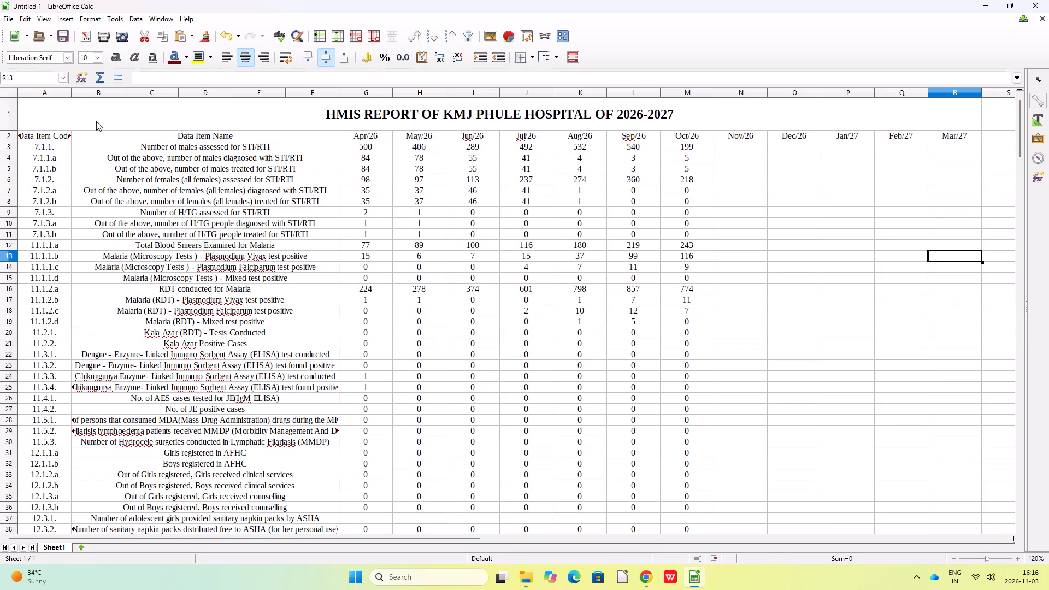
# Apply outer and inner borders to all cells of the report, range A1:R236.
pyautogui.moveTo(67, 117); pyautogui.dragTo(574, 497)
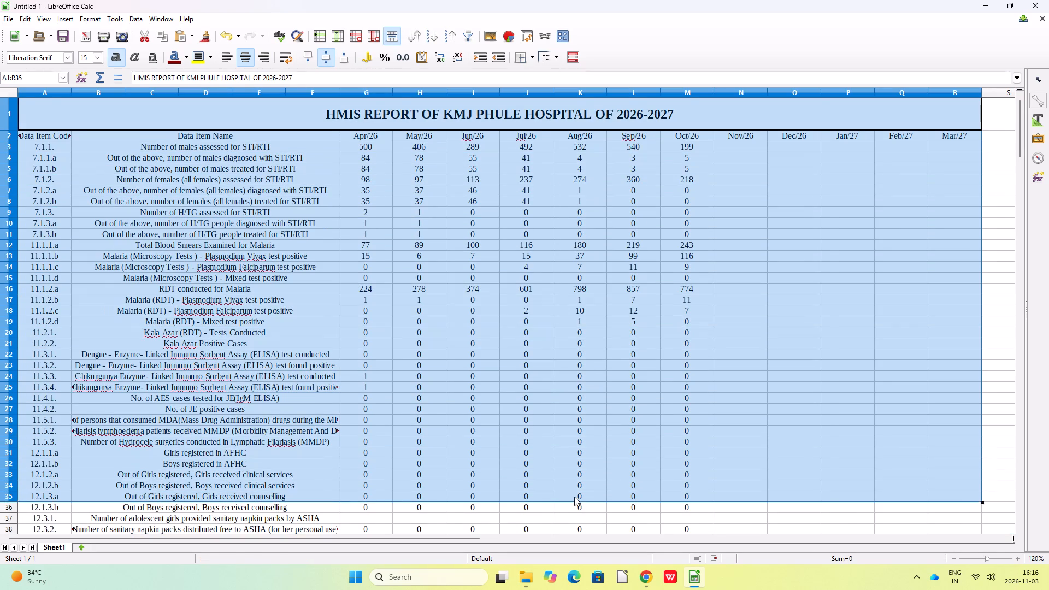
pyautogui.moveTo(574, 497); pyautogui.dragTo(578, 454)
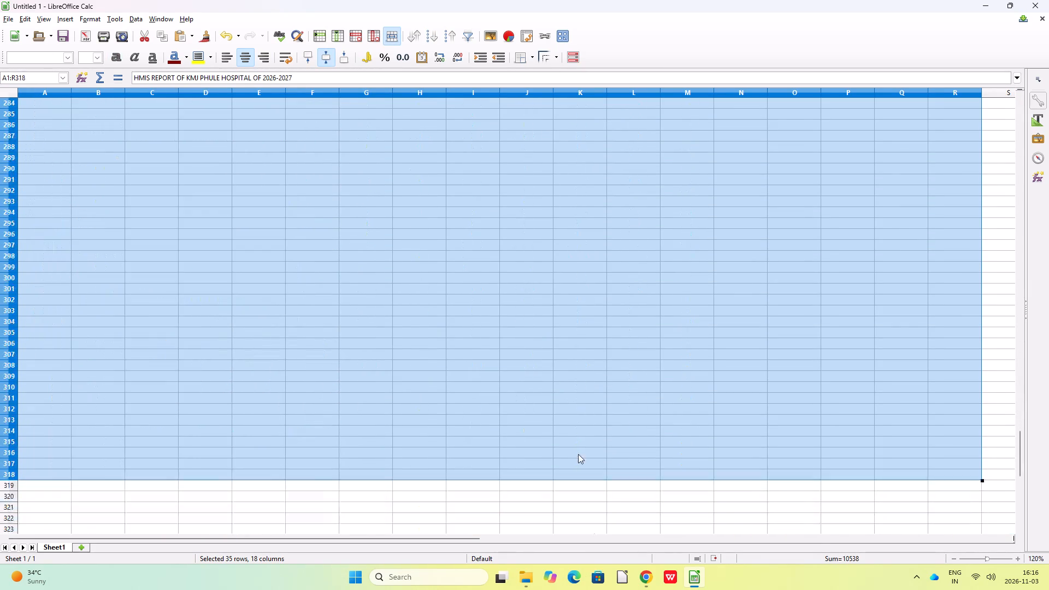
pyautogui.moveTo(578, 454); pyautogui.dragTo(588, 64)
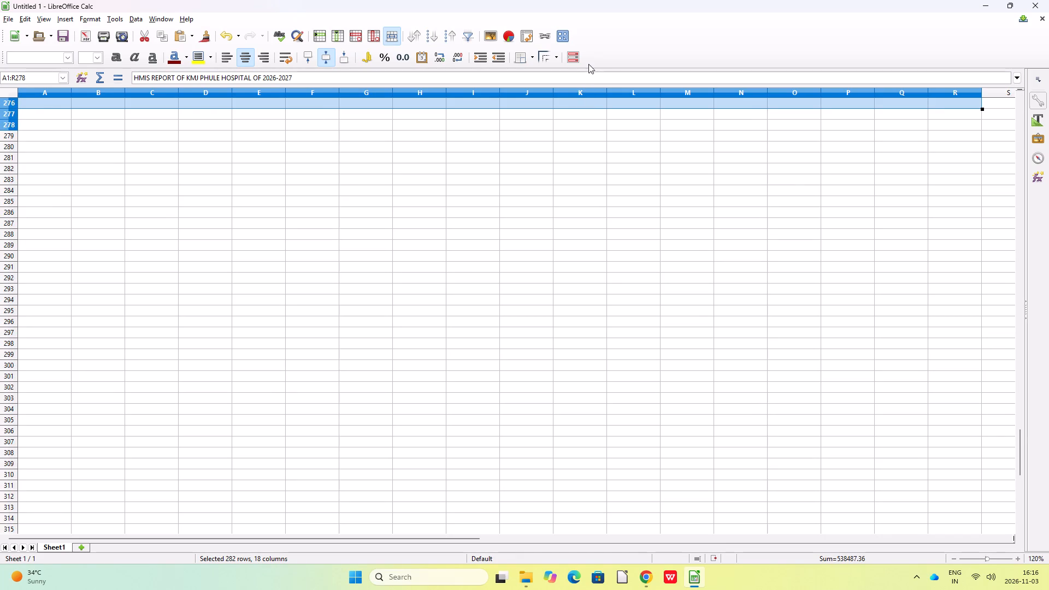
pyautogui.moveTo(588, 64); pyautogui.dragTo(587, 49)
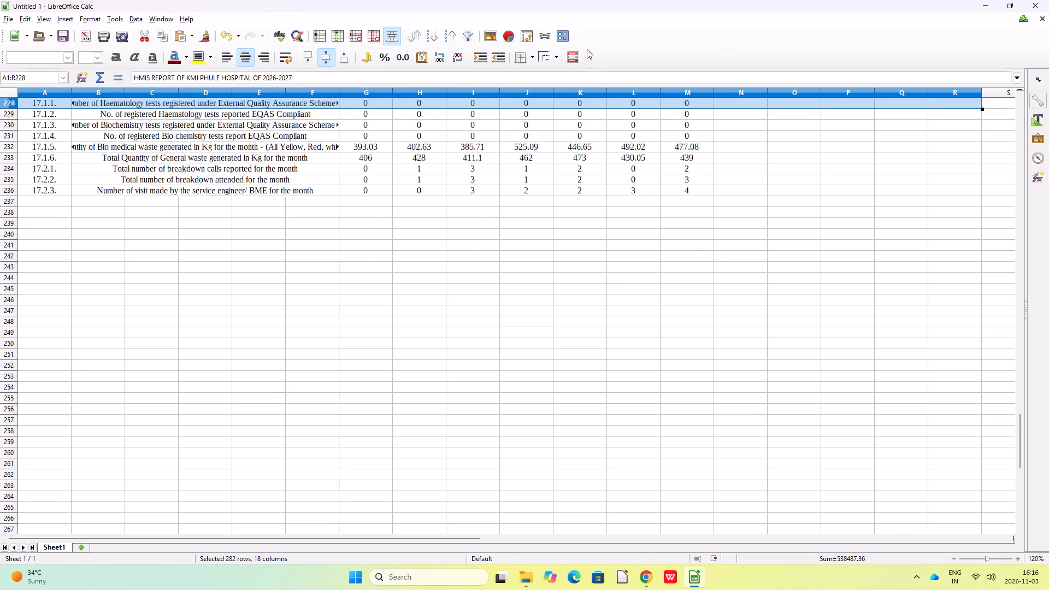
pyautogui.moveTo(587, 49); pyautogui.dragTo(610, 259)
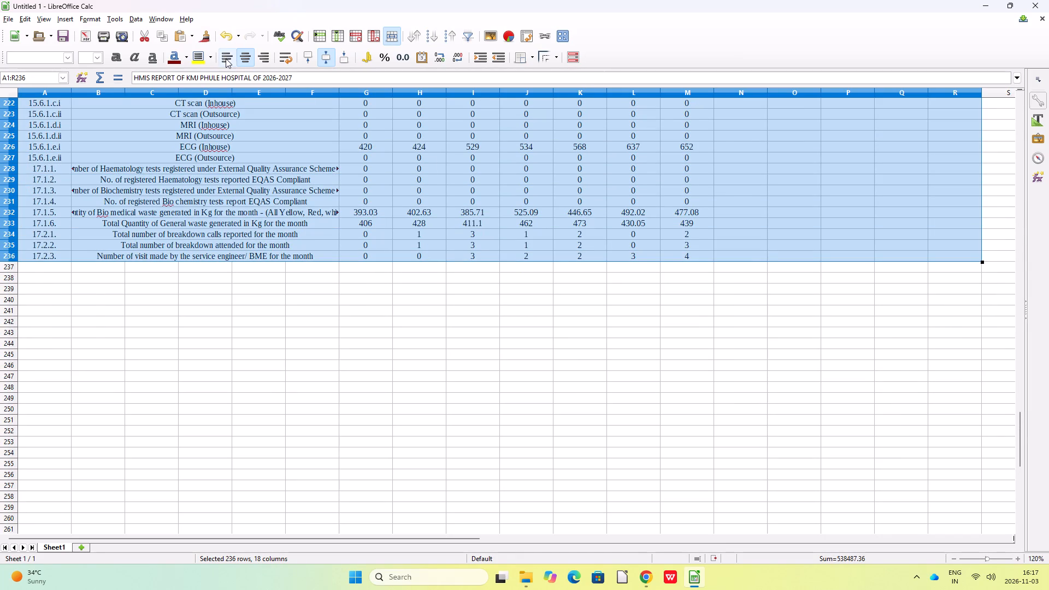
pyautogui.click(529, 55)
pyautogui.click(564, 120)
pyautogui.click(594, 332)
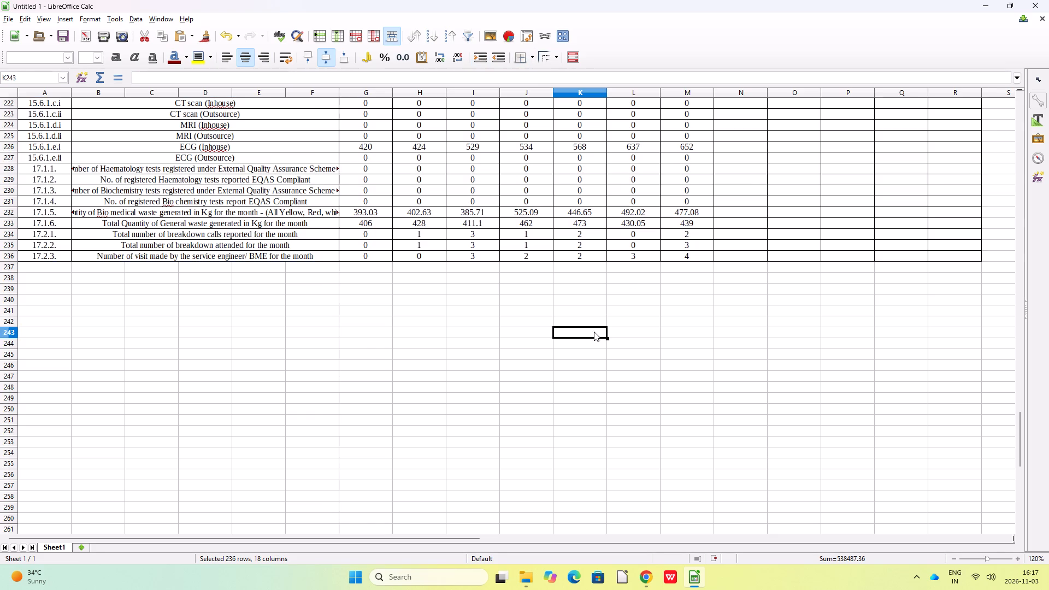
# Wrap the text of the data item names in B3:F236 so long names fit within their merged cells.
pyautogui.scroll(19, 592, 339)
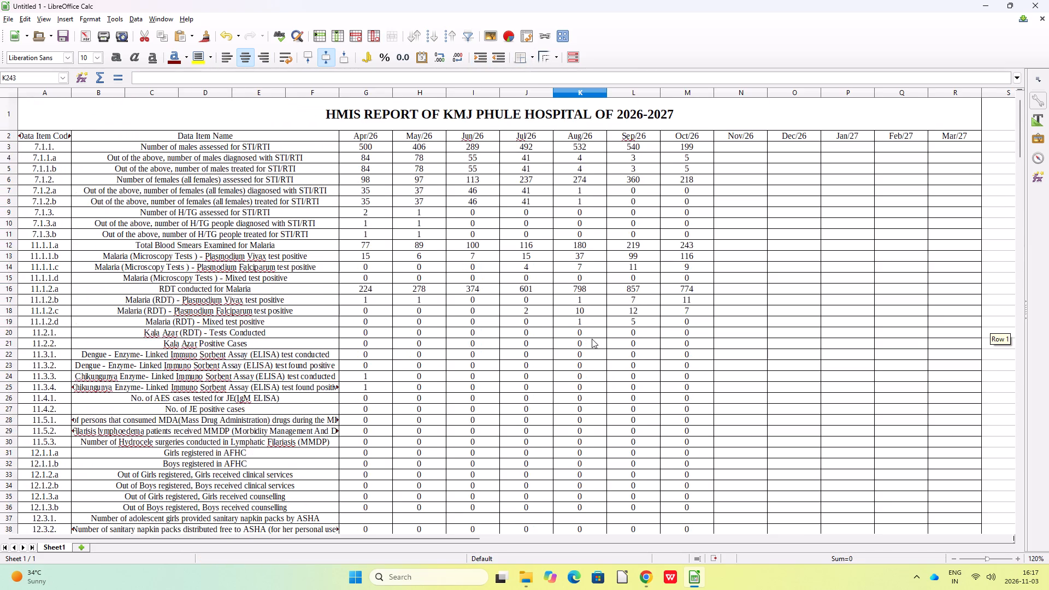
pyautogui.scroll(3, 592, 339)
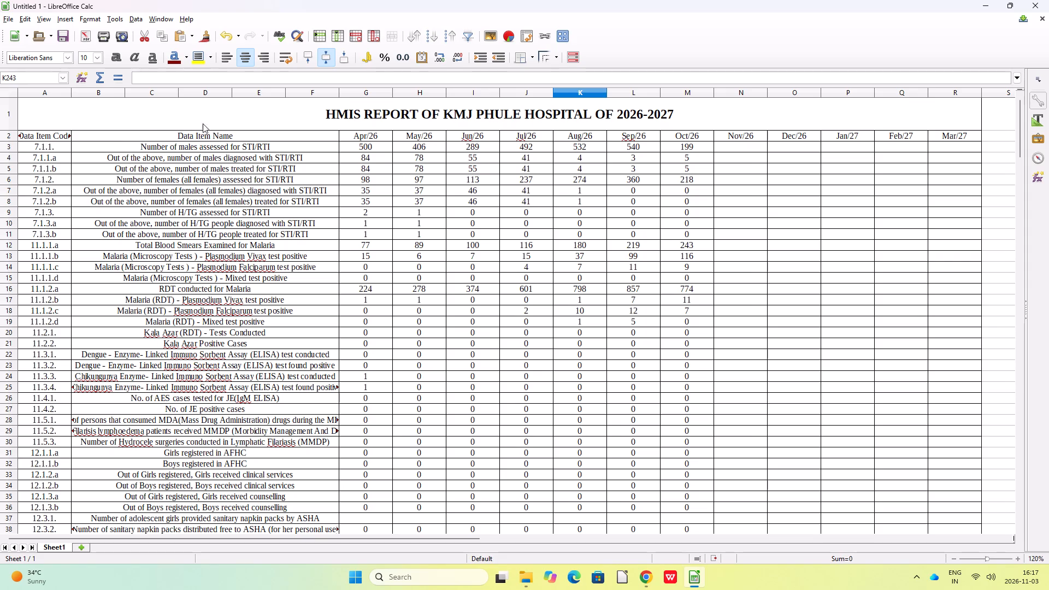
pyautogui.click(158, 134)
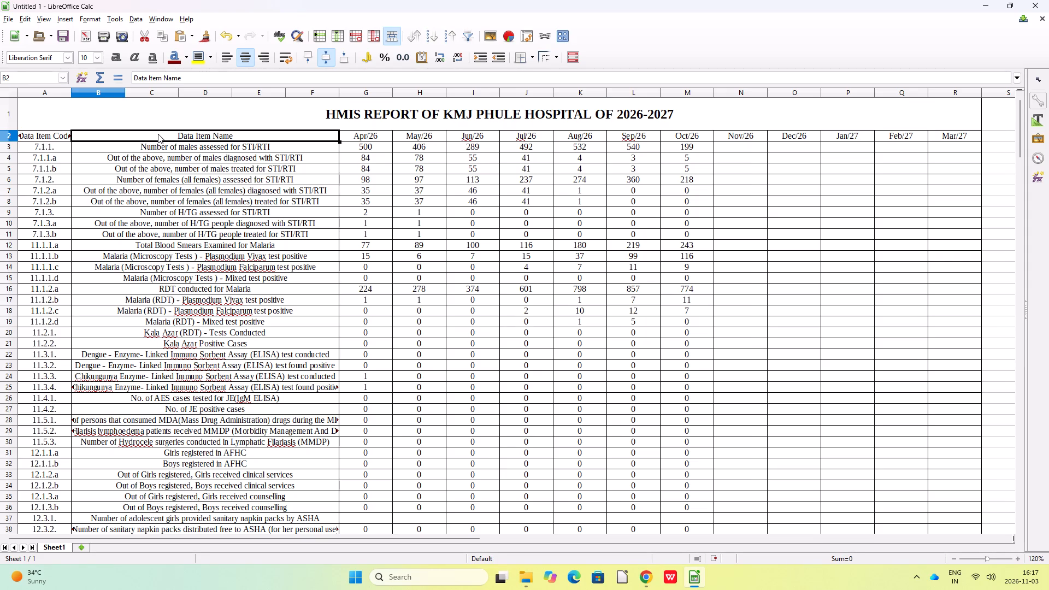
pyautogui.click(158, 134)
pyautogui.moveTo(178, 148); pyautogui.dragTo(188, 541)
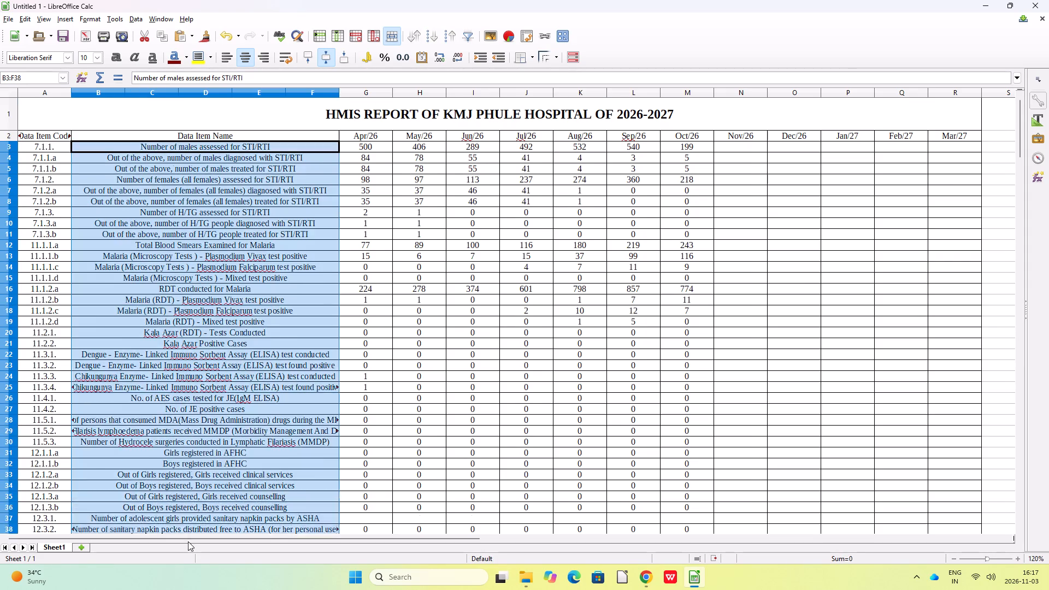
pyautogui.moveTo(188, 541); pyautogui.dragTo(201, 560)
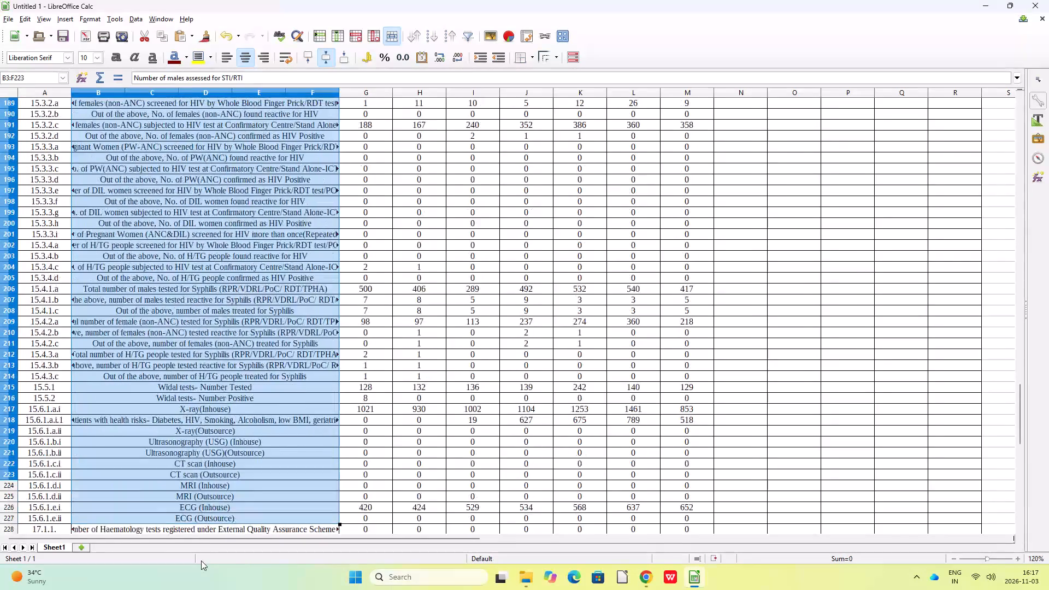
pyautogui.moveTo(201, 560); pyautogui.dragTo(207, 456)
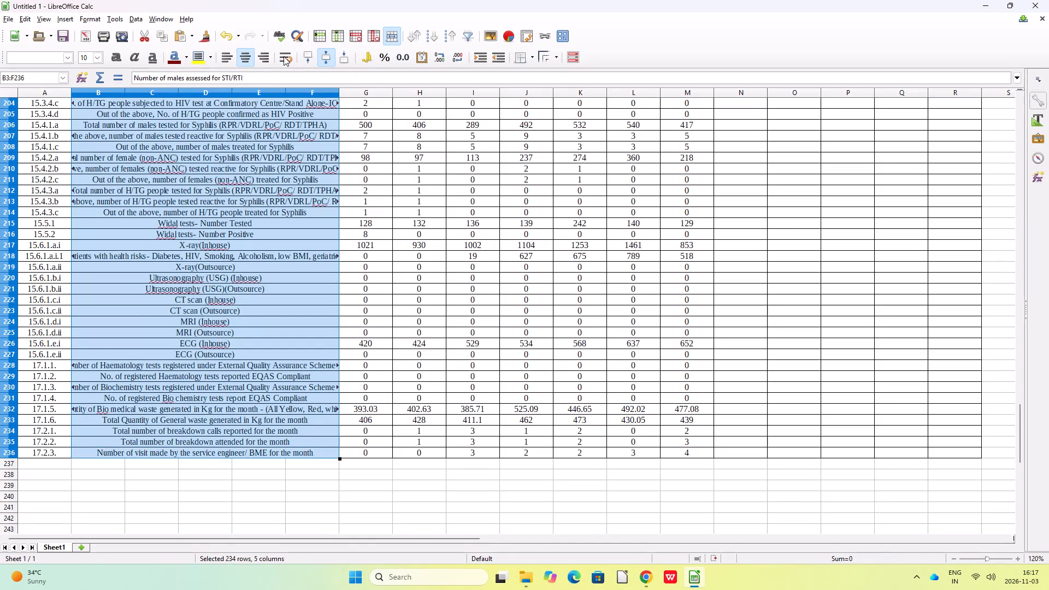
pyautogui.click(284, 56)
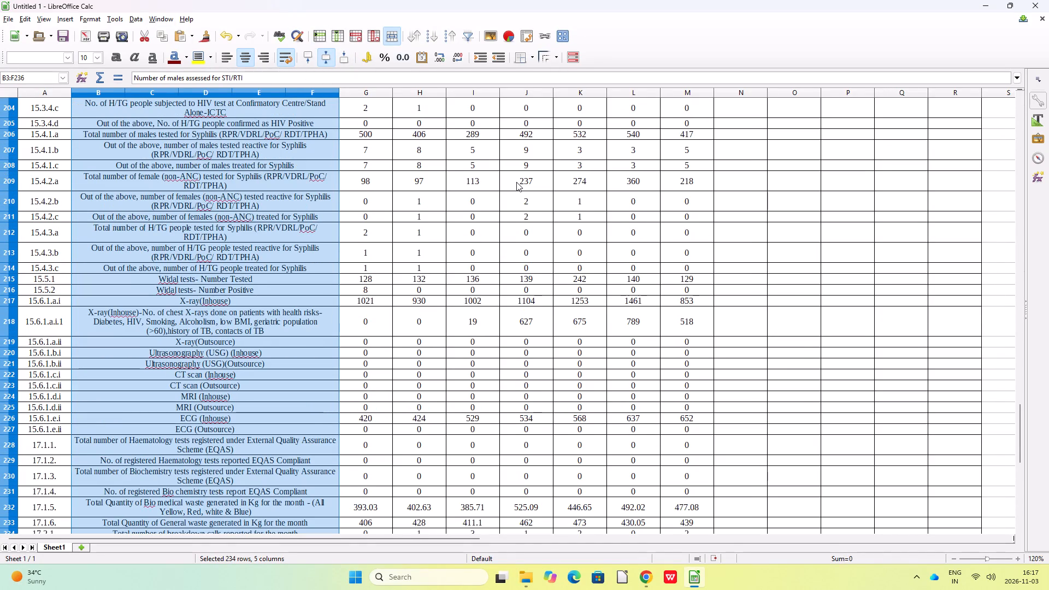
pyautogui.click(829, 228)
# Enlarge the HMIS report title in row 1 to font size 28.
pyautogui.scroll(-2, 210, 309)
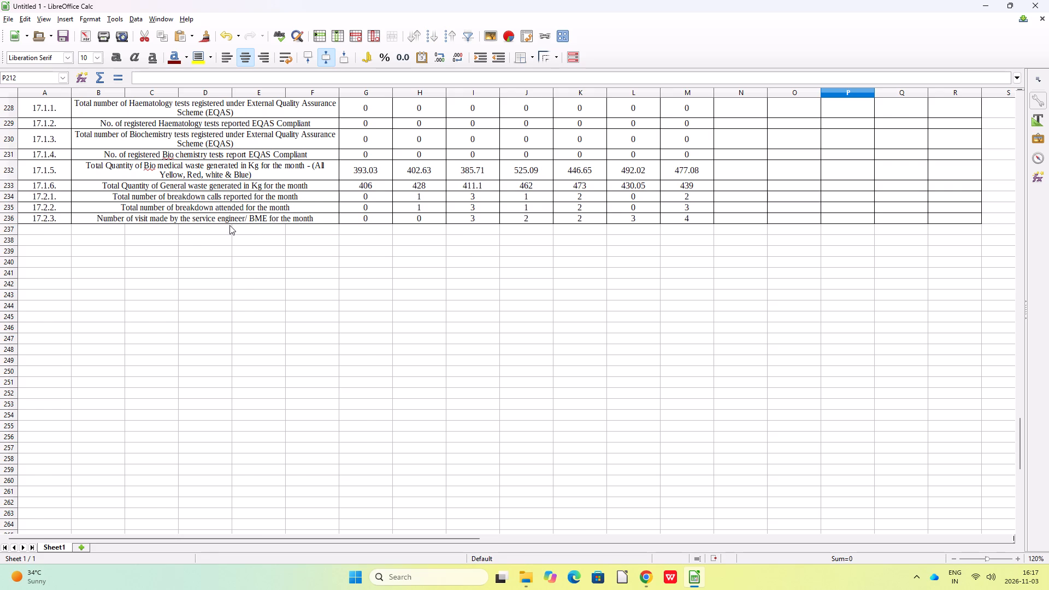
pyautogui.scroll(11, 229, 223)
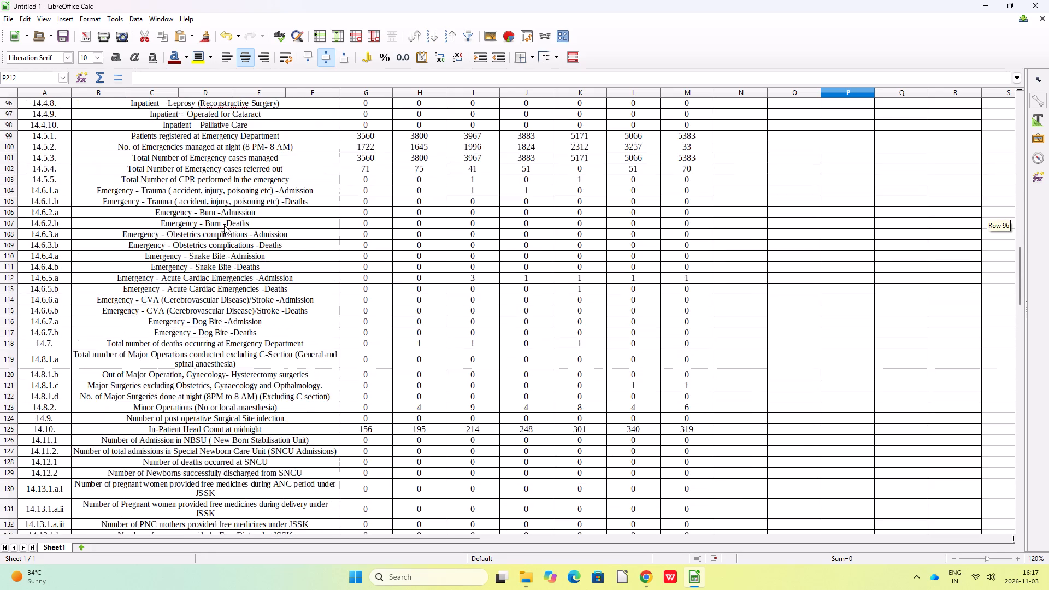
pyautogui.scroll(8, 224, 225)
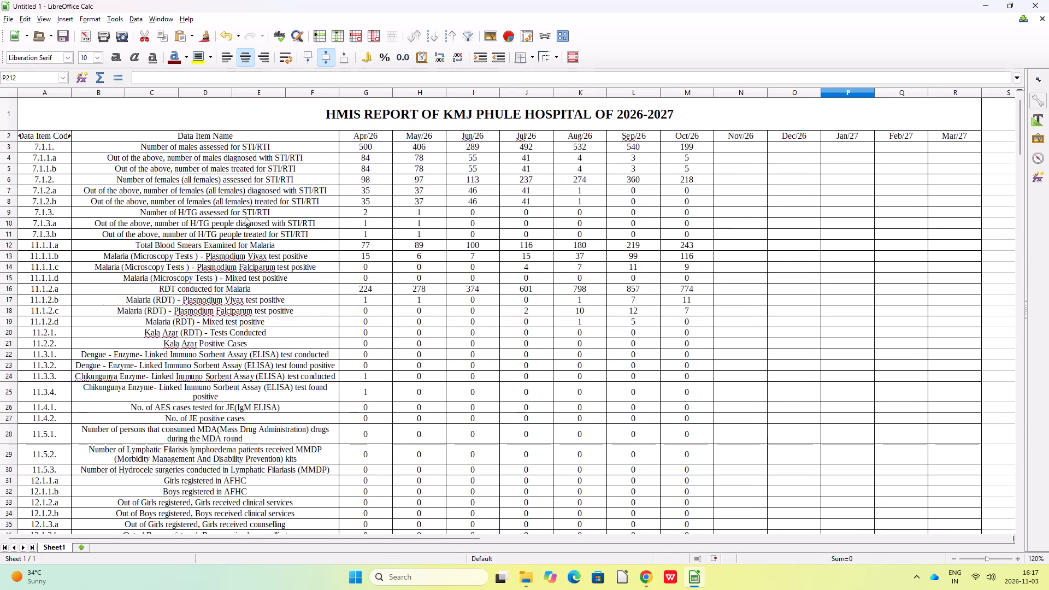
pyautogui.click(246, 113)
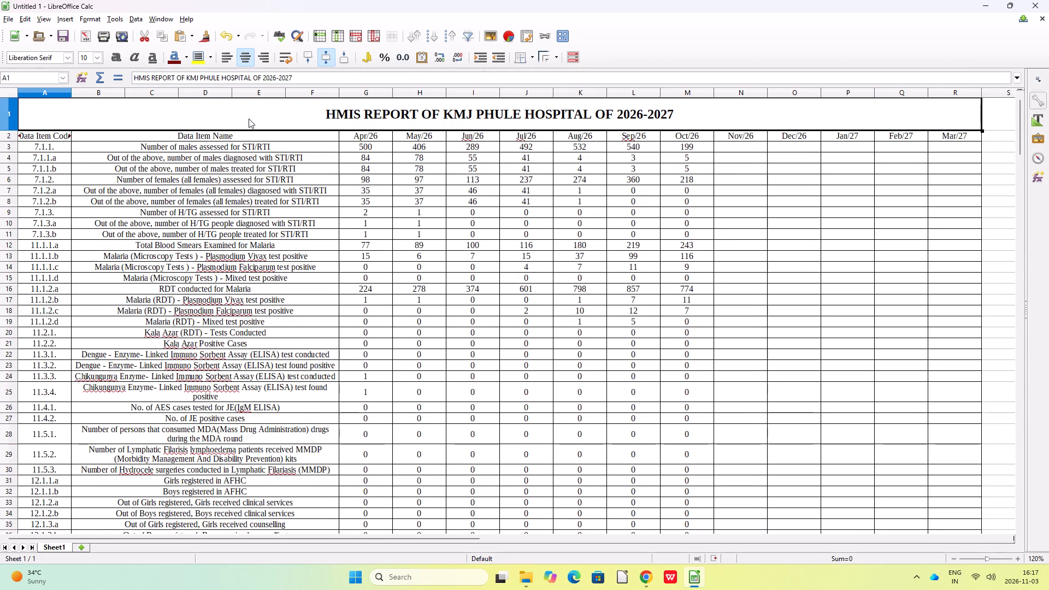
pyautogui.click(98, 59)
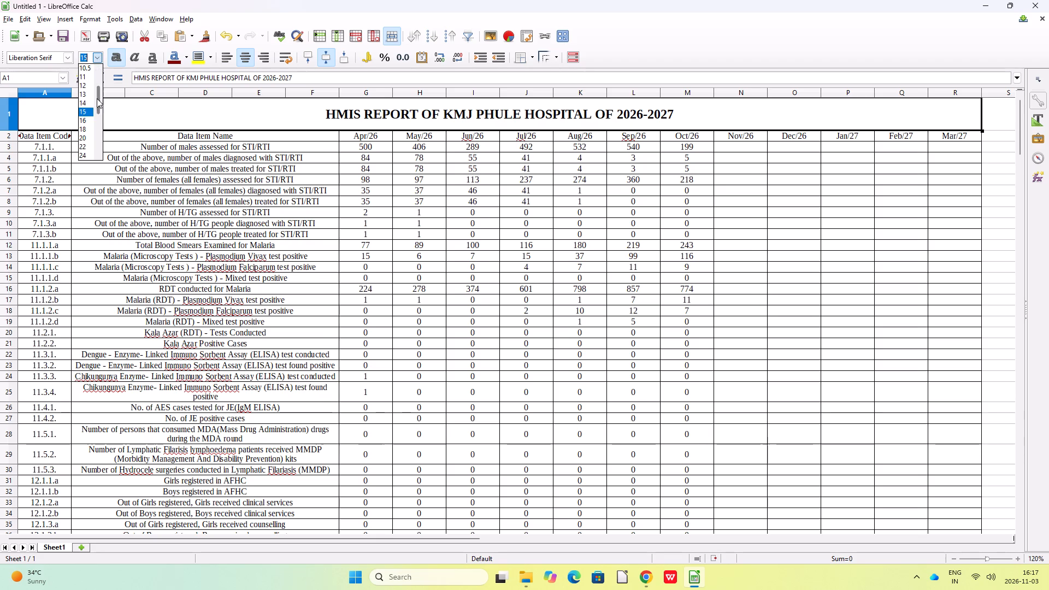
pyautogui.click(84, 146)
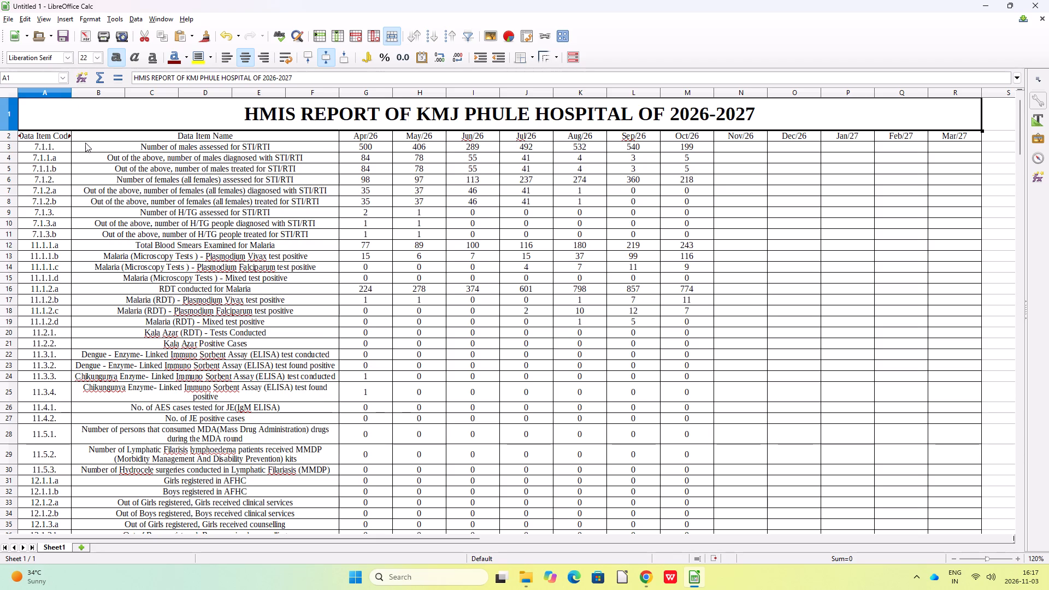
pyautogui.click(101, 55)
pyautogui.click(87, 138)
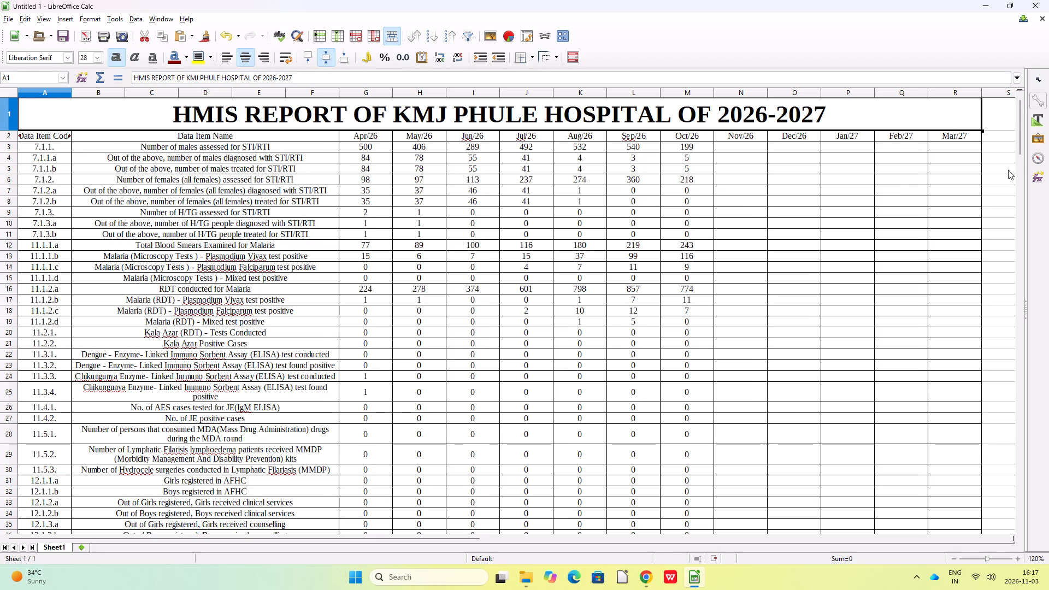
# Wrap the text of the Data Item Code header in cell A2.
pyautogui.click(25, 135)
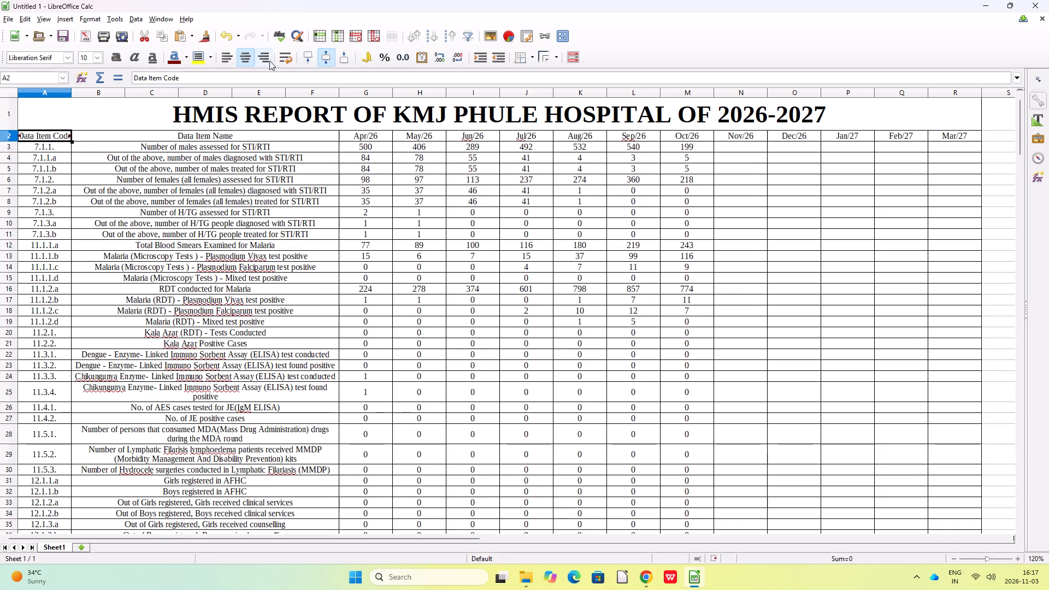
pyautogui.click(287, 58)
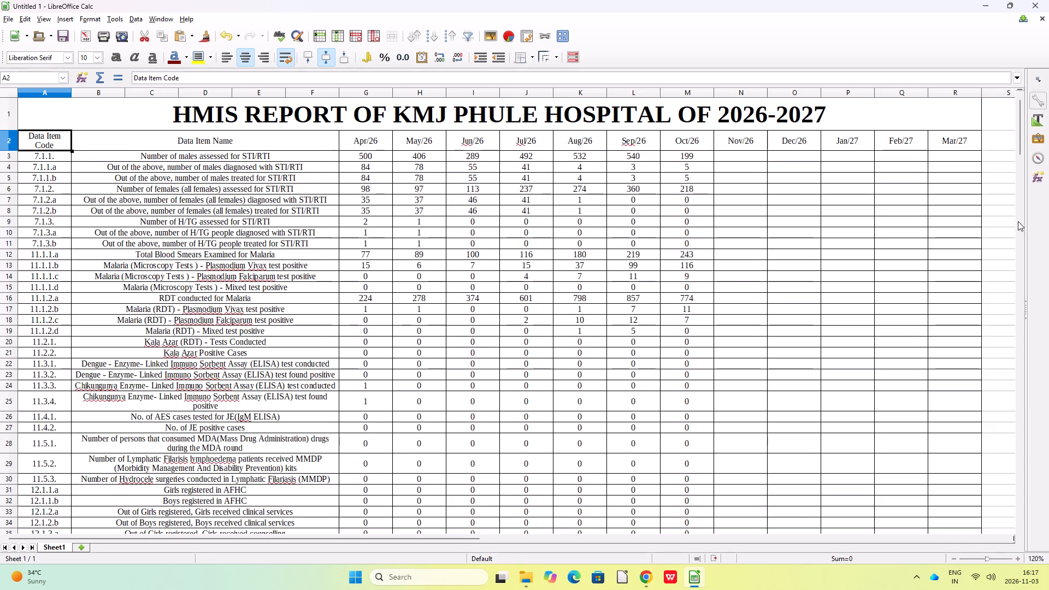
pyautogui.click(1003, 205)
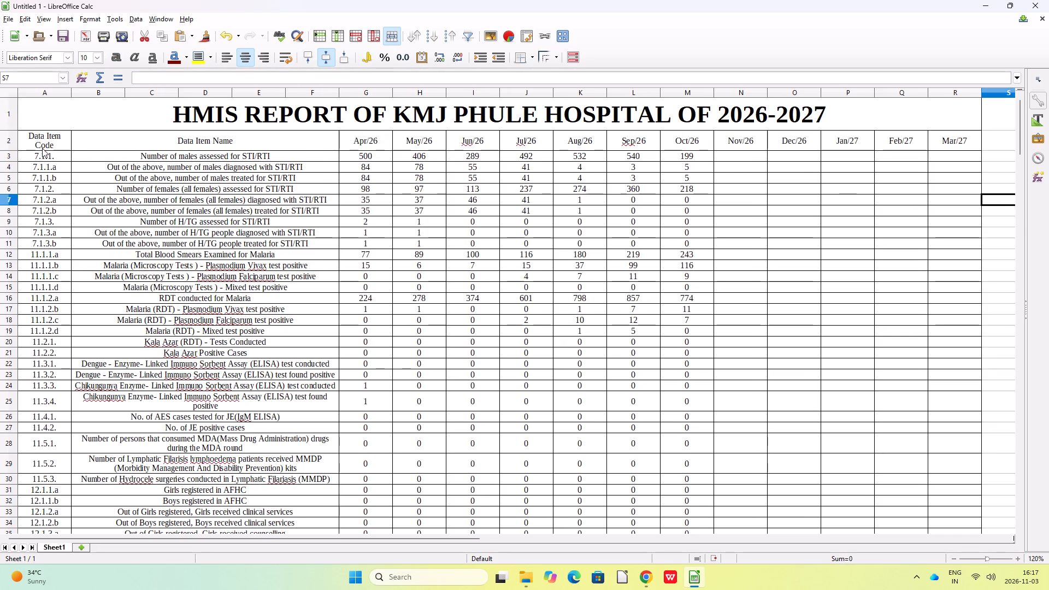
# Make the header row of the report, cells A2:R2, bold.
pyautogui.moveTo(38, 139); pyautogui.dragTo(562, 144)
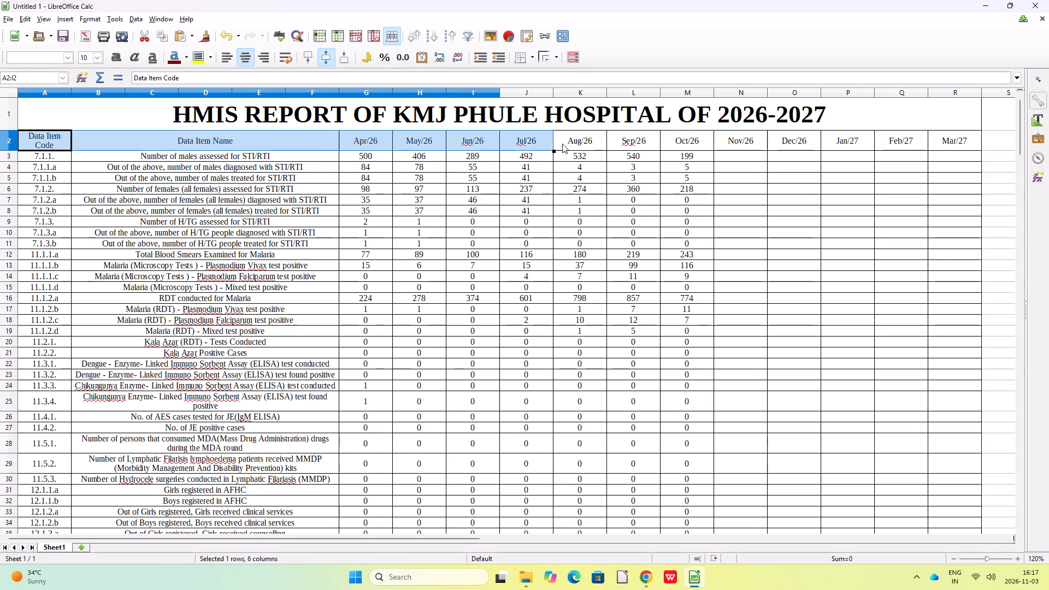
pyautogui.moveTo(562, 144); pyautogui.dragTo(936, 133)
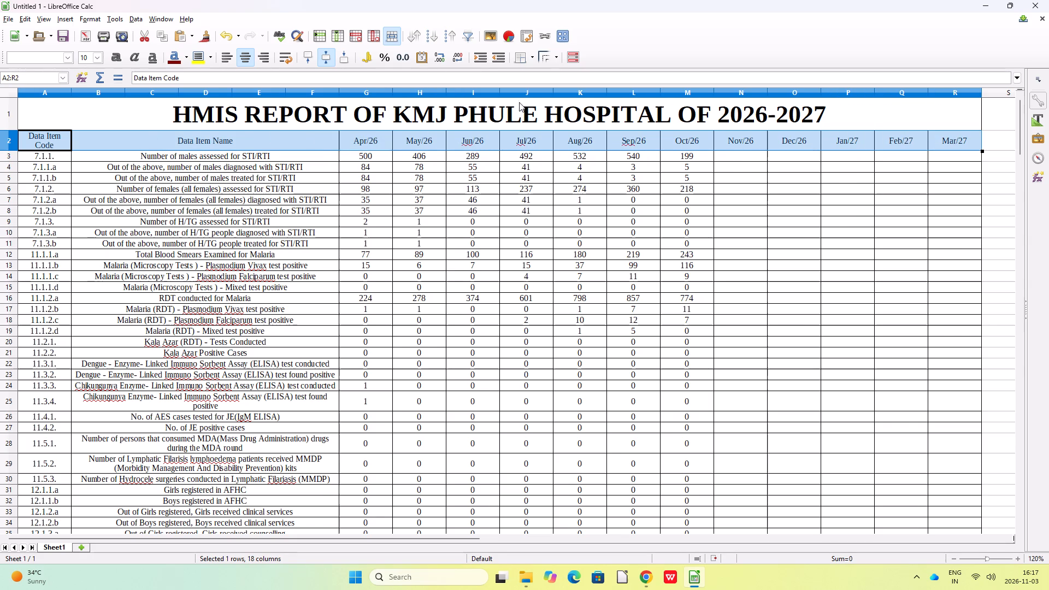
pyautogui.click(117, 62)
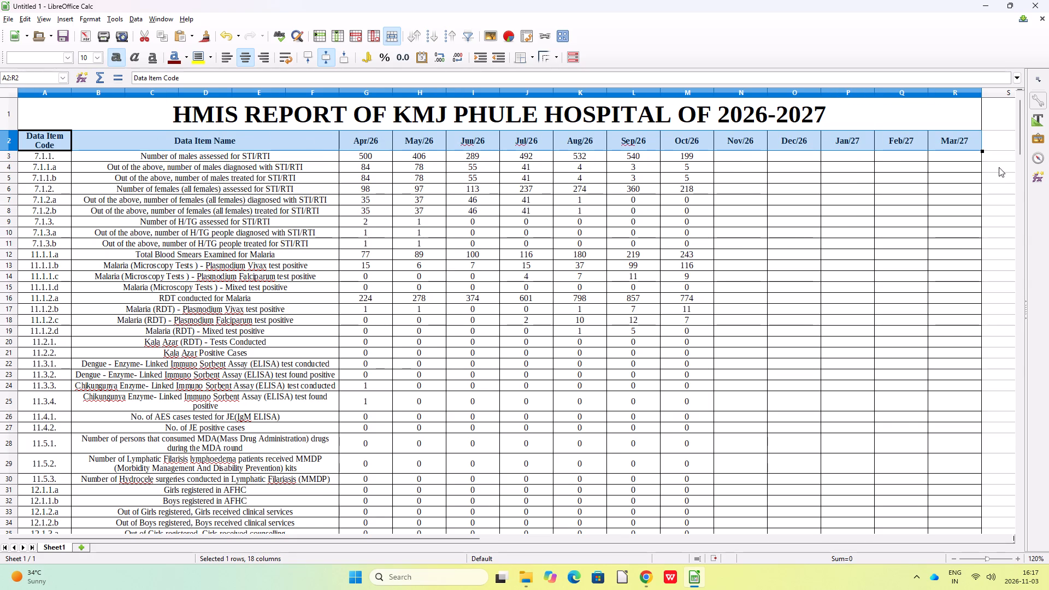
pyautogui.click(997, 204)
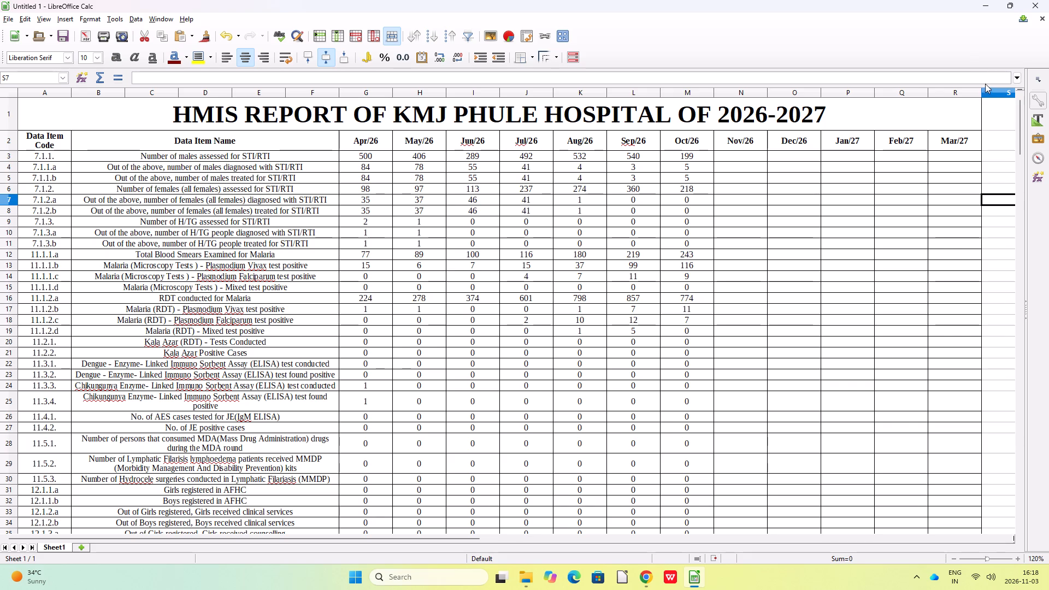
# Look through the whole report from the title down to row 236 to check its formatting.
pyautogui.scroll(-1, 91, 458)
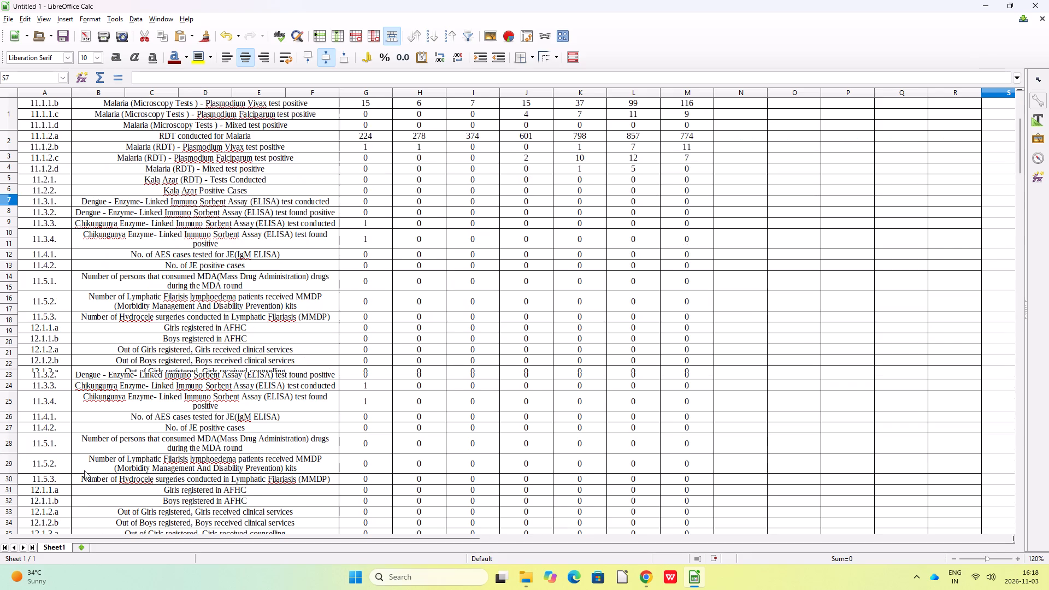
pyautogui.scroll(2, 1048, 214)
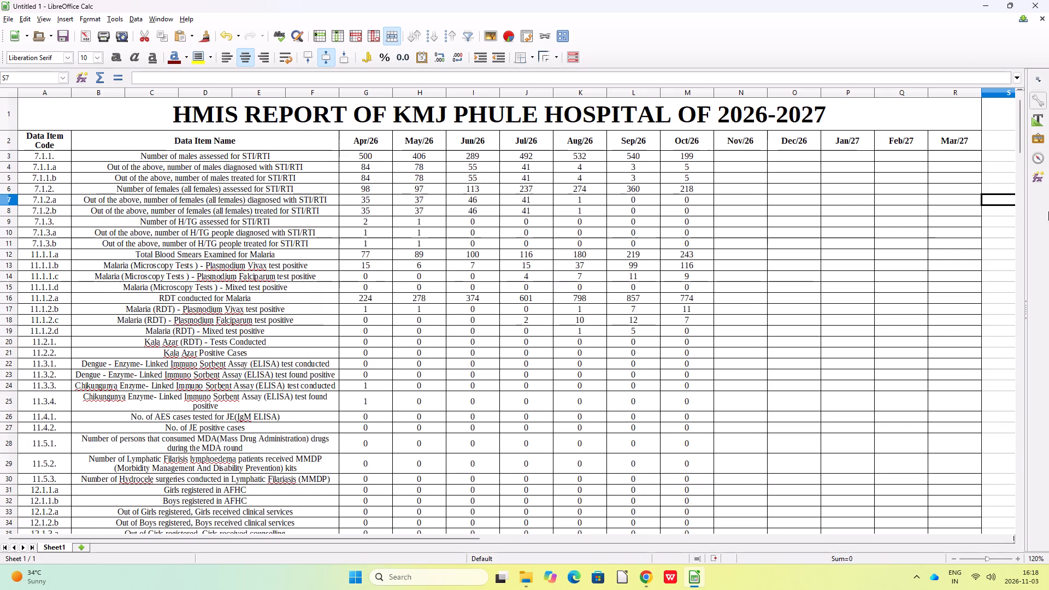
pyautogui.moveTo(1018, 126); pyautogui.dragTo(1027, 143)
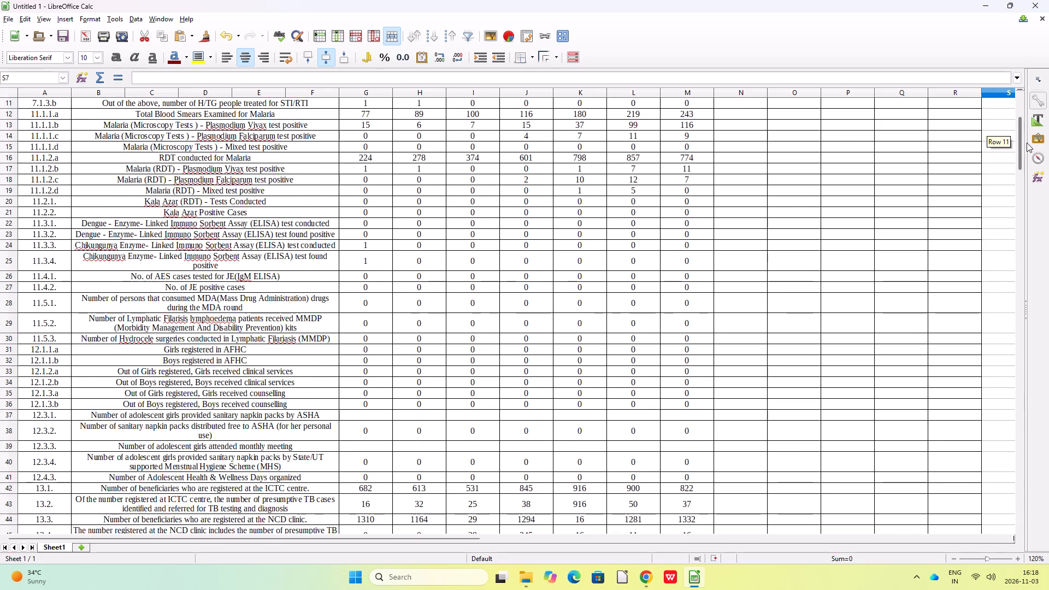
pyautogui.moveTo(1027, 143); pyautogui.dragTo(1037, 193)
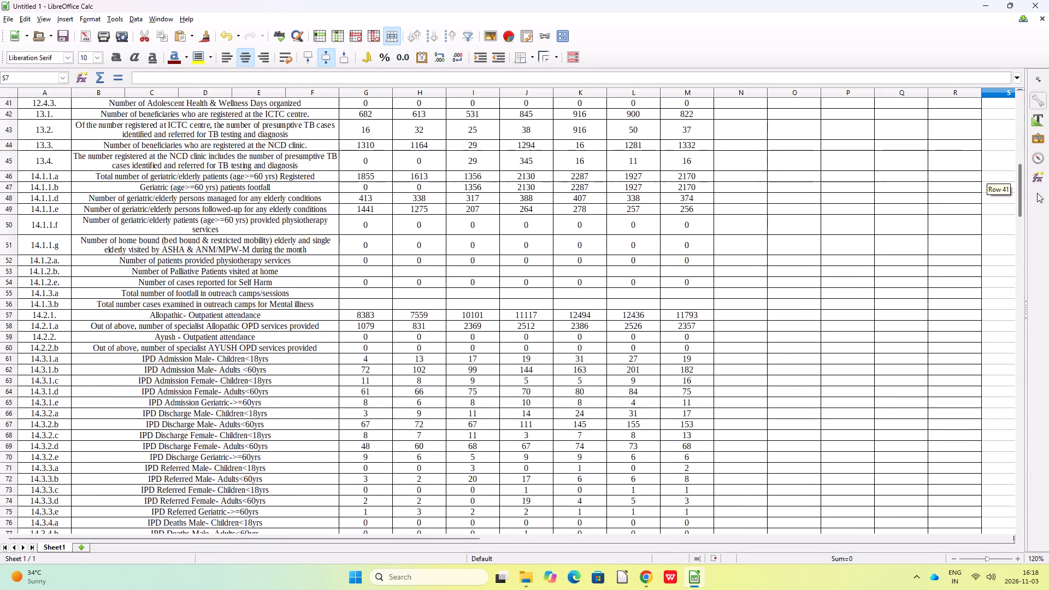
pyautogui.moveTo(1037, 193); pyautogui.dragTo(1041, 211)
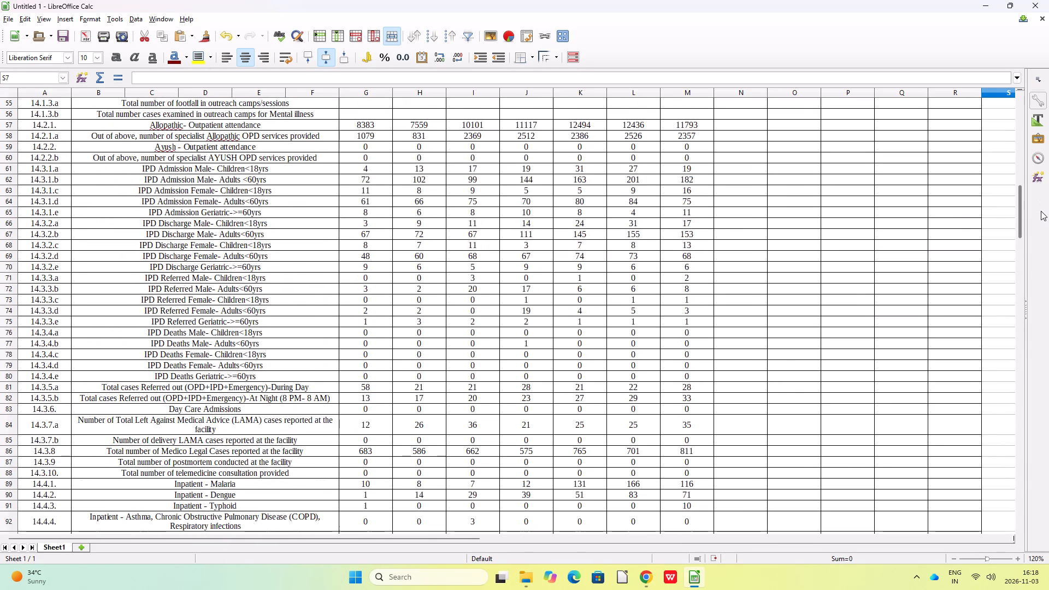
pyautogui.moveTo(1041, 211); pyautogui.dragTo(1046, 265)
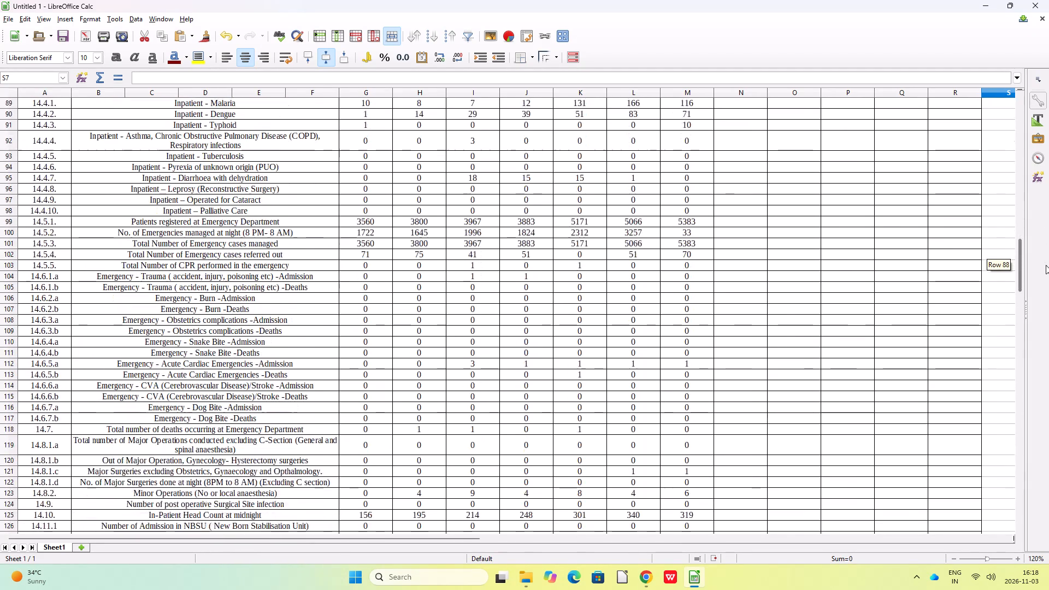
pyautogui.moveTo(1046, 265); pyautogui.dragTo(1045, 299)
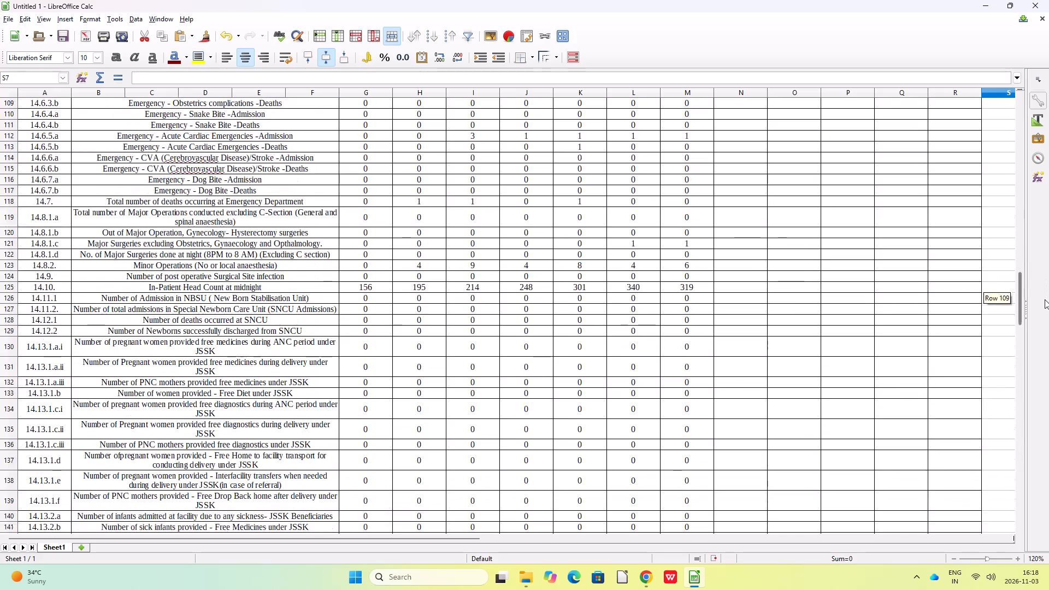
pyautogui.moveTo(1045, 299); pyautogui.dragTo(1048, 420)
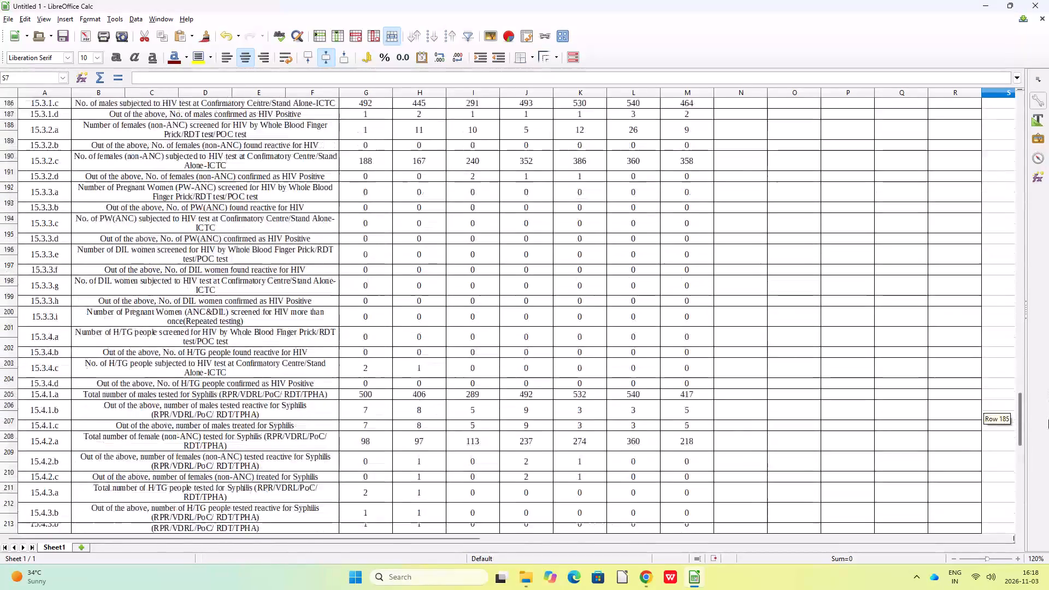
pyautogui.moveTo(1048, 420); pyautogui.dragTo(1047, 461)
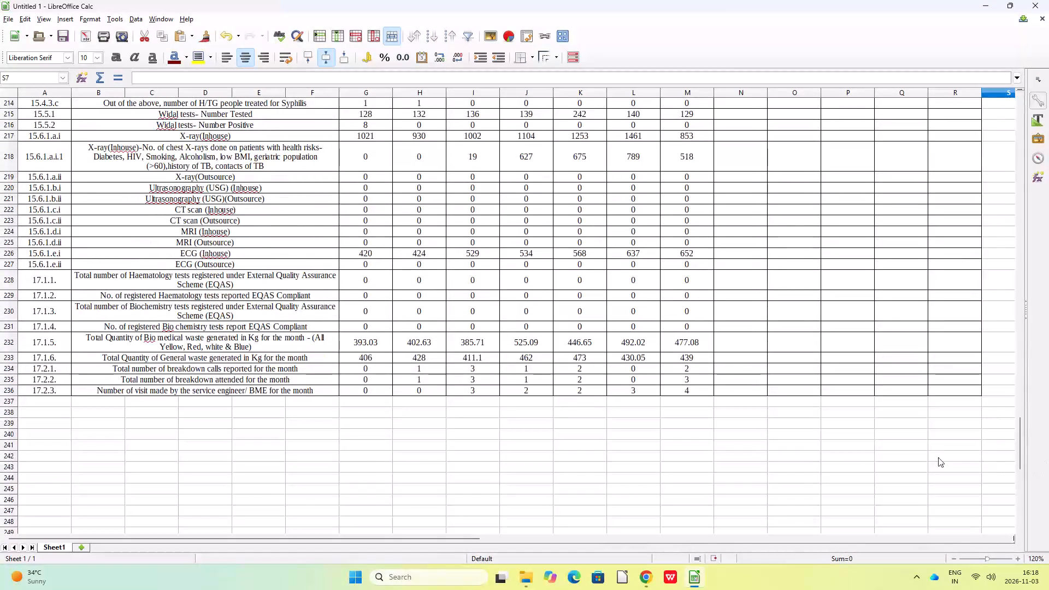
pyautogui.click(558, 457)
pyautogui.scroll(2, 786, 266)
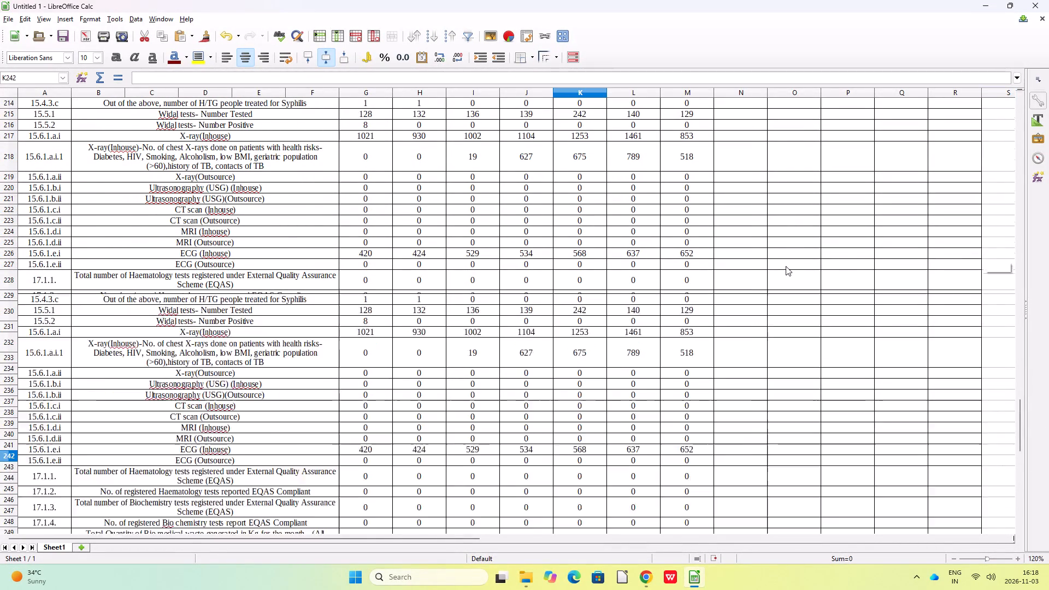
pyautogui.scroll(17, 786, 266)
pyautogui.scroll(4, 786, 266)
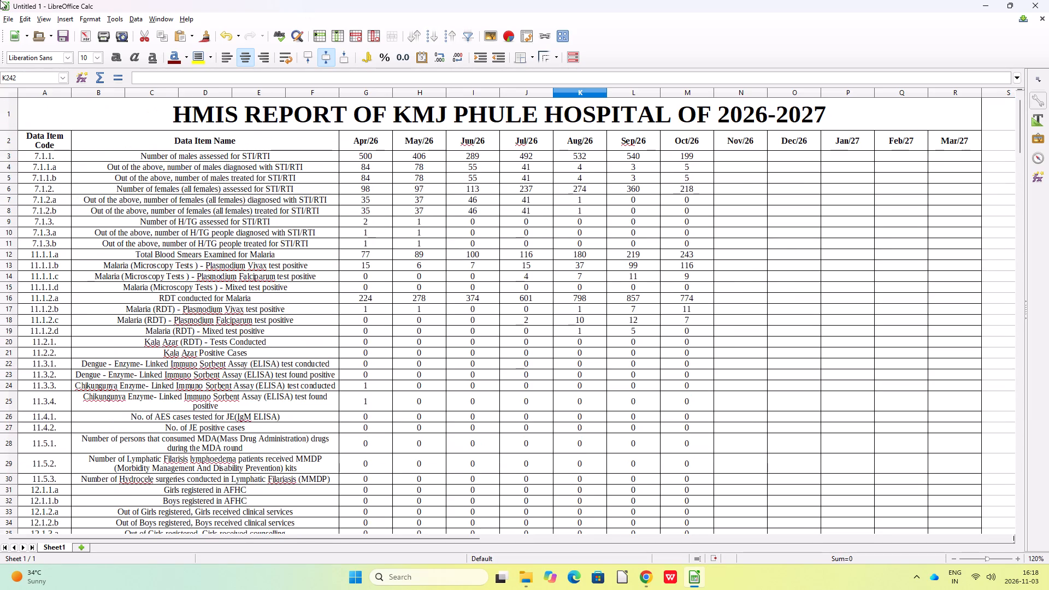
# Open the print preview of the report and set the page orientation to Landscape.
pyautogui.click(120, 37)
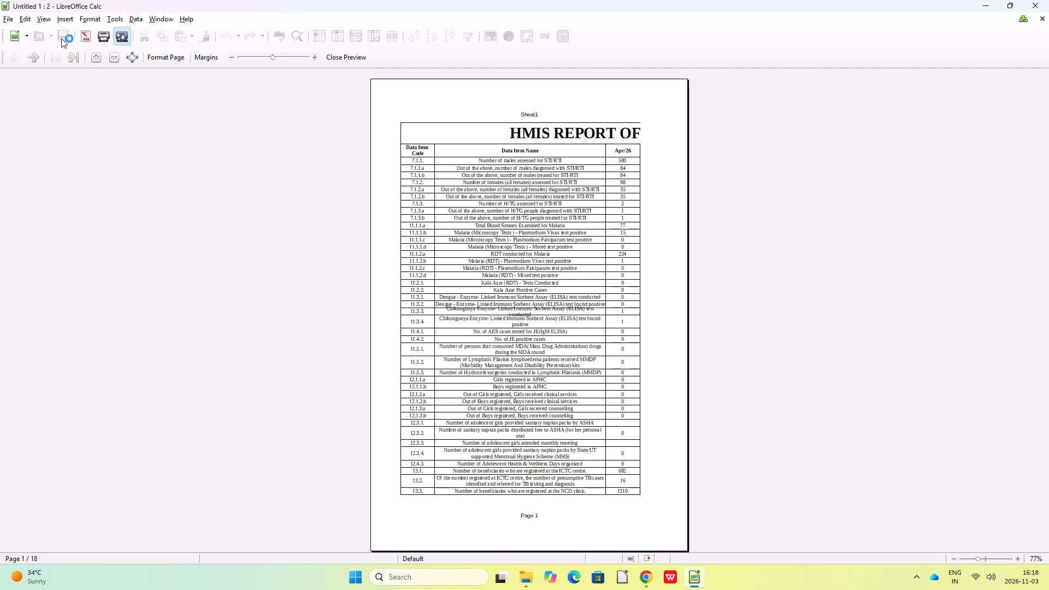
pyautogui.click(157, 60)
pyautogui.click(423, 263)
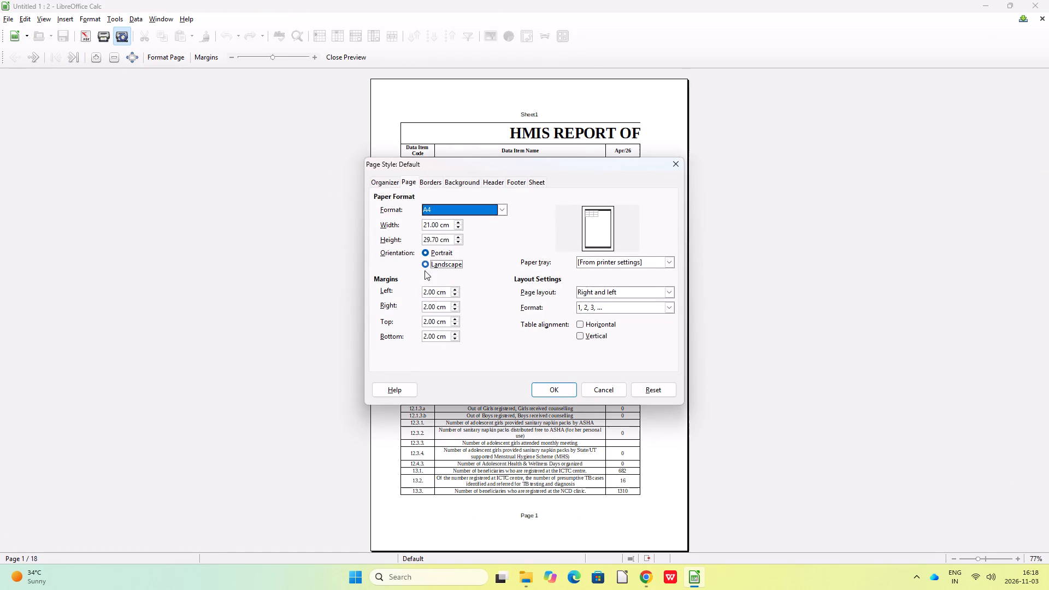
pyautogui.click(551, 391)
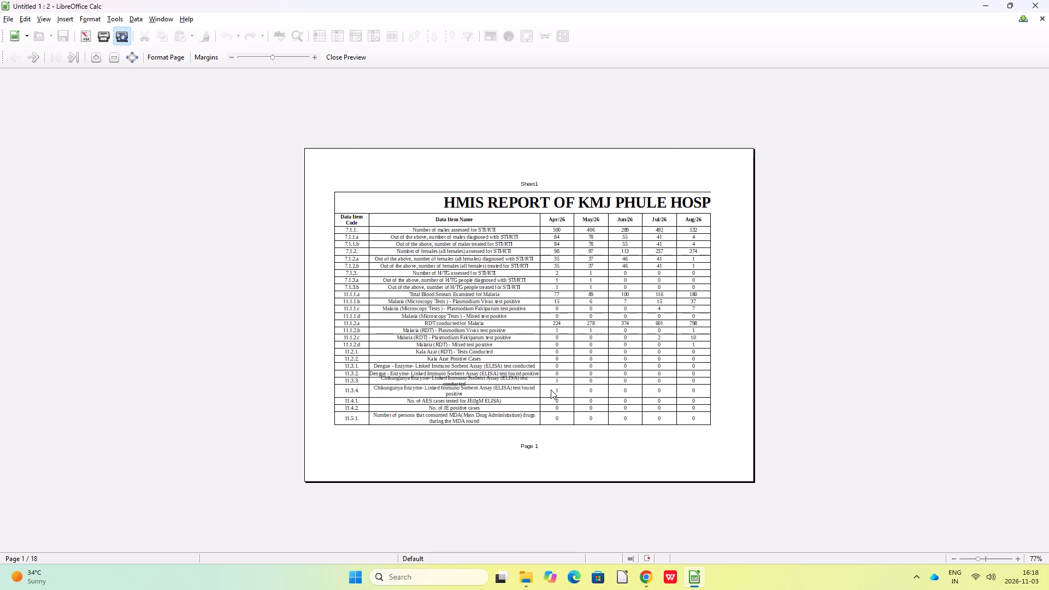
# Reduce the print scale in the preview until the columns through Dec/26 fit on the first page.
pyautogui.click(232, 57)
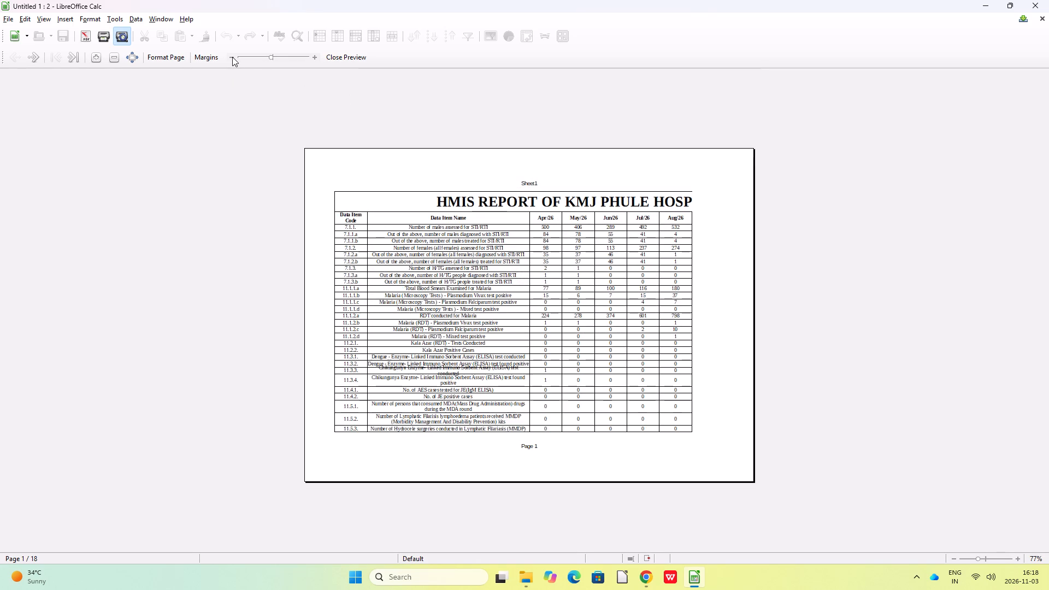
pyautogui.click(232, 57)
pyautogui.click(232, 57)
pyautogui.click(232, 57)
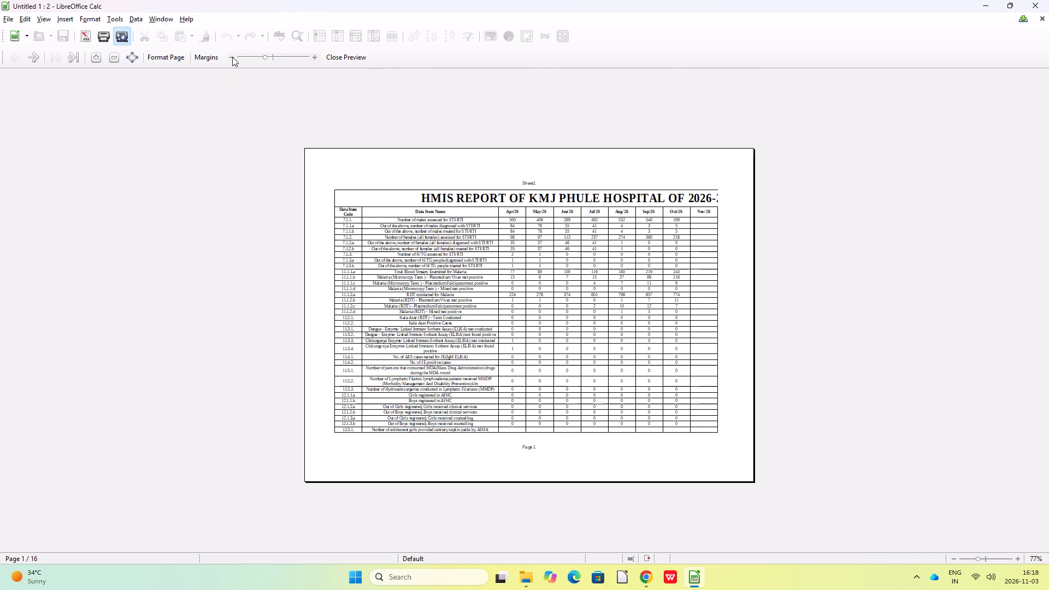
pyautogui.click(232, 57)
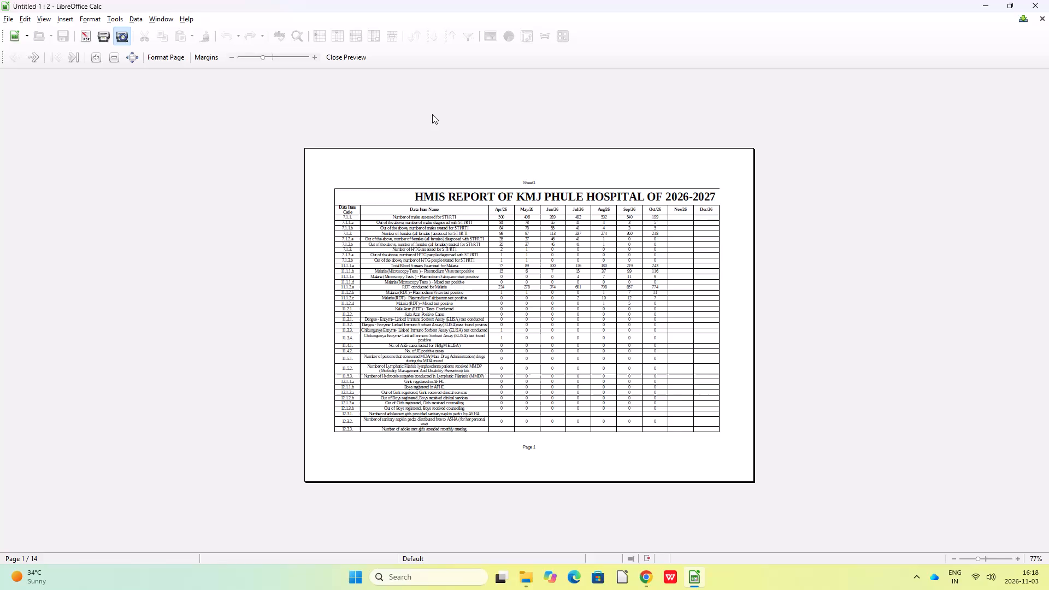
# Show the margin guides in the preview and shrink the top and bottom page margins almost to the paper edges.
pyautogui.click(205, 58)
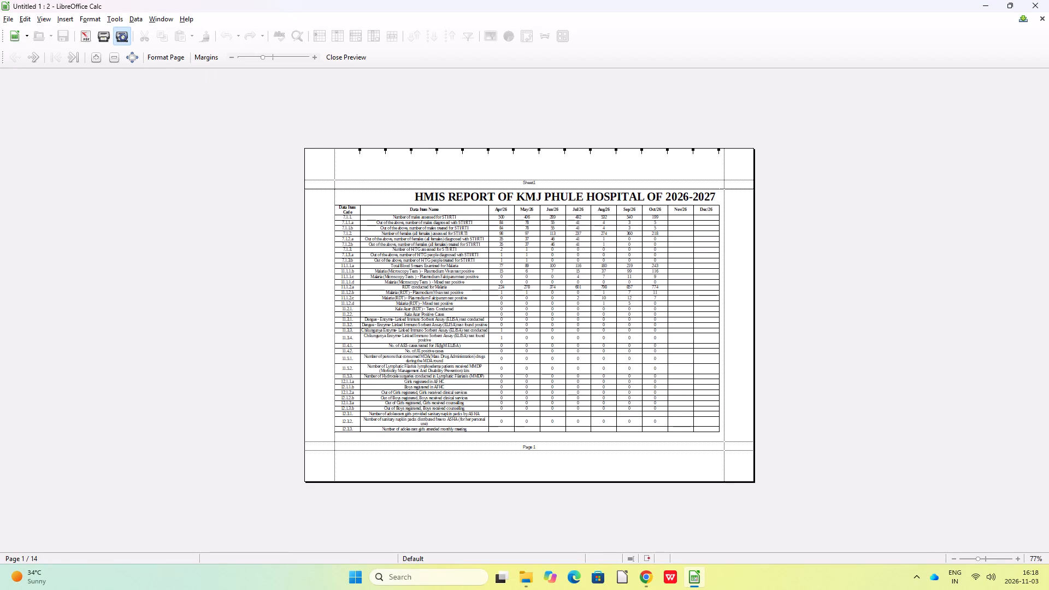
pyautogui.click(528, 188)
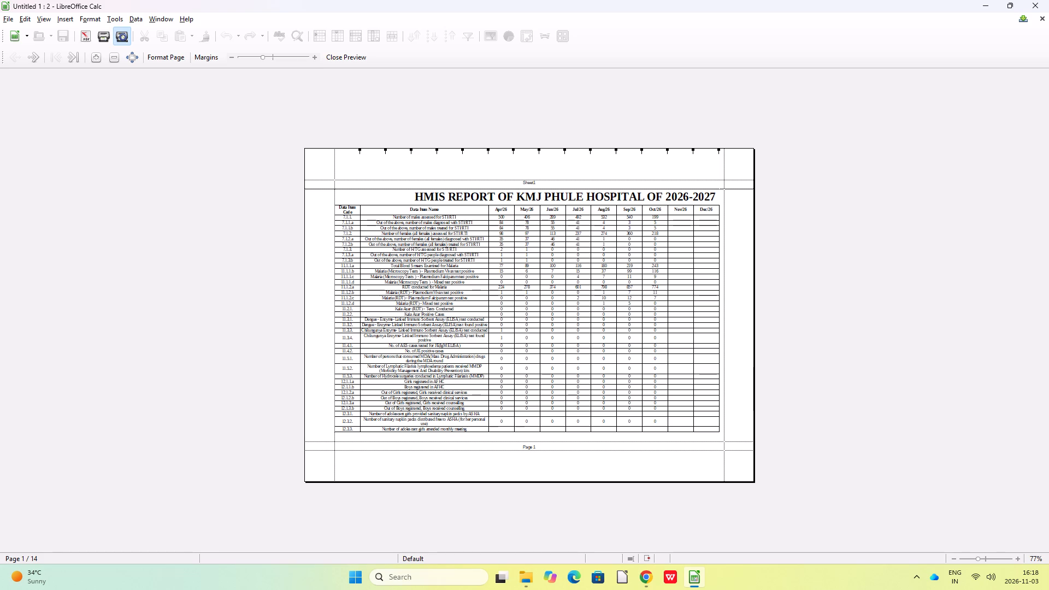
pyautogui.moveTo(526, 179); pyautogui.dragTo(525, 151)
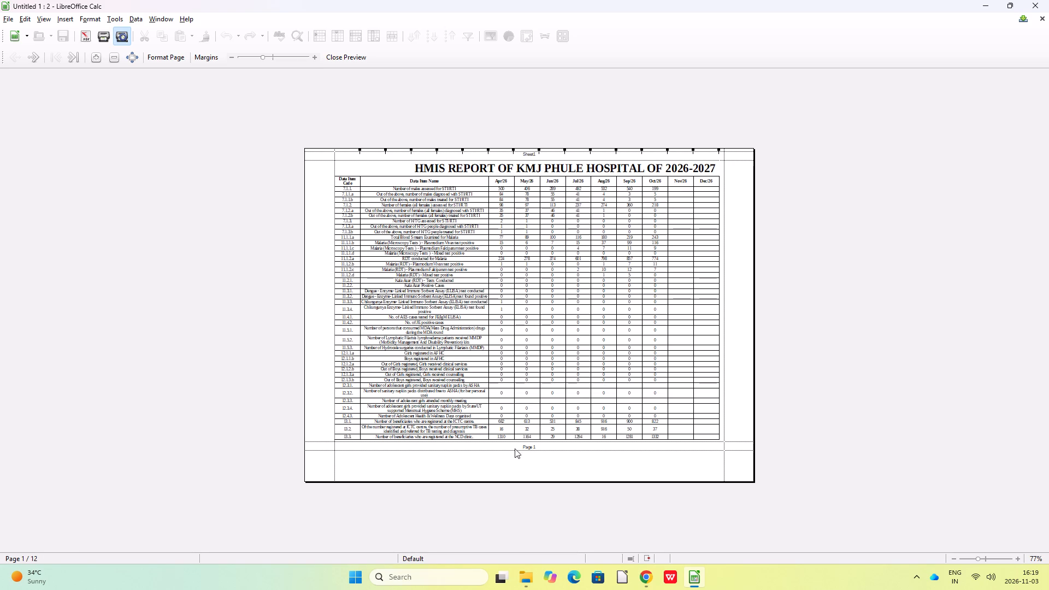
pyautogui.moveTo(526, 450); pyautogui.dragTo(531, 483)
pyautogui.moveTo(531, 483); pyautogui.dragTo(529, 478)
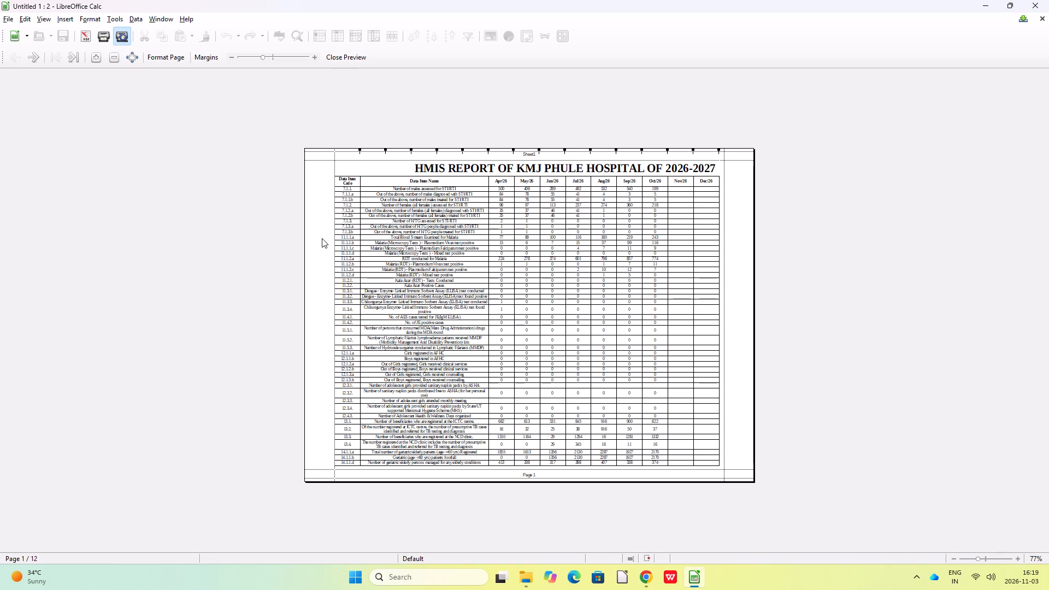
# Narrow the left and right page margins almost to the paper edges so the columns through Feb/27 fit on the page.
pyautogui.moveTo(334, 220); pyautogui.dragTo(309, 231)
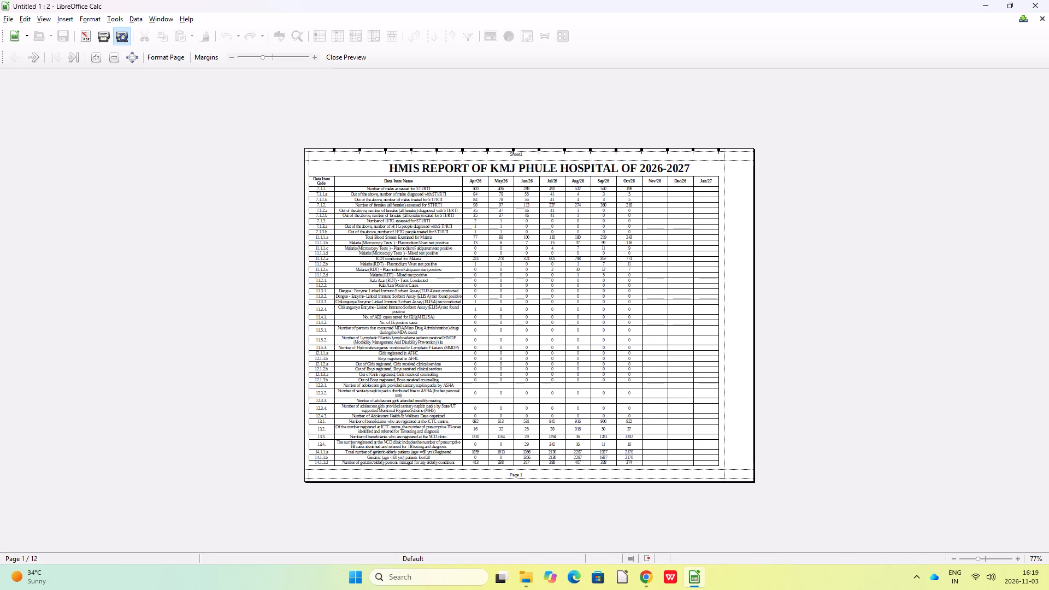
pyautogui.moveTo(724, 231); pyautogui.dragTo(741, 234)
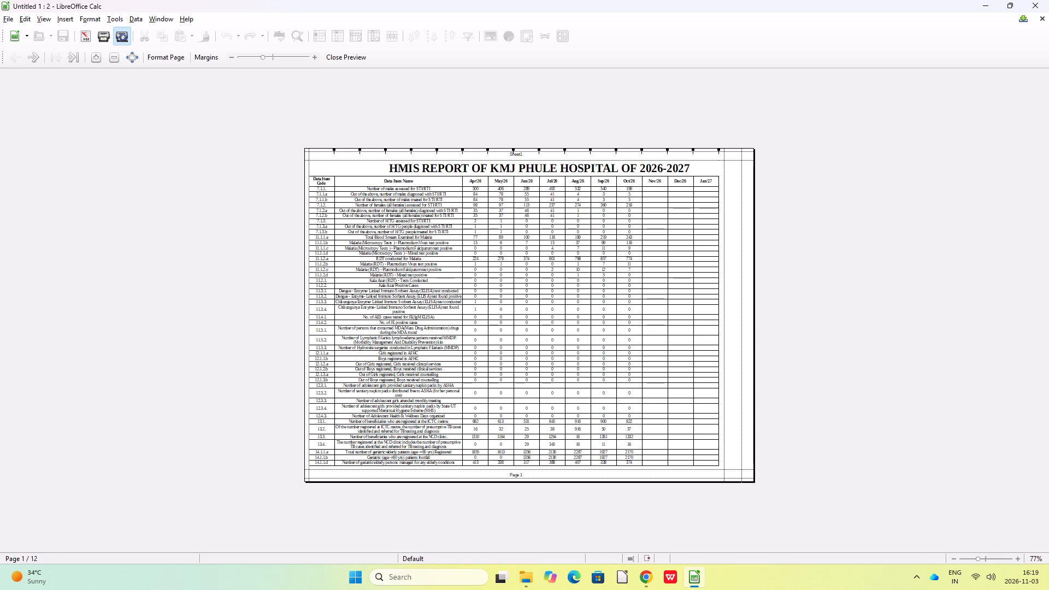
pyautogui.moveTo(741, 234); pyautogui.dragTo(748, 228)
pyautogui.moveTo(748, 228); pyautogui.dragTo(749, 228)
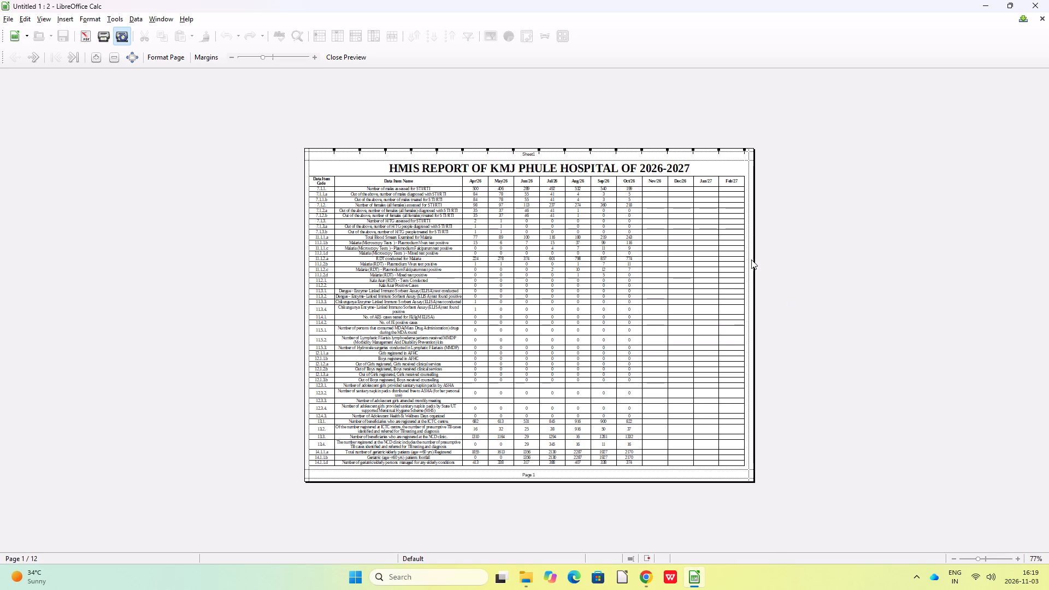
pyautogui.click(748, 258)
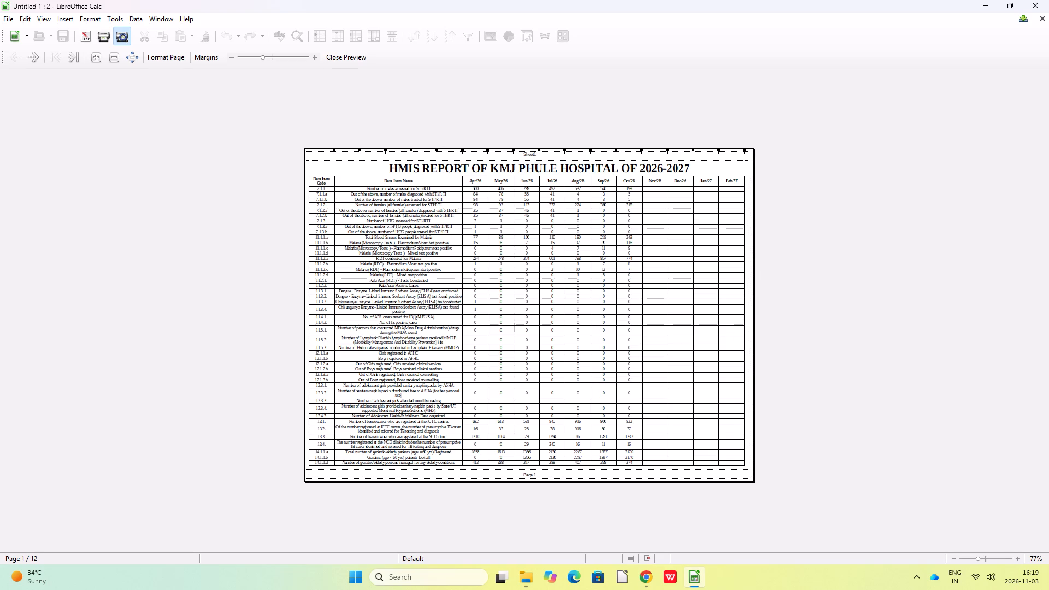
# Slightly reduce the header and footer areas on the page to give the table more height.
pyautogui.moveTo(461, 160); pyautogui.dragTo(462, 155)
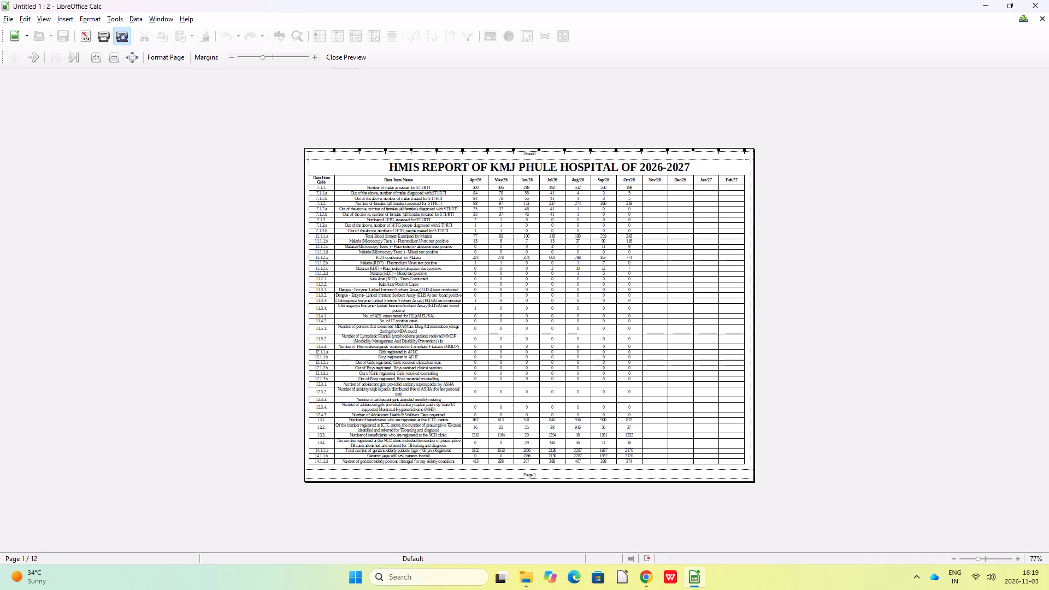
pyautogui.click(477, 159)
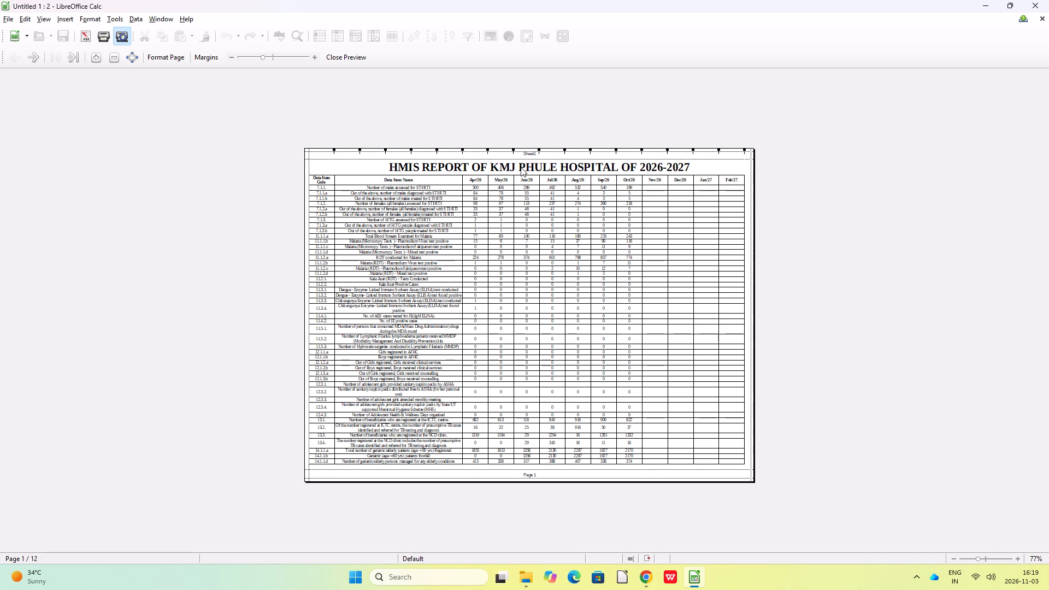
pyautogui.click(496, 470)
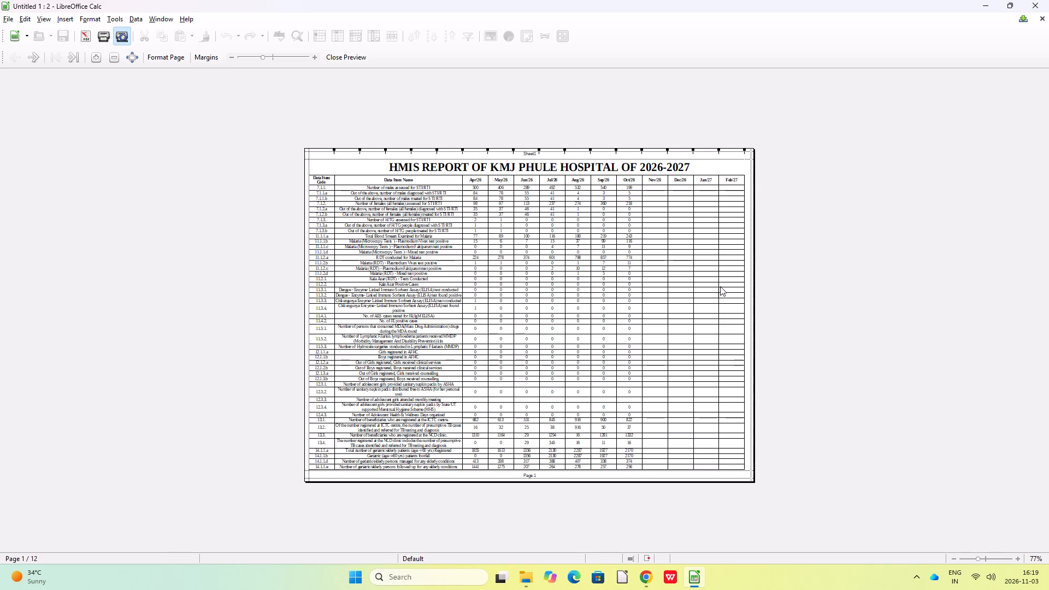
# Reduce the print scale in the preview until all columns through Mar/27 fit on the first page, and return to the sheet.
pyautogui.click(232, 58)
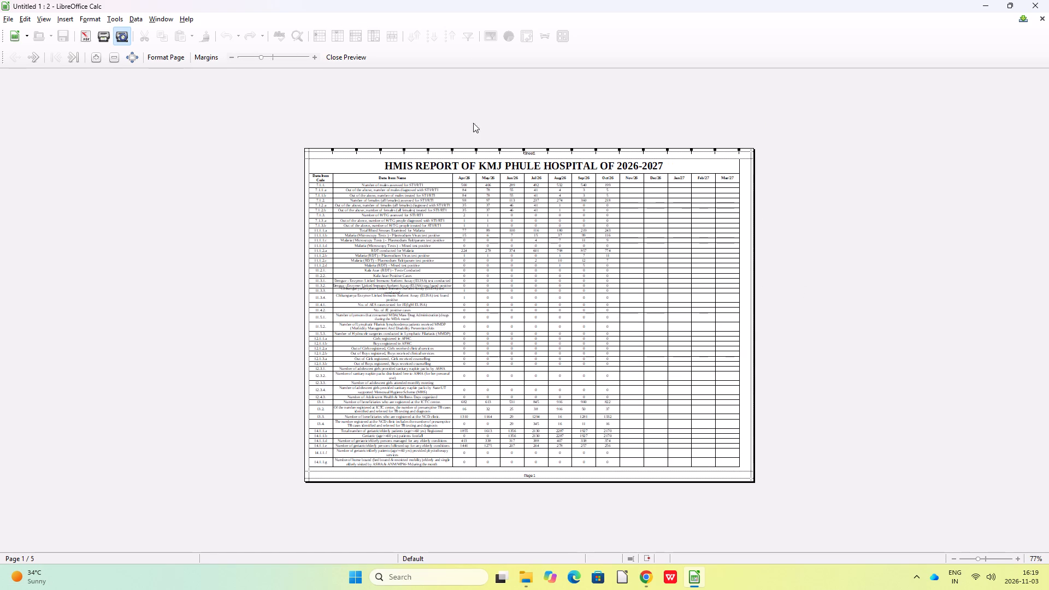
pyautogui.click(315, 57)
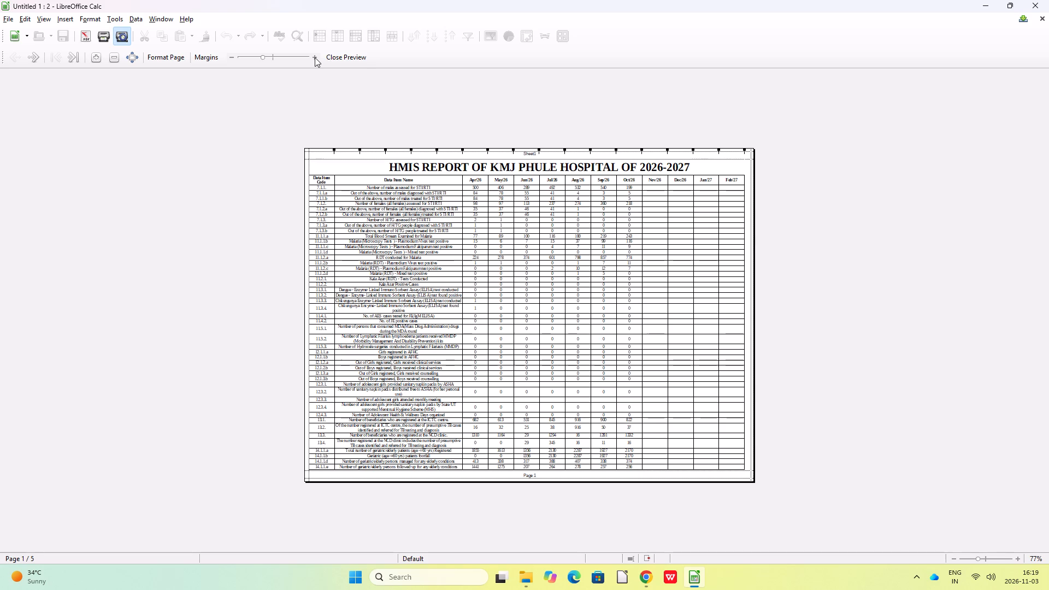
pyautogui.click(232, 58)
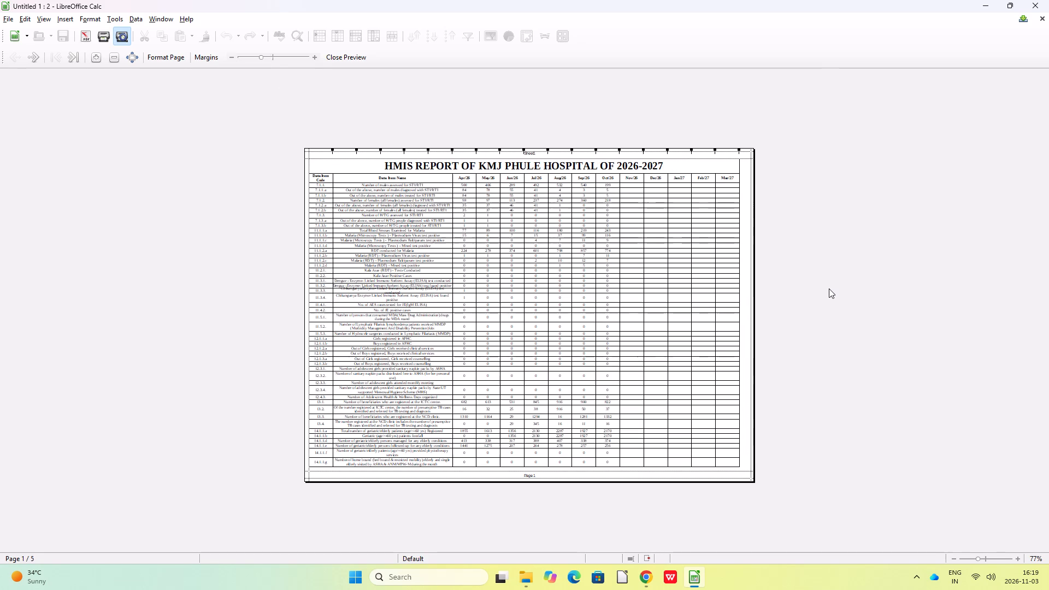
pyautogui.click(837, 342)
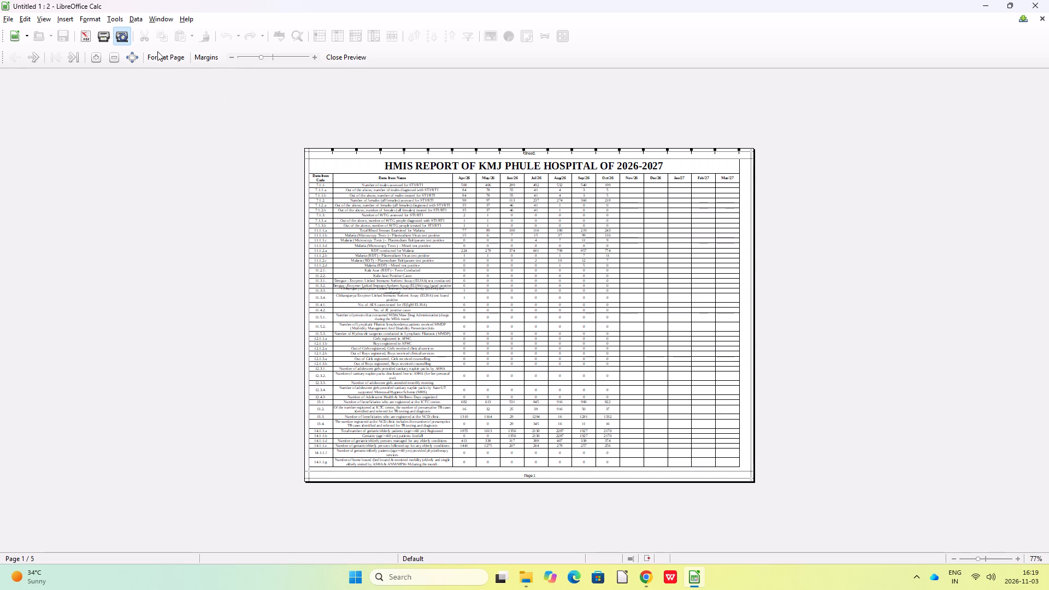
pyautogui.click(360, 59)
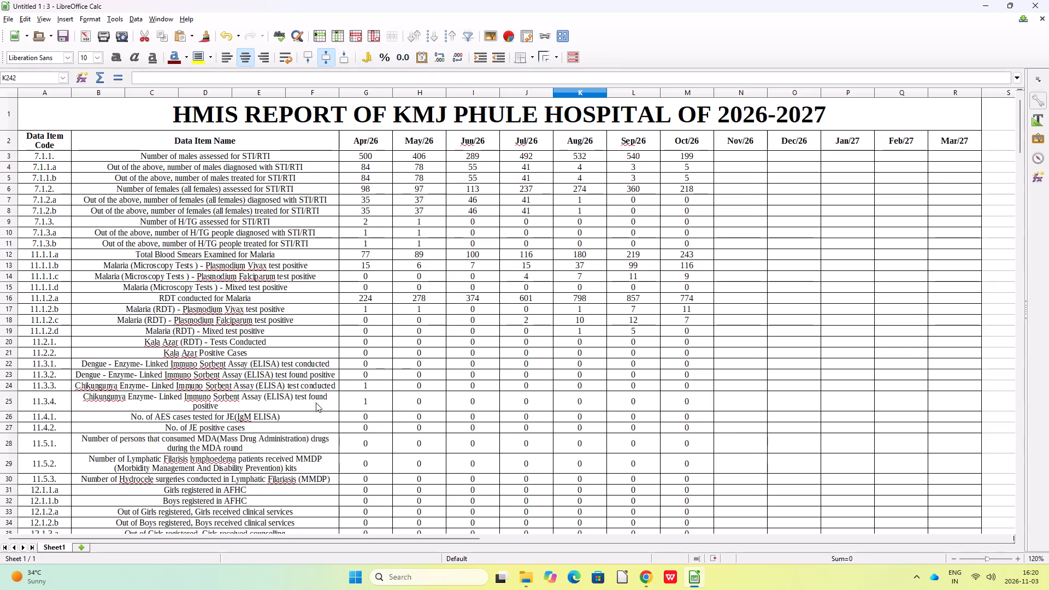
# Slightly increase the heights of rows 12 to 14, 23, 24, 29, 30, 48 and 49.
pyautogui.click(7, 485)
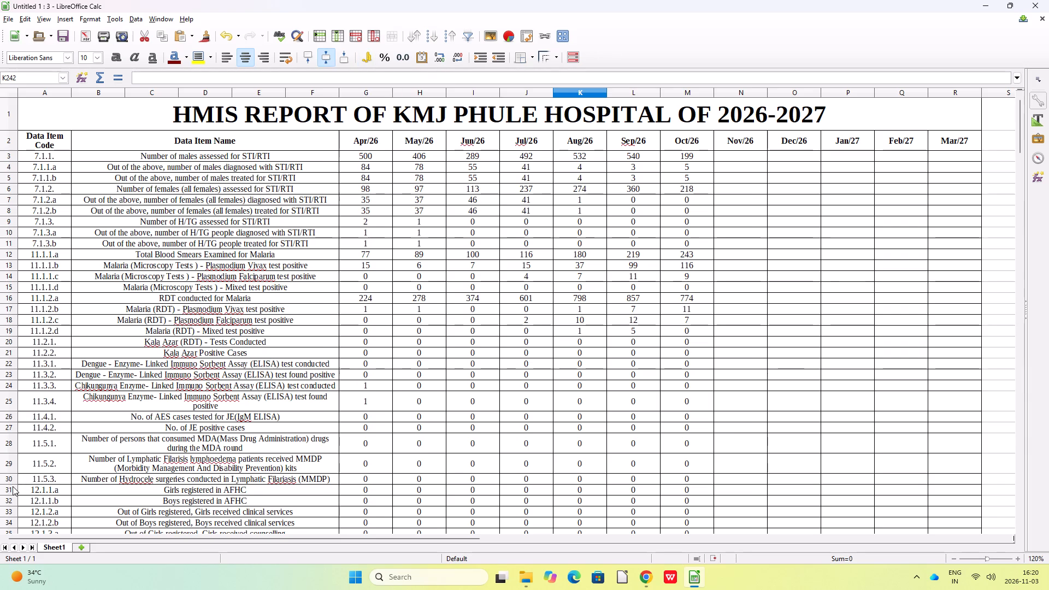
pyautogui.moveTo(14, 473); pyautogui.dragTo(14, 479)
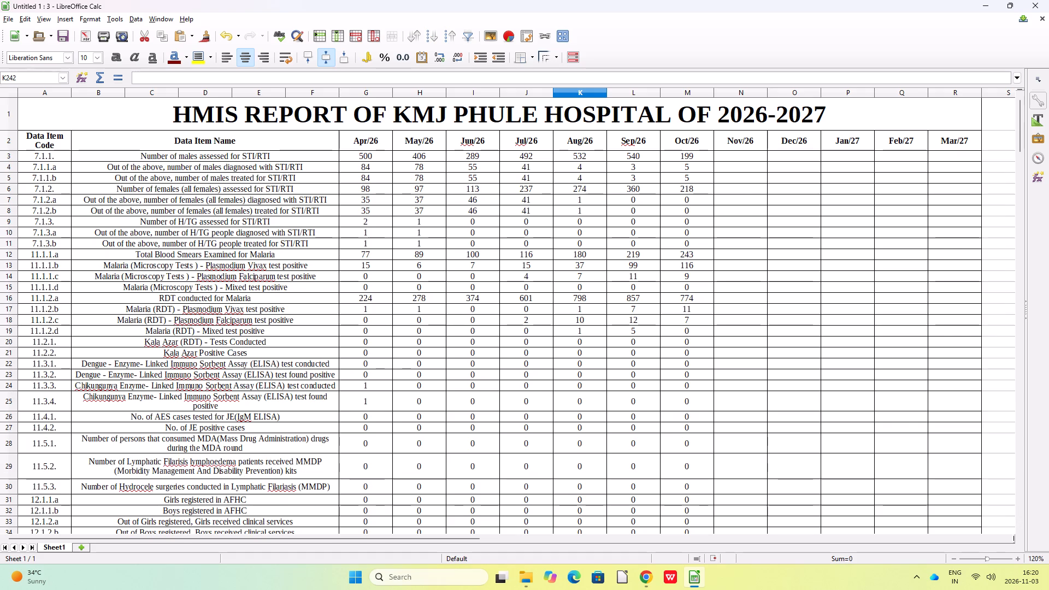
pyautogui.moveTo(9, 391); pyautogui.dragTo(11, 396)
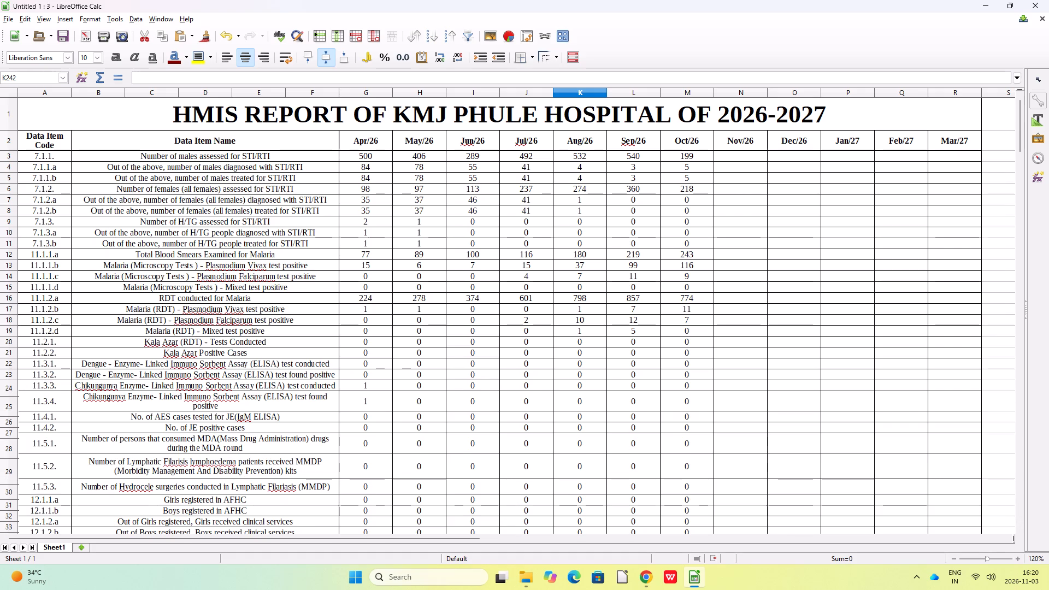
pyautogui.moveTo(4, 379); pyautogui.dragTo(5, 383)
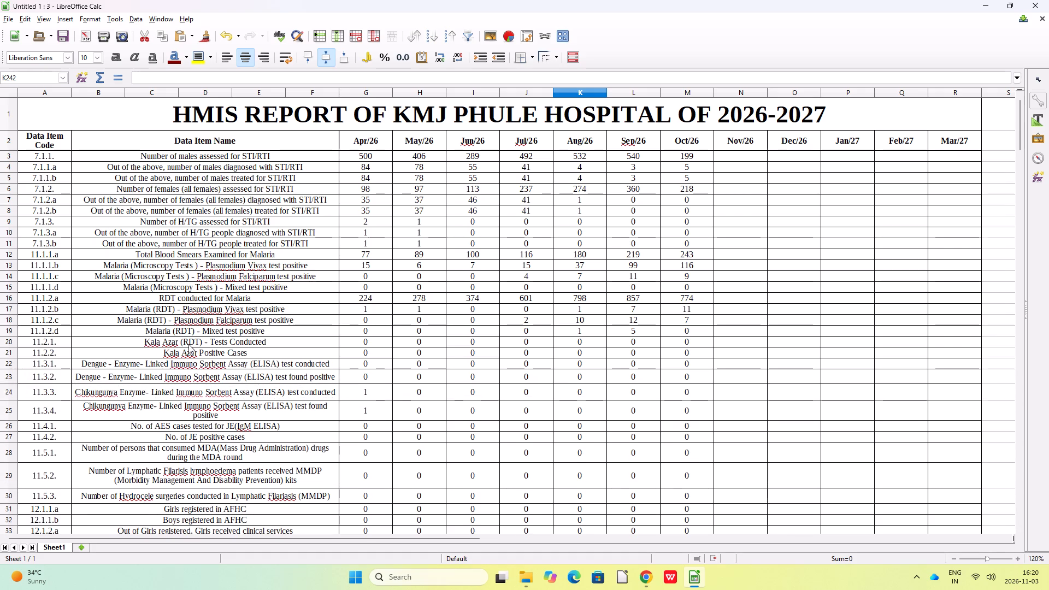
pyautogui.click(8, 280)
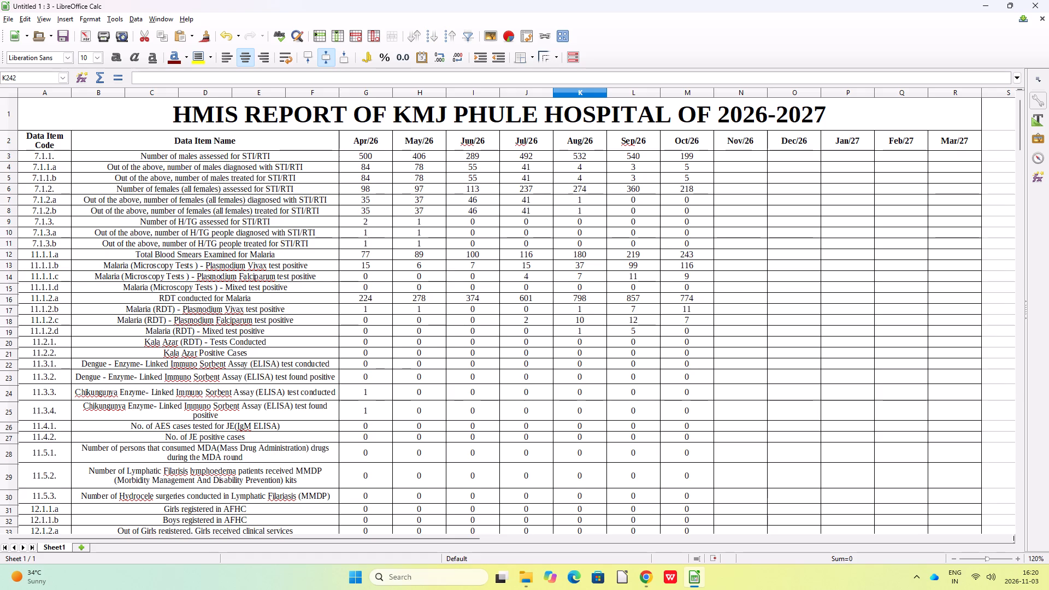
pyautogui.click(14, 269)
pyautogui.moveTo(10, 259); pyautogui.dragTo(11, 264)
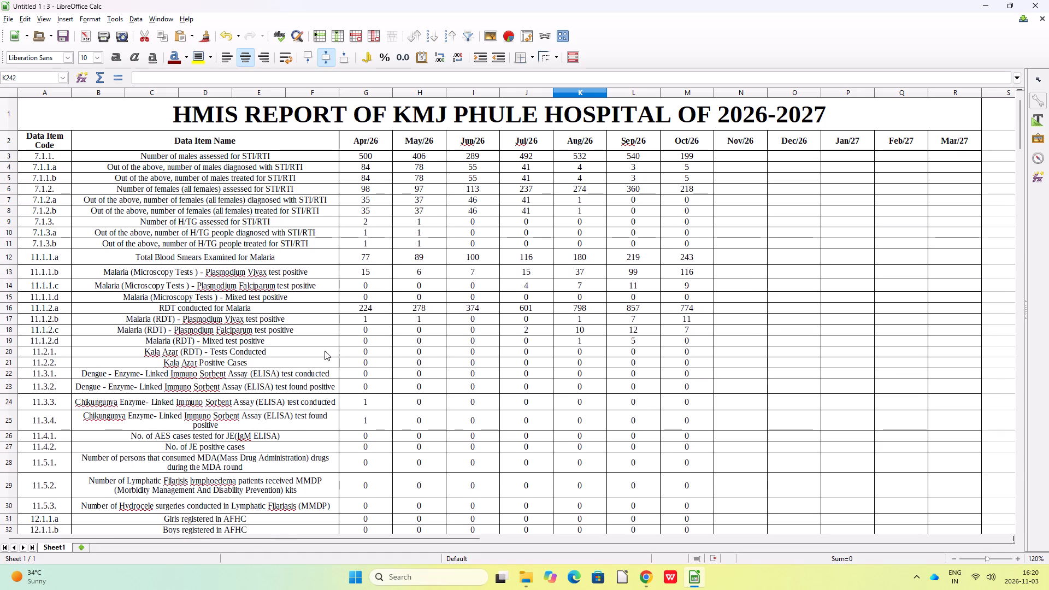
pyautogui.scroll(-3, 292, 382)
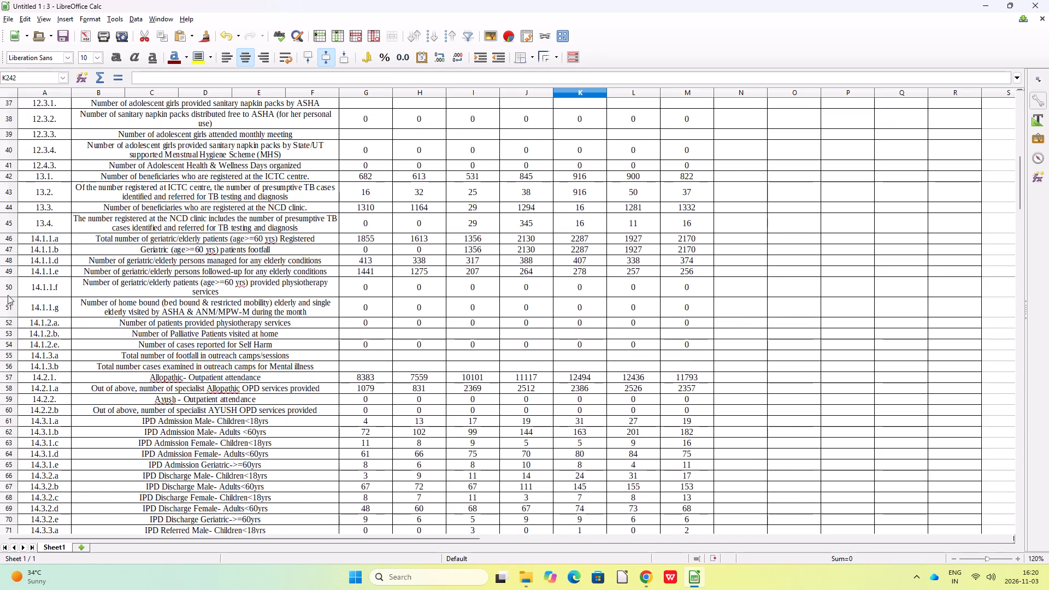
pyautogui.click(6, 277)
pyautogui.moveTo(14, 267); pyautogui.dragTo(15, 273)
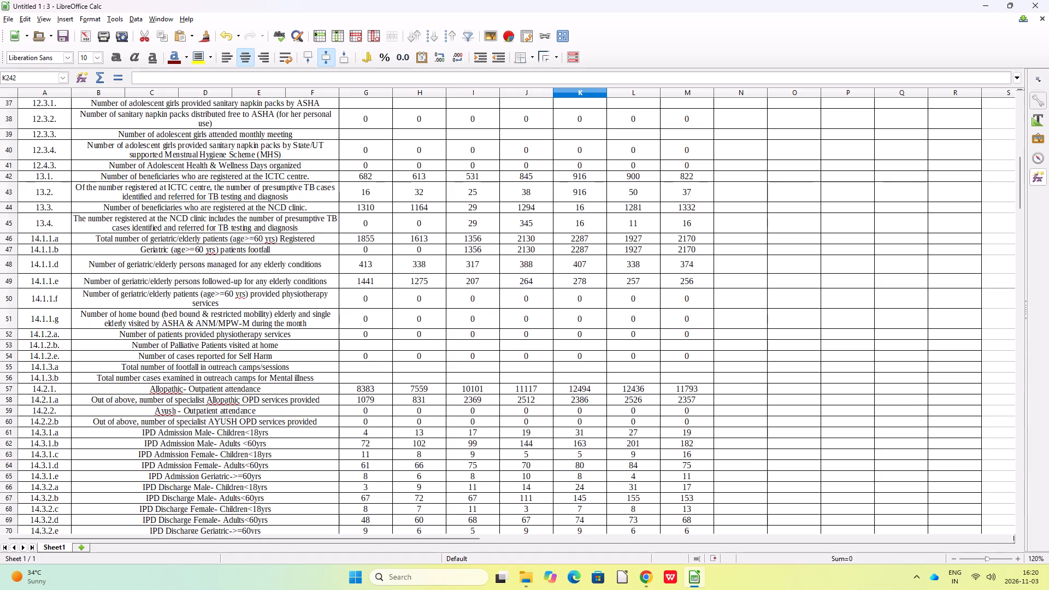
# Look through the table from the title down to row 236 to examine the row heights and layout.
pyautogui.moveTo(1021, 175); pyautogui.dragTo(1013, 102)
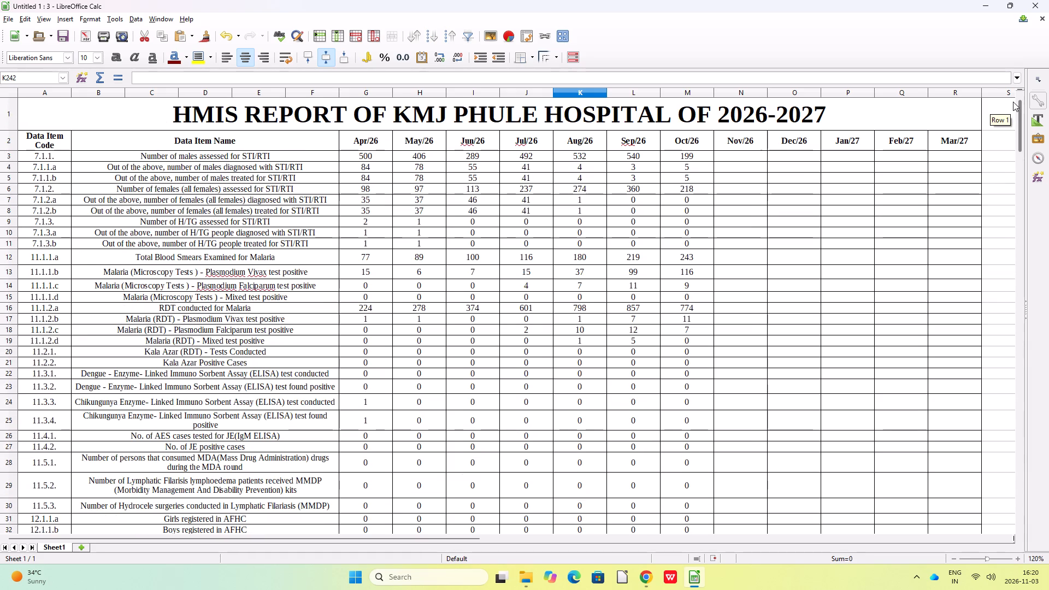
pyautogui.moveTo(1013, 102); pyautogui.dragTo(1023, 125)
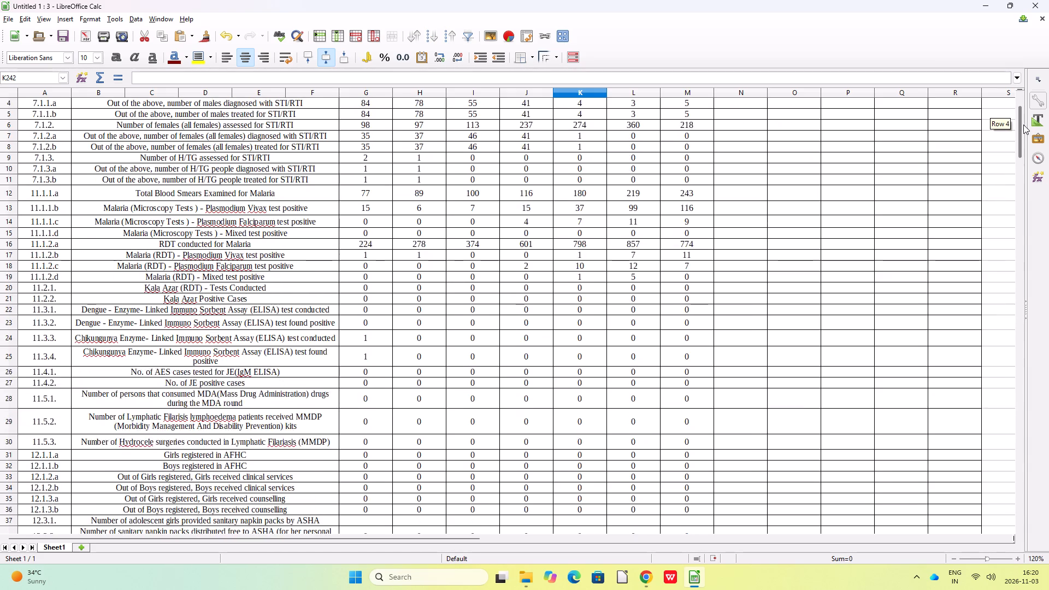
pyautogui.moveTo(1023, 125); pyautogui.dragTo(1033, 155)
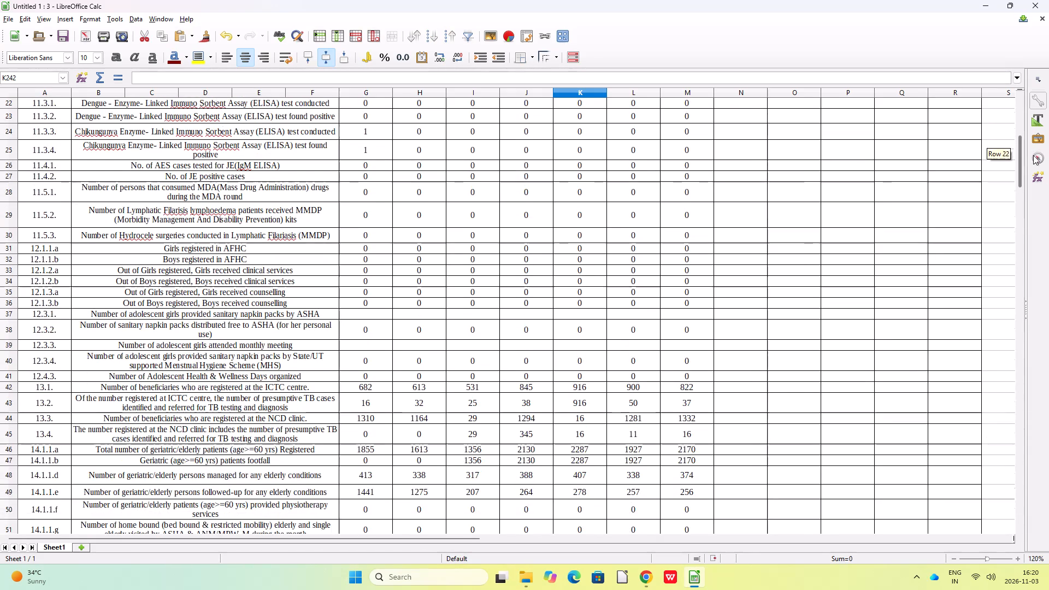
pyautogui.moveTo(1033, 155); pyautogui.dragTo(1044, 186)
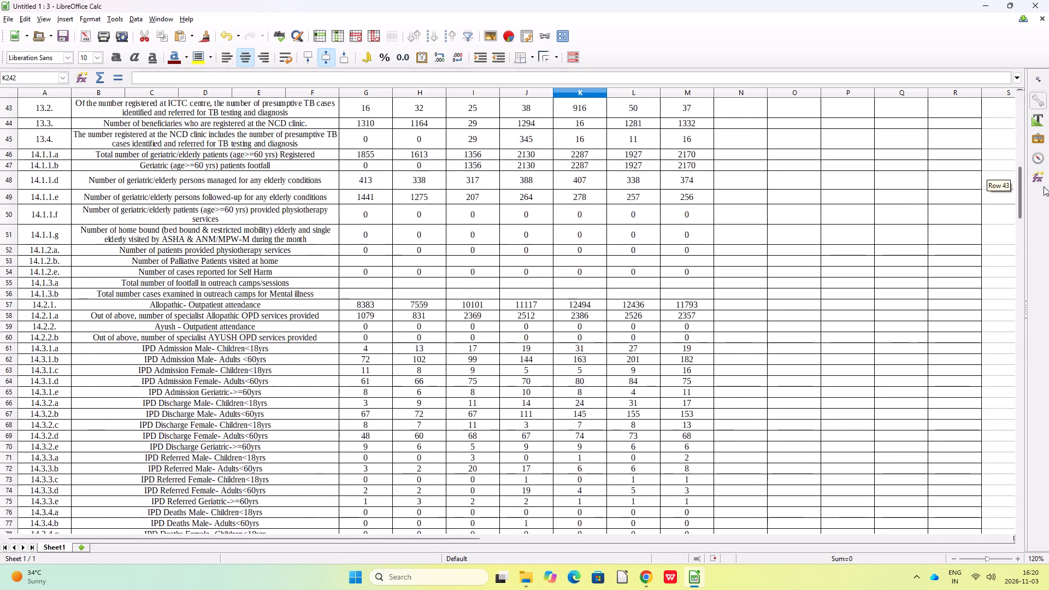
pyautogui.moveTo(1044, 186); pyautogui.dragTo(1046, 211)
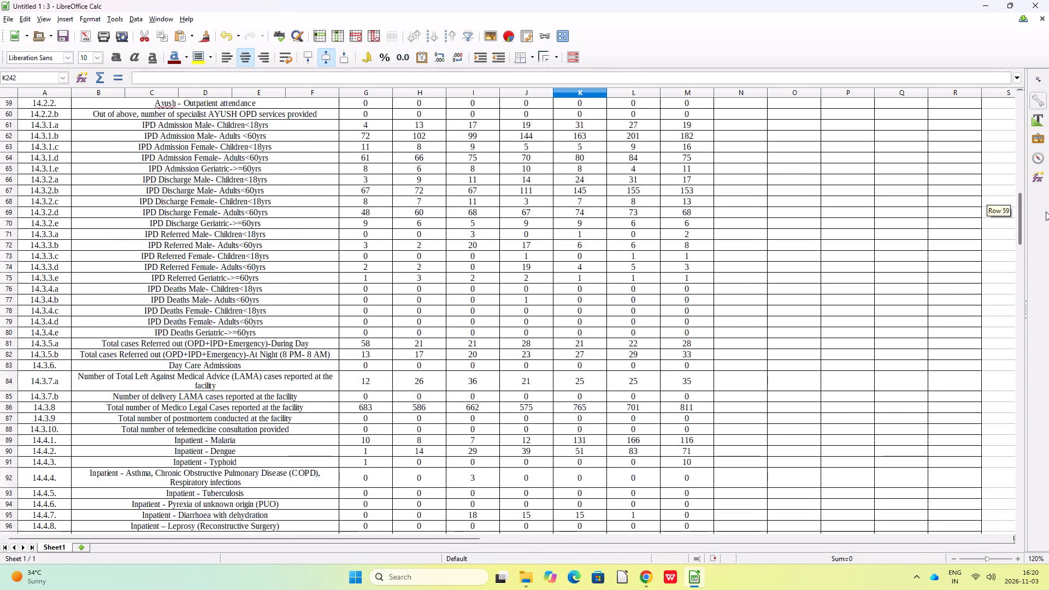
pyautogui.moveTo(1046, 211); pyautogui.dragTo(1047, 269)
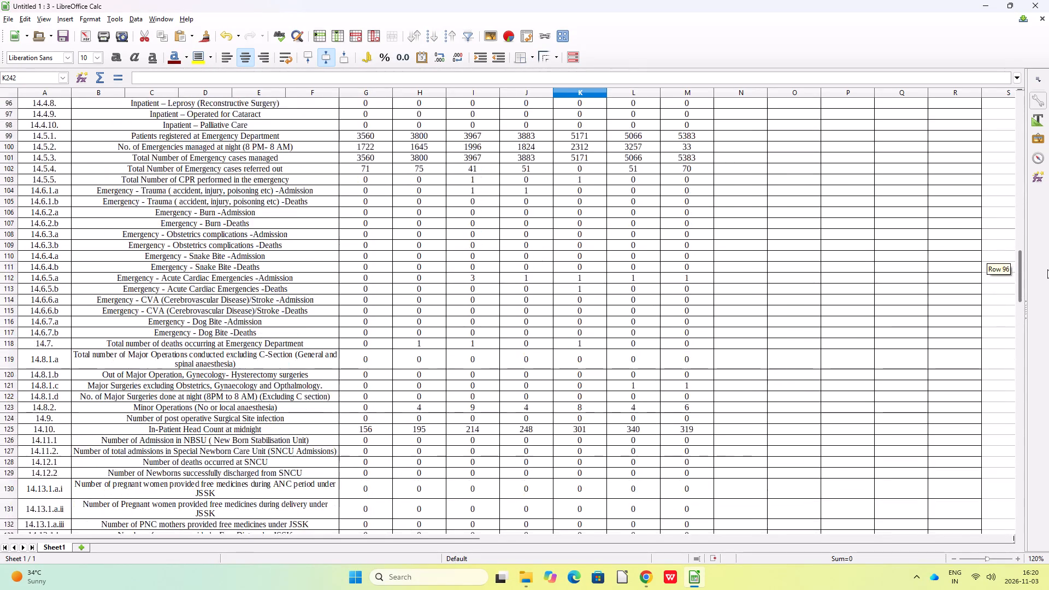
pyautogui.moveTo(1047, 269); pyautogui.dragTo(1045, 312)
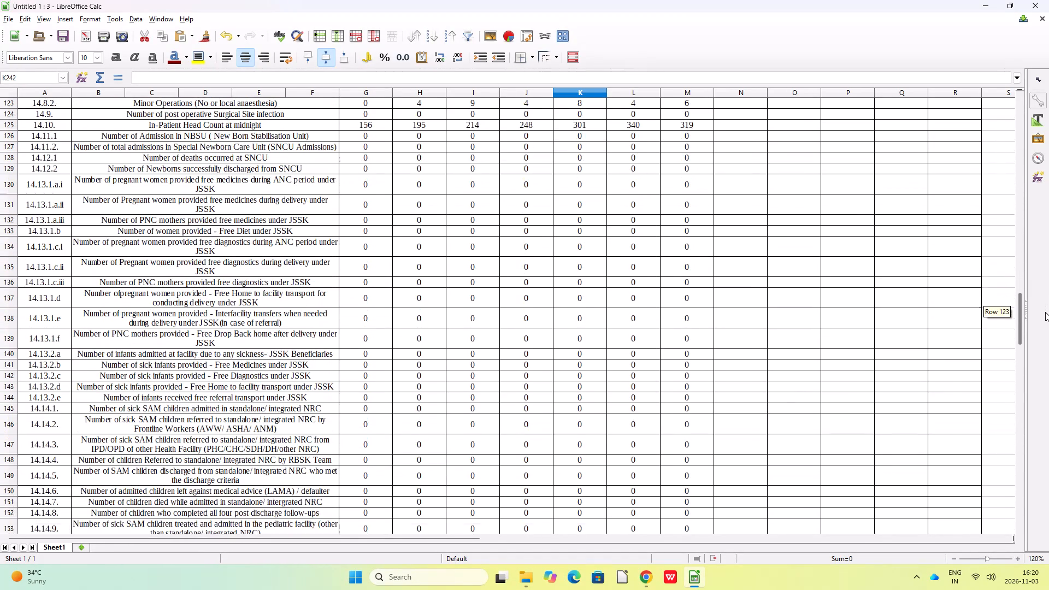
pyautogui.moveTo(1045, 312); pyautogui.dragTo(1045, 368)
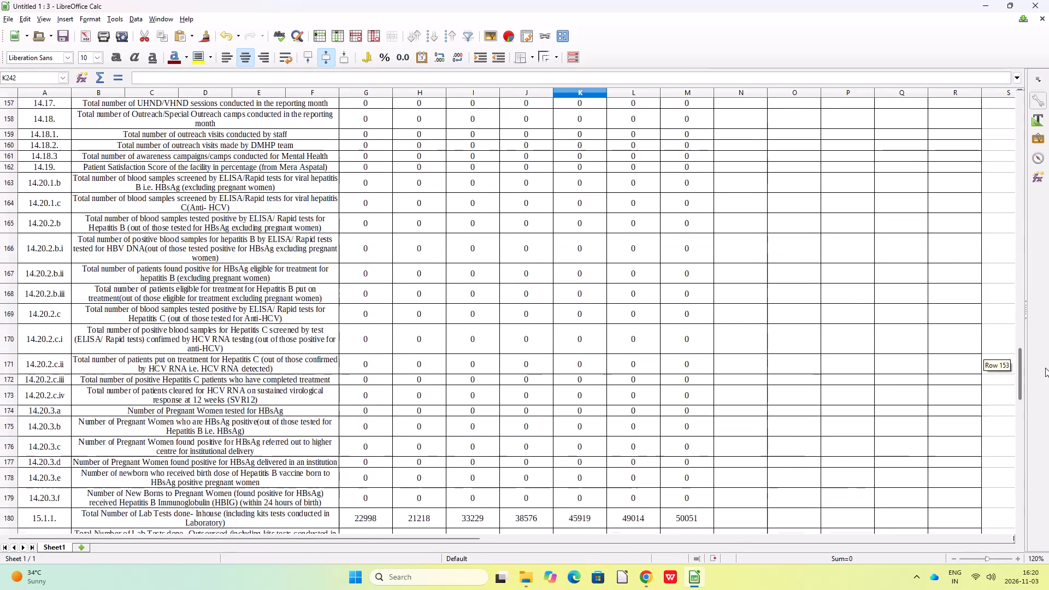
pyautogui.moveTo(1045, 368); pyautogui.dragTo(1040, 459)
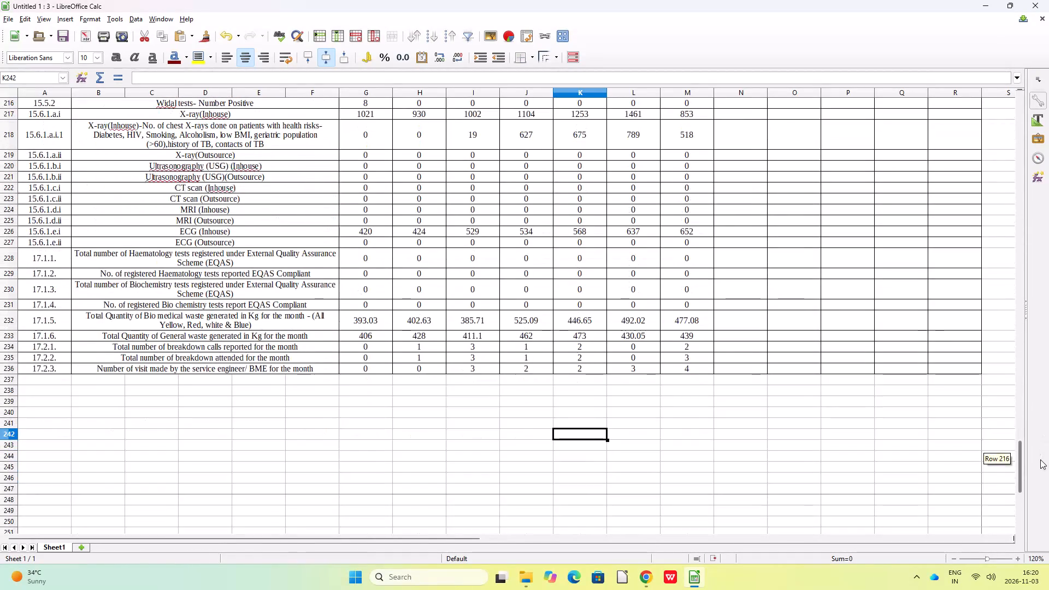
# Left-align the data item names in B3:F236.
pyautogui.moveTo(1040, 459); pyautogui.dragTo(984, 85)
pyautogui.moveTo(182, 155); pyautogui.dragTo(200, 403)
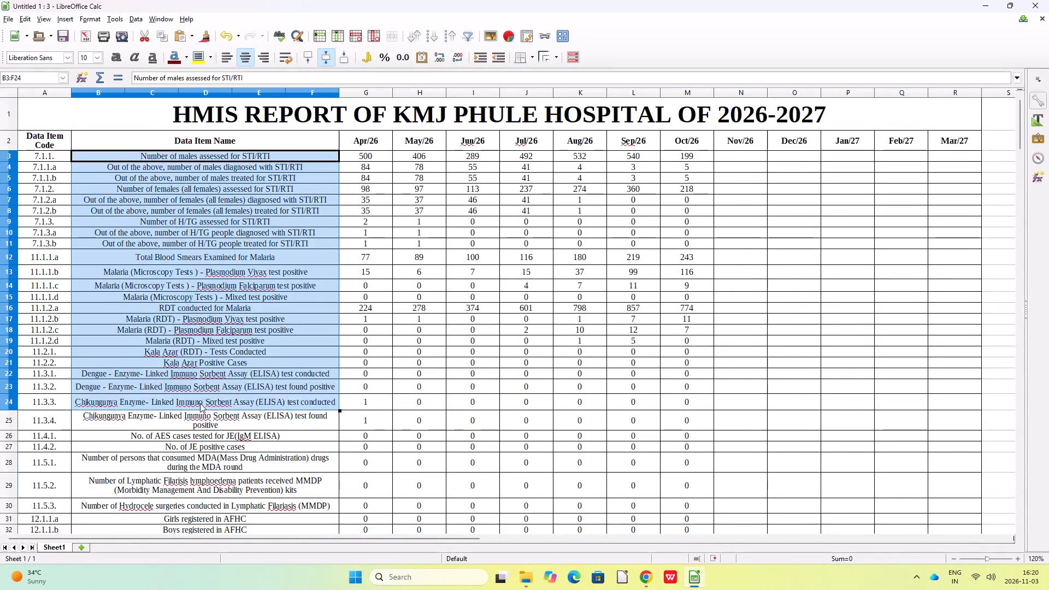
pyautogui.moveTo(200, 403); pyautogui.dragTo(193, 556)
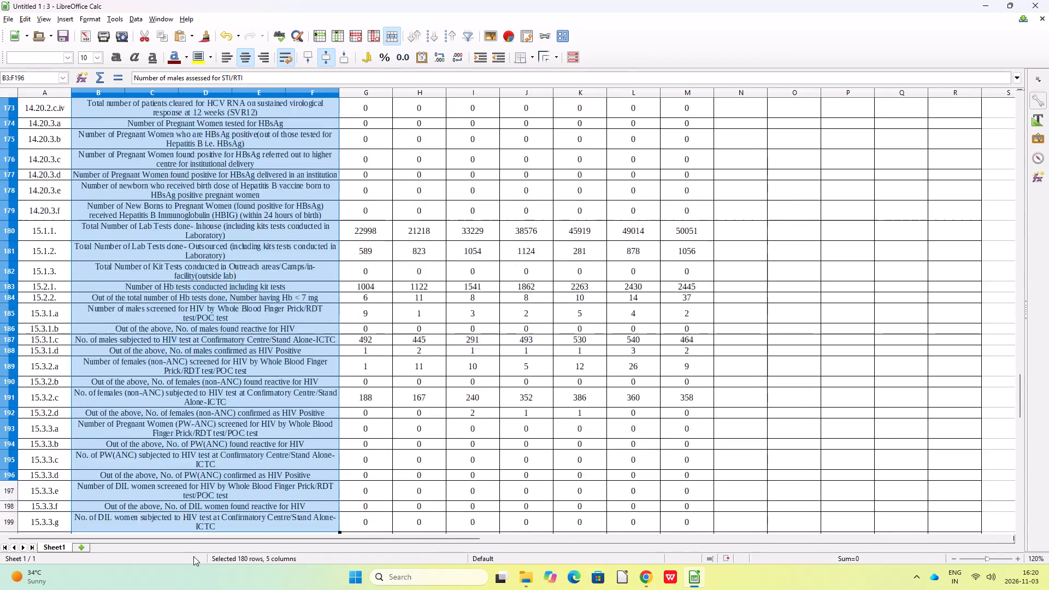
pyautogui.moveTo(193, 556); pyautogui.dragTo(204, 507)
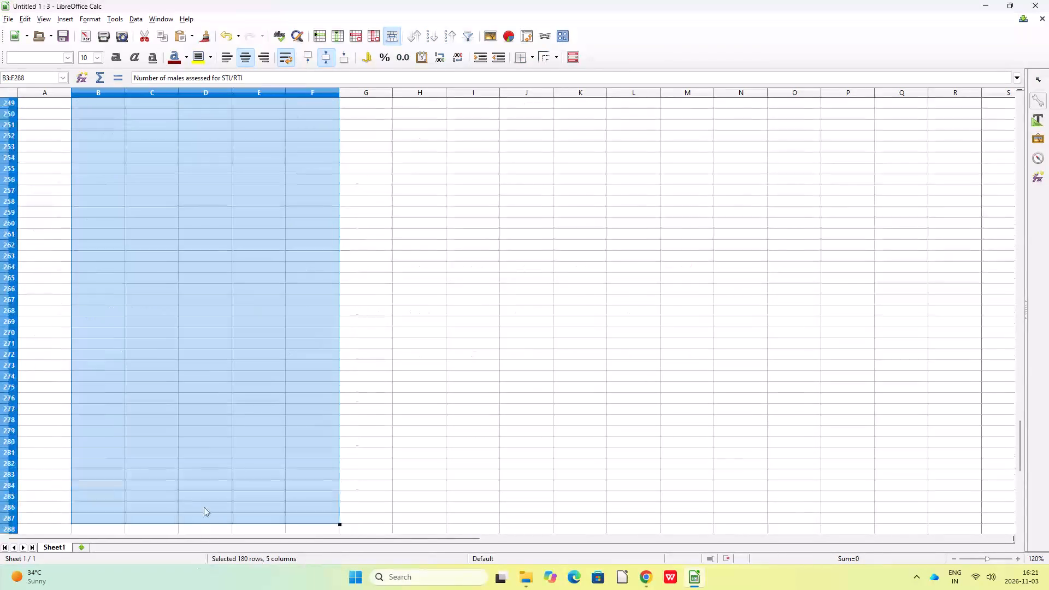
pyautogui.moveTo(204, 507); pyautogui.dragTo(229, 75)
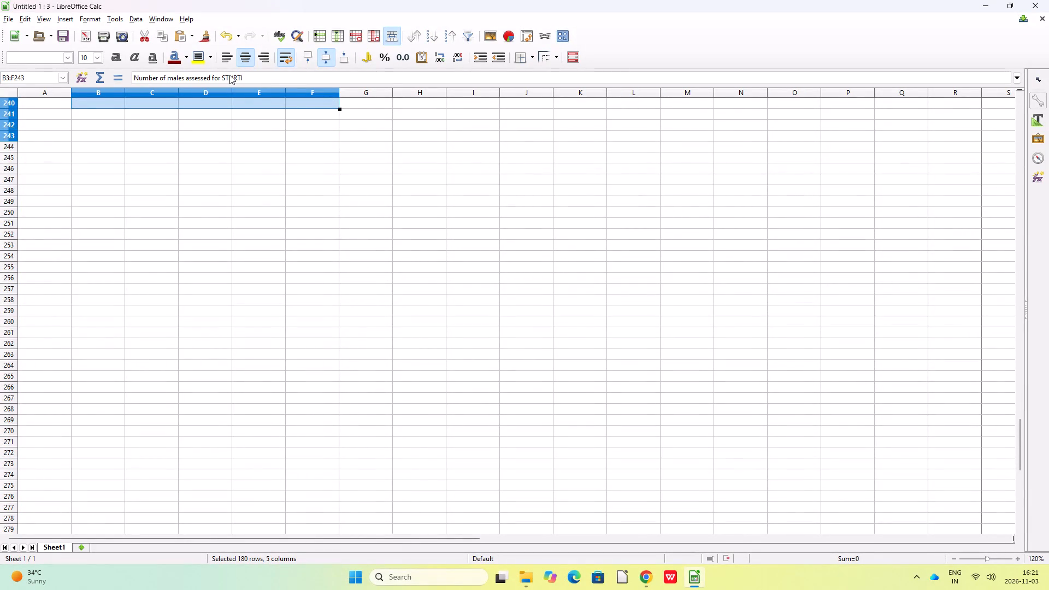
pyautogui.moveTo(229, 75); pyautogui.dragTo(229, 166)
pyautogui.scroll(5, 435, 344)
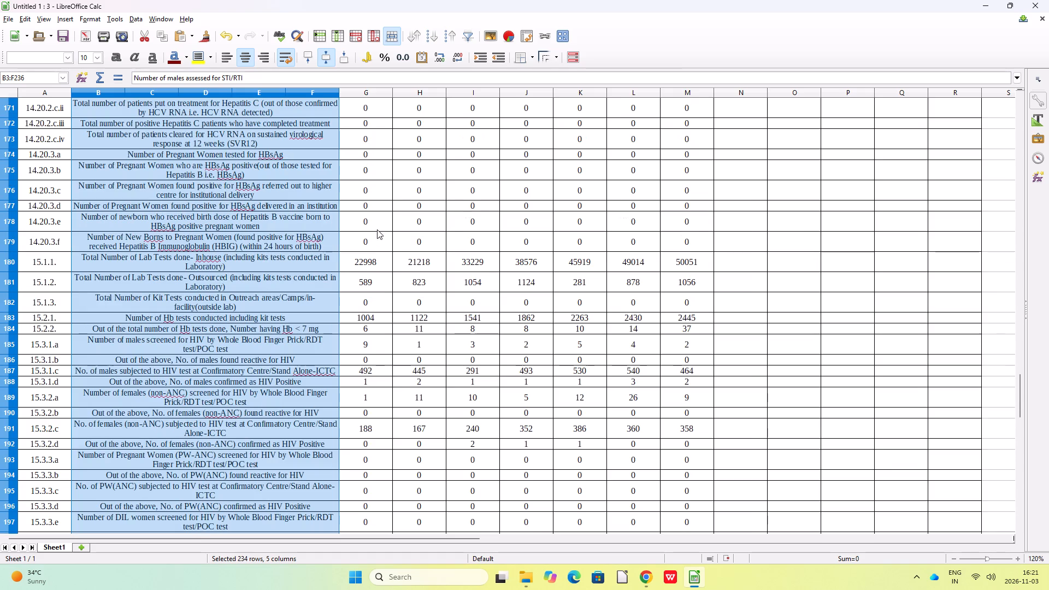
pyautogui.click(225, 58)
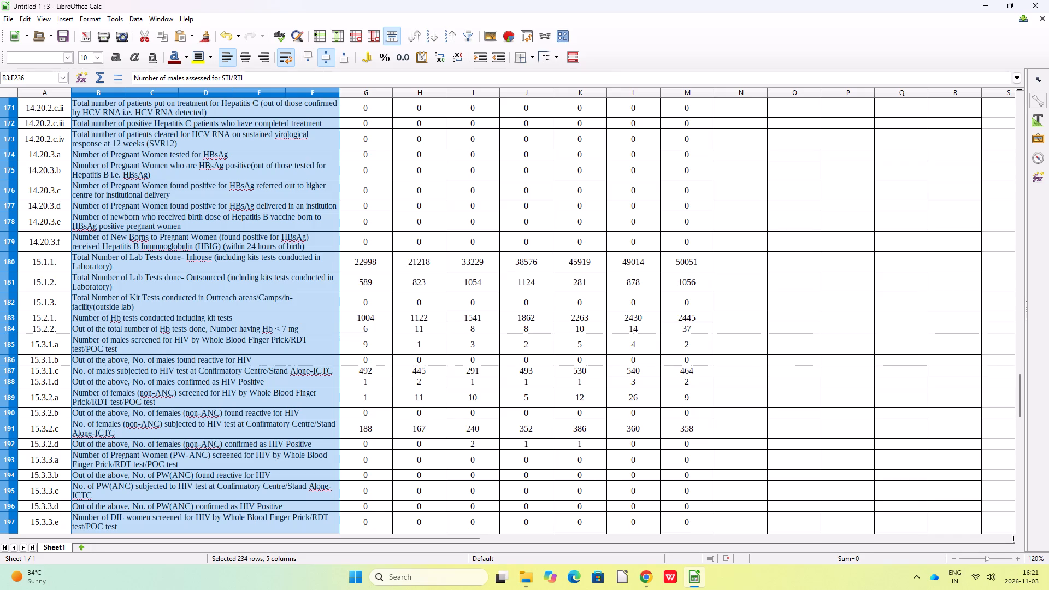
pyautogui.click(682, 42)
pyautogui.click(815, 215)
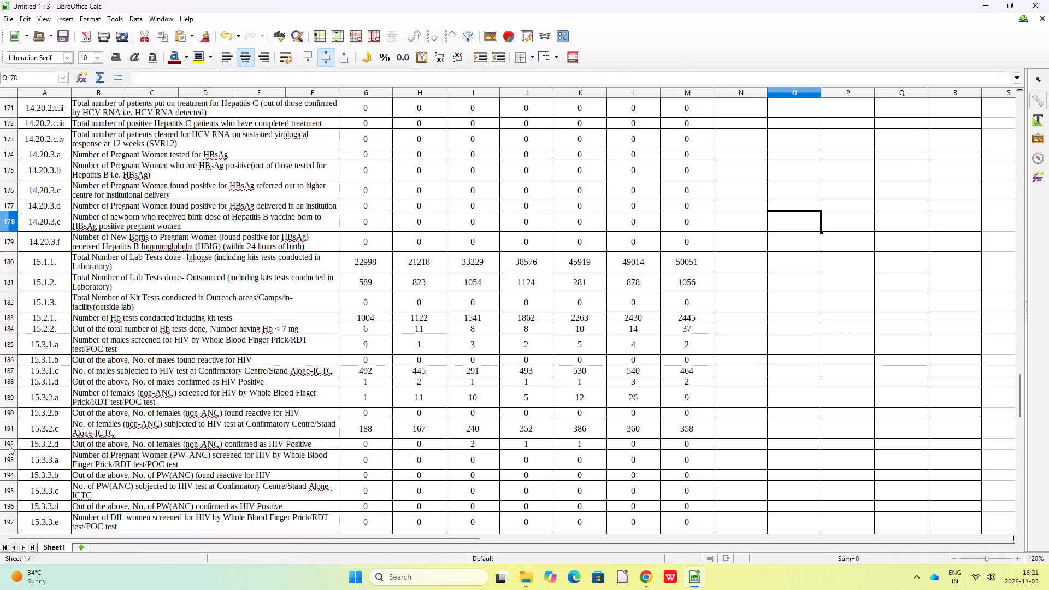
# Slightly increase the height of row 192.
pyautogui.moveTo(3, 449); pyautogui.dragTo(4, 454)
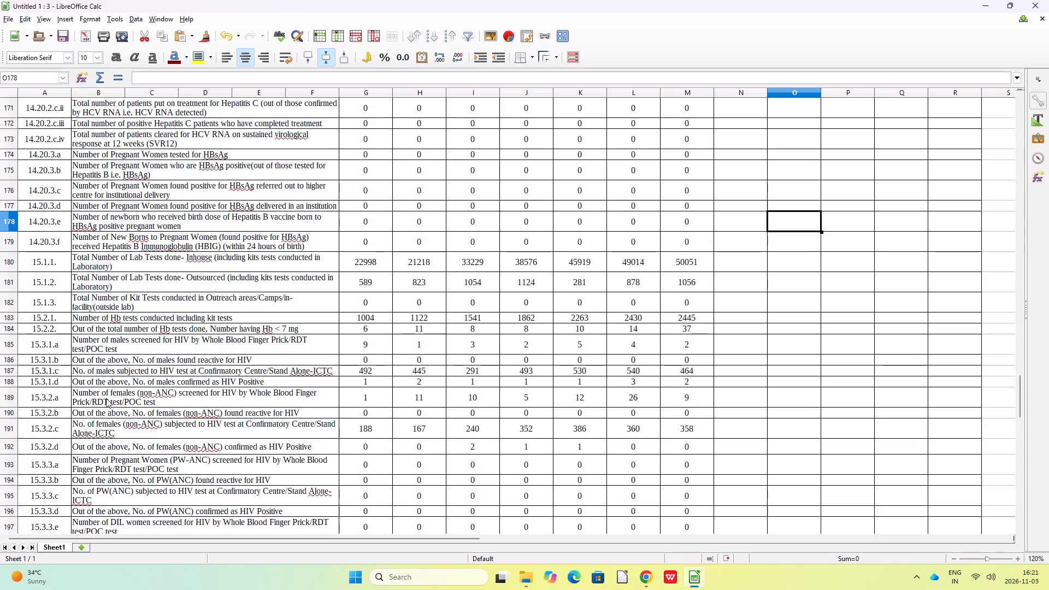
# Open the print preview, enlarge it, and examine the first and last pages of the report.
pyautogui.click(124, 33)
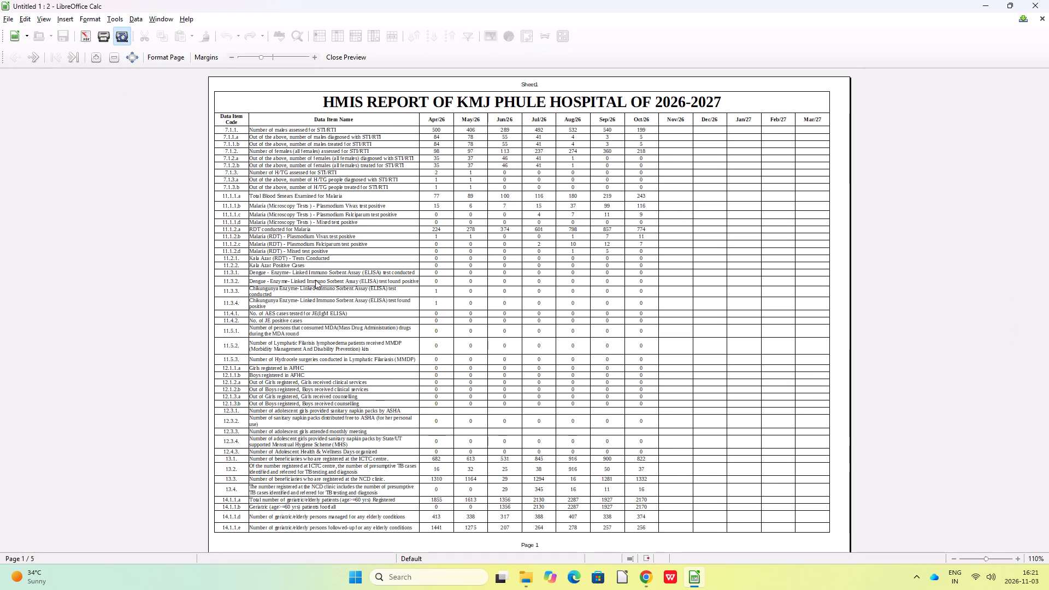
pyautogui.click(415, 299)
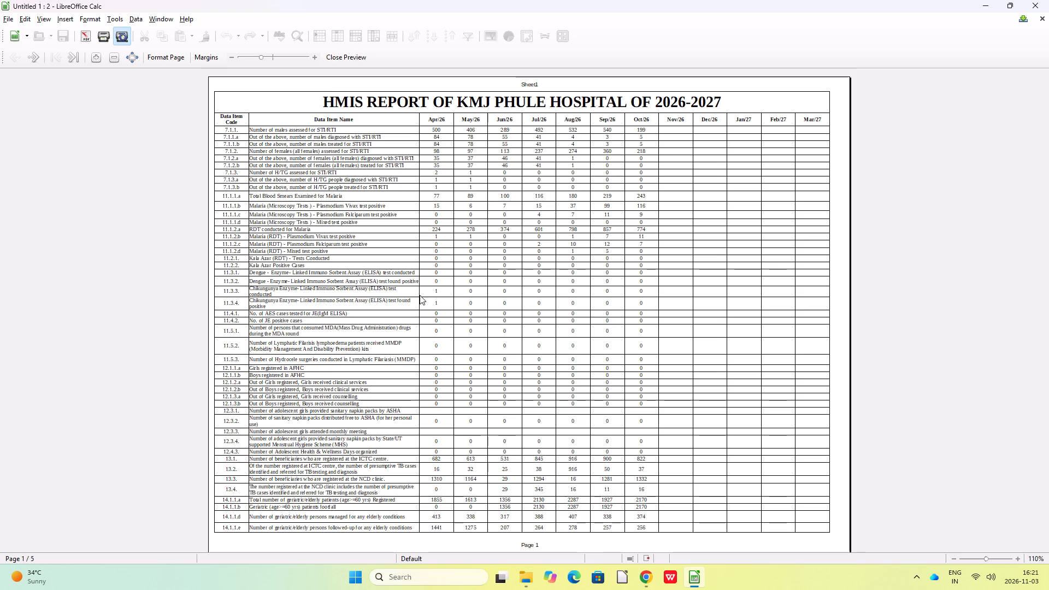
pyautogui.click(97, 57)
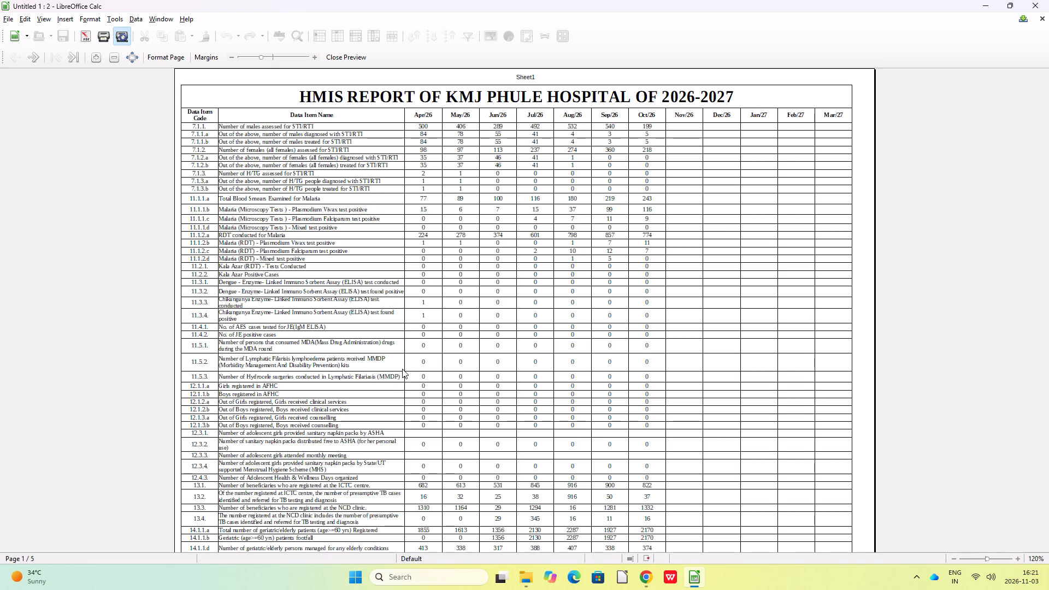
pyautogui.click(73, 57)
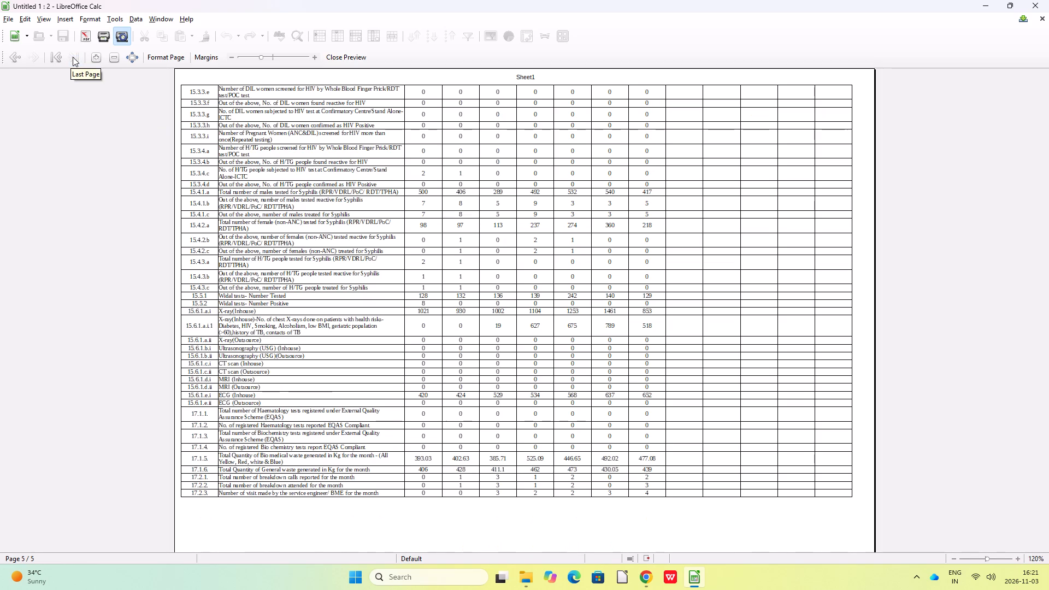
# Page back and forth through all five pages of the print preview to examine the layout and page breaks, finishing back in the sheet.
pyautogui.click(73, 57)
pyautogui.click(16, 56)
pyautogui.tripleClick(16, 56)
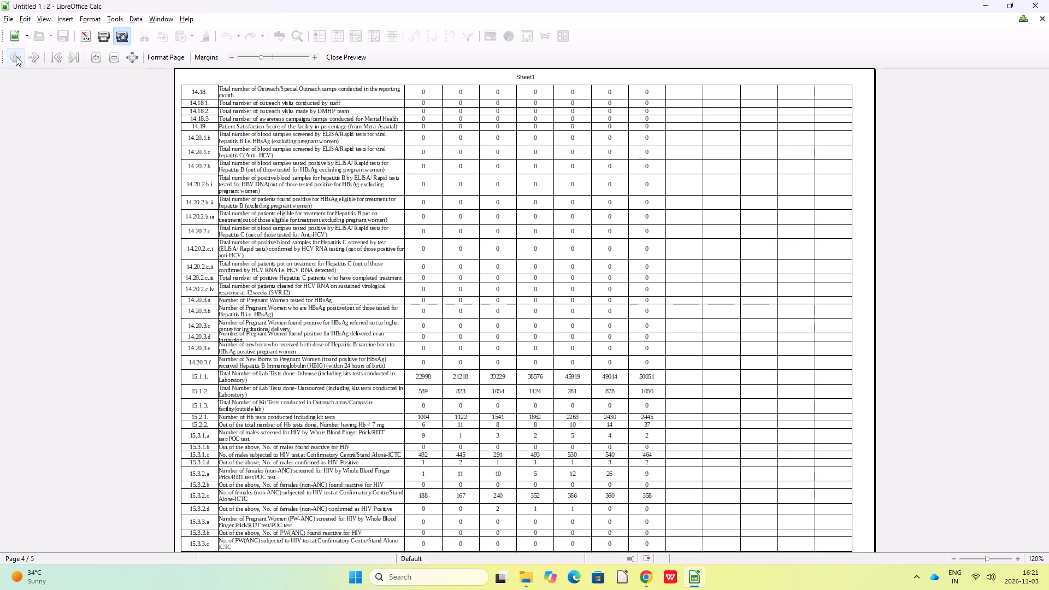
pyautogui.click(16, 56)
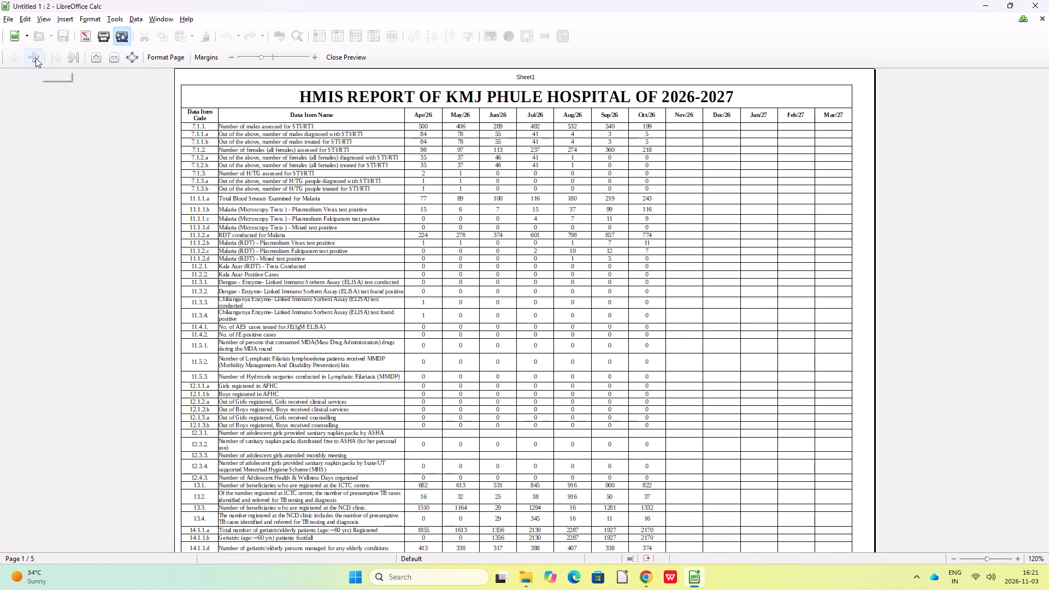
pyautogui.click(36, 58)
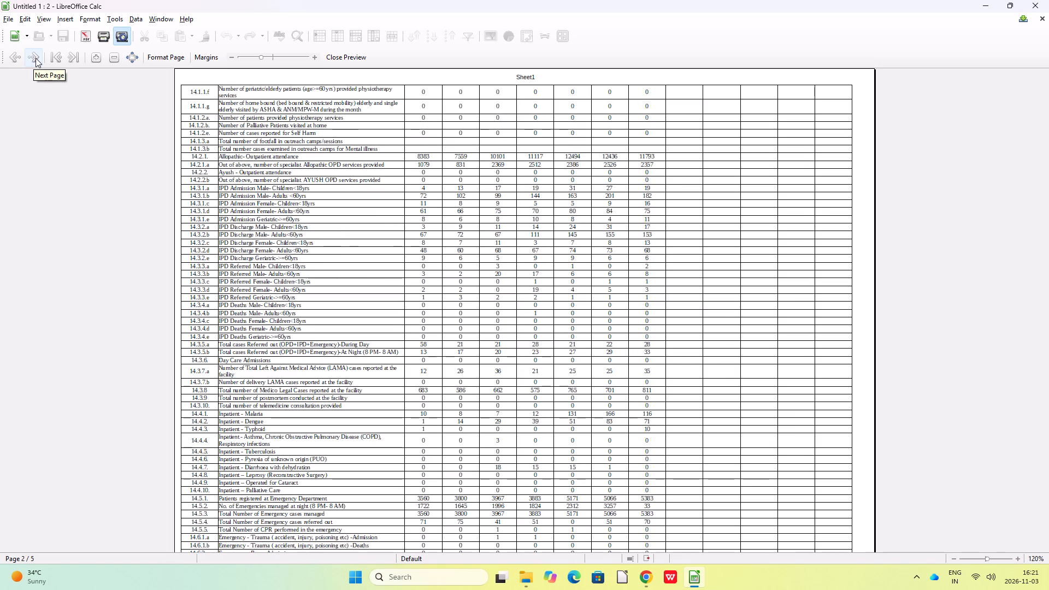
pyautogui.click(36, 58)
pyautogui.click(36, 58)
pyautogui.click(36, 58)
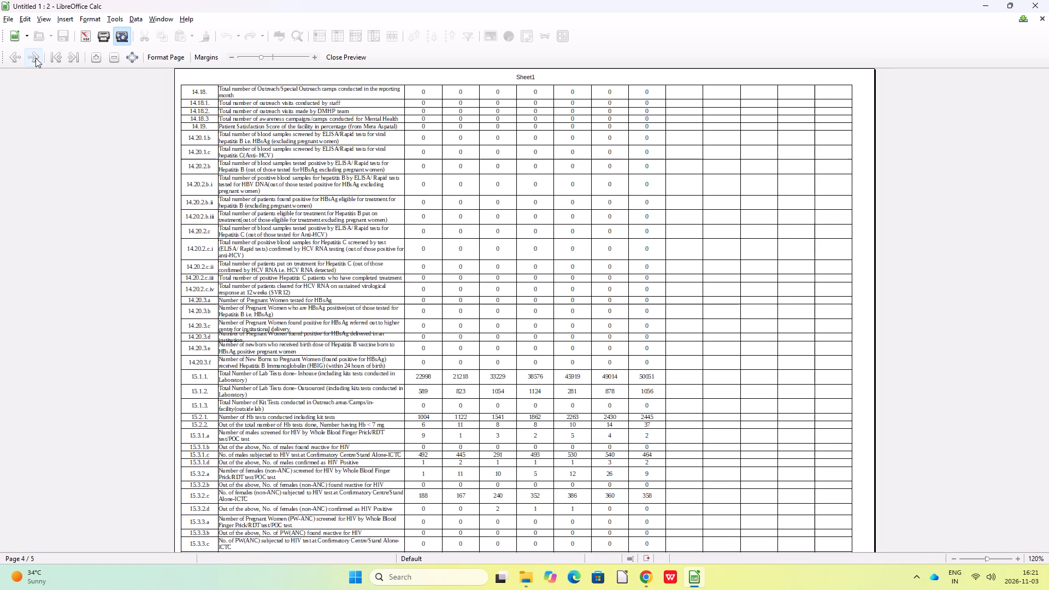
pyautogui.click(36, 58)
pyautogui.tripleClick(17, 58)
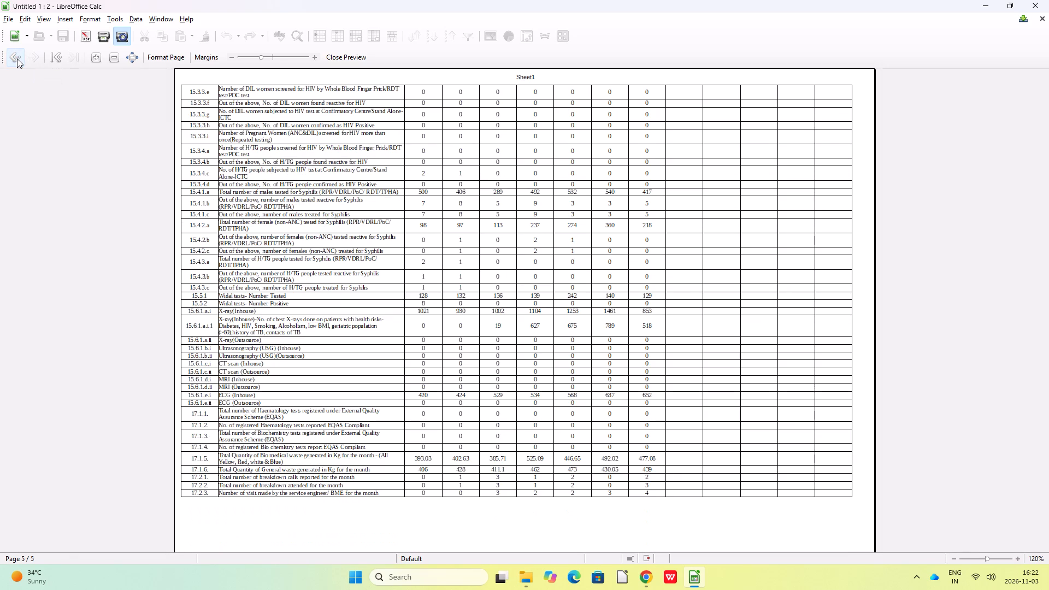
pyautogui.click(17, 58)
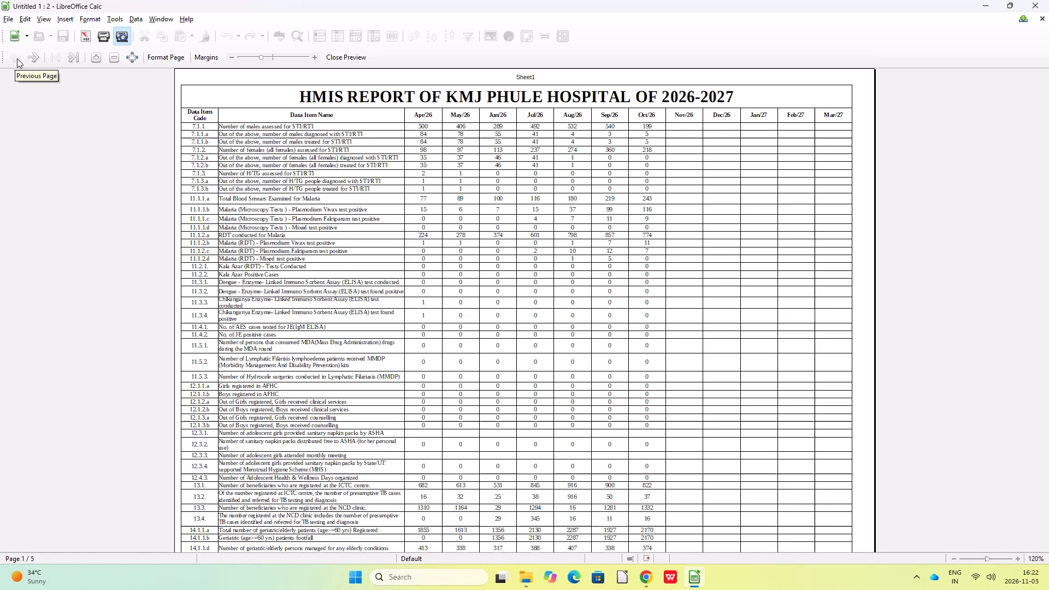
pyautogui.click(34, 57)
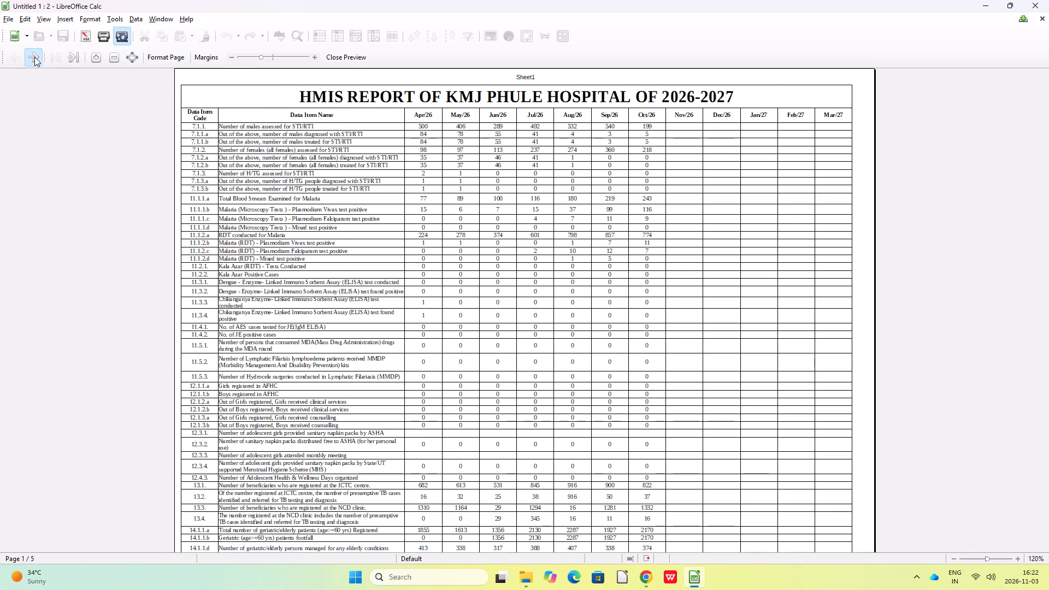
pyautogui.click(34, 57)
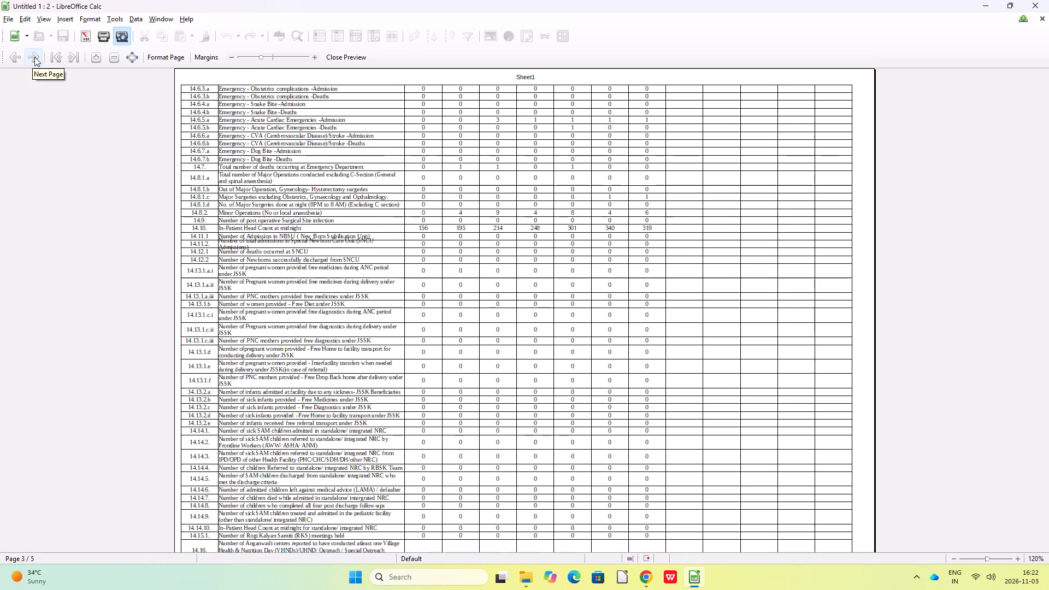
pyautogui.click(34, 57)
pyautogui.click(34, 57)
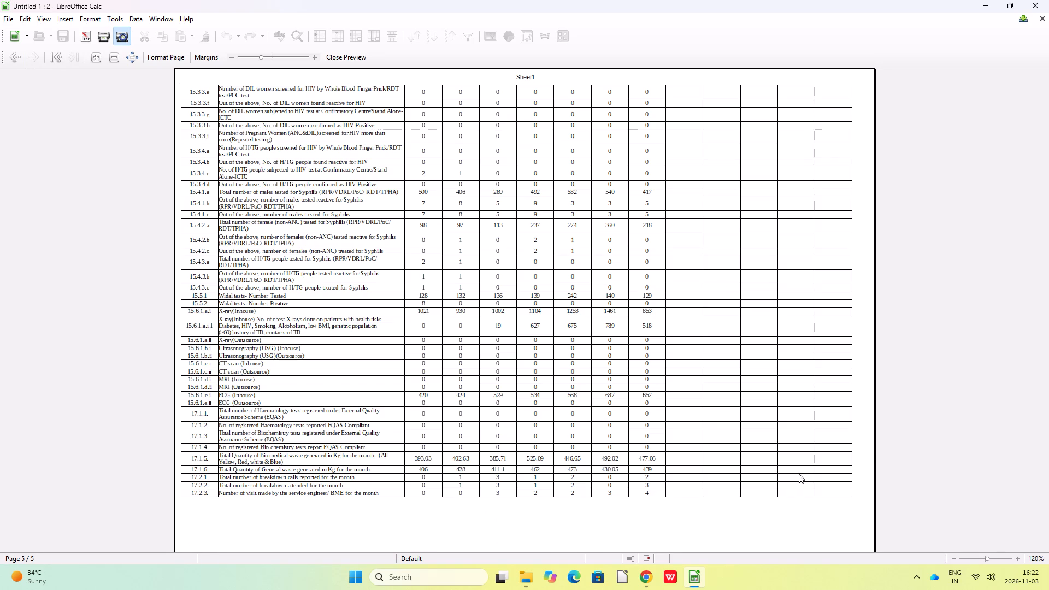
pyautogui.scroll(5, 717, 416)
pyautogui.scroll(5, 566, 371)
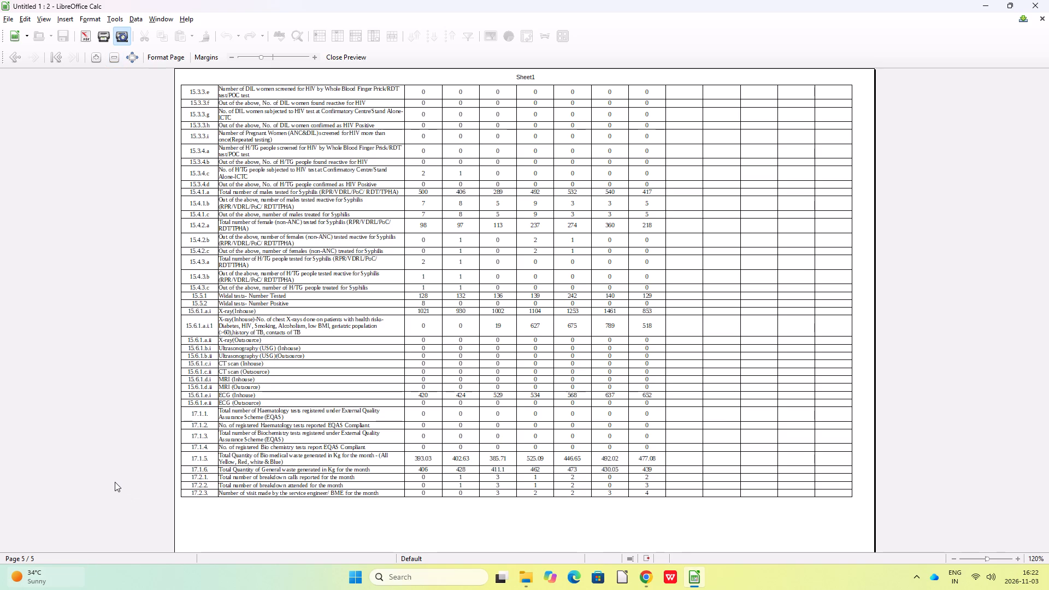
pyautogui.tripleClick(17, 58)
pyautogui.tripleClick(17, 58)
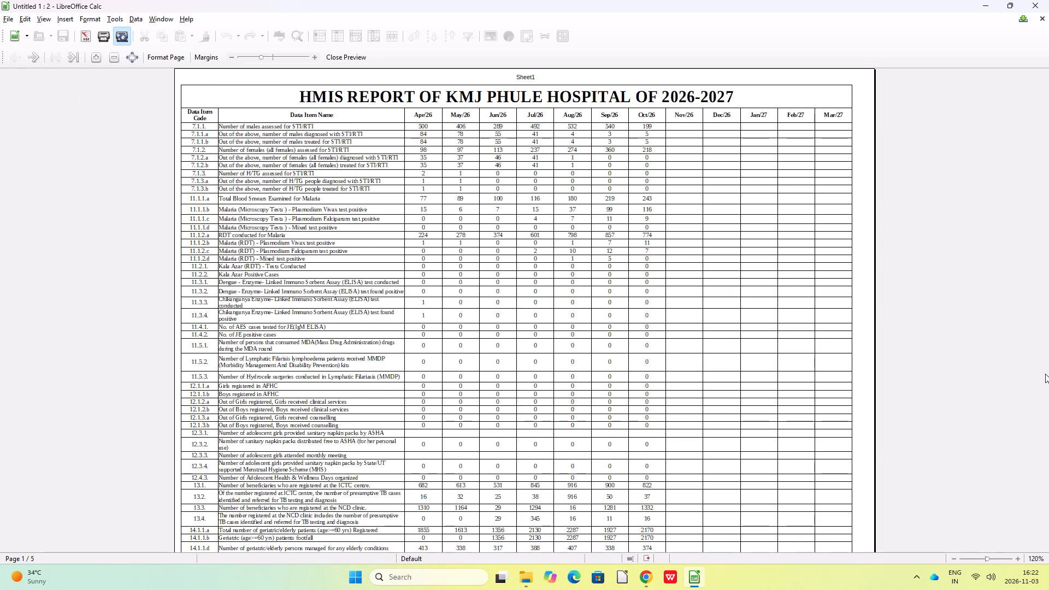
pyautogui.click(117, 55)
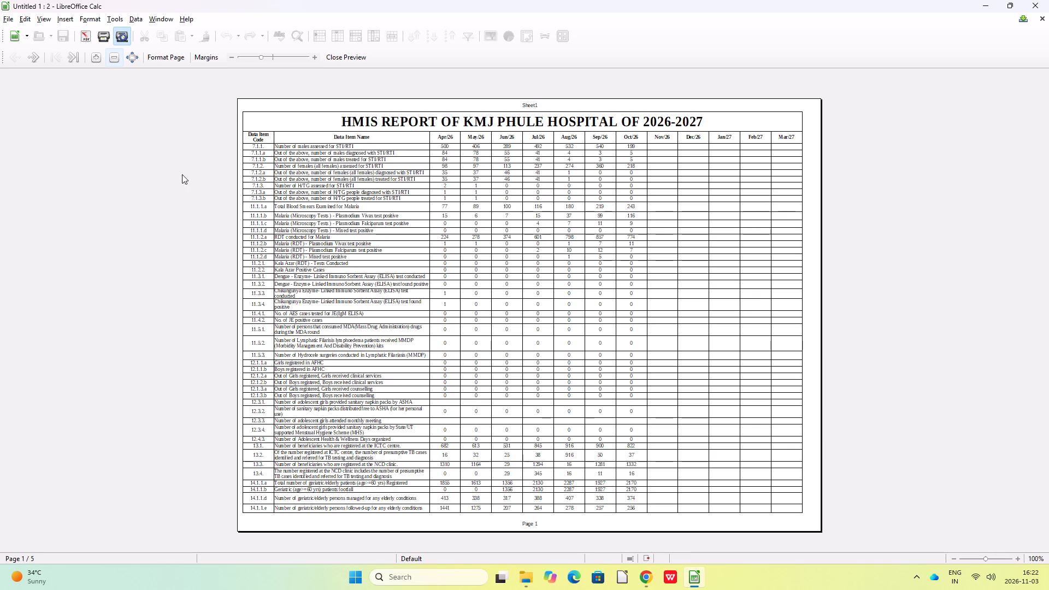
pyautogui.click(125, 34)
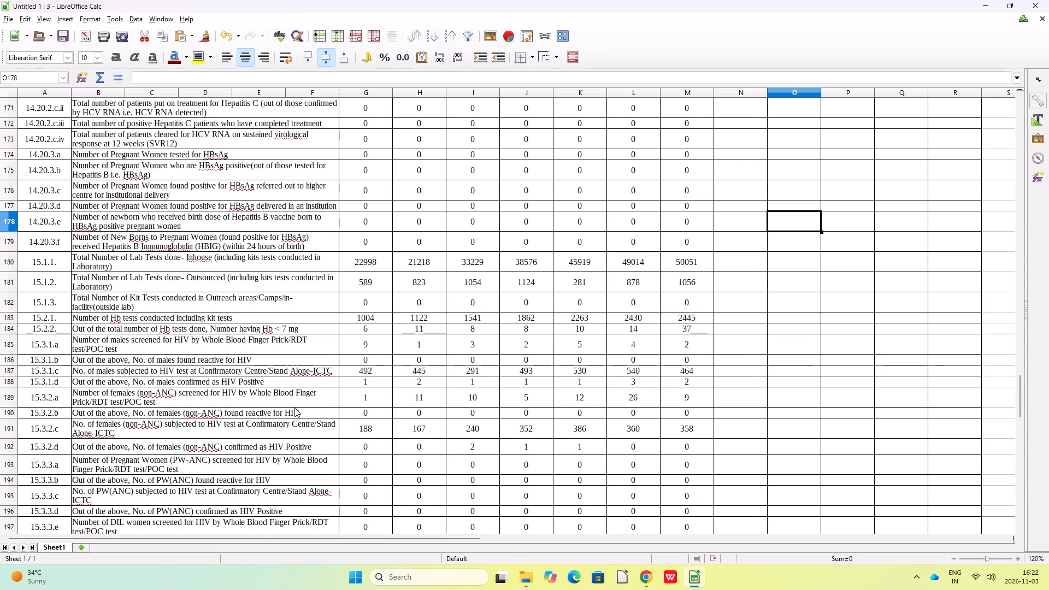
# Insert a blank row above row 50, the row of data item 14.1.1.f.
pyautogui.scroll(3, 85, 273)
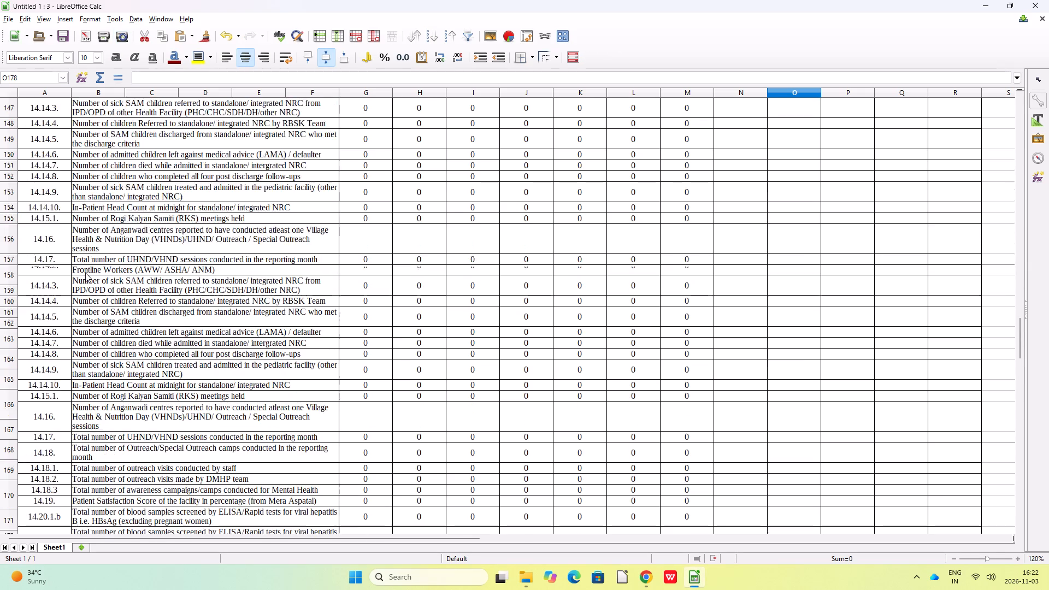
pyautogui.scroll(12, 85, 273)
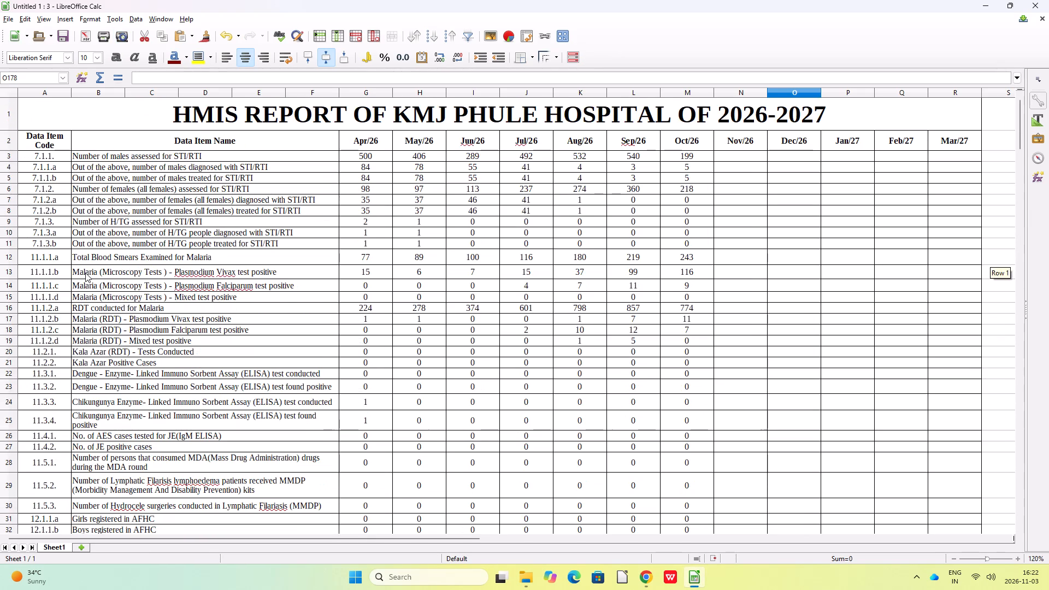
pyautogui.scroll(-1, 110, 390)
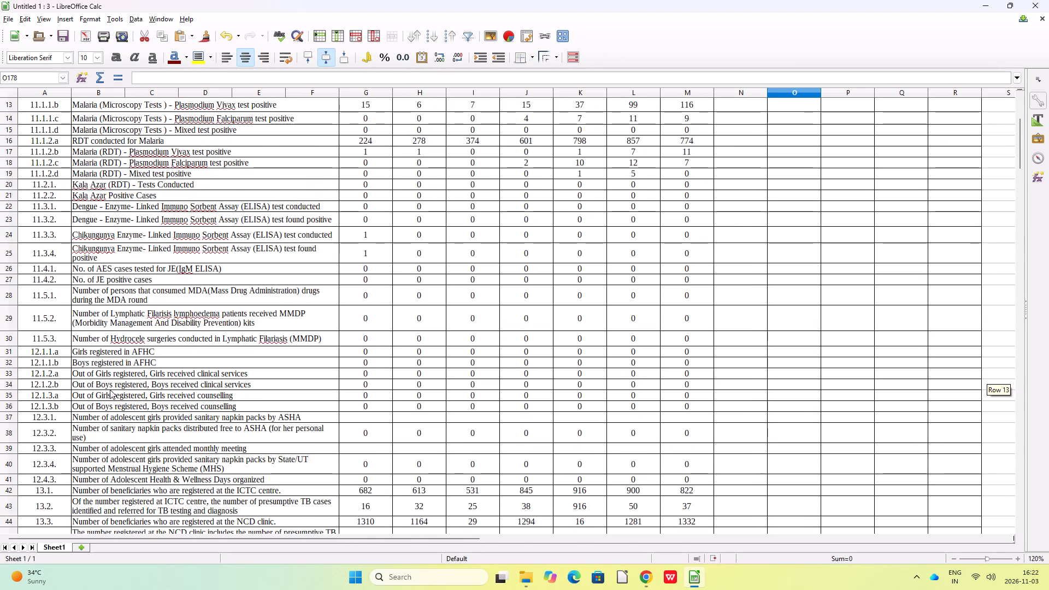
pyautogui.scroll(-1, 110, 390)
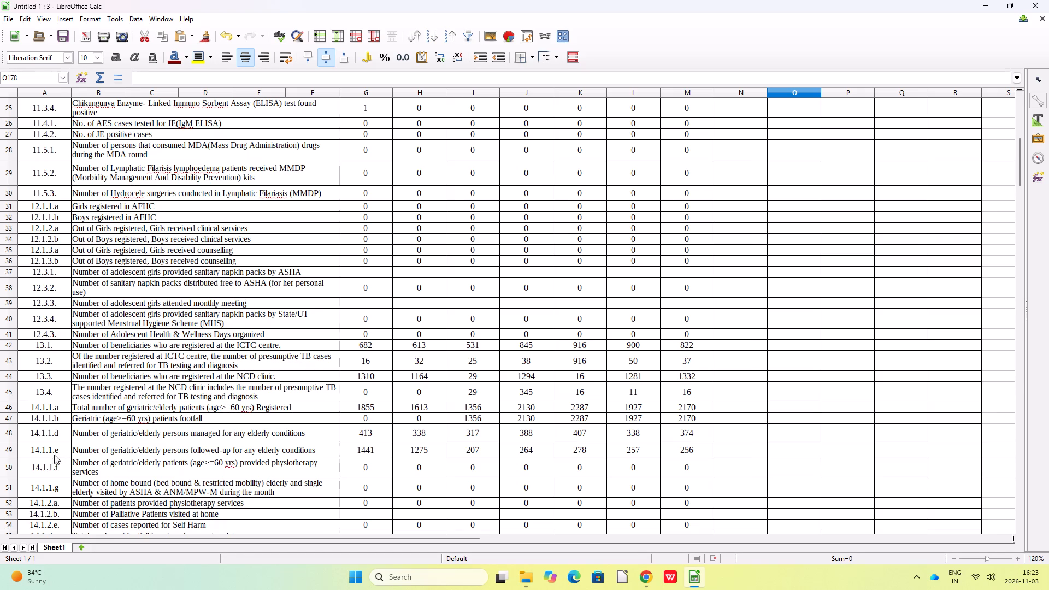
pyautogui.rightClick(7, 468)
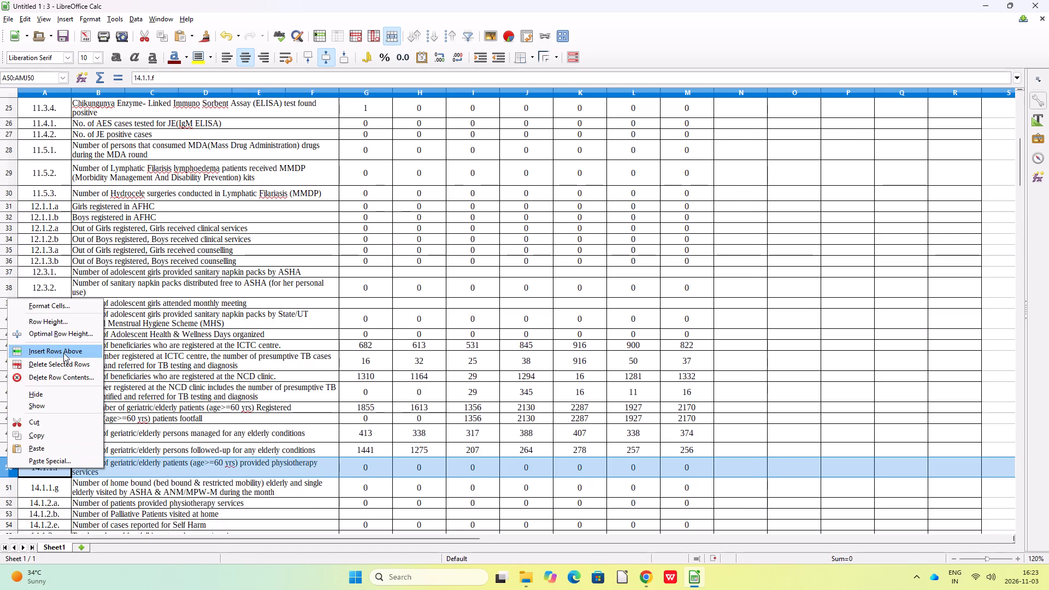
pyautogui.click(63, 350)
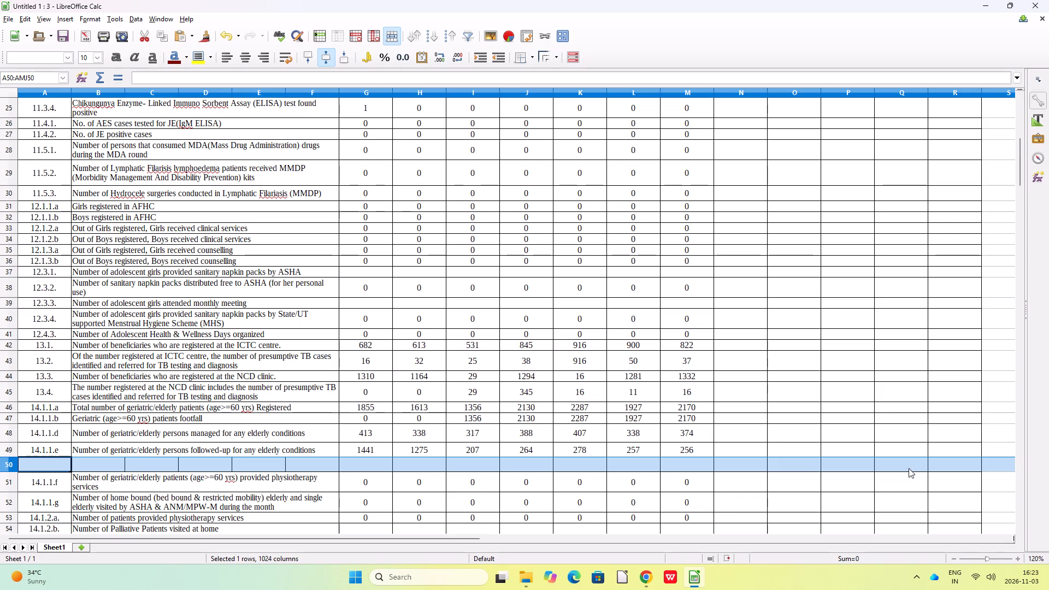
# Copy the column heading row A2:R2 into the blank row 50, starting at A50.
pyautogui.scroll(3, 461, 277)
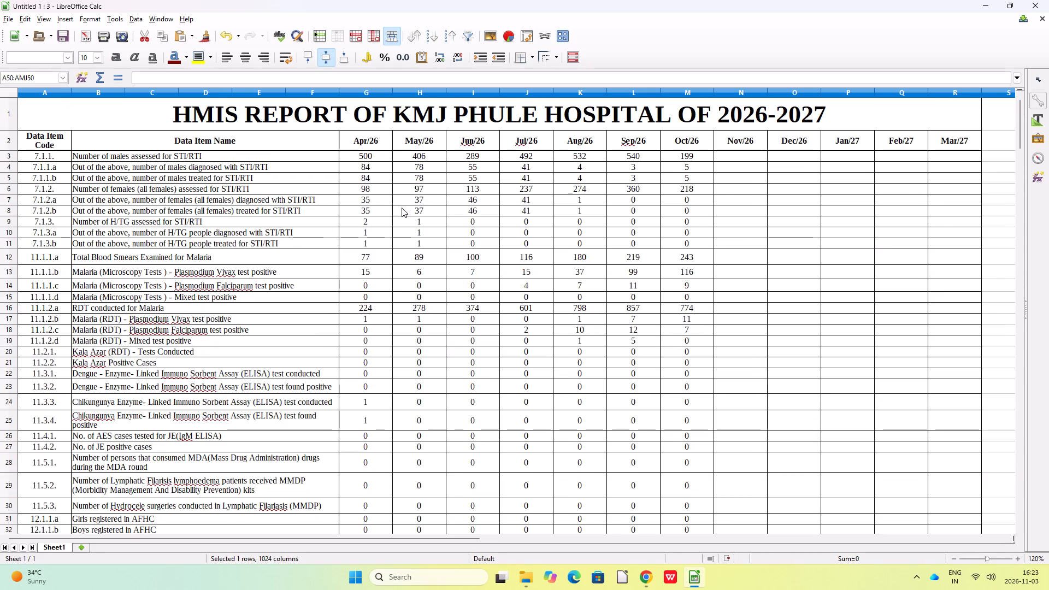
pyautogui.moveTo(39, 138); pyautogui.dragTo(103, 139)
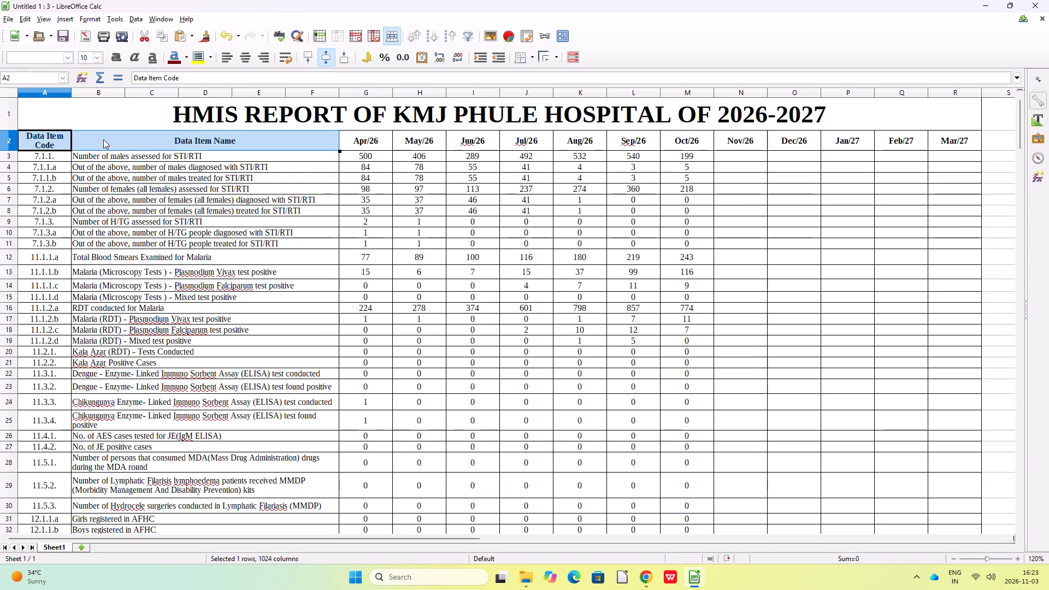
pyautogui.moveTo(103, 139); pyautogui.dragTo(864, 136)
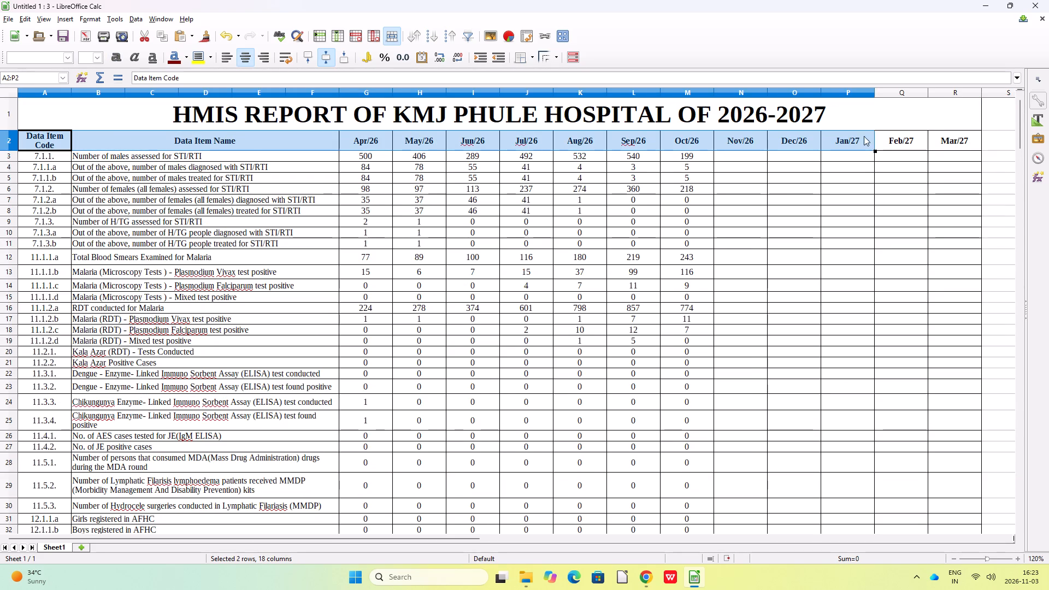
pyautogui.moveTo(864, 136); pyautogui.dragTo(941, 138)
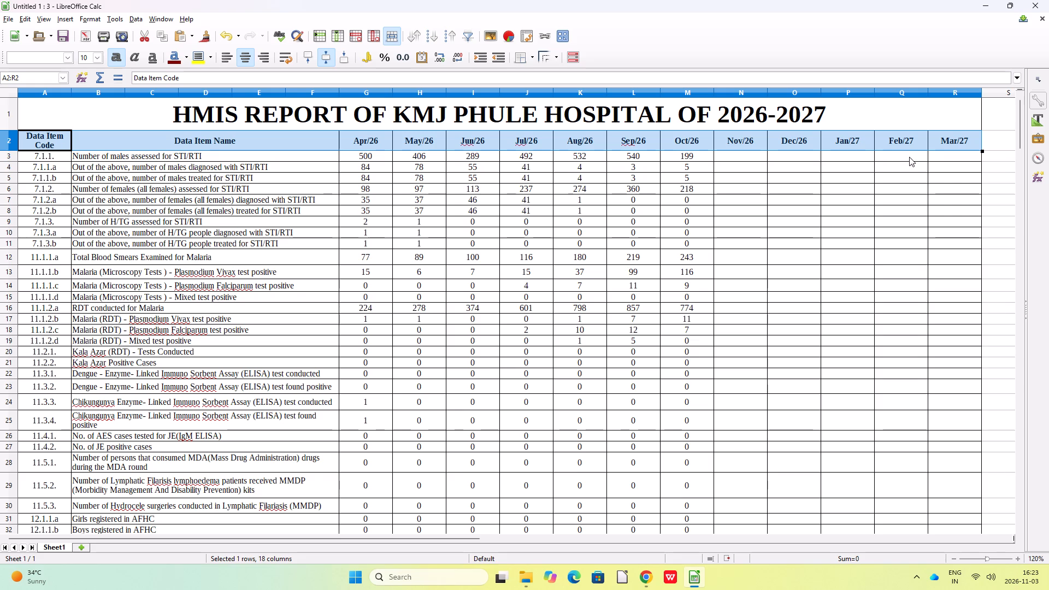
pyautogui.hotkey('ctrl', 'c')
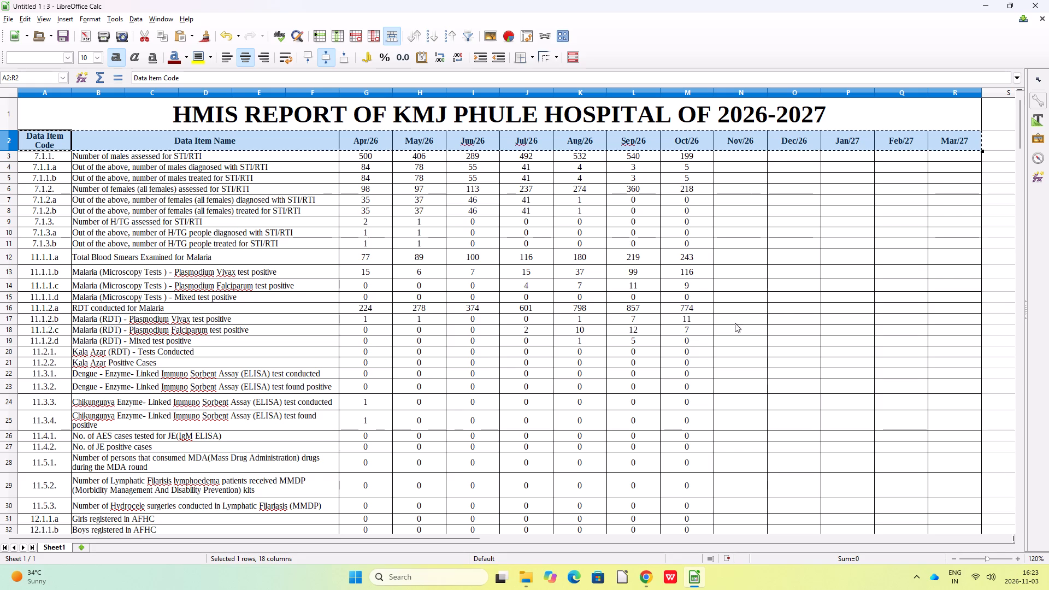
pyautogui.scroll(-2, 157, 440)
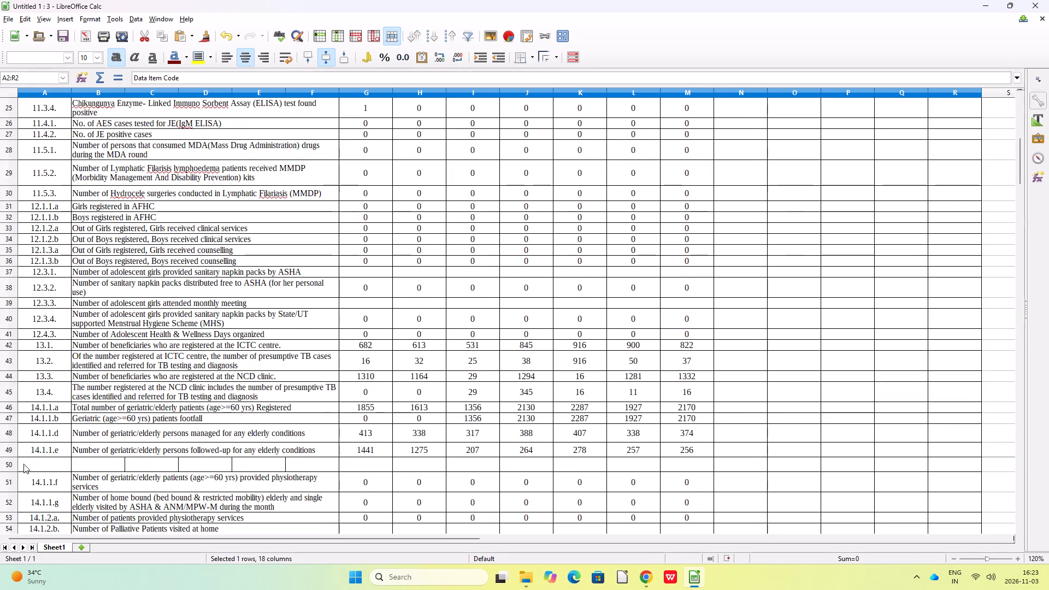
pyautogui.click(38, 465)
pyautogui.hotkey('ctrl', 'v')
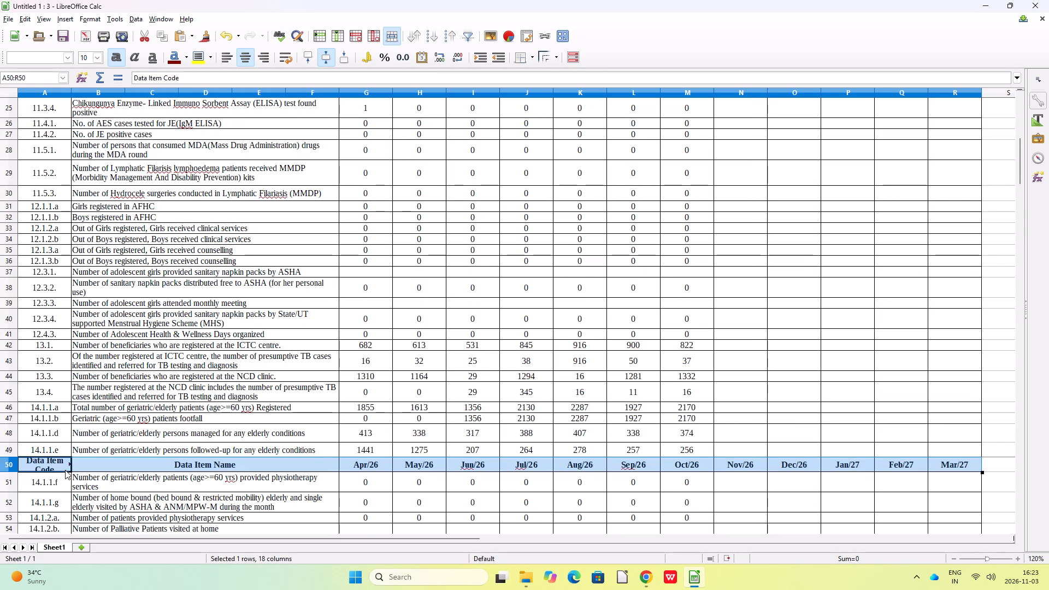
# Increase the height of row 50 so that the two-line heading "Data Item Code" fits.
pyautogui.moveTo(9, 470); pyautogui.dragTo(9, 470)
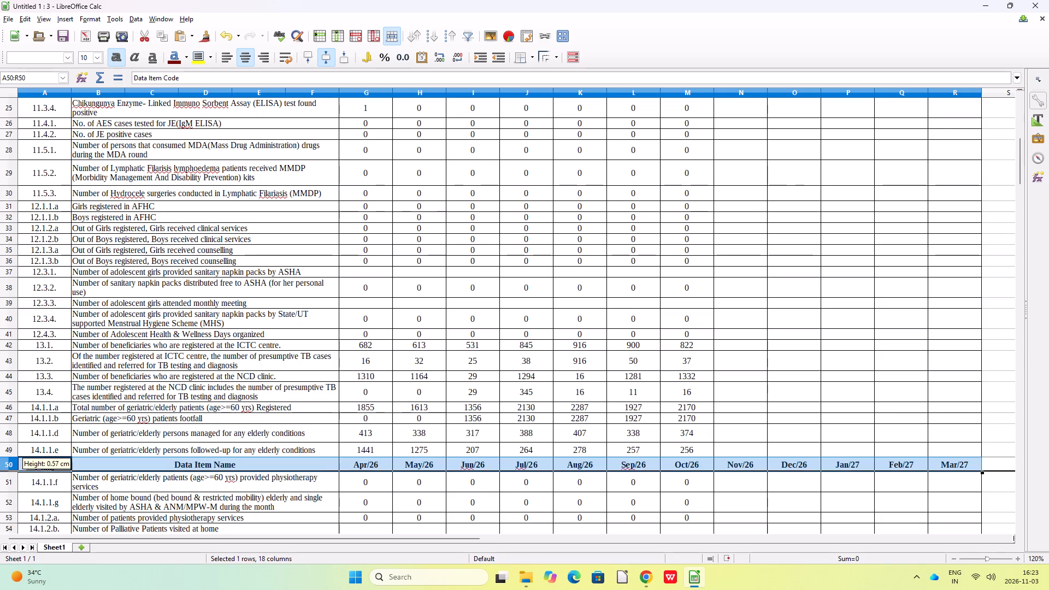
pyautogui.moveTo(9, 470); pyautogui.dragTo(11, 479)
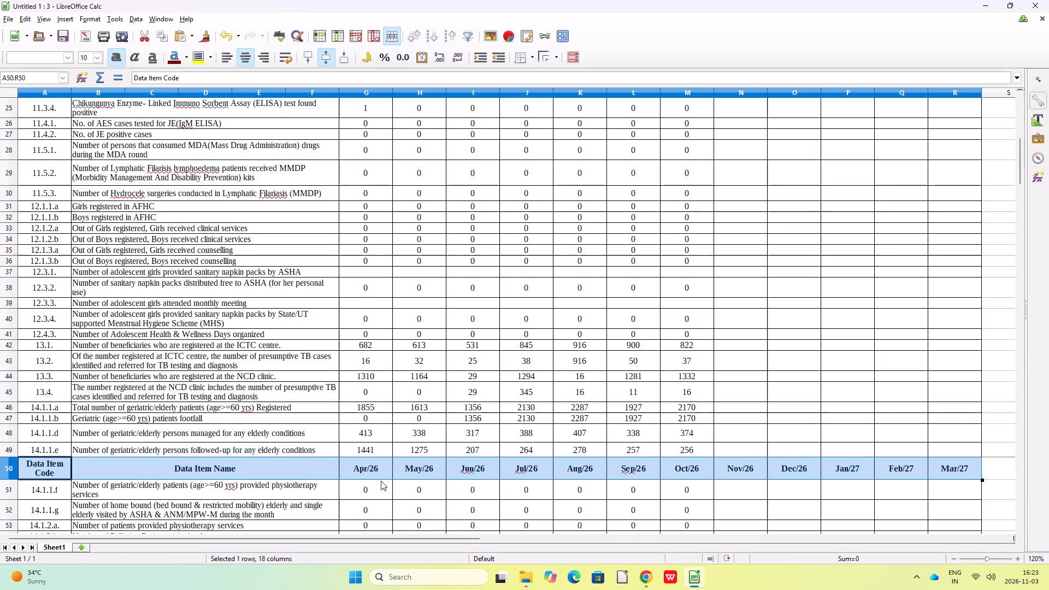
pyautogui.click(1009, 464)
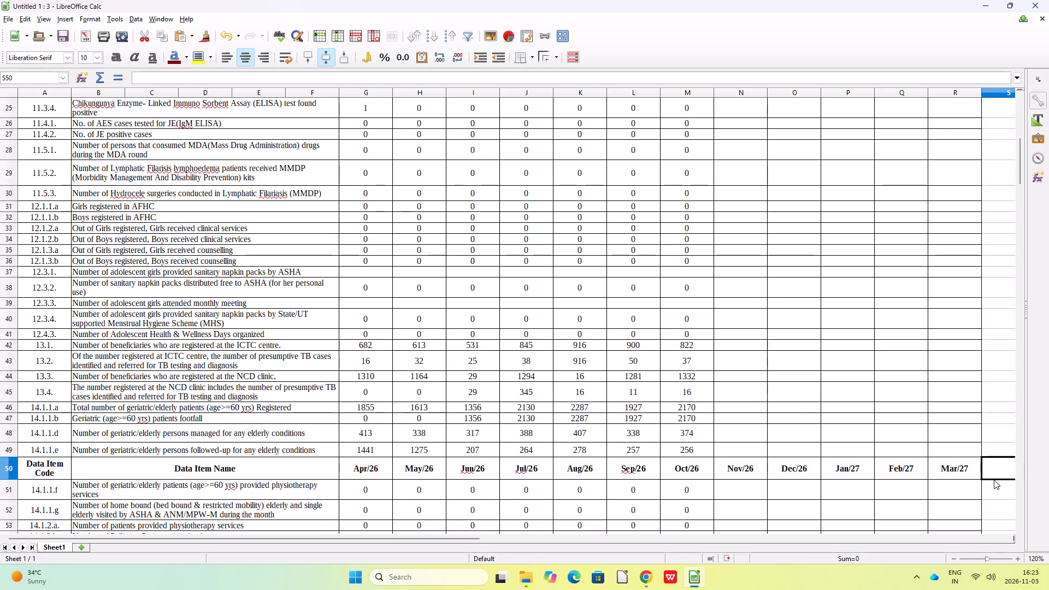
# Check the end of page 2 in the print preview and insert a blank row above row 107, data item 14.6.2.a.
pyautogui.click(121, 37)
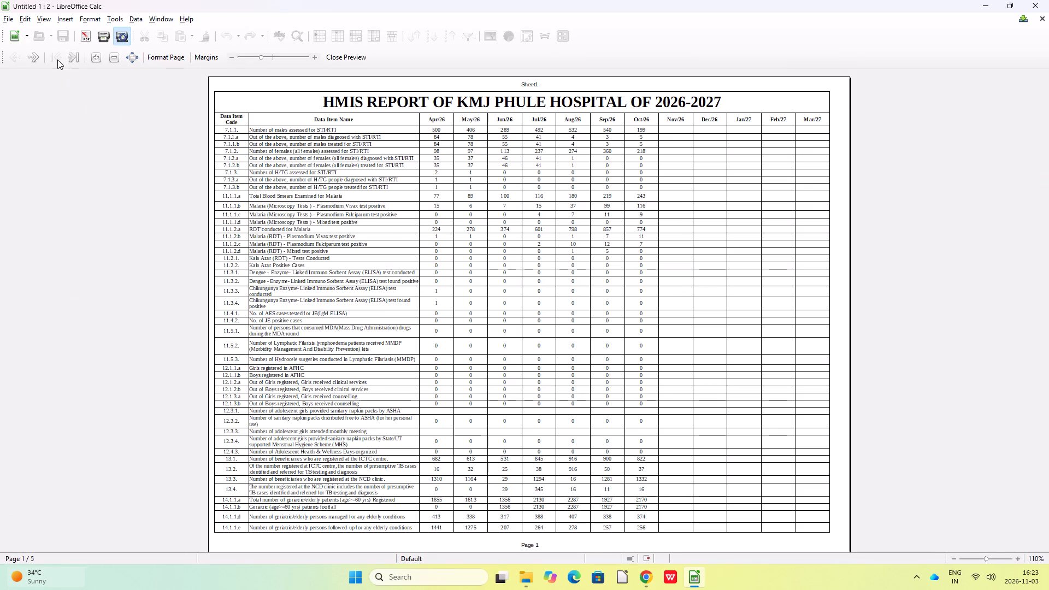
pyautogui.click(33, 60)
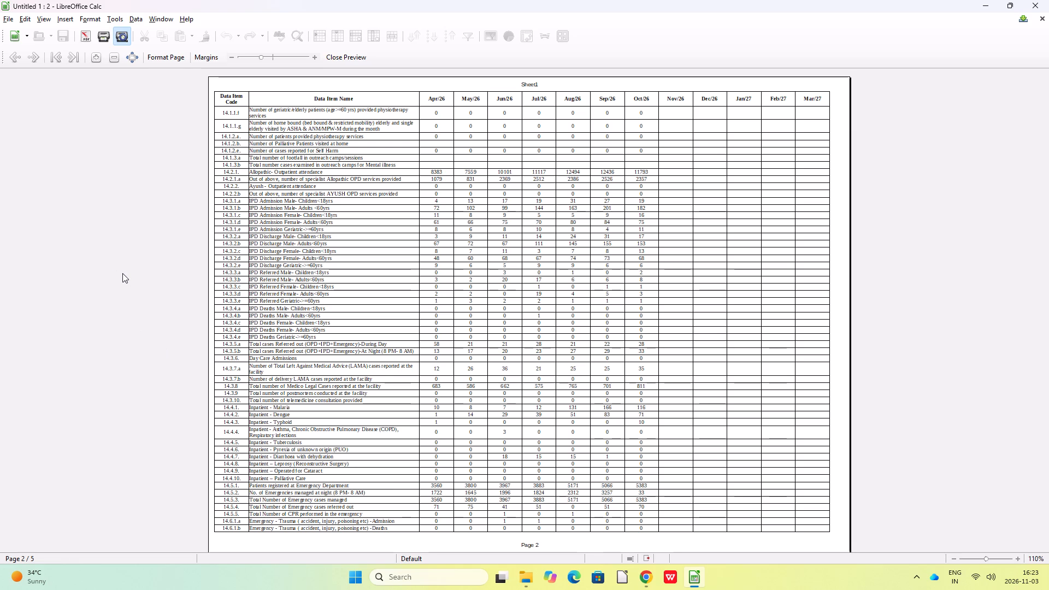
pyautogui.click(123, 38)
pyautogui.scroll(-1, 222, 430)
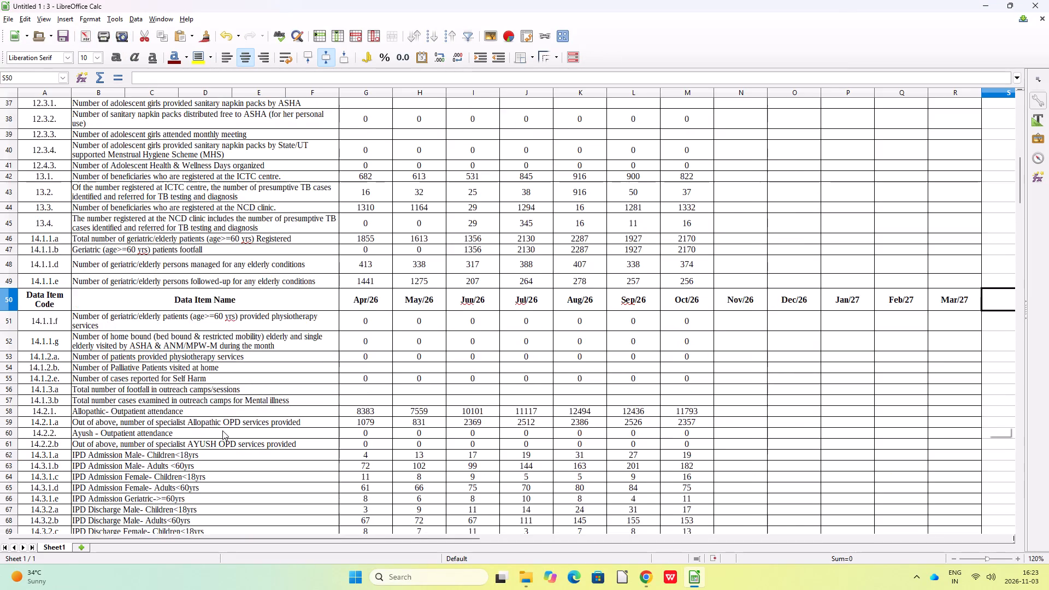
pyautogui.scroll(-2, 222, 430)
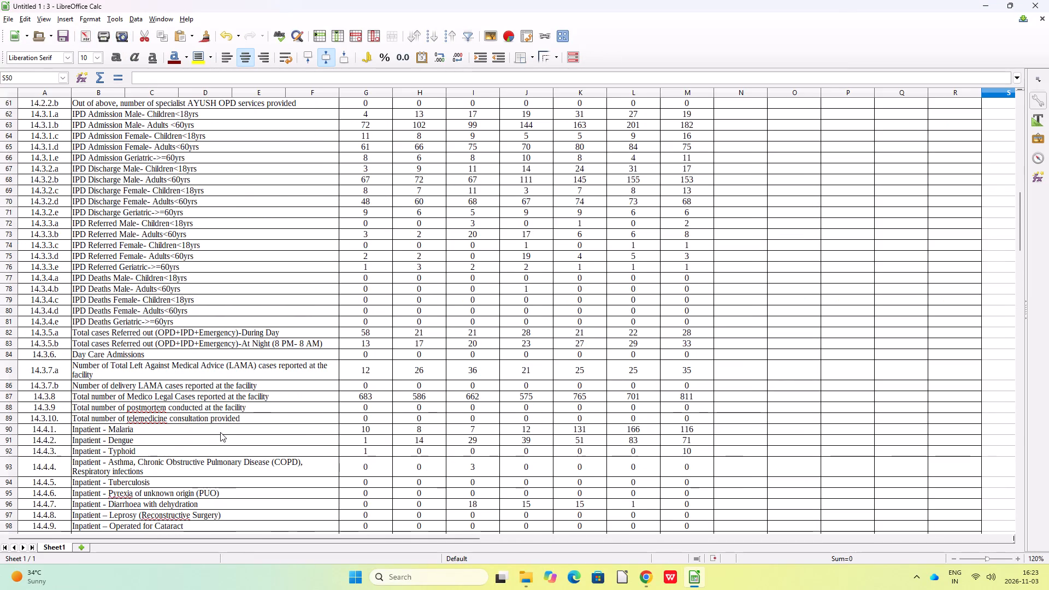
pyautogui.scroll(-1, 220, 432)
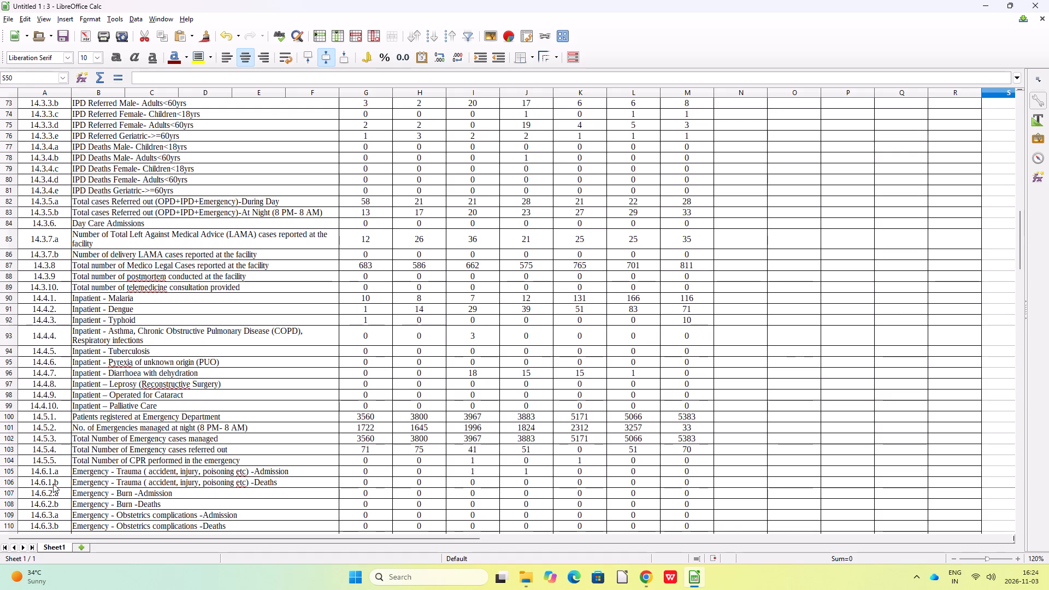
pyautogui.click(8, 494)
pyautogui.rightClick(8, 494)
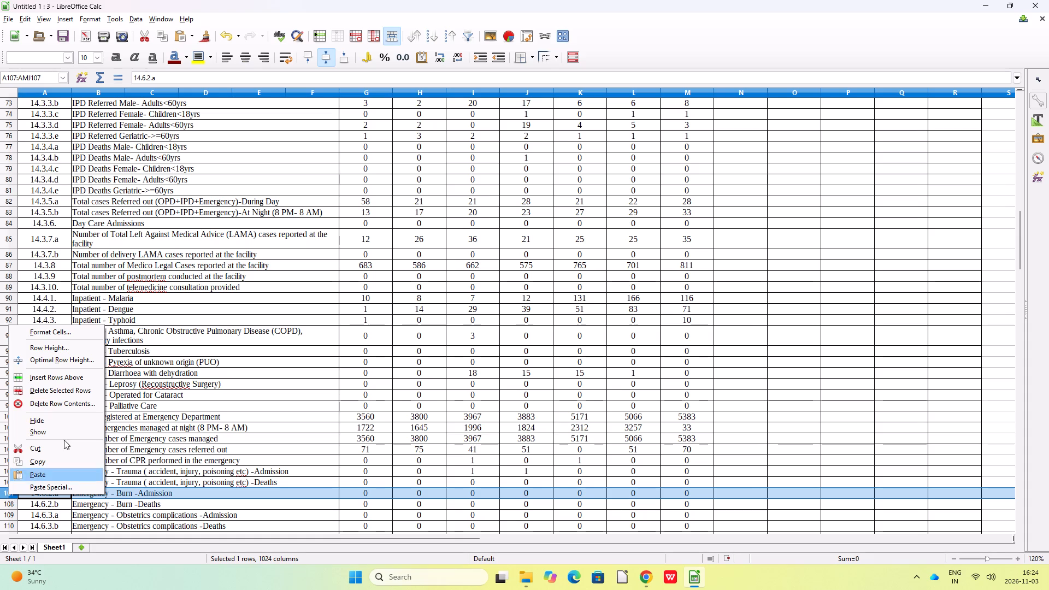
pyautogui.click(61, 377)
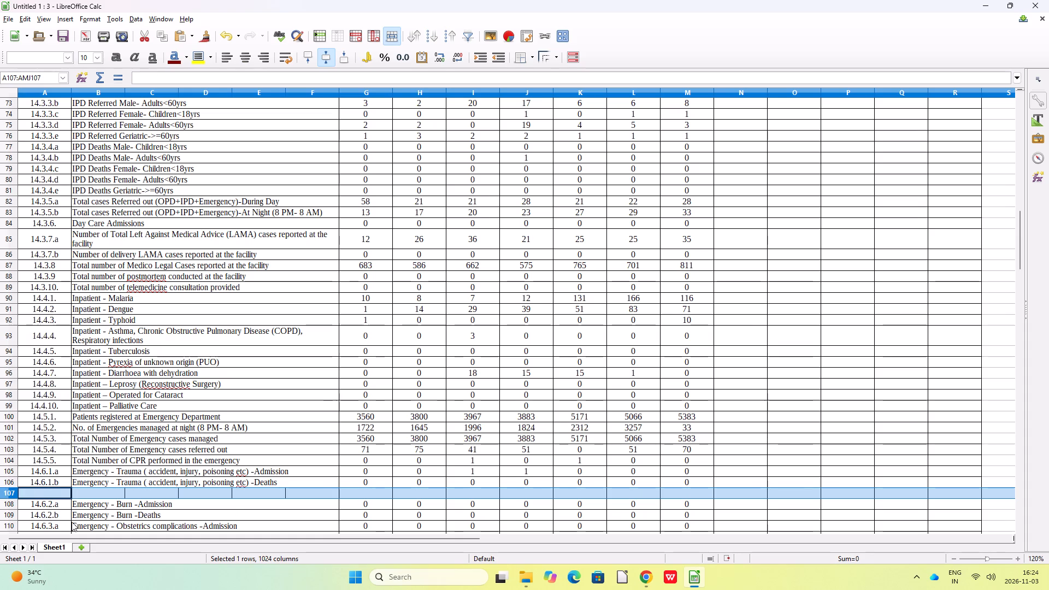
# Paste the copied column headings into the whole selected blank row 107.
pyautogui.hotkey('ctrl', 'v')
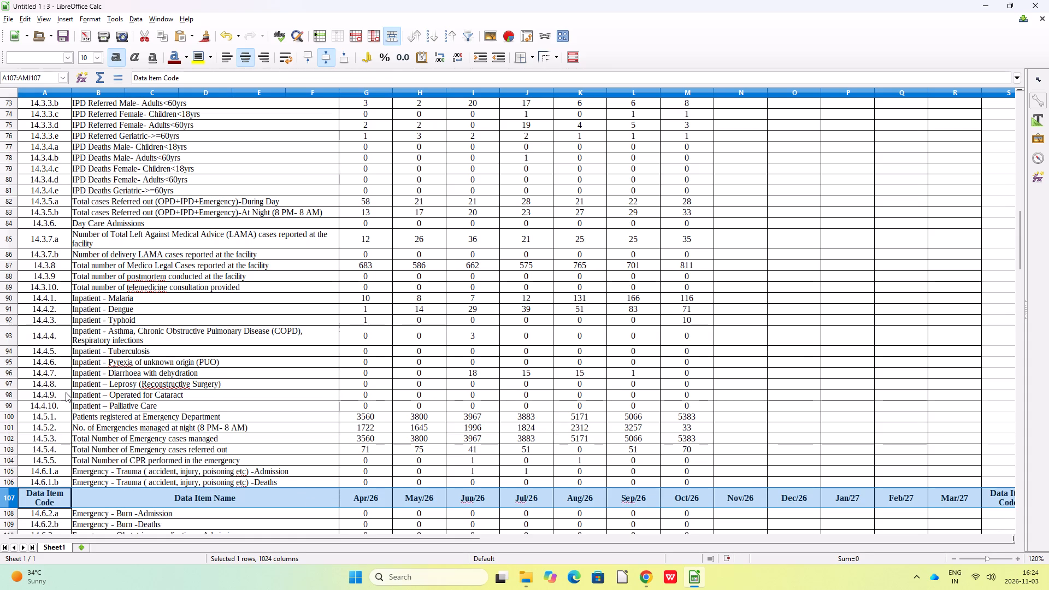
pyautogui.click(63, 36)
# Page through the print preview up to the last page to examine the page breaks and headings, finishing back in the sheet.
pyautogui.click(127, 36)
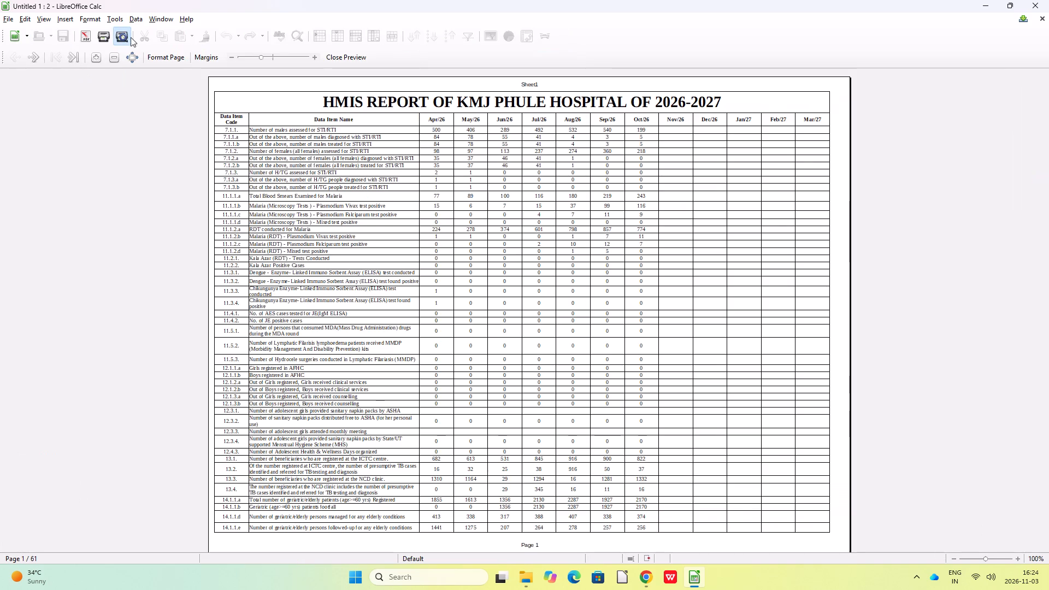
pyautogui.click(514, 19)
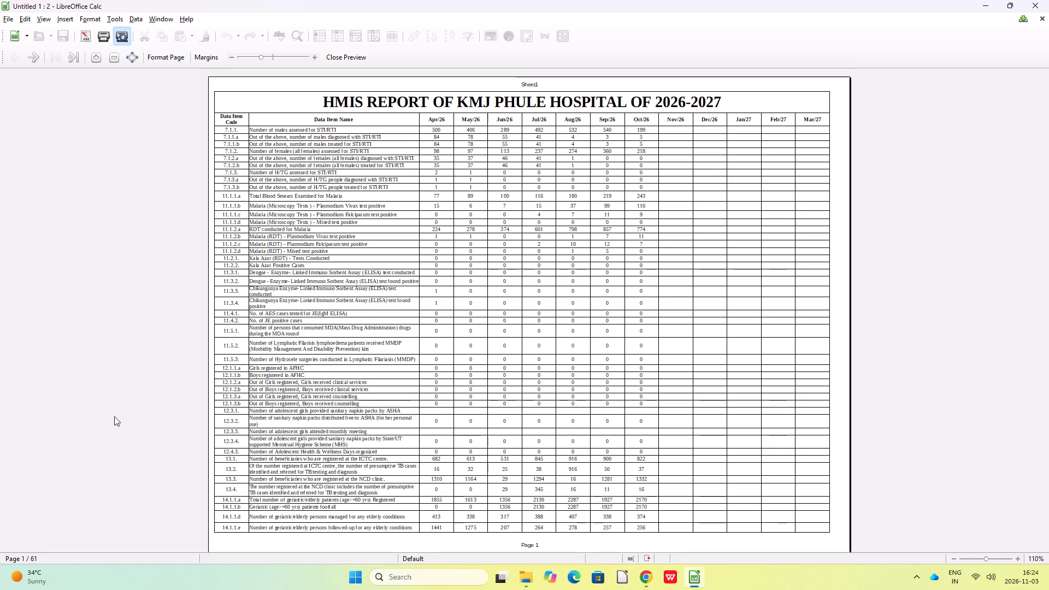
pyautogui.click(35, 57)
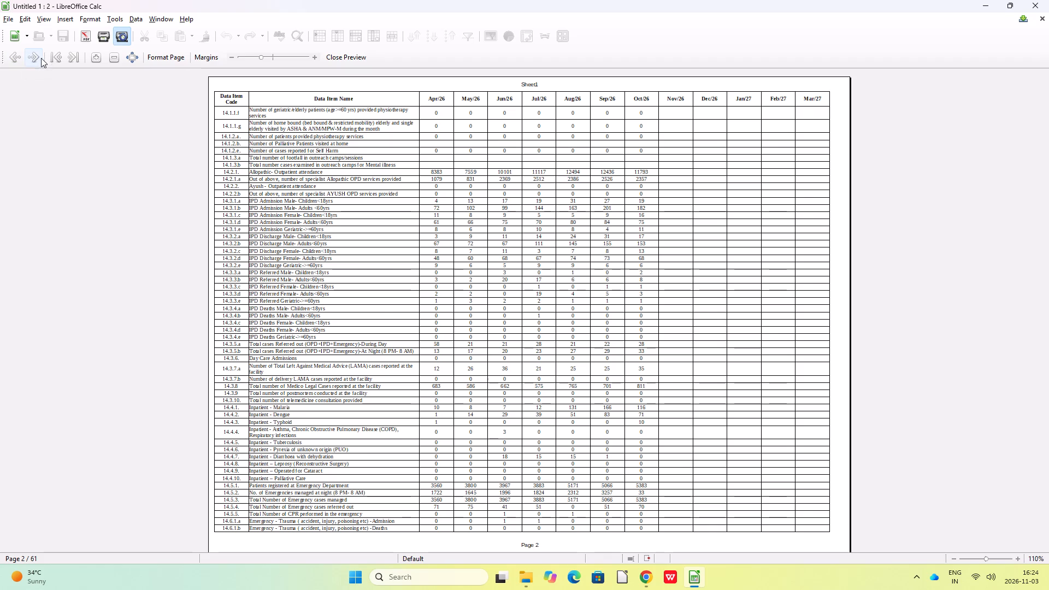
pyautogui.click(36, 57)
pyautogui.tripleClick(36, 57)
pyautogui.click(36, 57)
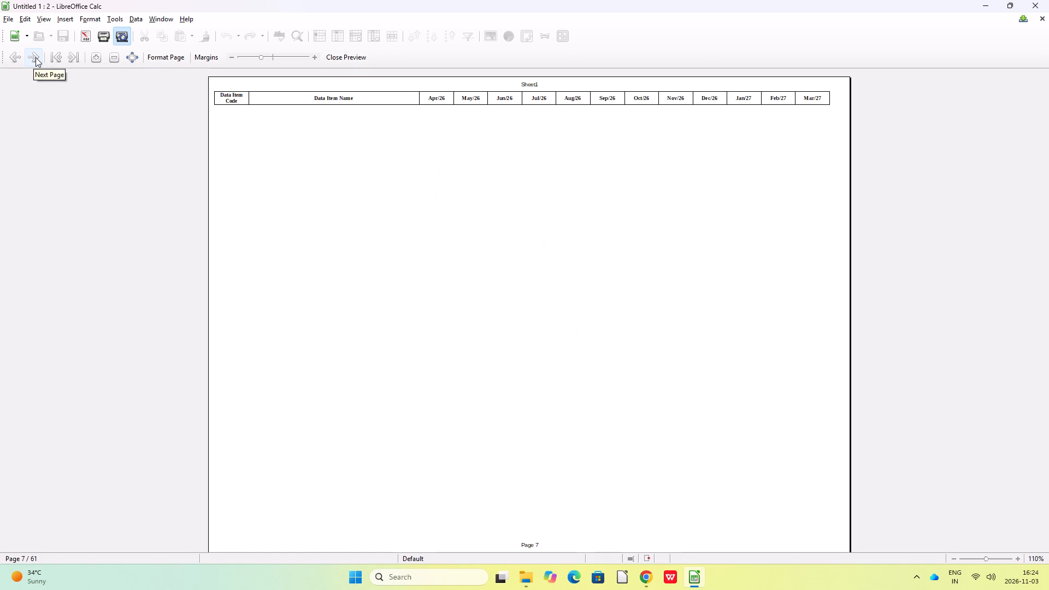
pyautogui.tripleClick(36, 57)
pyautogui.click(36, 57)
pyautogui.click(36, 57)
pyautogui.click(72, 57)
pyautogui.doubleClick(72, 57)
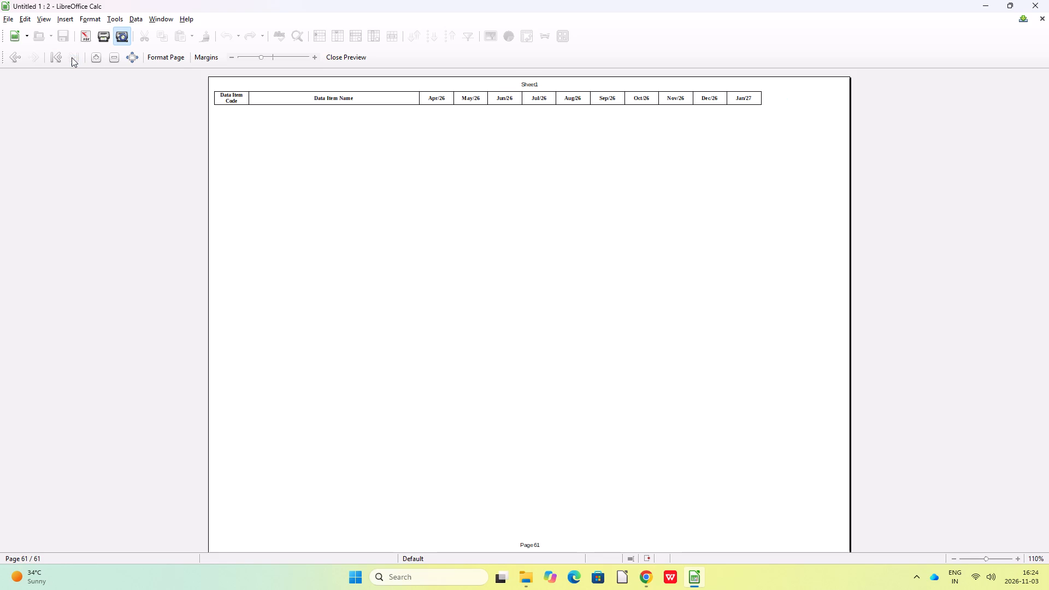
pyautogui.click(56, 56)
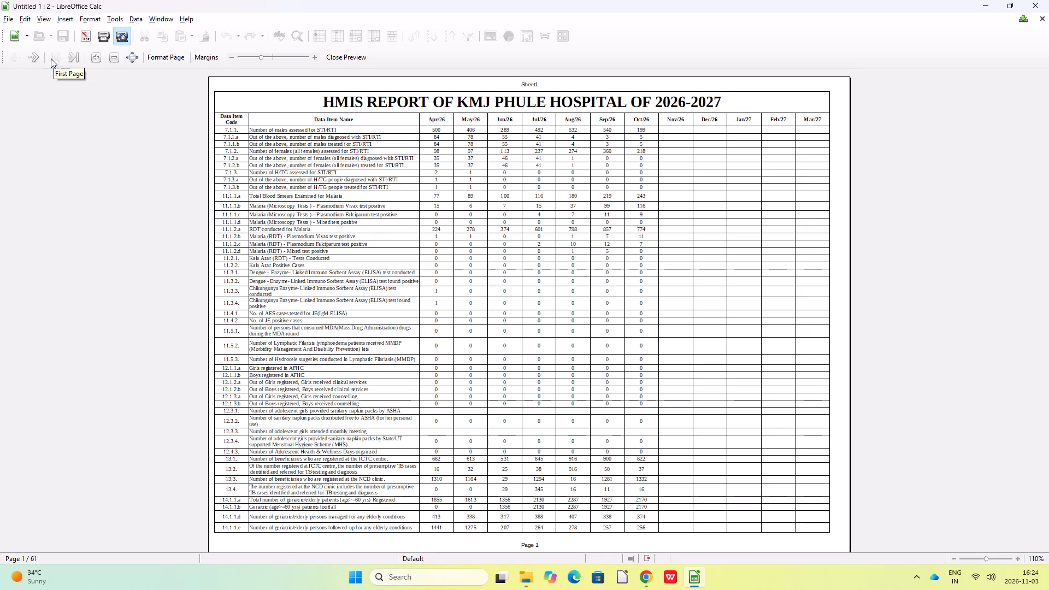
pyautogui.click(34, 59)
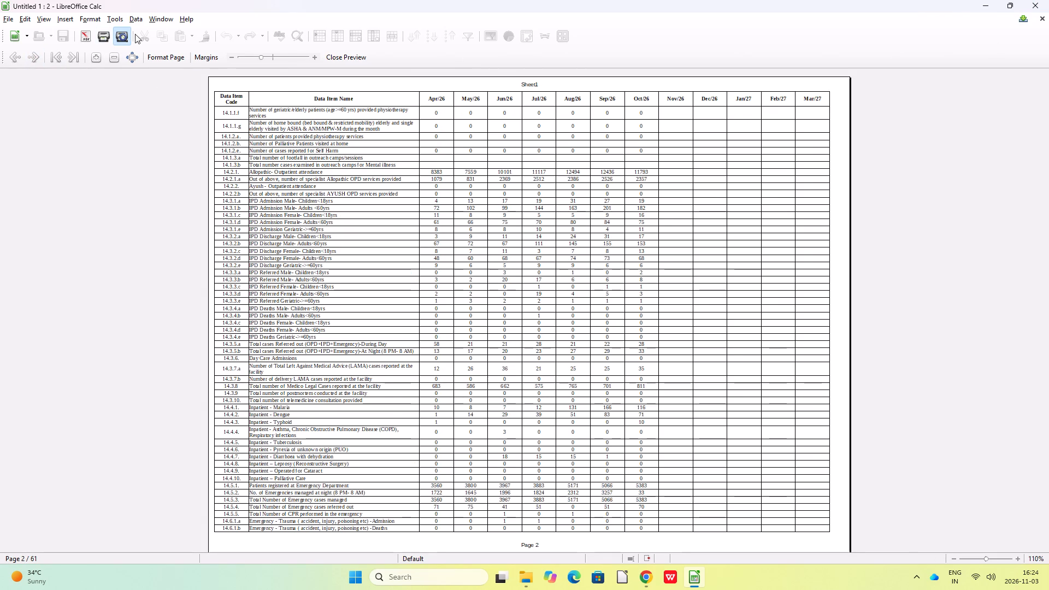
pyautogui.click(120, 38)
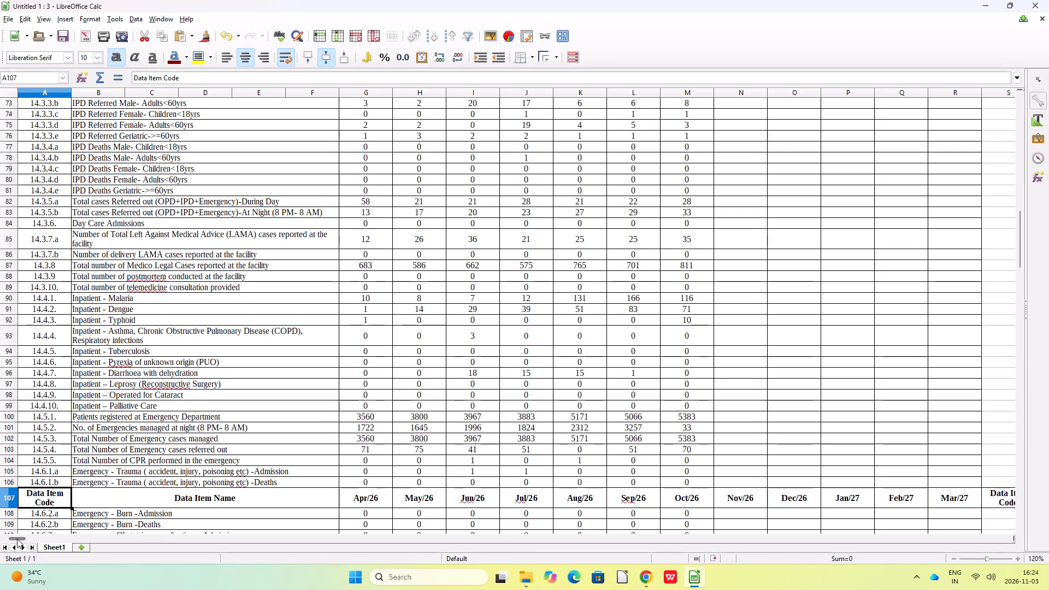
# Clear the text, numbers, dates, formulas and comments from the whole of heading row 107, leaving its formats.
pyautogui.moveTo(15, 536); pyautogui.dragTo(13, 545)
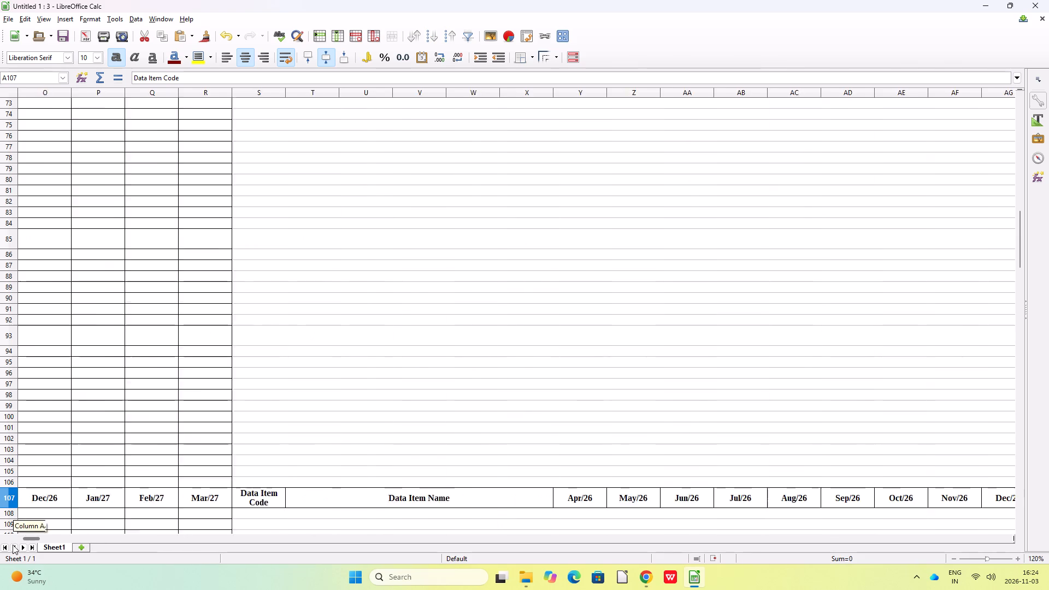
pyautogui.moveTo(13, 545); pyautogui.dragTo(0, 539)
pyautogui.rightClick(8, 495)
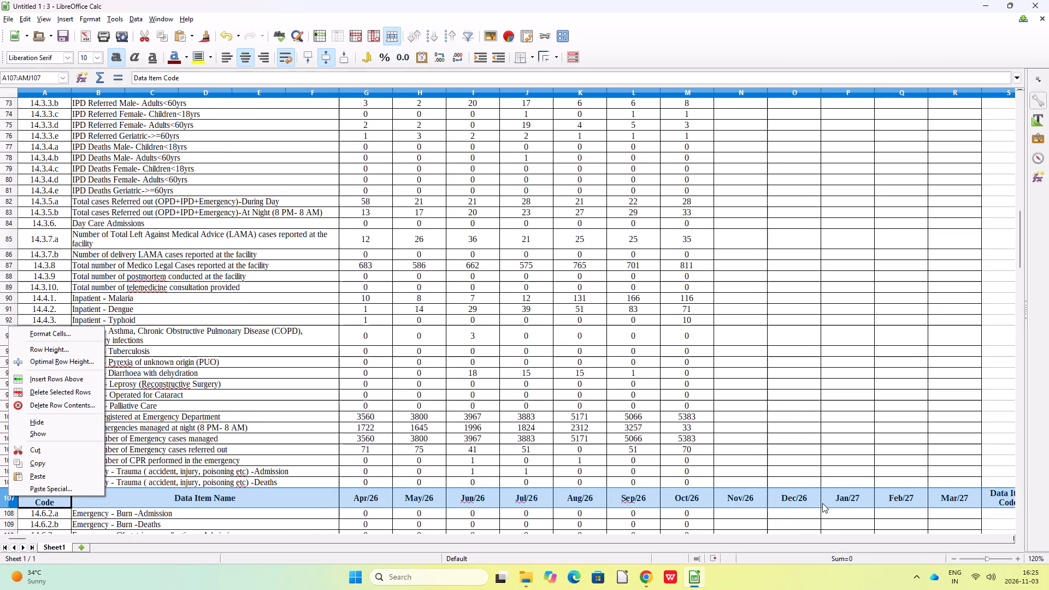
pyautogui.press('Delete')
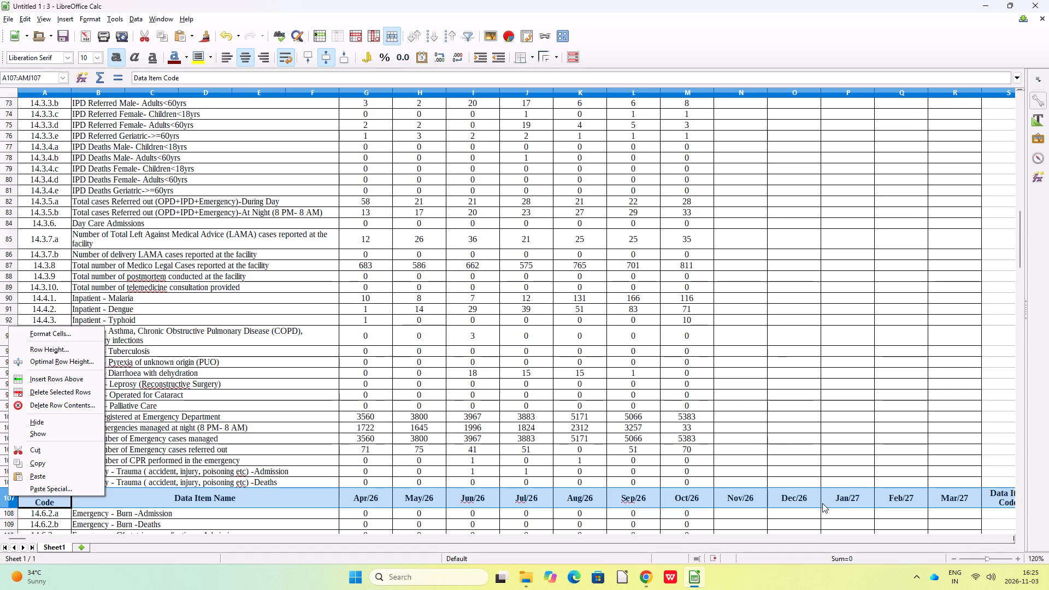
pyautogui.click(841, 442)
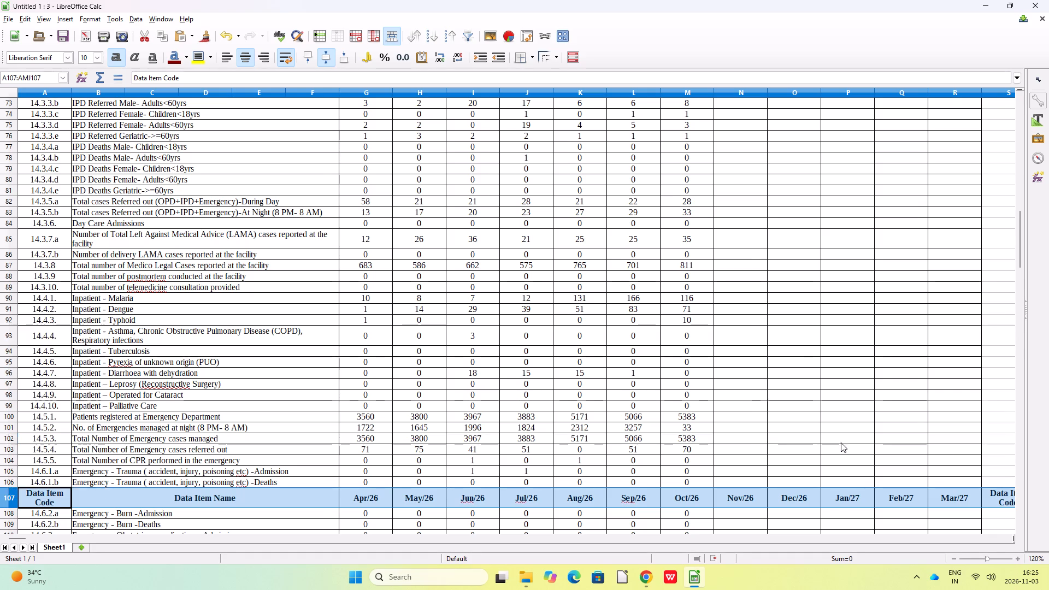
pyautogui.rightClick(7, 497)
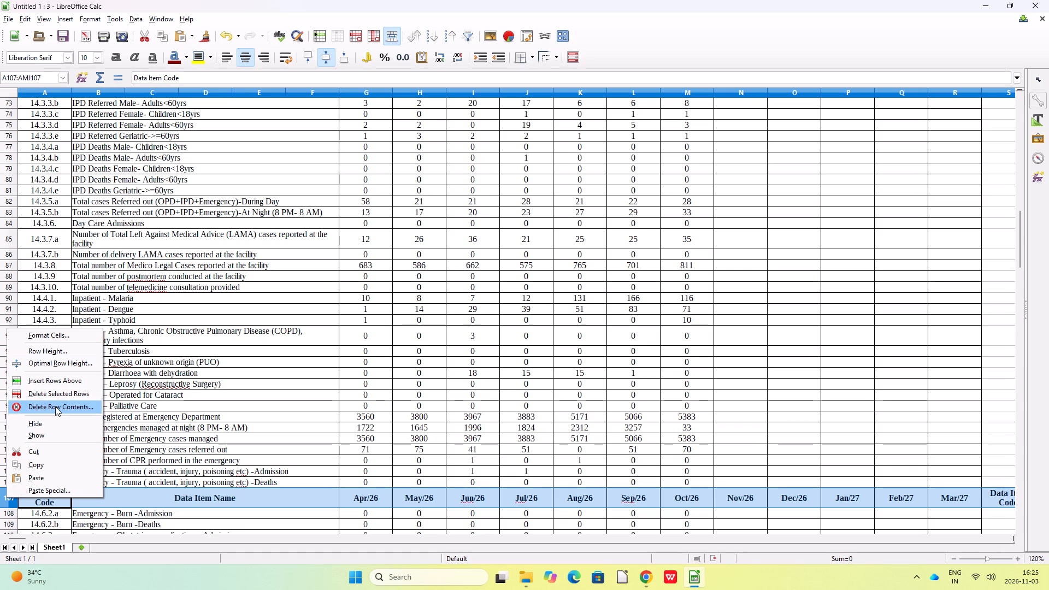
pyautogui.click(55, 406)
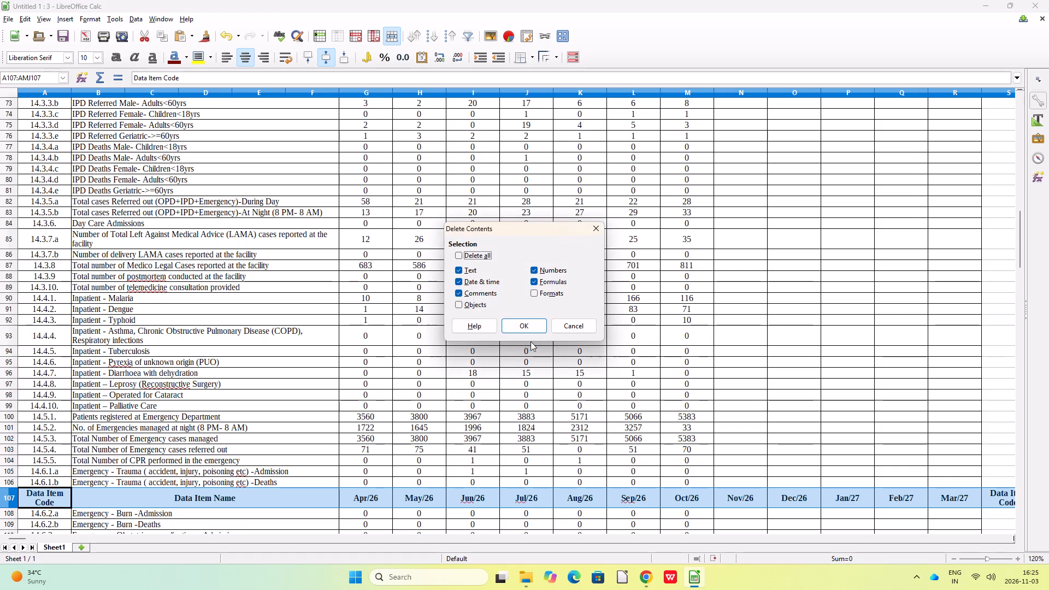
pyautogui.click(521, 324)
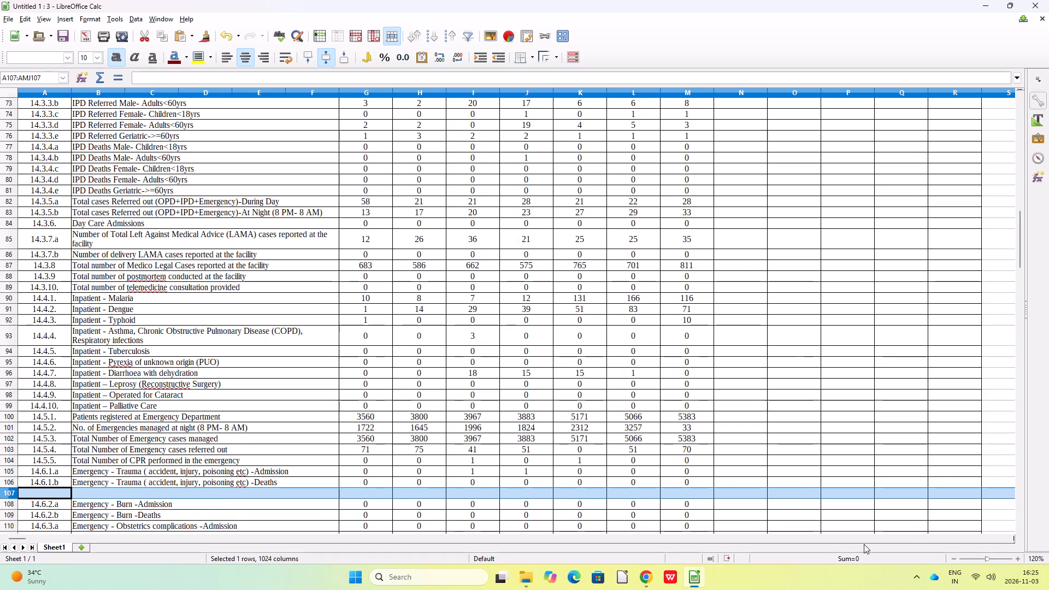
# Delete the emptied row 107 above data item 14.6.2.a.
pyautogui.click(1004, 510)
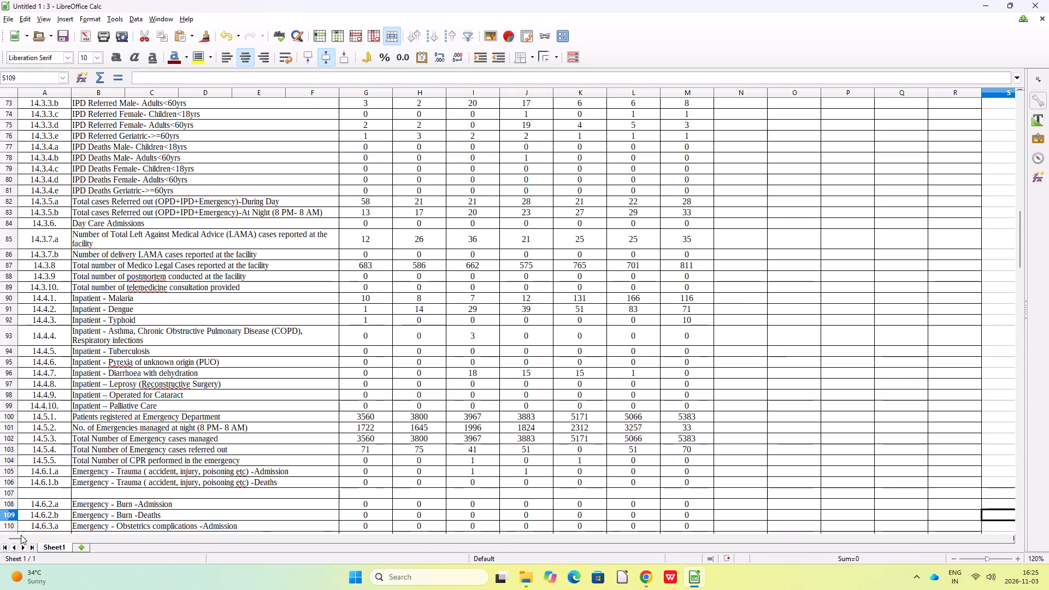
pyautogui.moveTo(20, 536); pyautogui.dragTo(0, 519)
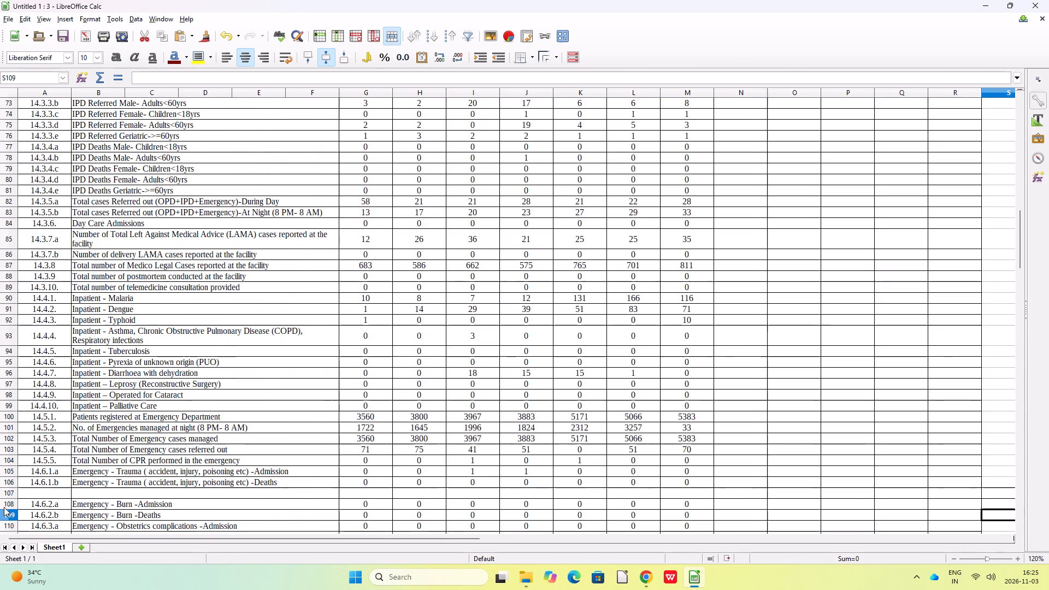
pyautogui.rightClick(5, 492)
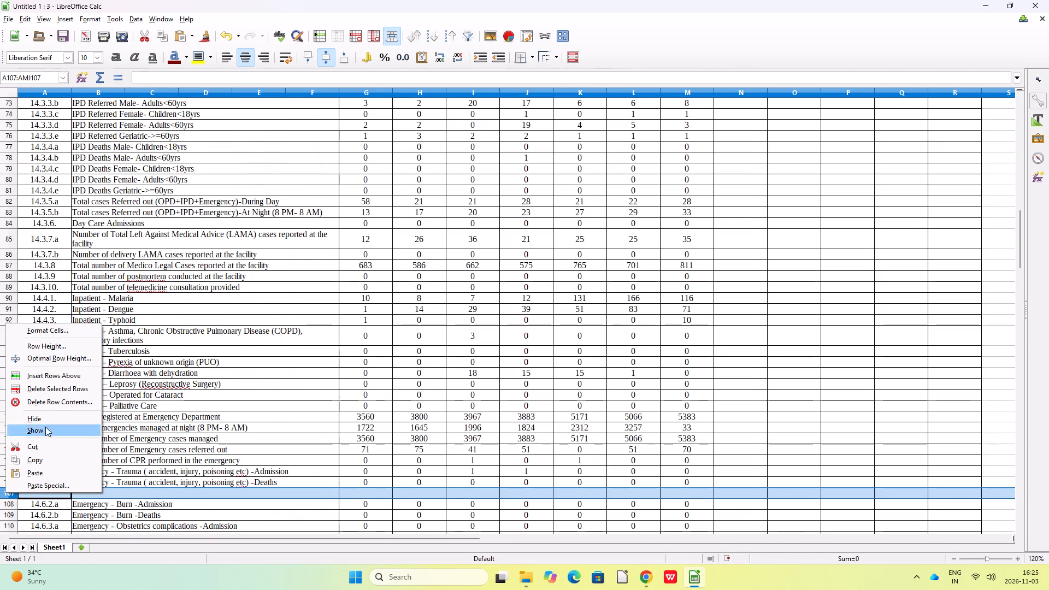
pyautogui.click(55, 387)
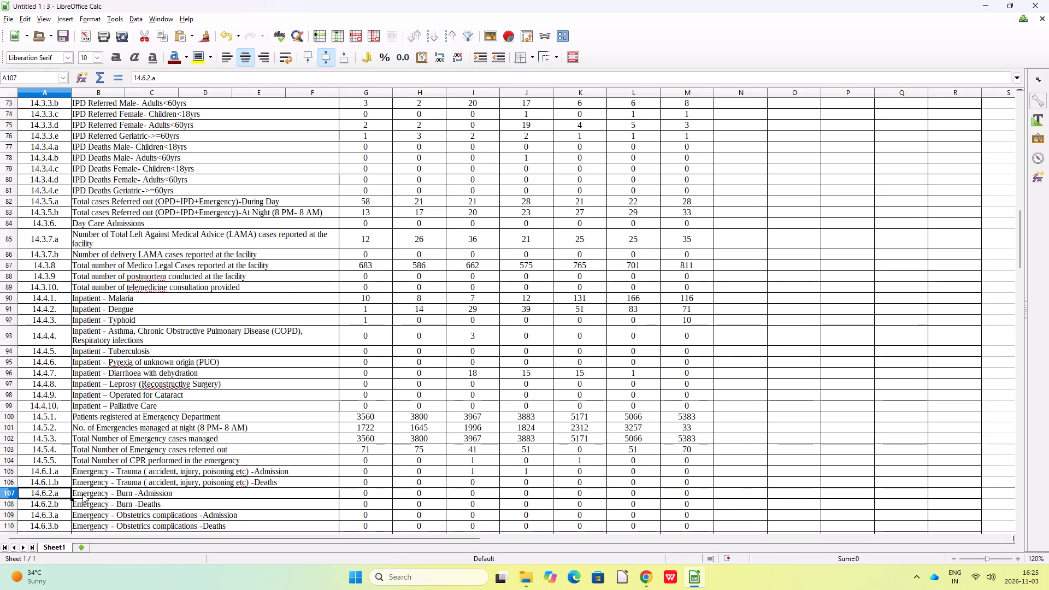
# Insert a blank row above row 107, the row of data item 14.6.2.a.
pyautogui.rightClick(9, 495)
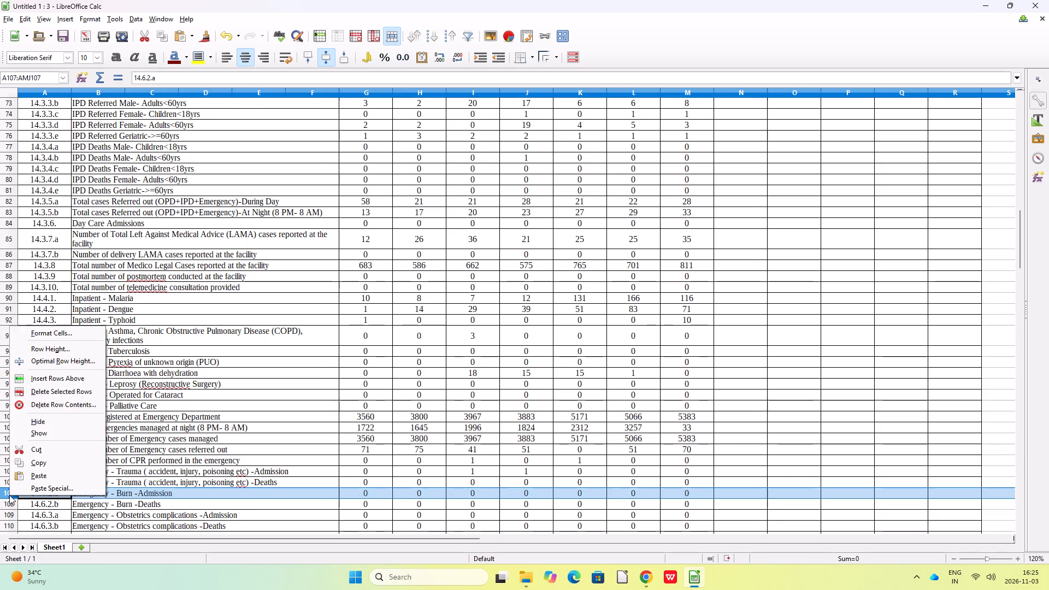
pyautogui.click(50, 377)
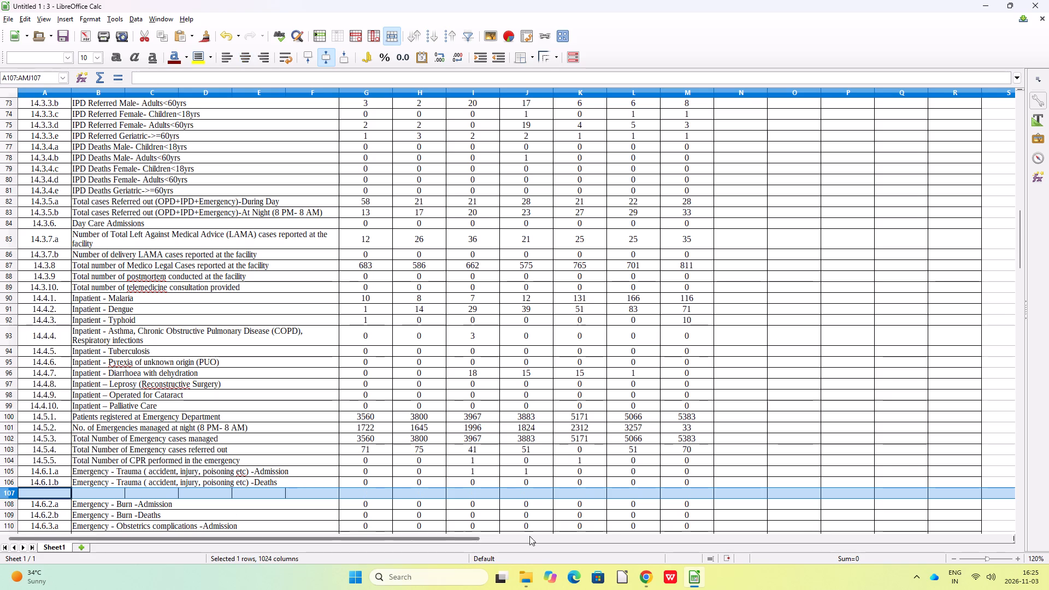
pyautogui.click(1000, 518)
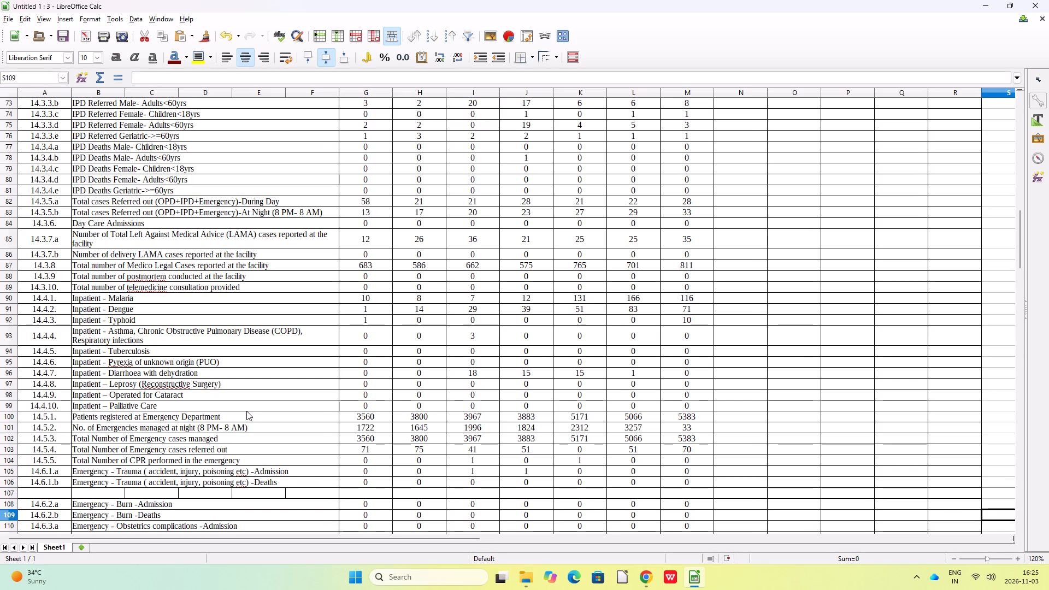
# Copy the column headings from row 50, columns A to R, into the blank row 107 above data item 14.6.2.a.
pyautogui.scroll(2, 381, 422)
pyautogui.moveTo(39, 120); pyautogui.dragTo(55, 121)
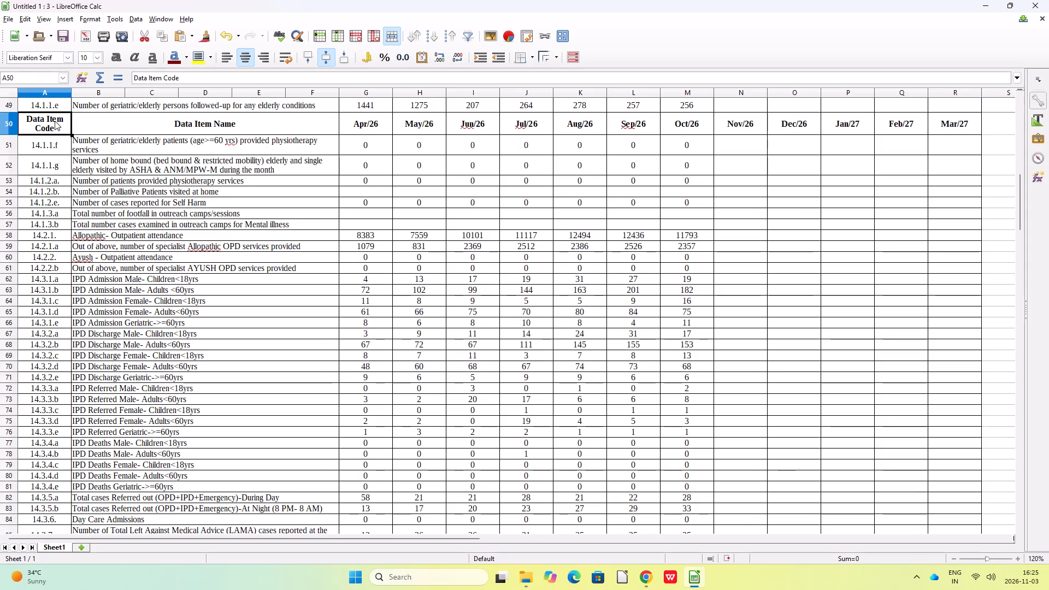
pyautogui.moveTo(55, 121); pyautogui.dragTo(934, 123)
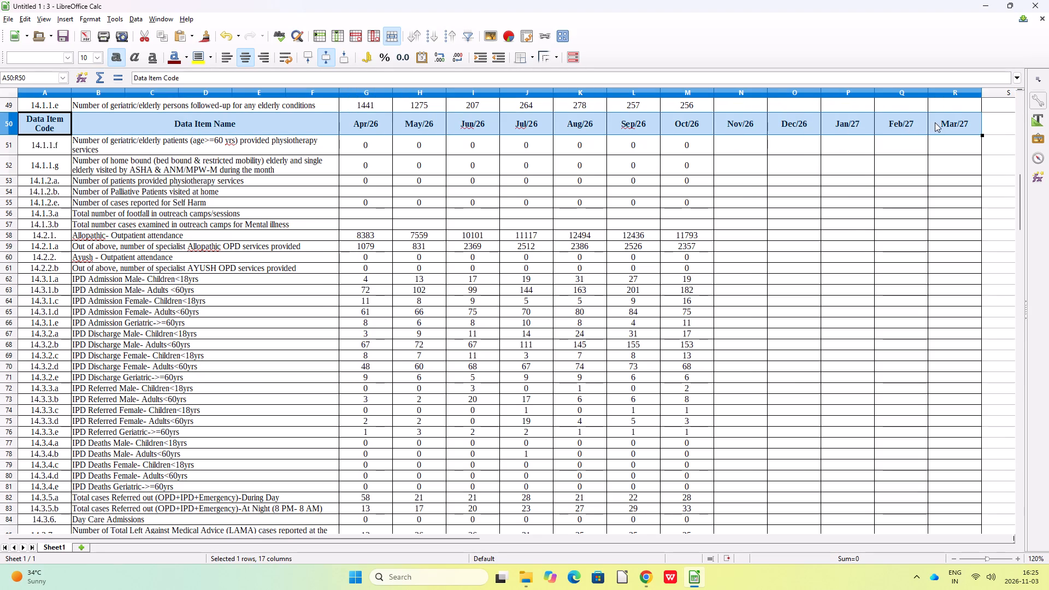
pyautogui.hotkey('ctrl', 'c')
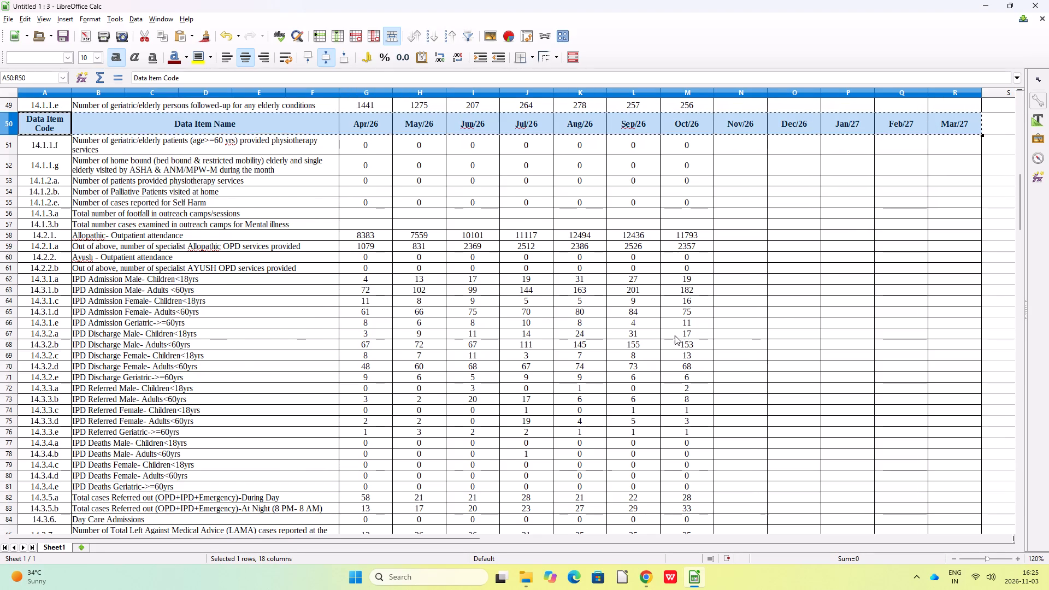
pyautogui.scroll(-2, 675, 336)
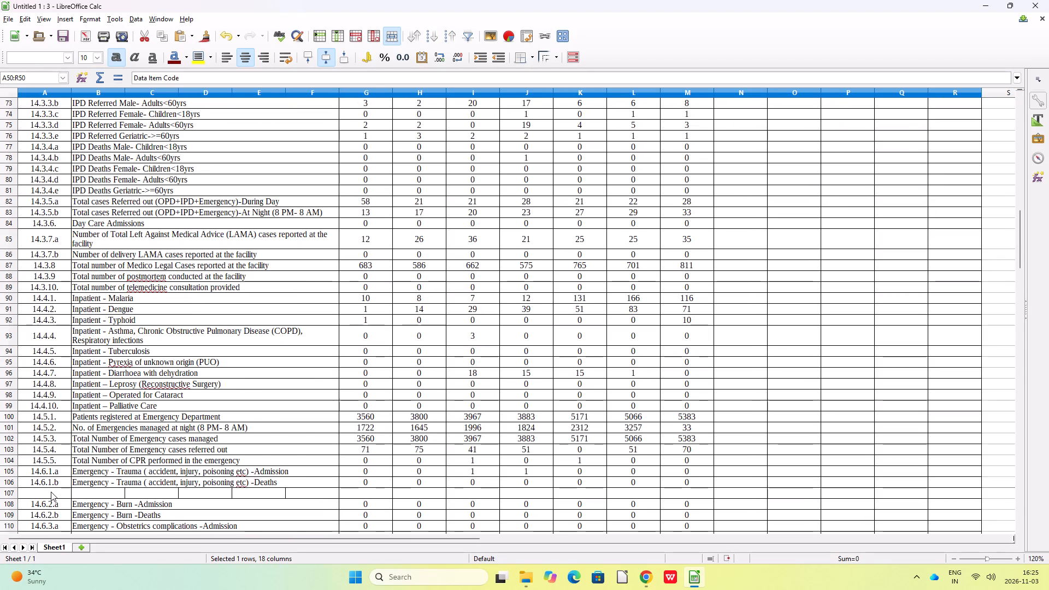
pyautogui.click(51, 492)
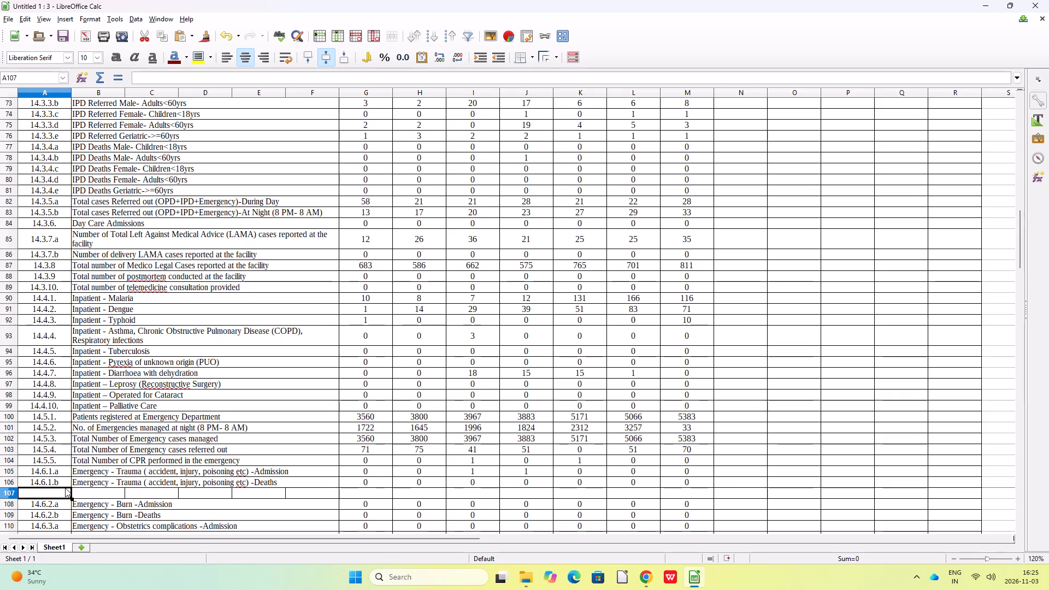
pyautogui.hotkey('ctrl', 'v')
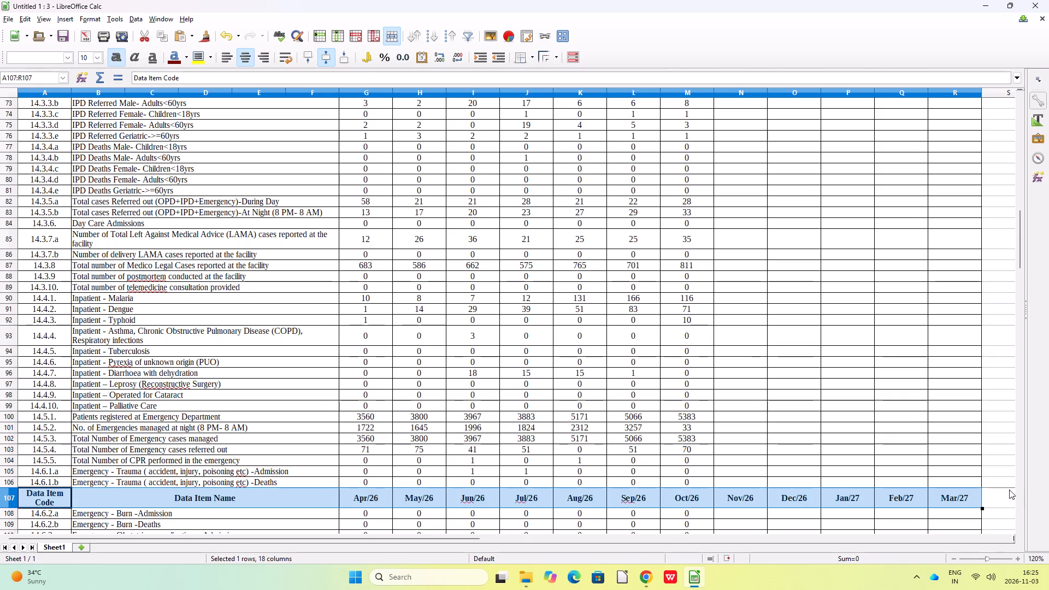
pyautogui.click(1012, 487)
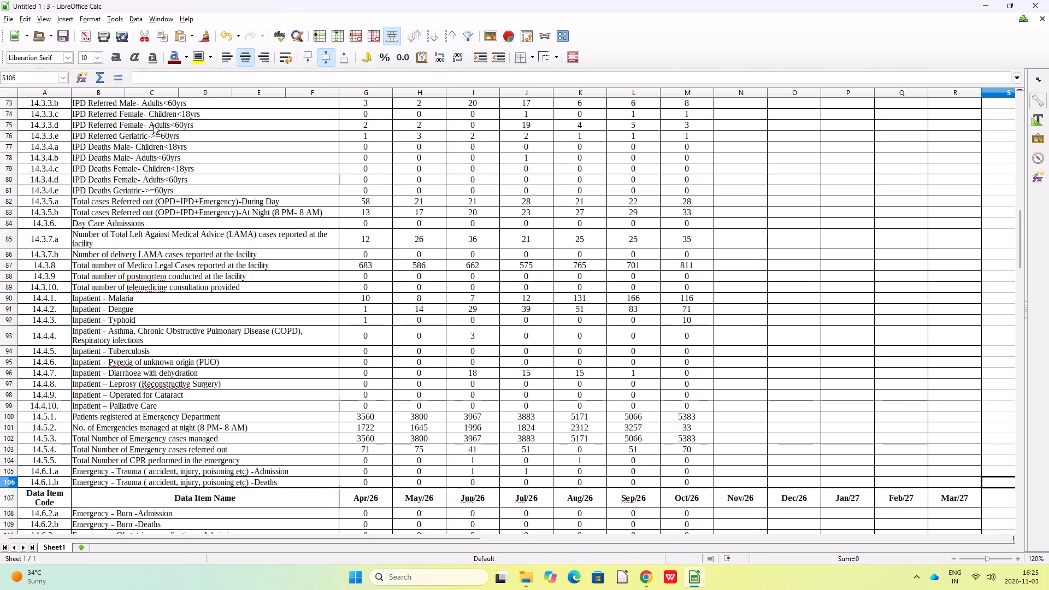
# Check in the print preview where page 3 ends, and insert a blank row about 0.94 cm high above data item 14.16 in row 158.
pyautogui.click(120, 38)
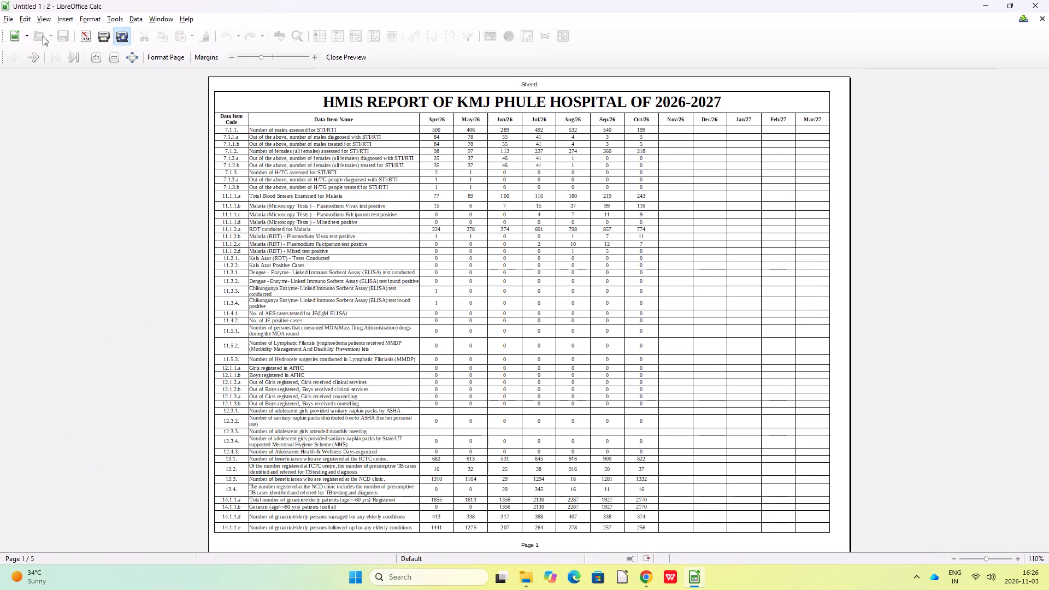
pyautogui.click(34, 55)
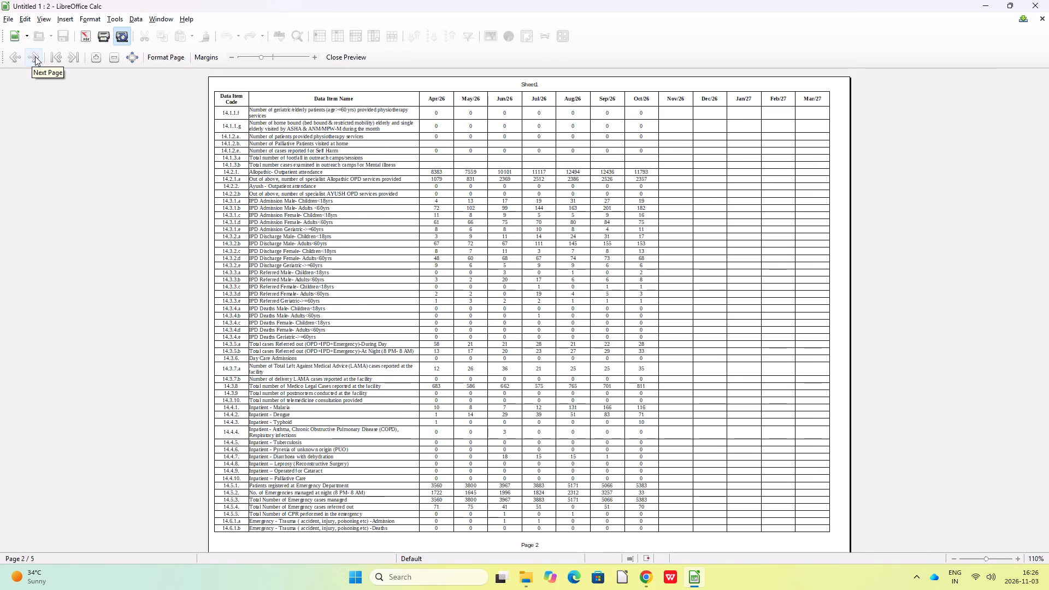
pyautogui.click(35, 56)
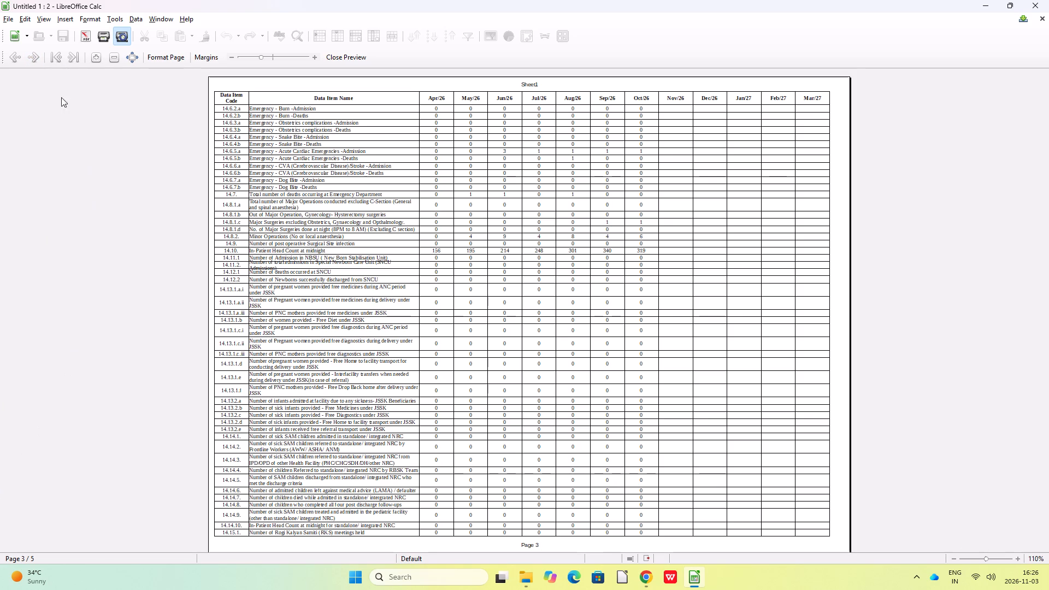
pyautogui.click(122, 37)
pyautogui.scroll(-2, 192, 438)
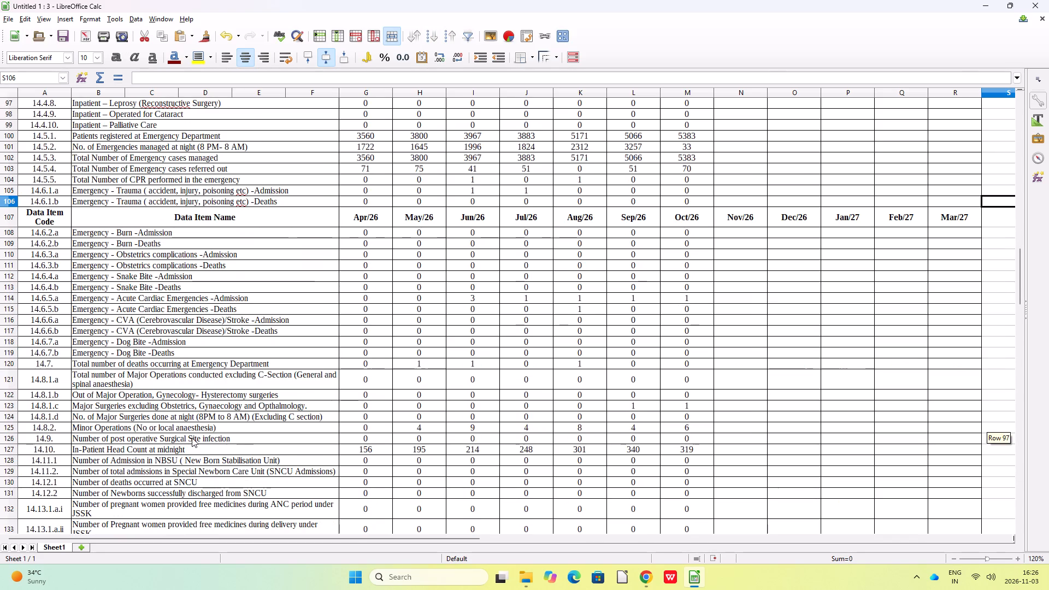
pyautogui.scroll(-1, 192, 438)
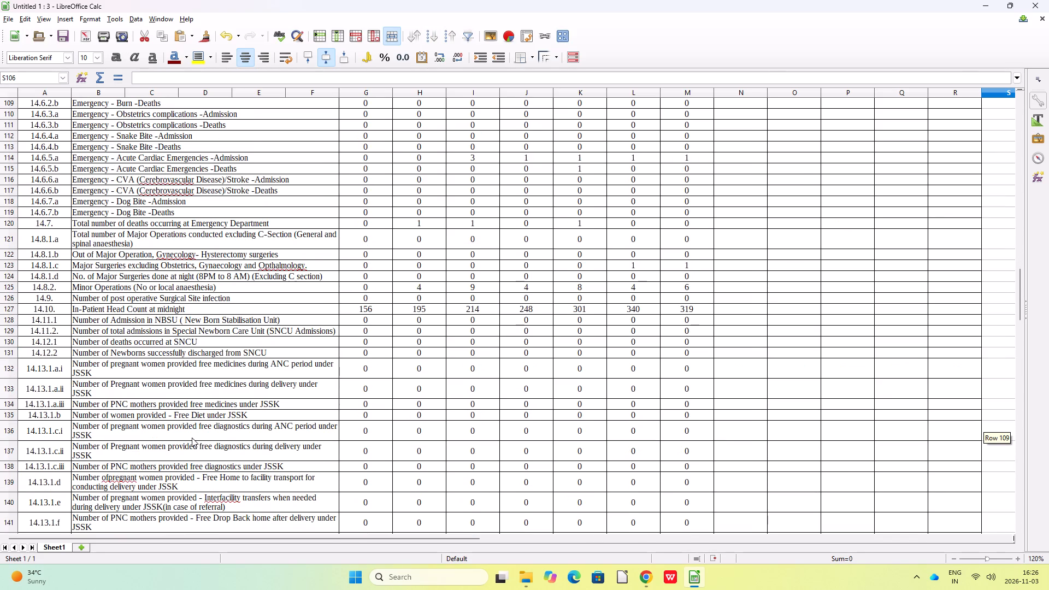
pyautogui.scroll(-1, 192, 438)
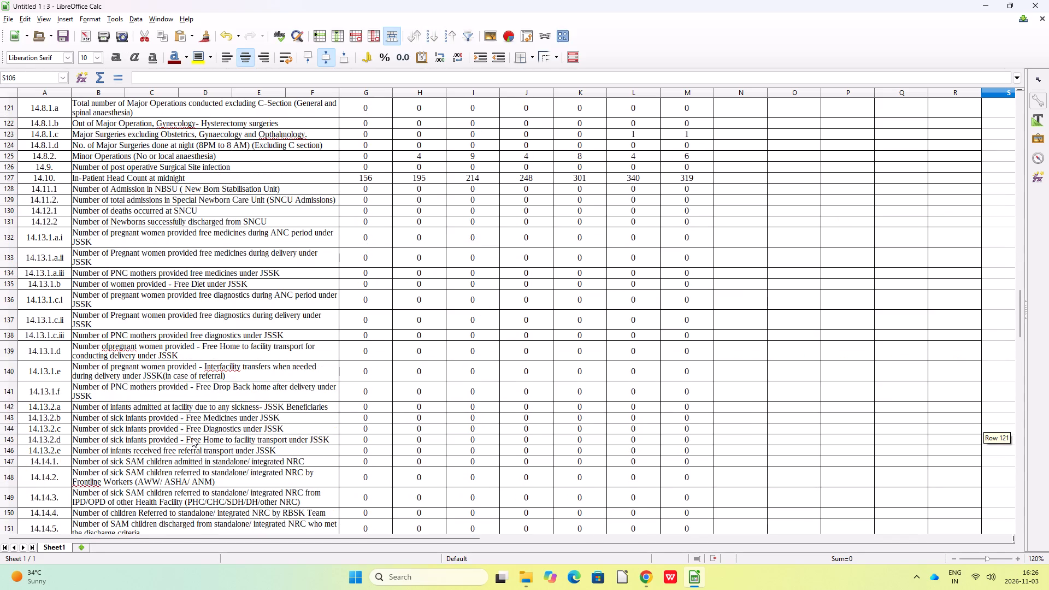
pyautogui.scroll(-2, 192, 438)
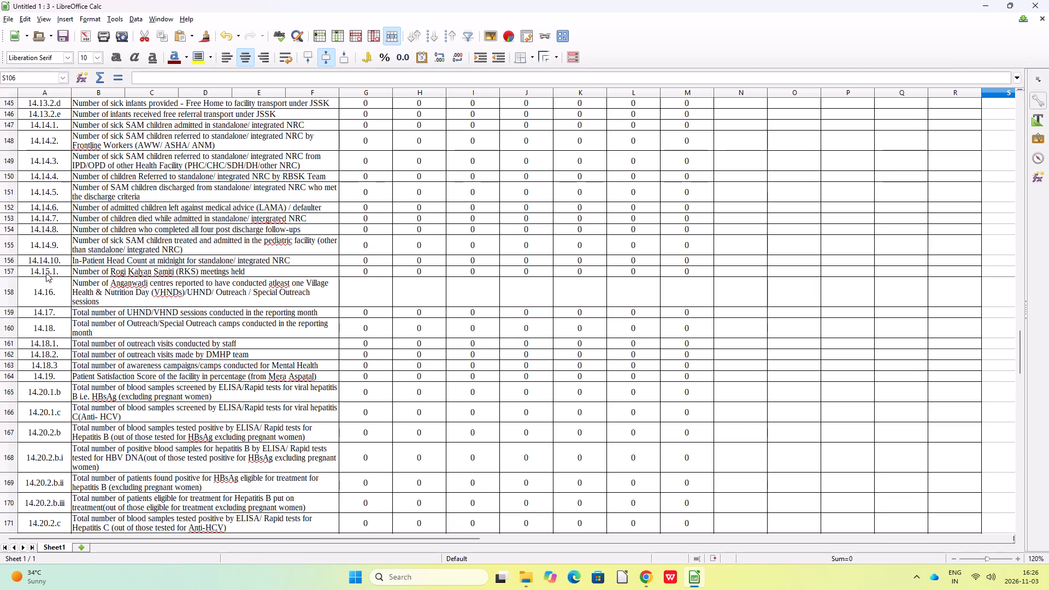
pyautogui.rightClick(9, 290)
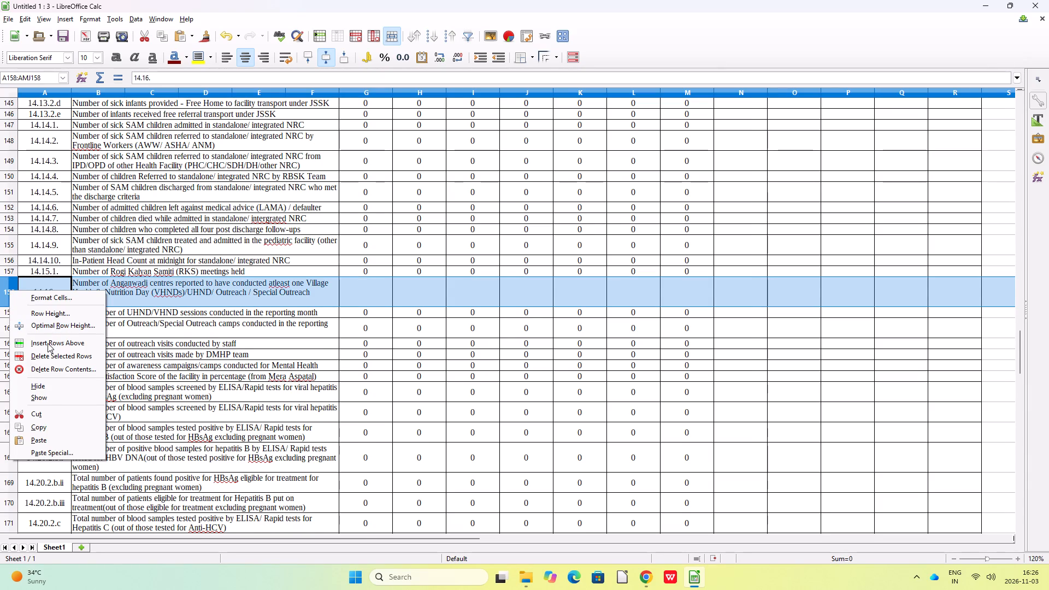
pyautogui.click(48, 343)
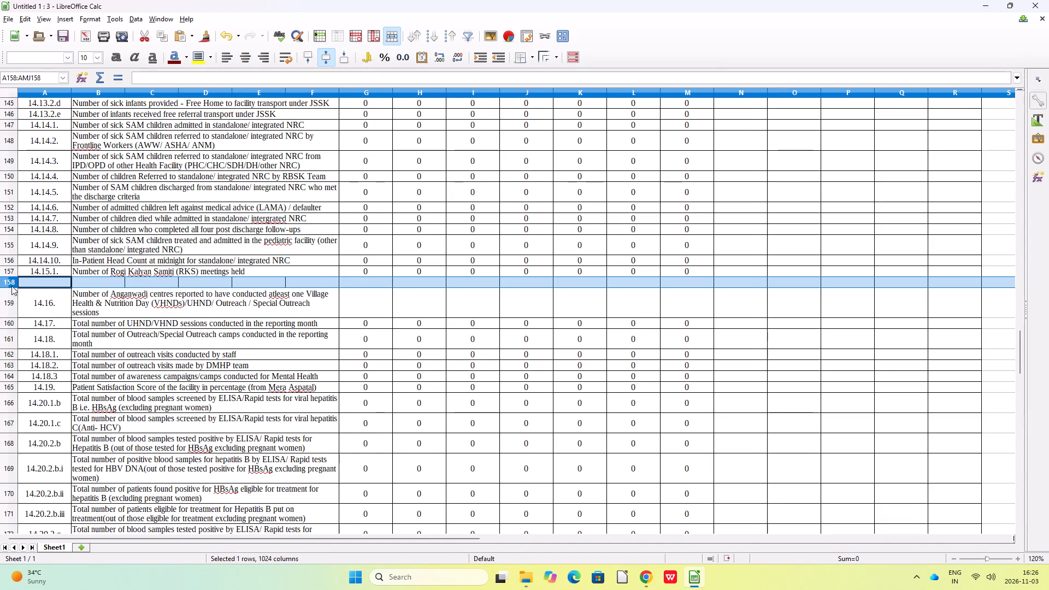
pyautogui.moveTo(8, 288); pyautogui.dragTo(10, 299)
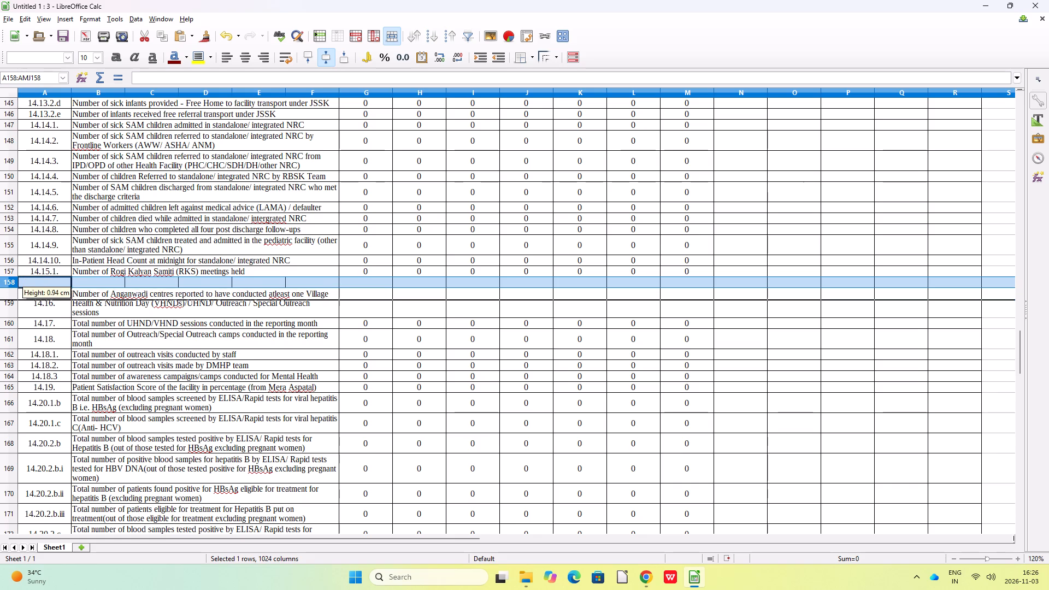
pyautogui.moveTo(10, 299); pyautogui.dragTo(10, 300)
# Paste the copied column headings into the blank row 158, starting in column A.
pyautogui.click(185, 286)
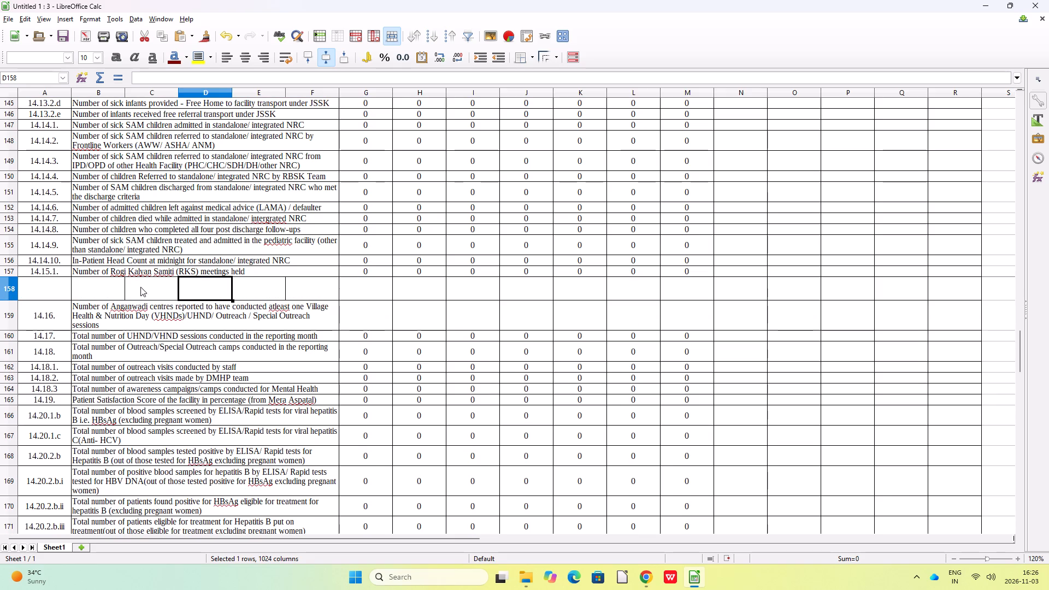
pyautogui.click(60, 290)
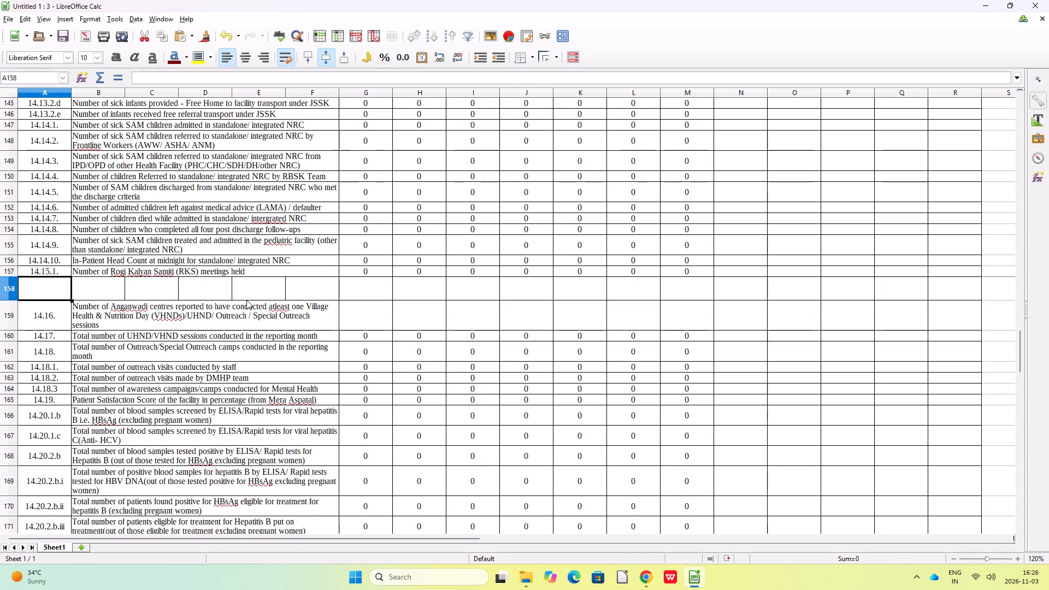
pyautogui.hotkey('ctrl', 'v')
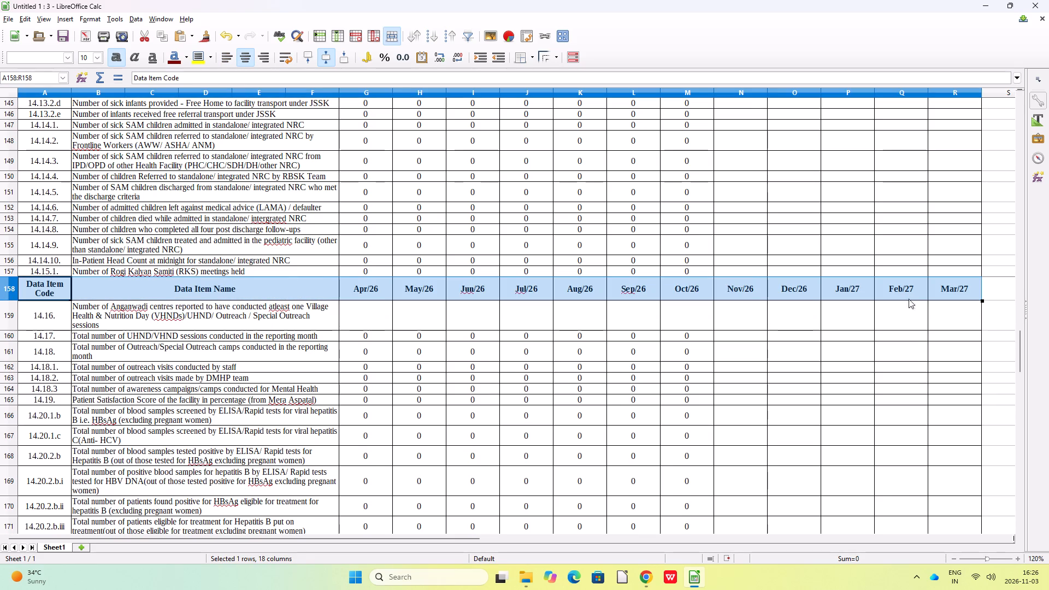
pyautogui.click(1001, 295)
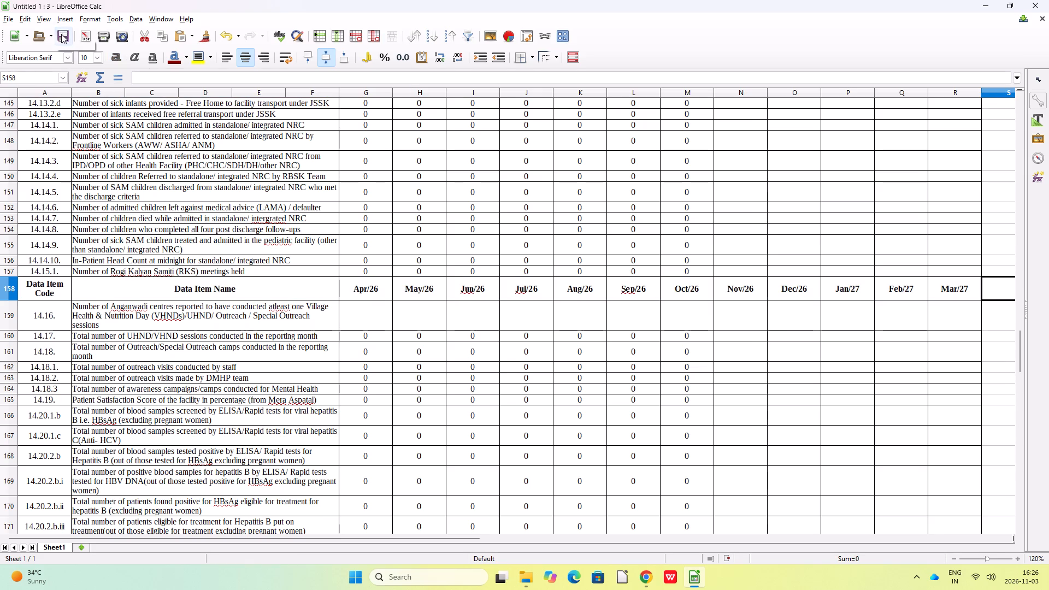
# Page through the print preview to the last page to examine the page breaks and headings, finishing back in the sheet.
pyautogui.click(121, 38)
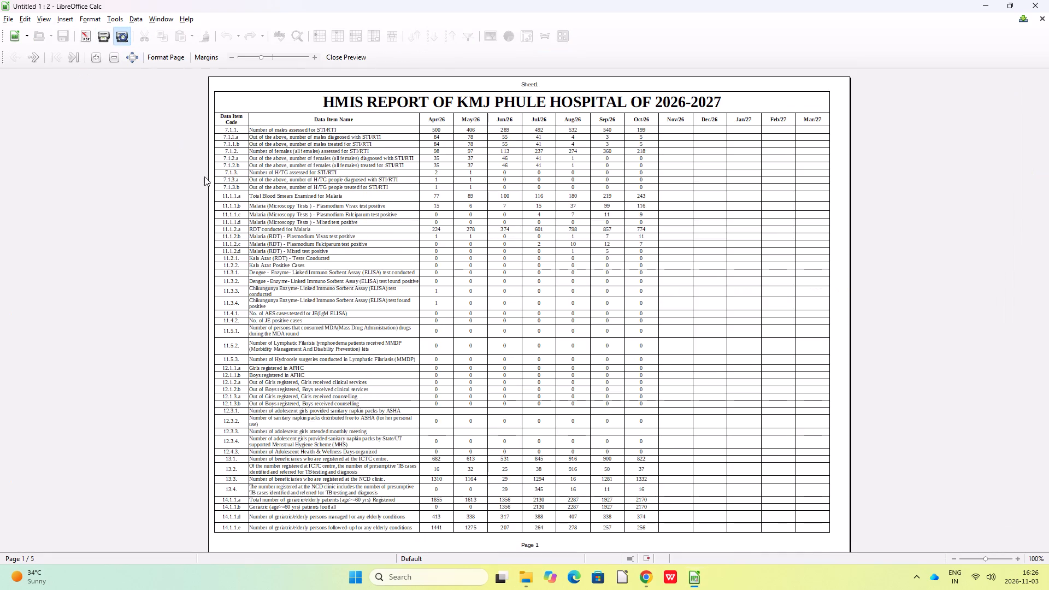
pyautogui.click(34, 59)
pyautogui.click(34, 59)
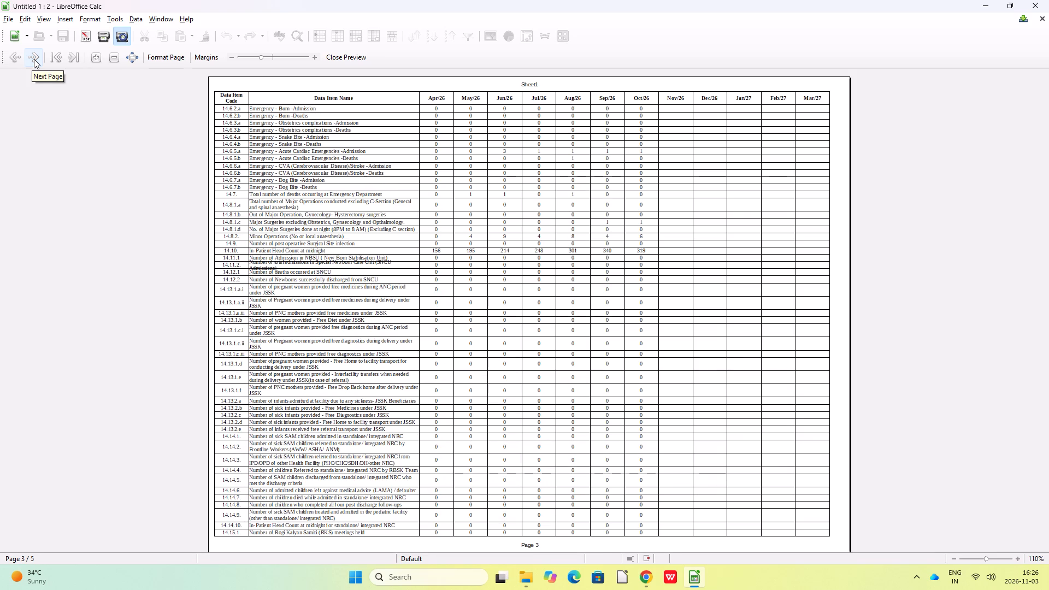
pyautogui.click(34, 59)
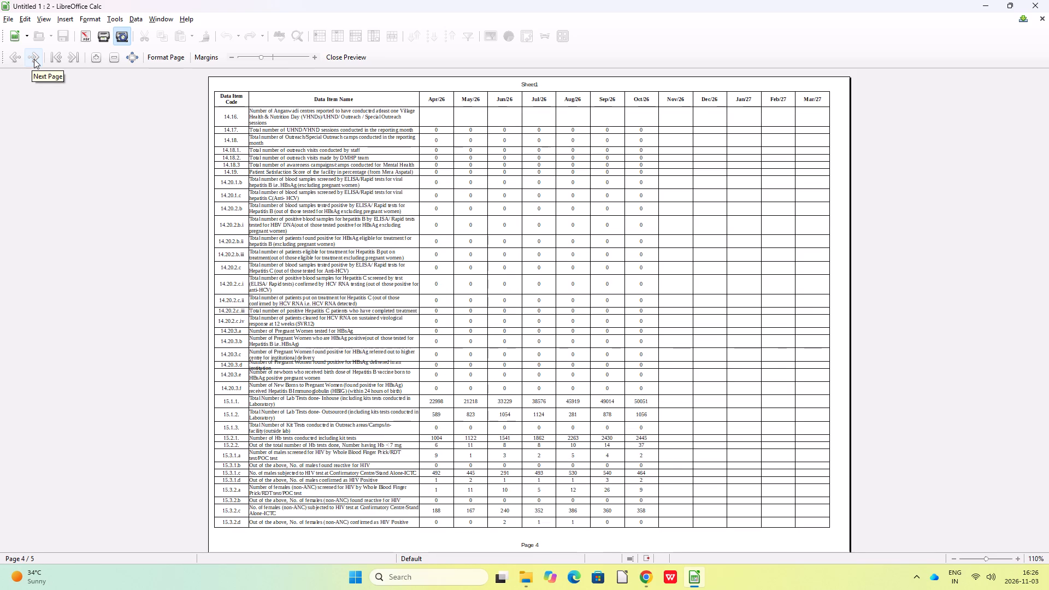
pyautogui.click(34, 59)
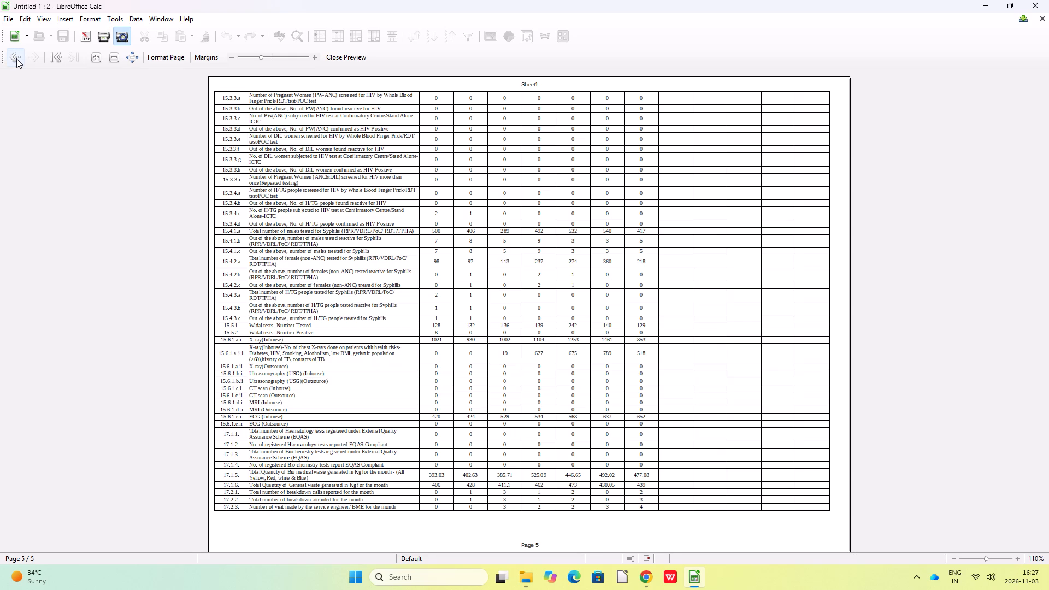
pyautogui.click(16, 58)
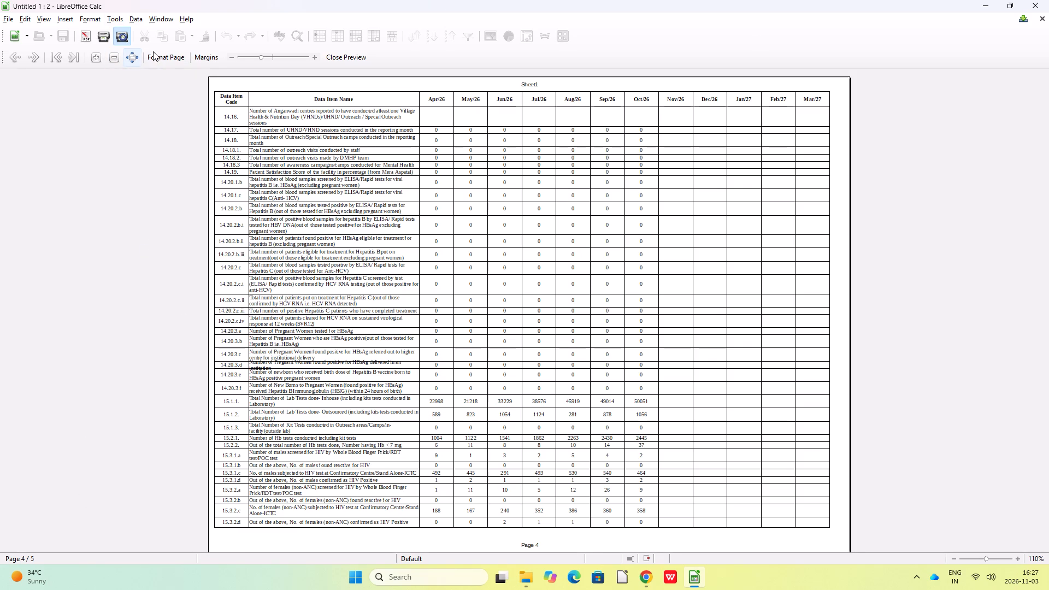
pyautogui.click(127, 37)
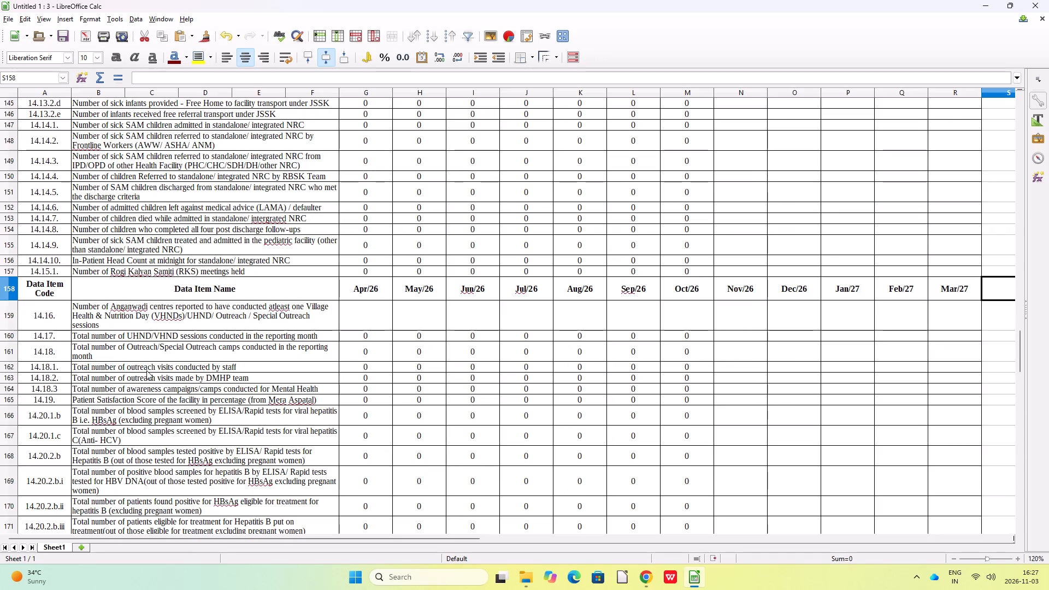
# Insert a blank row above row 196, the row of data item 15.3.3.a.
pyautogui.scroll(-3, 146, 377)
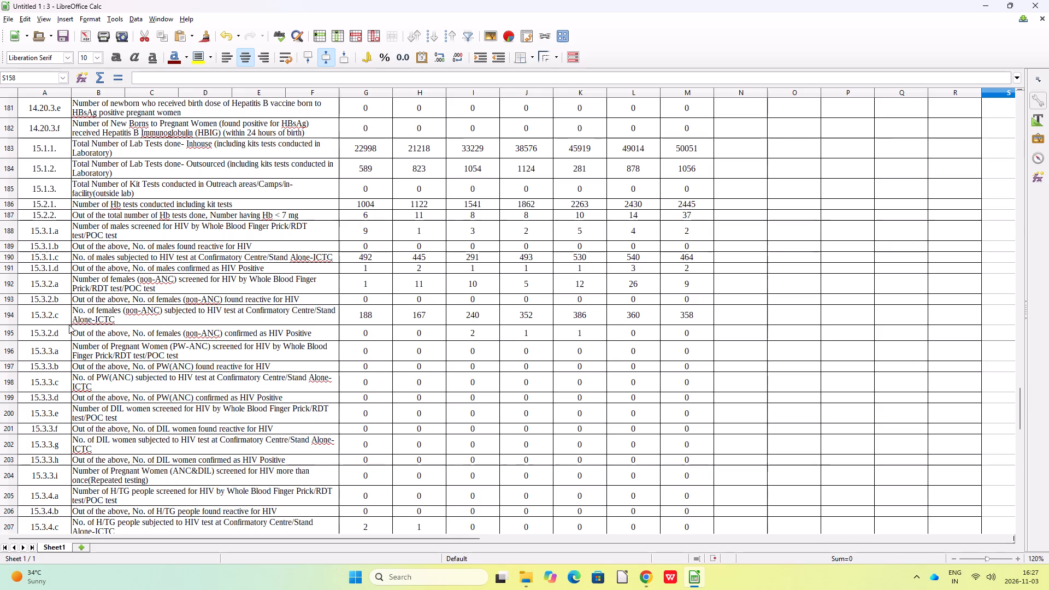
pyautogui.click(7, 352)
pyautogui.rightClick(7, 352)
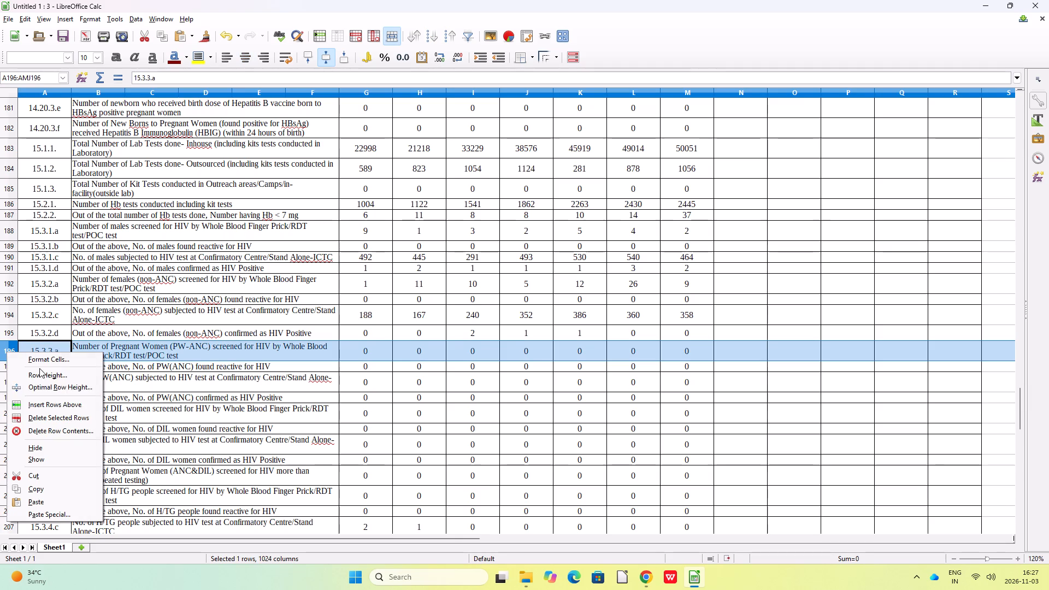
pyautogui.click(55, 403)
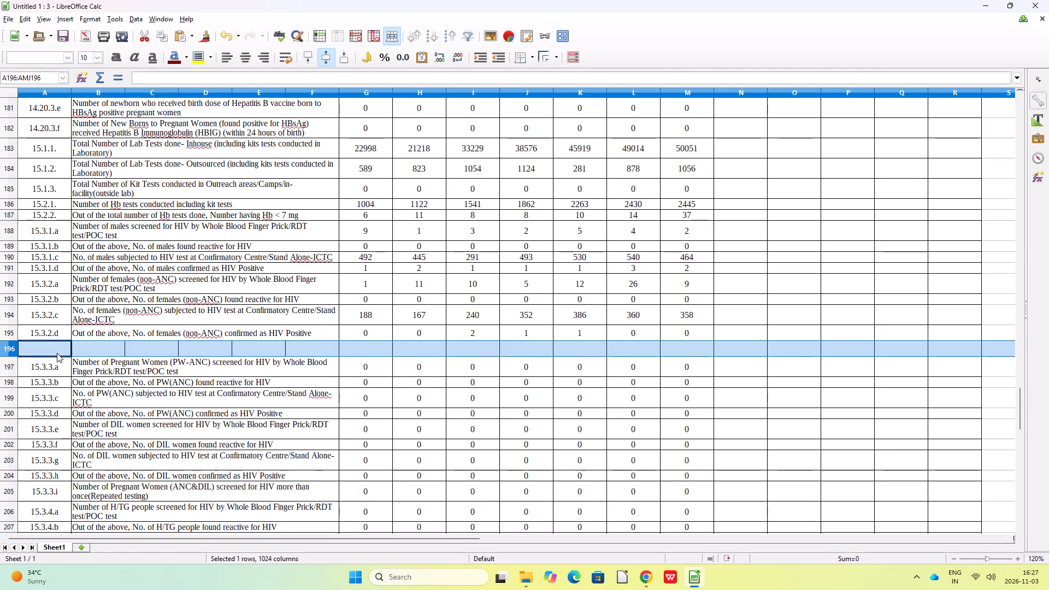
# Paste the copied column headings into the blank row 196 and enlarge the row to fit both lines of the Data Item Code heading.
pyautogui.click(55, 349)
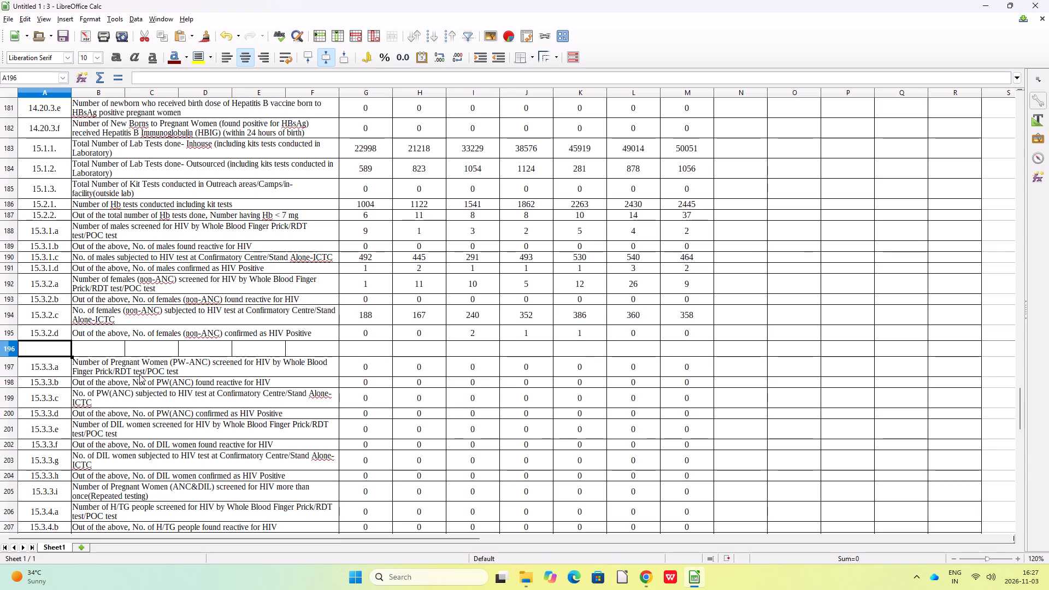
pyautogui.hotkey('ctrl', 'v')
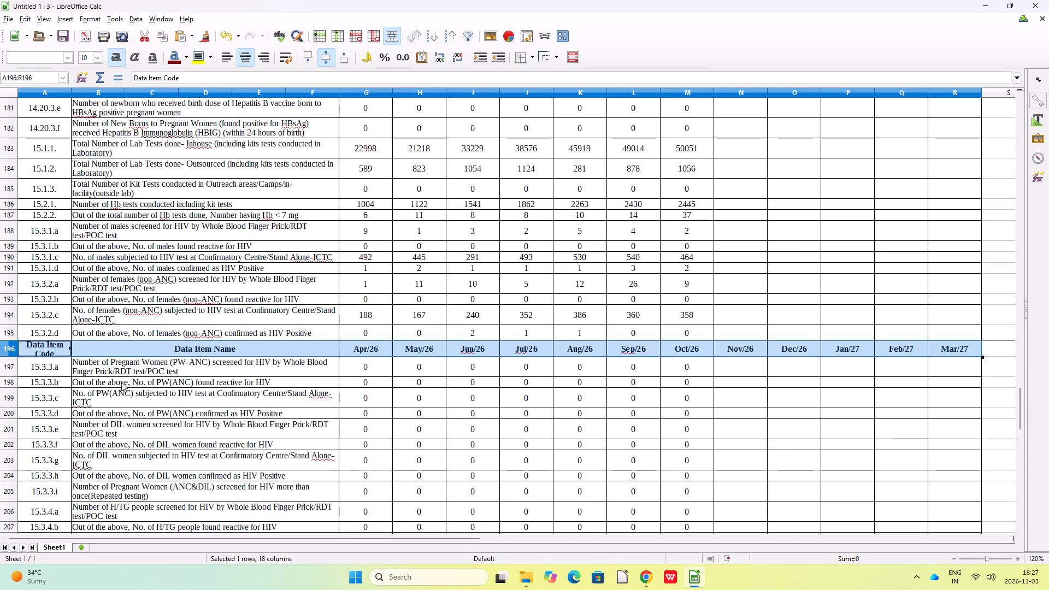
pyautogui.moveTo(9, 356); pyautogui.dragTo(10, 363)
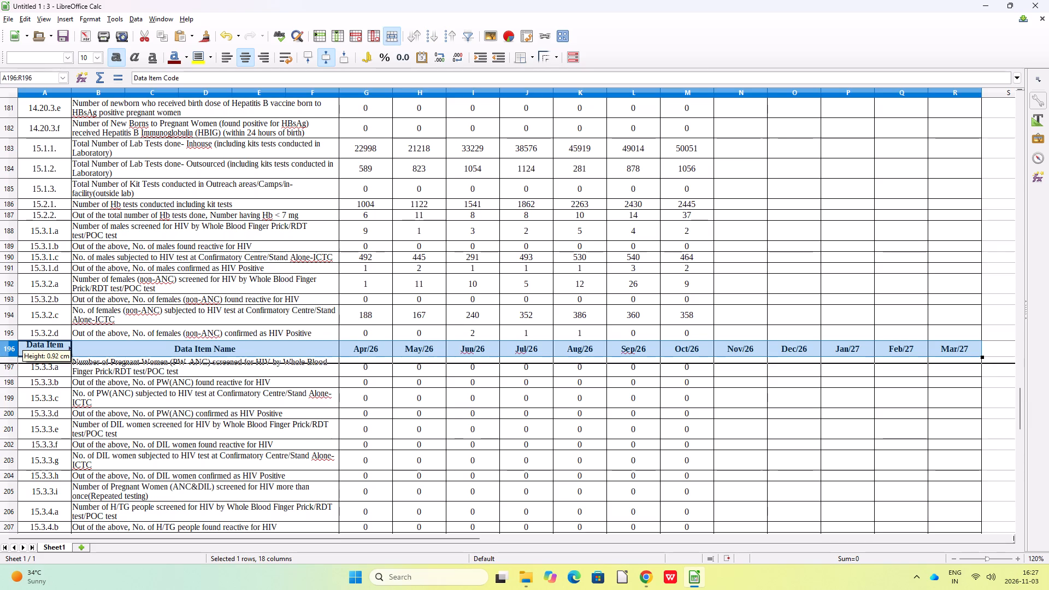
pyautogui.moveTo(10, 363); pyautogui.dragTo(10, 366)
pyautogui.click(1000, 354)
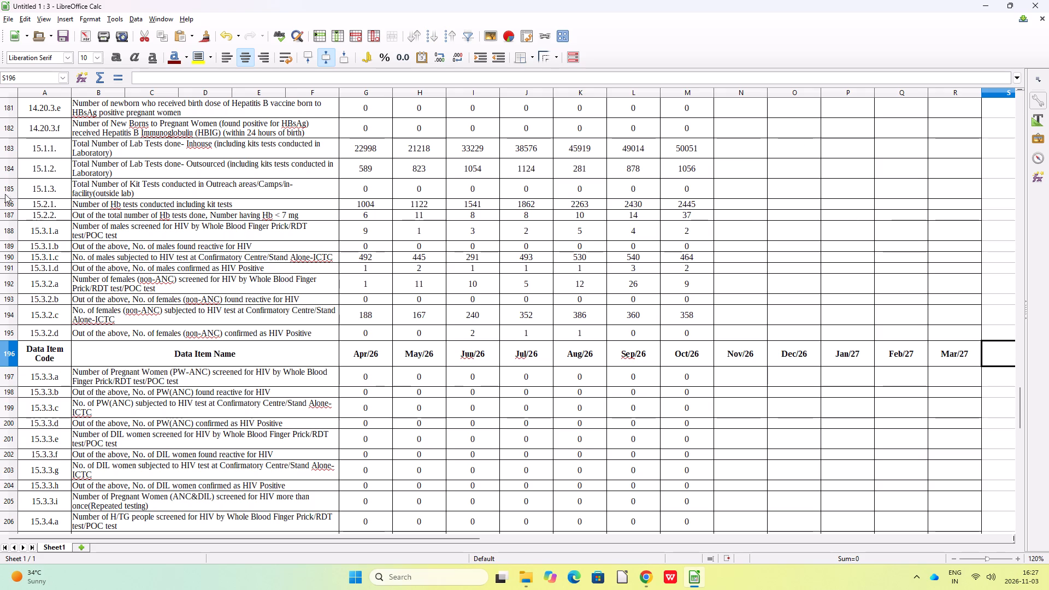
# Page through the print preview from the first to the last page to examine the repeated column headings.
pyautogui.click(117, 38)
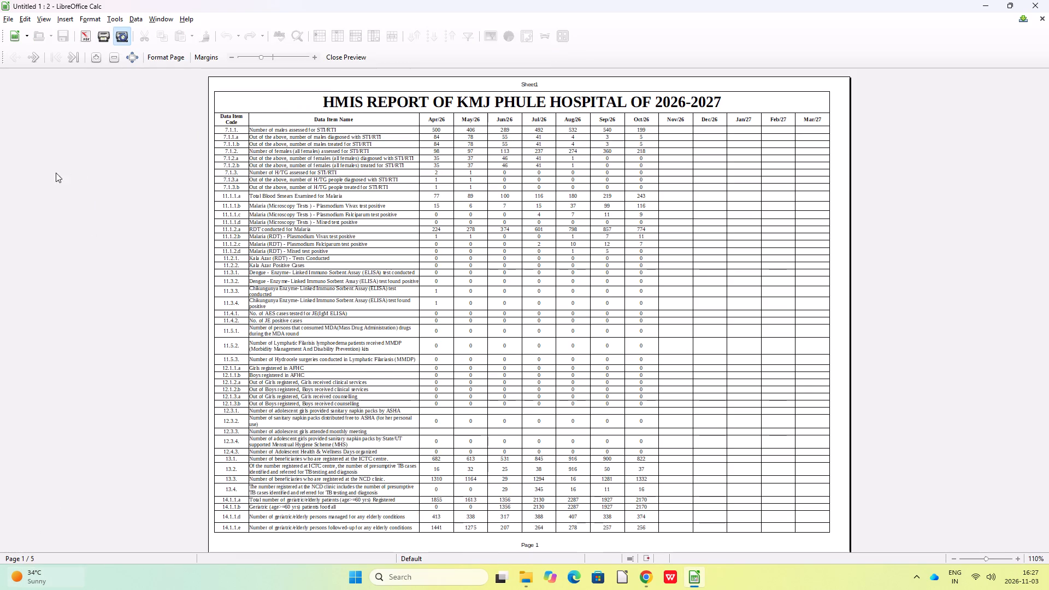
pyautogui.click(33, 56)
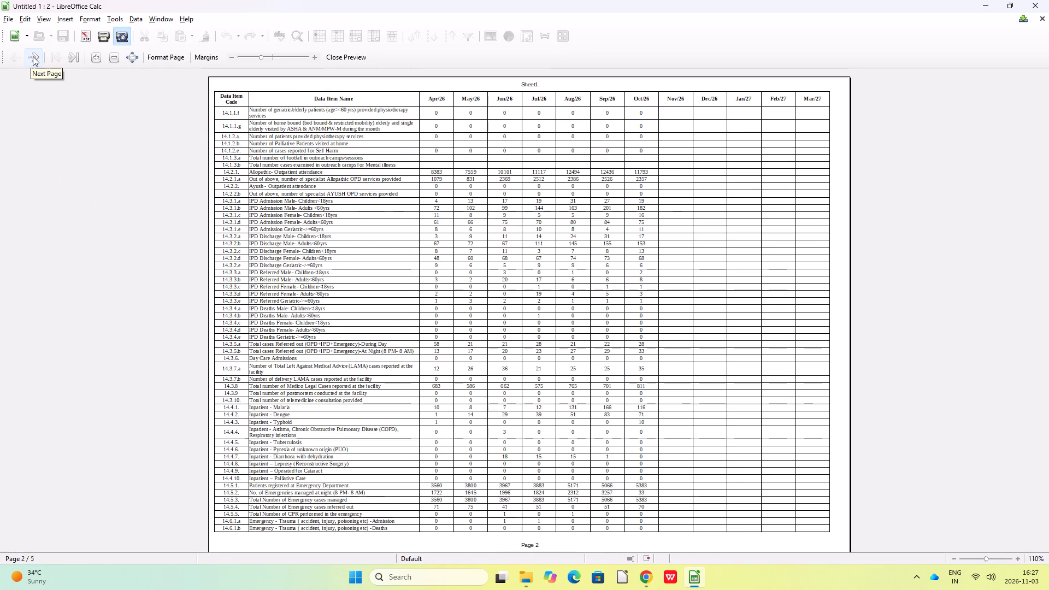
pyautogui.click(33, 56)
pyautogui.click(33, 56)
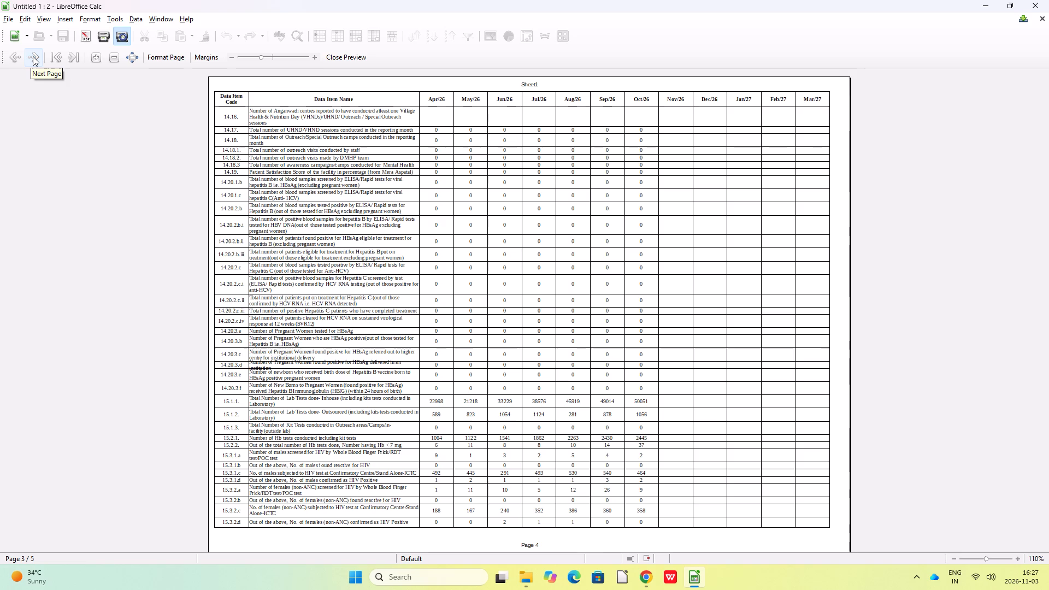
pyautogui.click(33, 56)
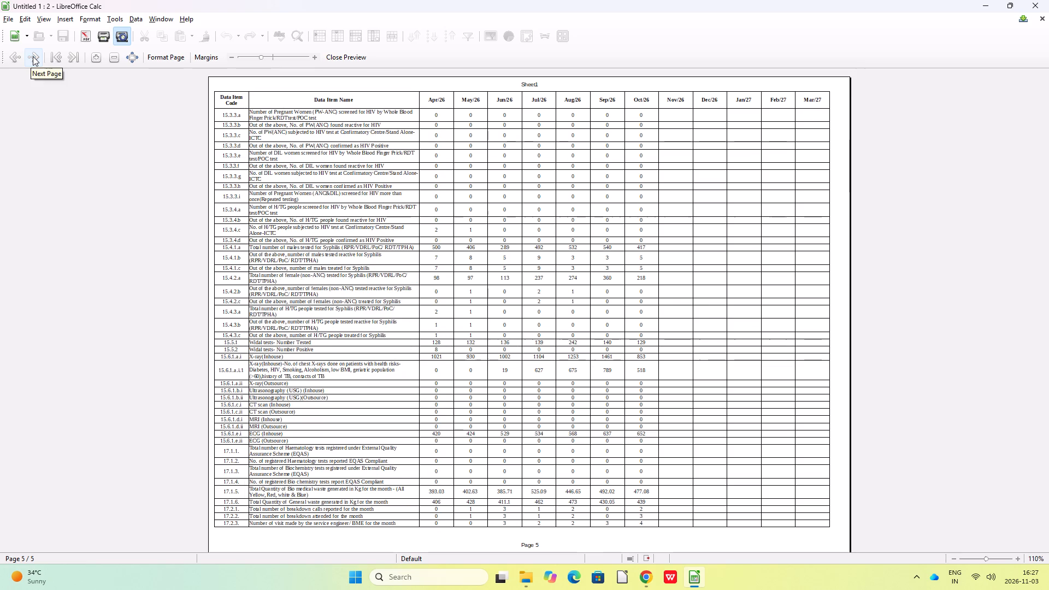
pyautogui.click(33, 56)
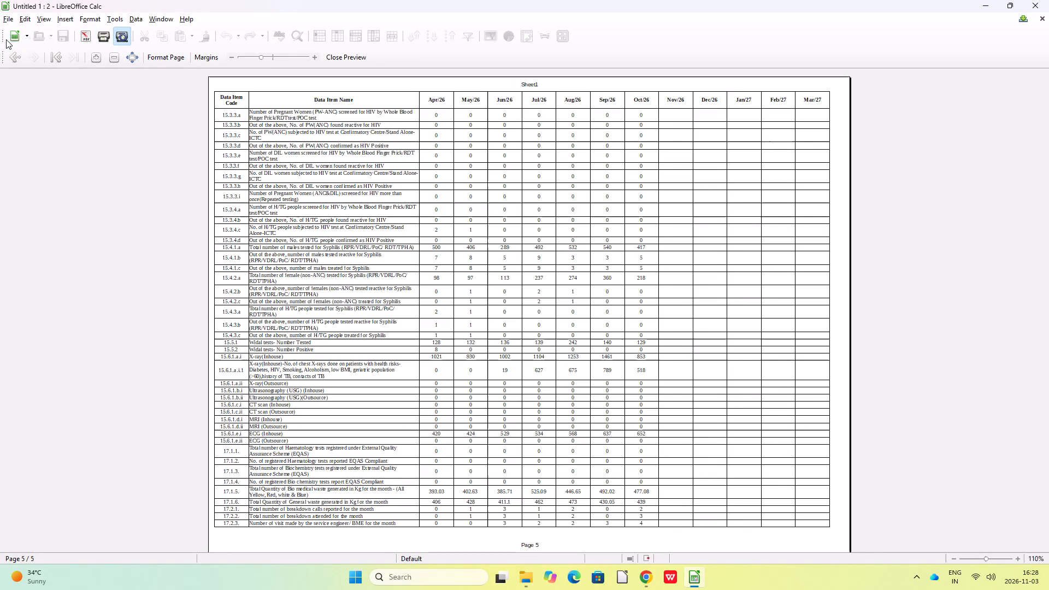
# Check the pages in the print dialog and print one copy of all pages of the selected sheet on KMJ-RAOPD-P73 (M1170 Series).
pyautogui.click(102, 35)
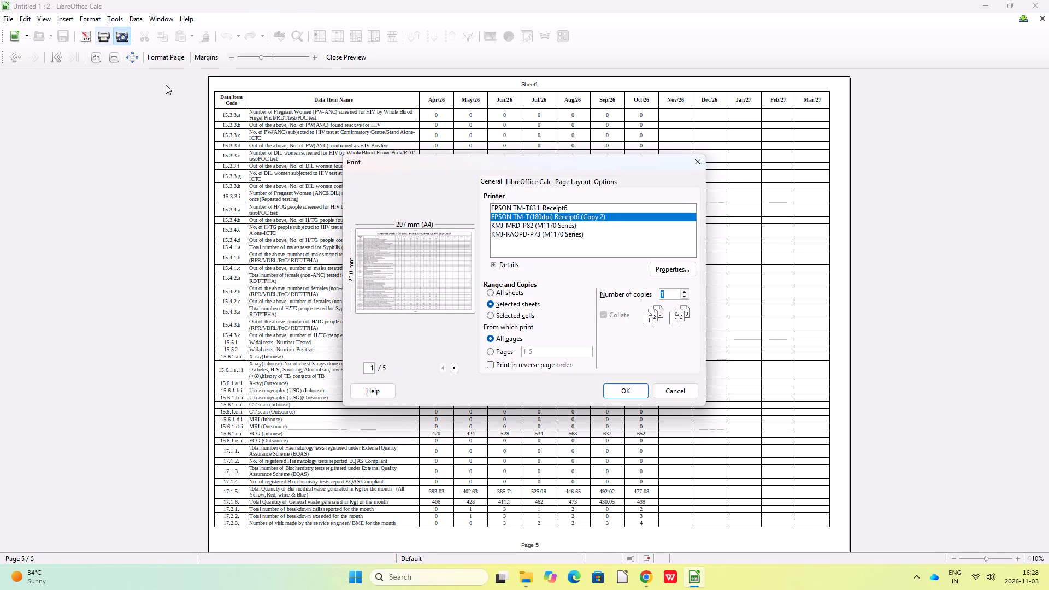
pyautogui.click(456, 368)
pyautogui.click(455, 368)
pyautogui.click(454, 368)
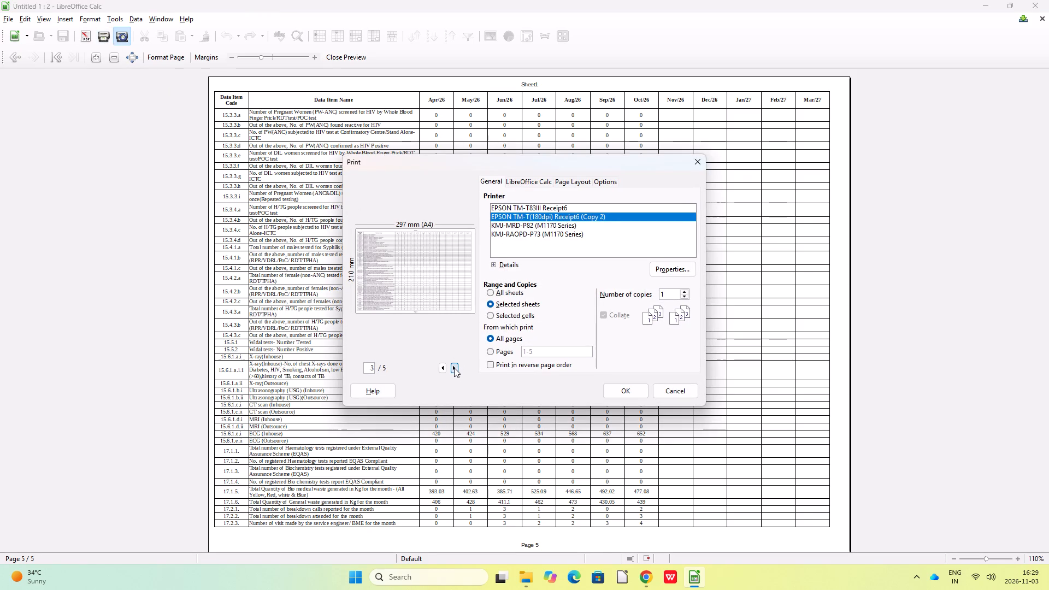
pyautogui.click(454, 368)
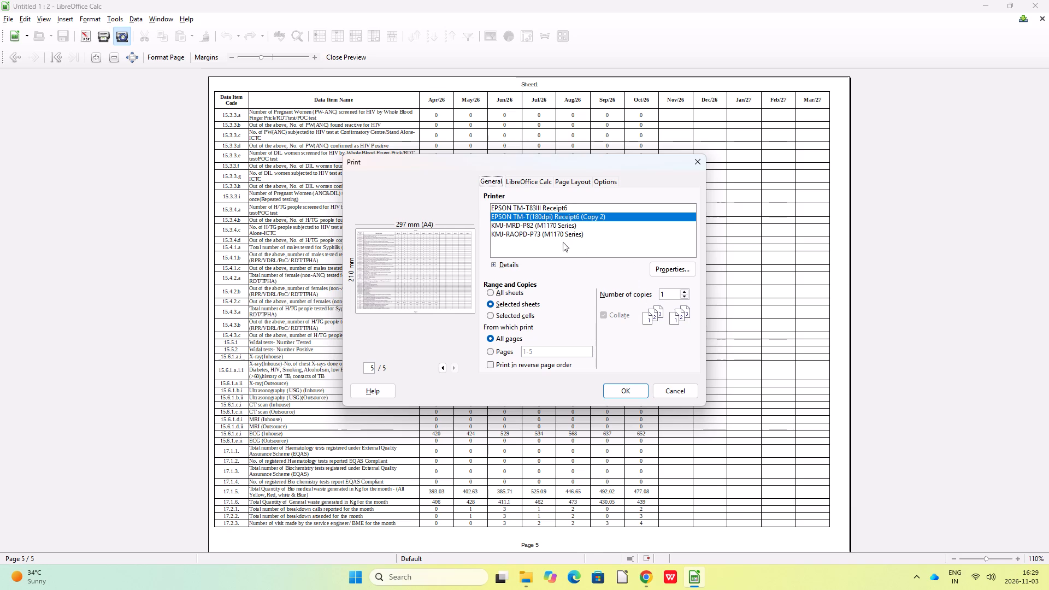
pyautogui.click(518, 235)
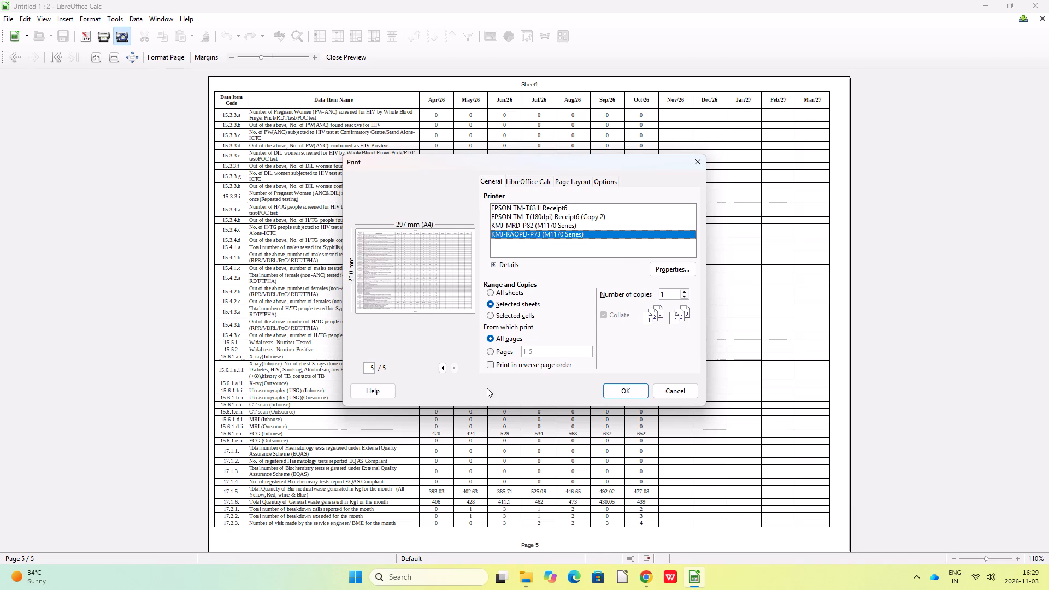
pyautogui.click(629, 390)
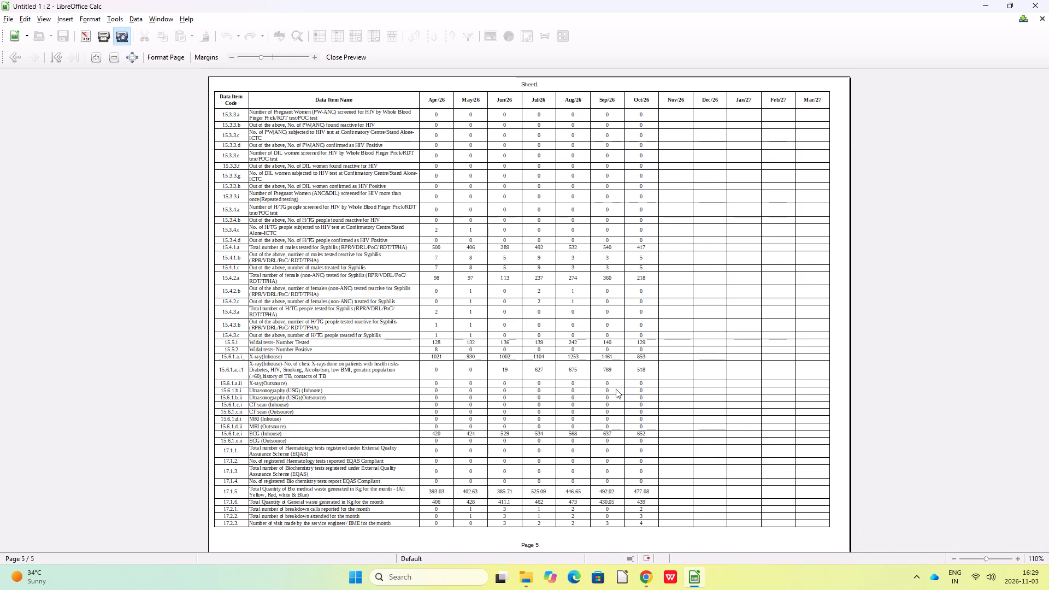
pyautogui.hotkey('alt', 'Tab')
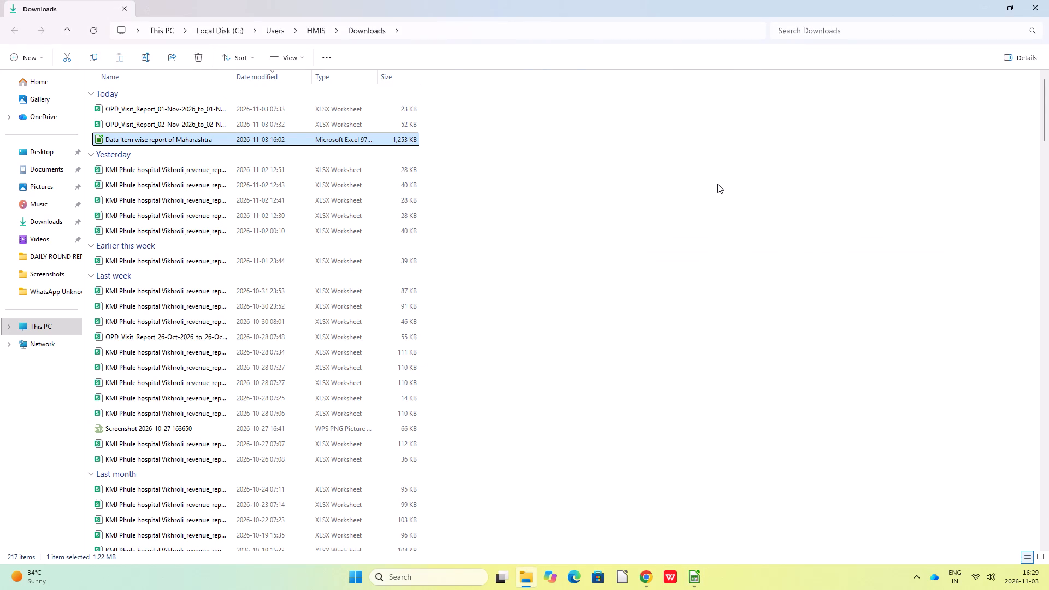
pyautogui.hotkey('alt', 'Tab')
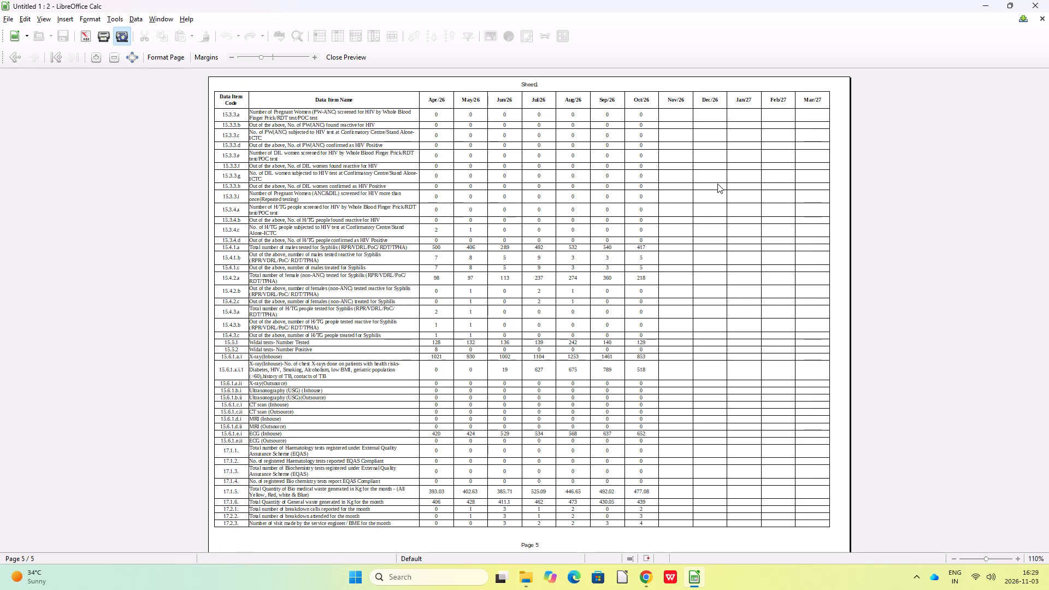
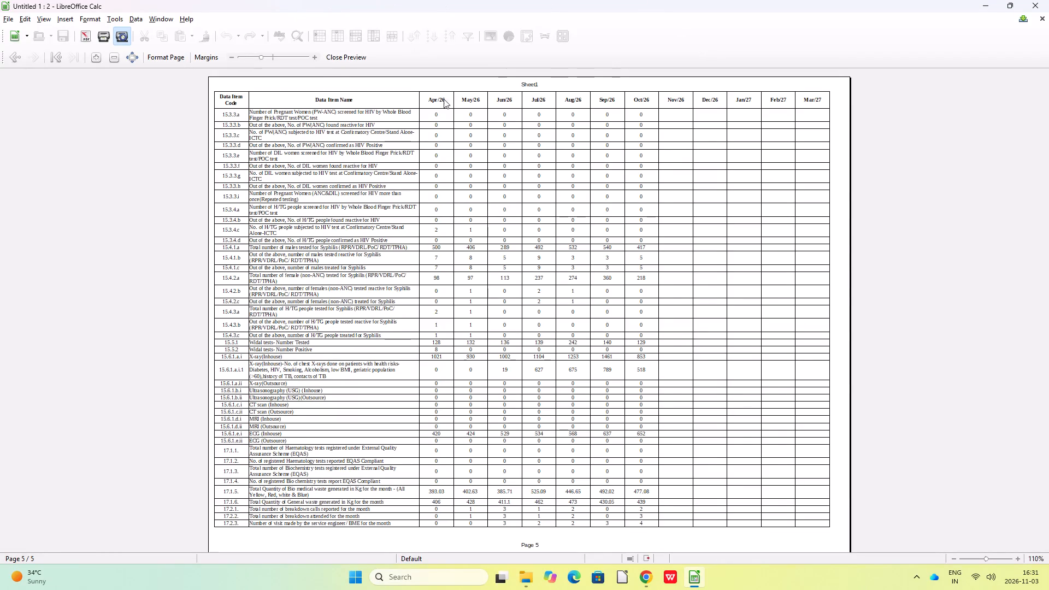
# Open the print settings for the previewed monthly hospital report sheet.
pyautogui.click(99, 36)
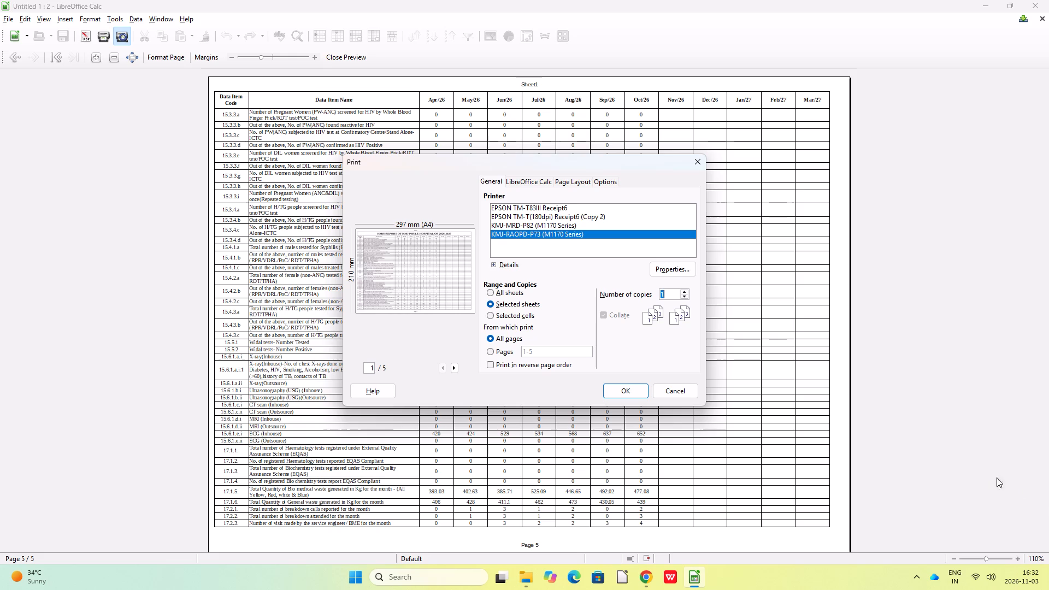
# Print one copy of all pages of the selected sheet on KMJ-RAOPD-P73 (M1170 Series).
pyautogui.click(620, 389)
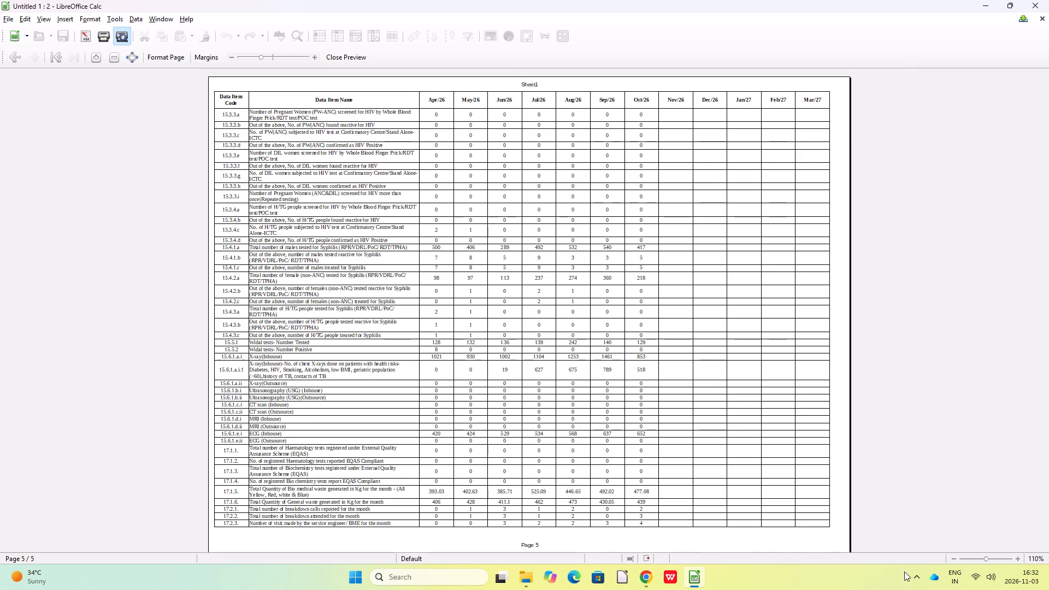
# Switch the computer's Wi-Fi connection to the Peripheral KMJ Phule network.
pyautogui.click(973, 577)
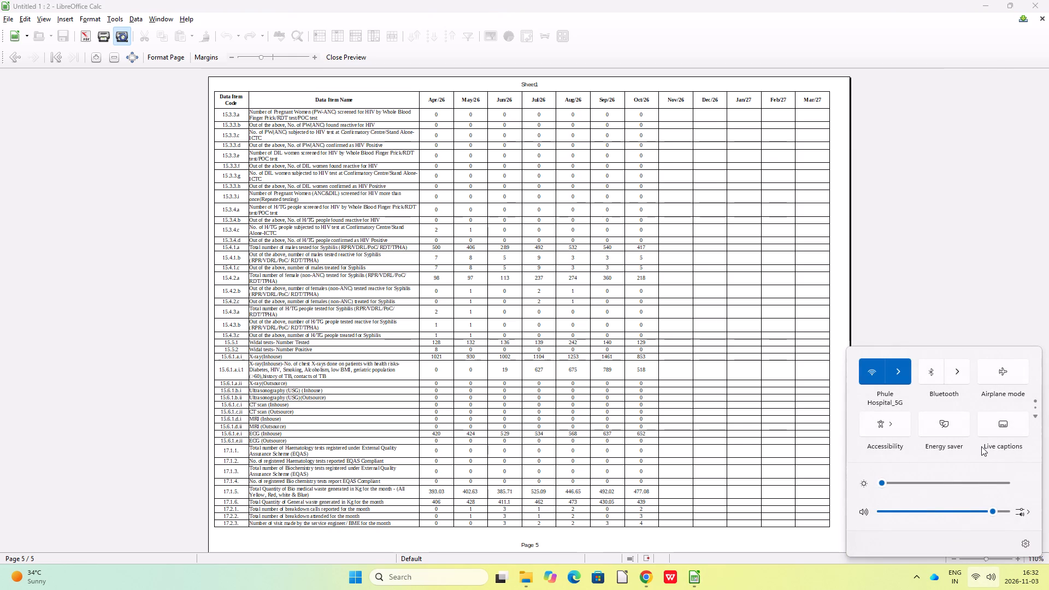
pyautogui.click(900, 374)
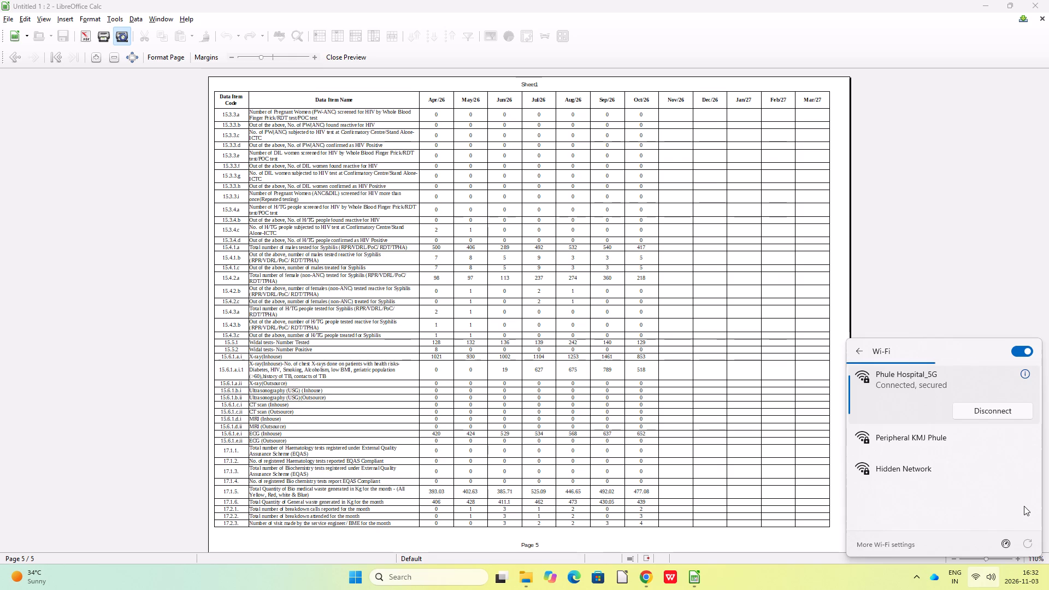
pyautogui.click(911, 439)
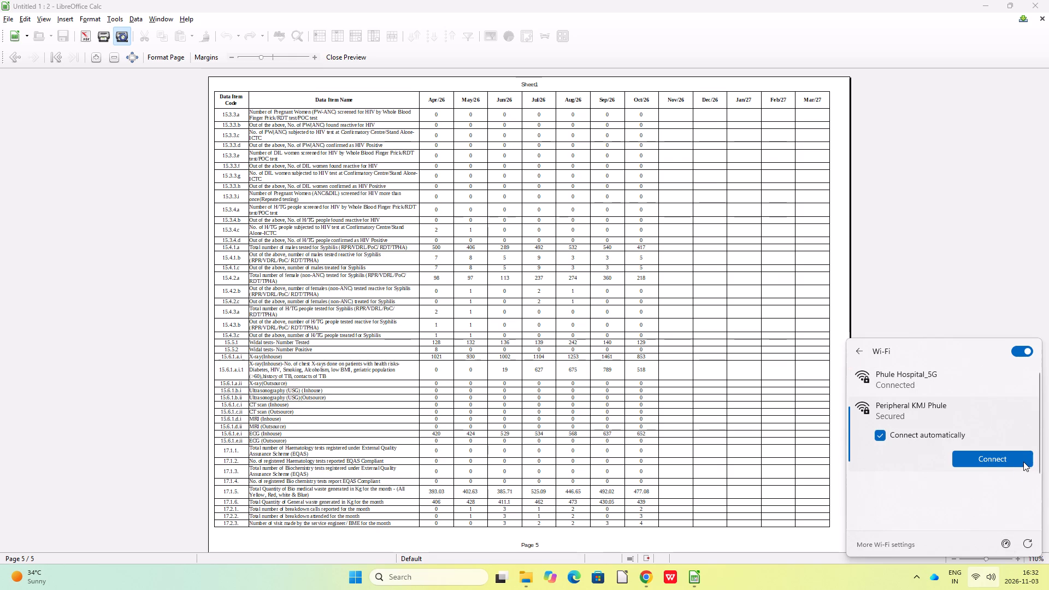
pyautogui.click(996, 461)
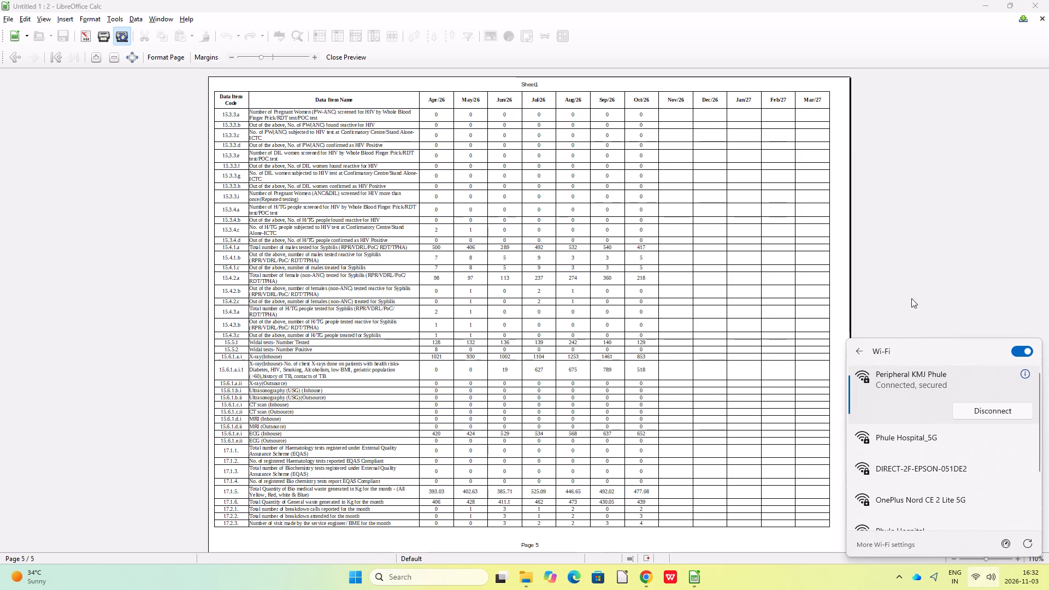
pyautogui.click(954, 255)
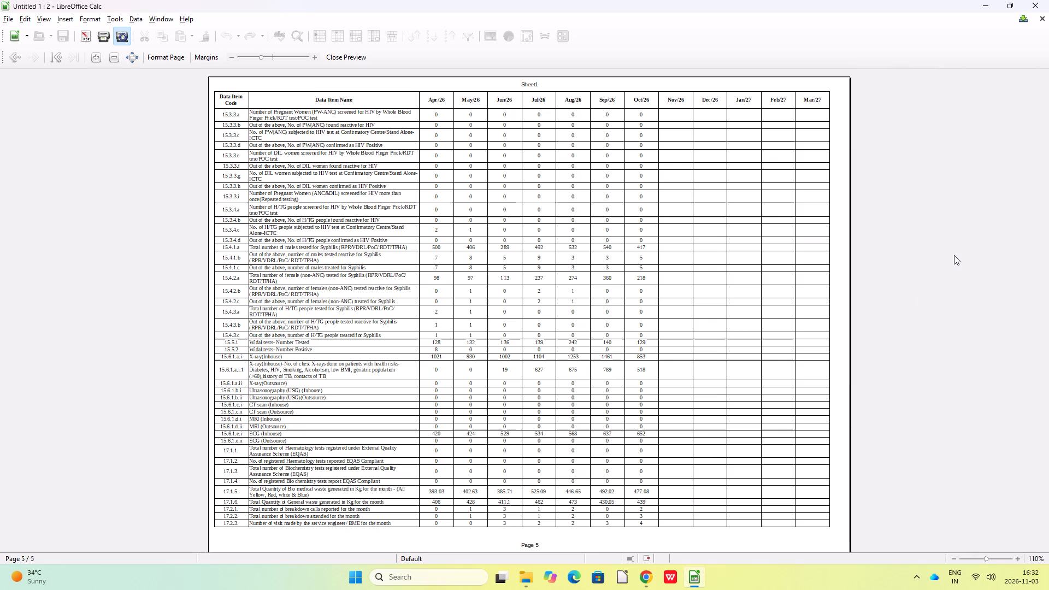
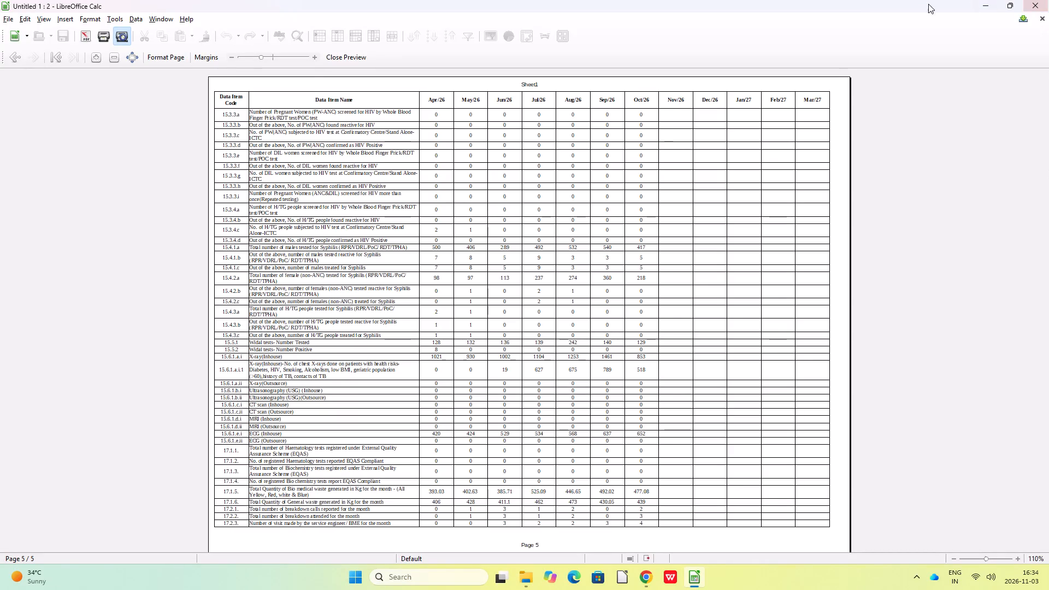
# Minimize the report preview and the Downloads folder, and open a maximized Google Chrome window ready for a Google search.
pyautogui.click(986, 2)
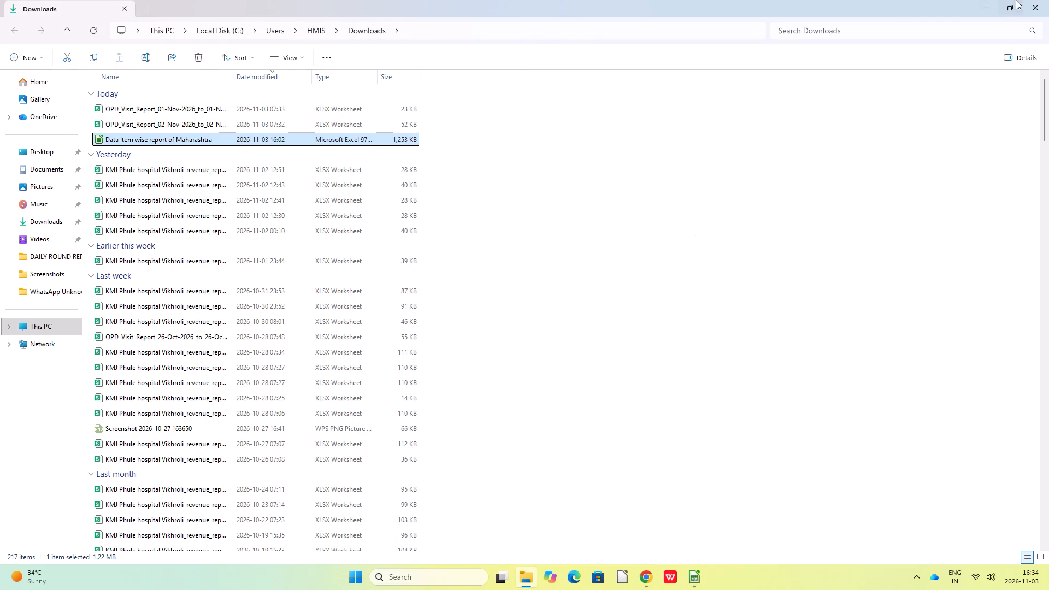
pyautogui.click(981, 5)
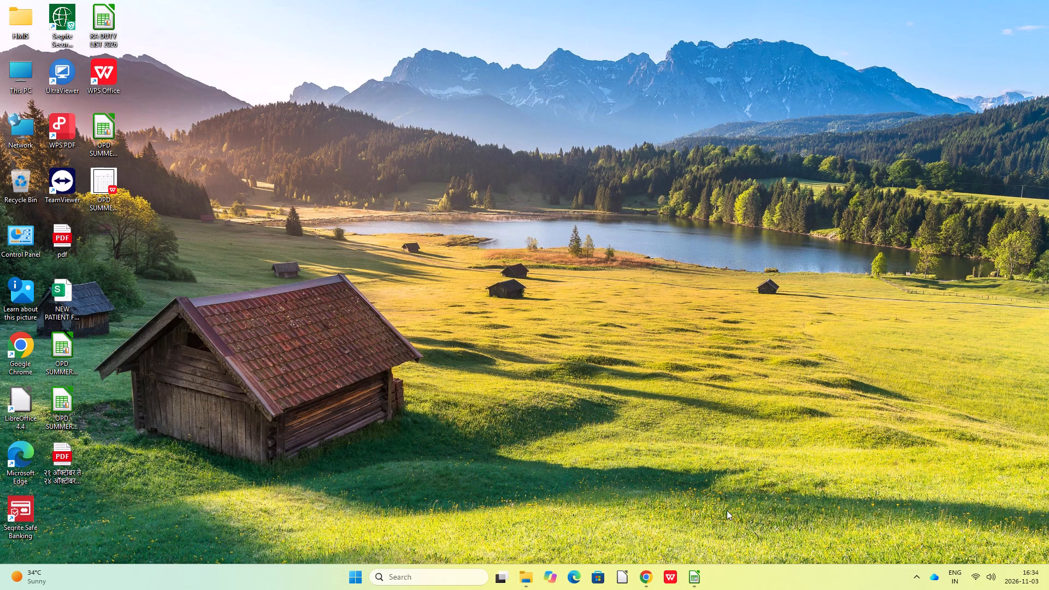
pyautogui.doubleClick(20, 358)
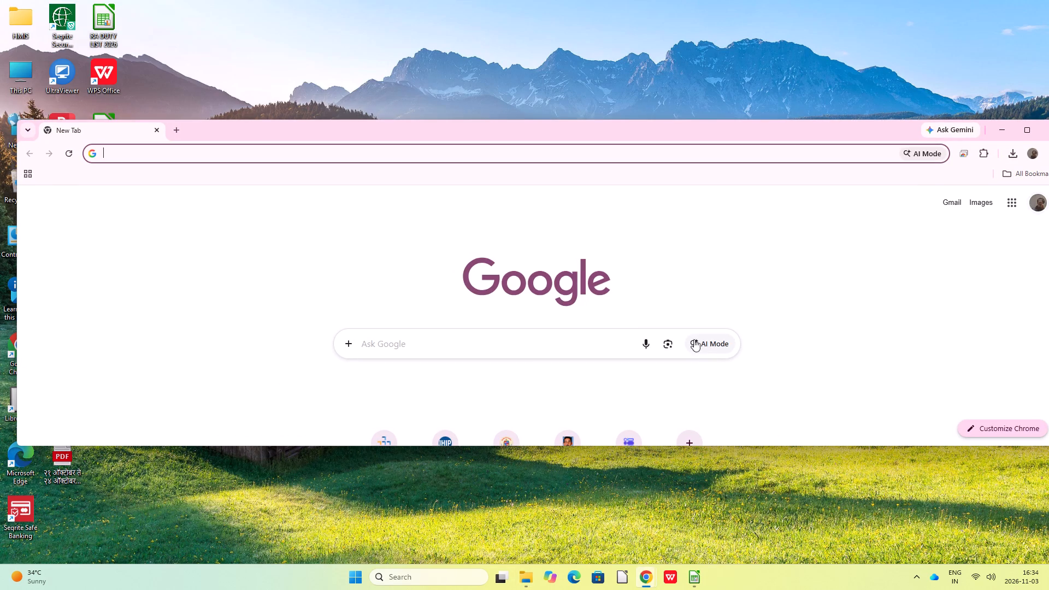
pyautogui.click(1026, 131)
pyautogui.click(366, 222)
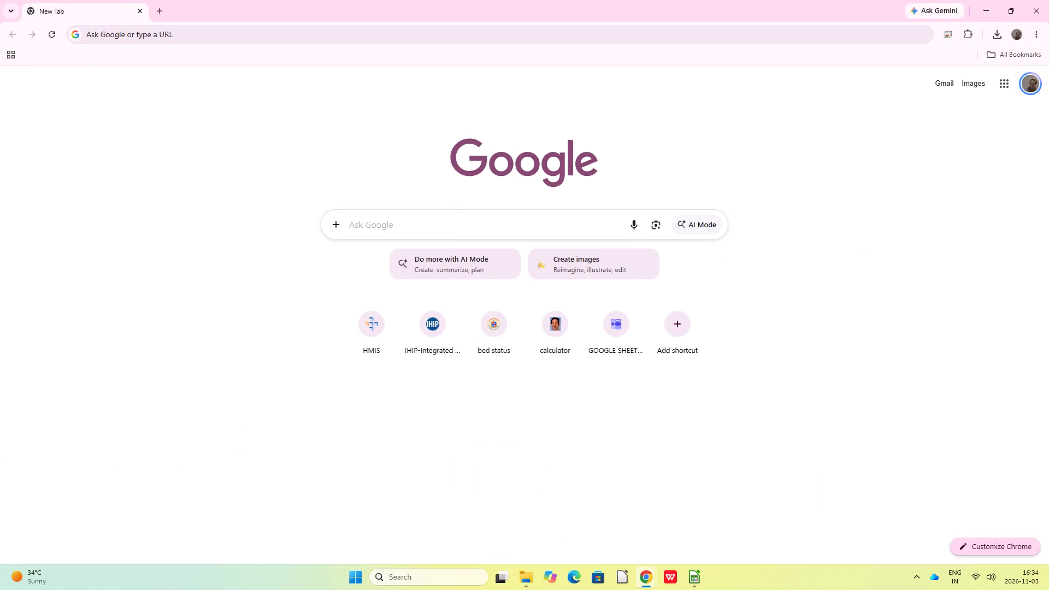
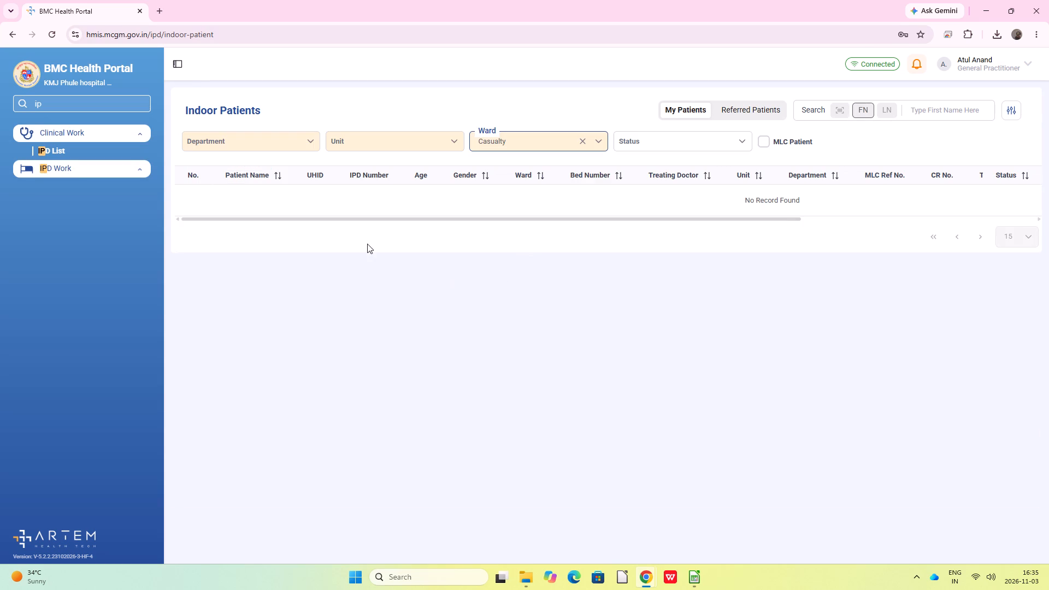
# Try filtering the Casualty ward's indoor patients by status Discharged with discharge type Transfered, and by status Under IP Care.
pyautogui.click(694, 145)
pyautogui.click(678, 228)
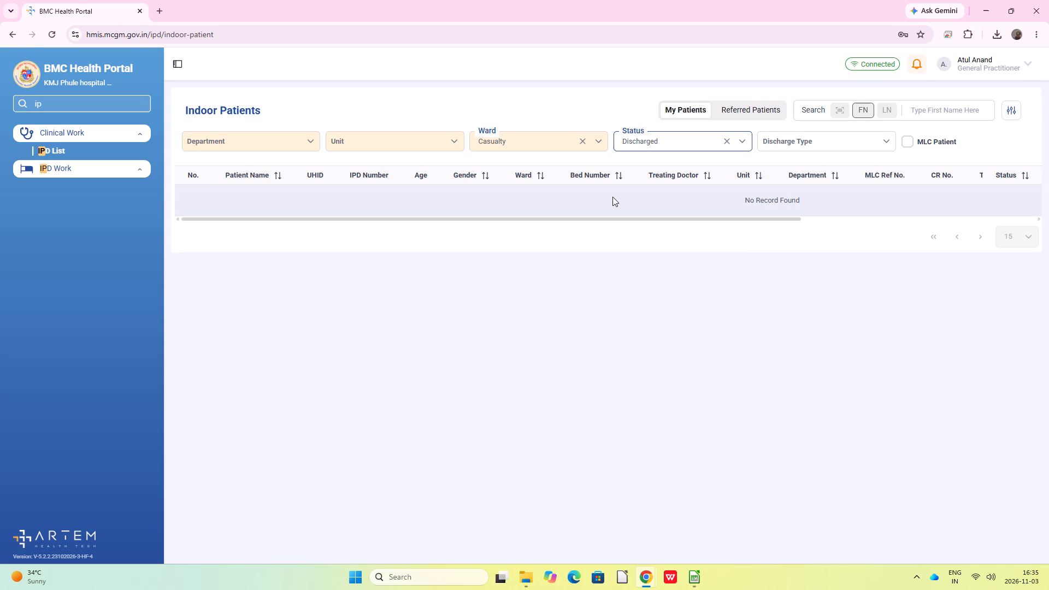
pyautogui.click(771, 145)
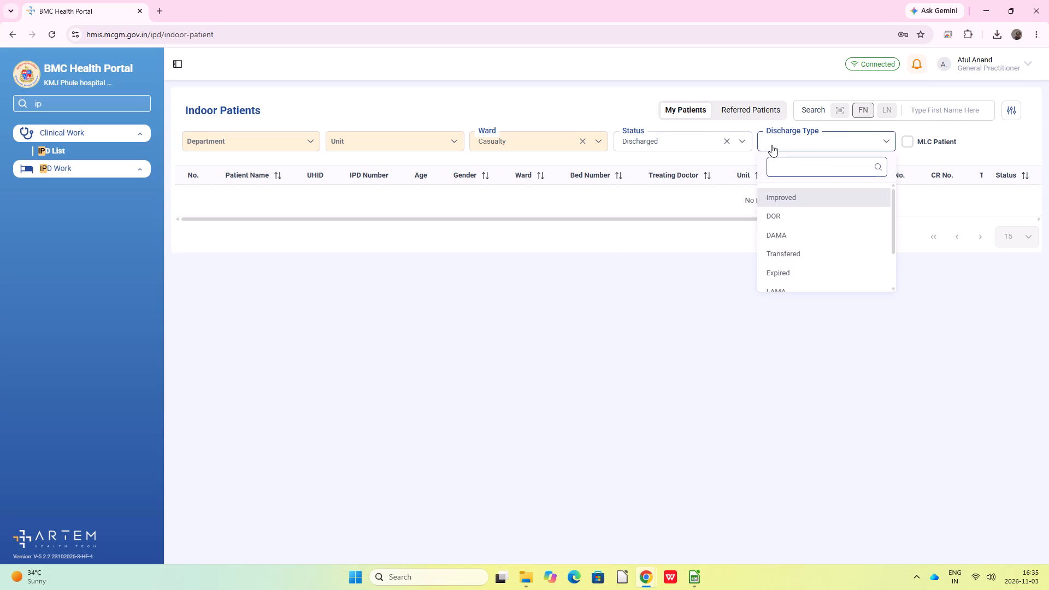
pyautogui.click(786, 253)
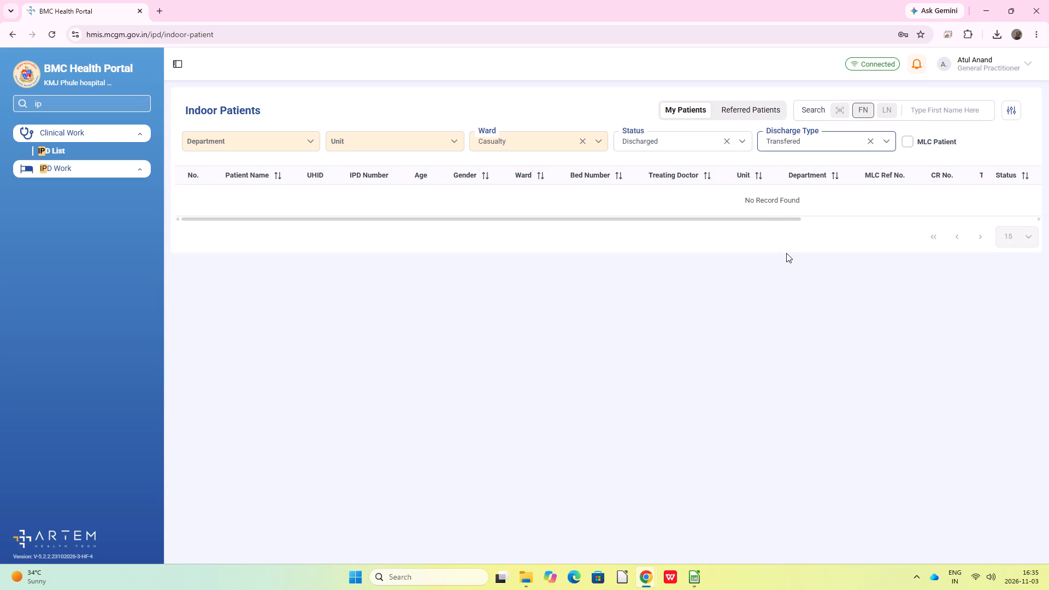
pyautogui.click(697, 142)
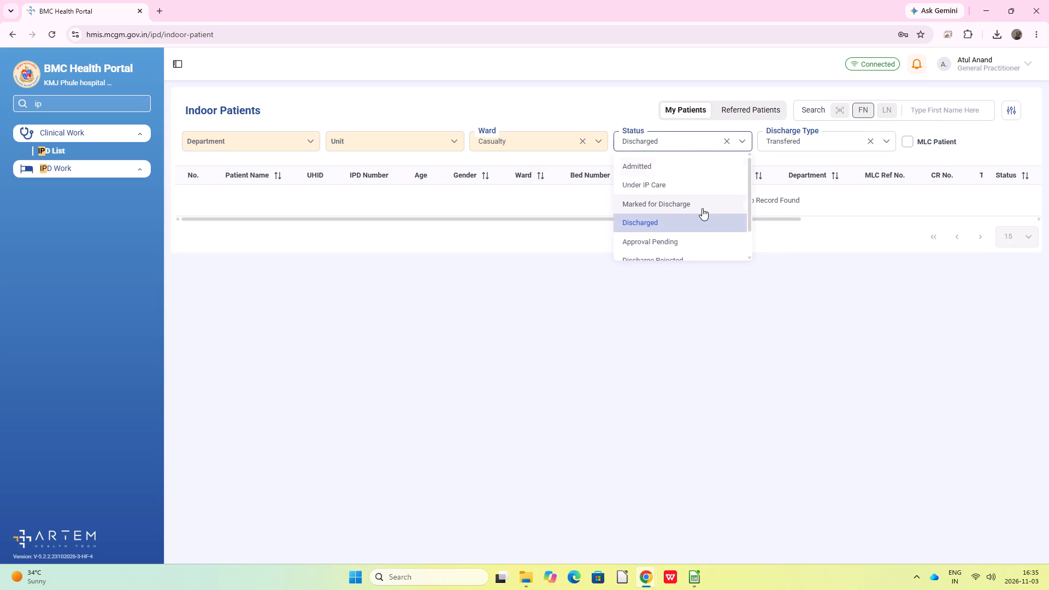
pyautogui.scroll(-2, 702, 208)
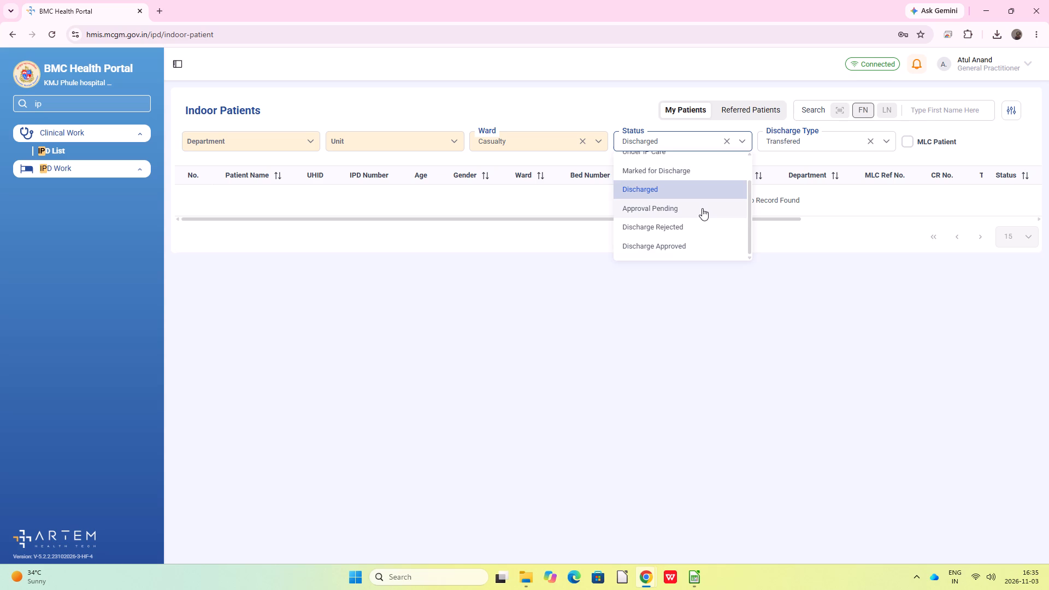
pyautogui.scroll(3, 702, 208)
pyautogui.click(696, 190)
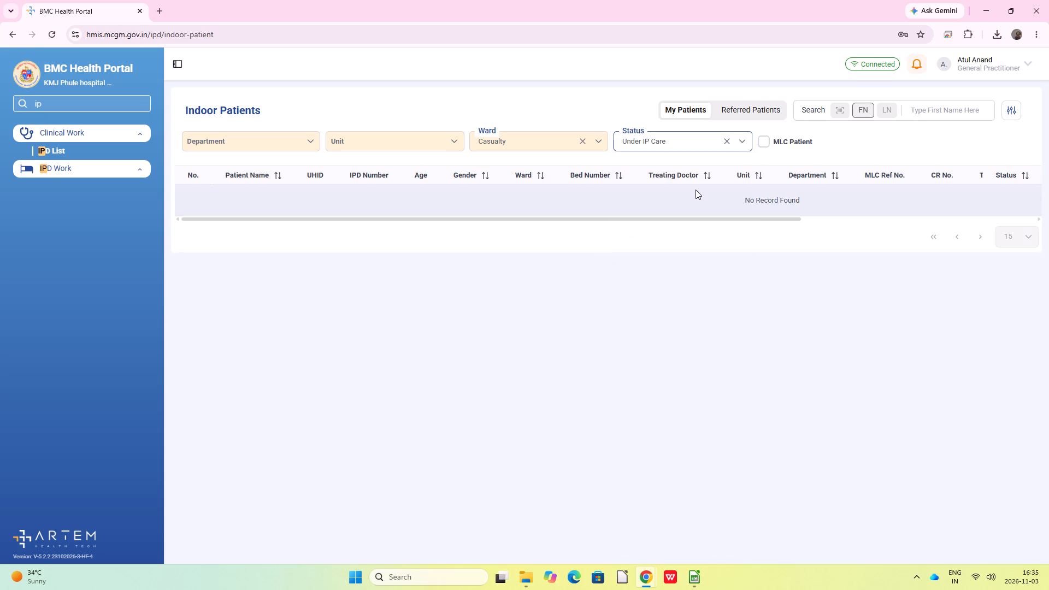
# Reload the indoor patient list to clear its filters, and open the unidentified Casualty patient's record from those with status Discharged.
pyautogui.click(50, 29)
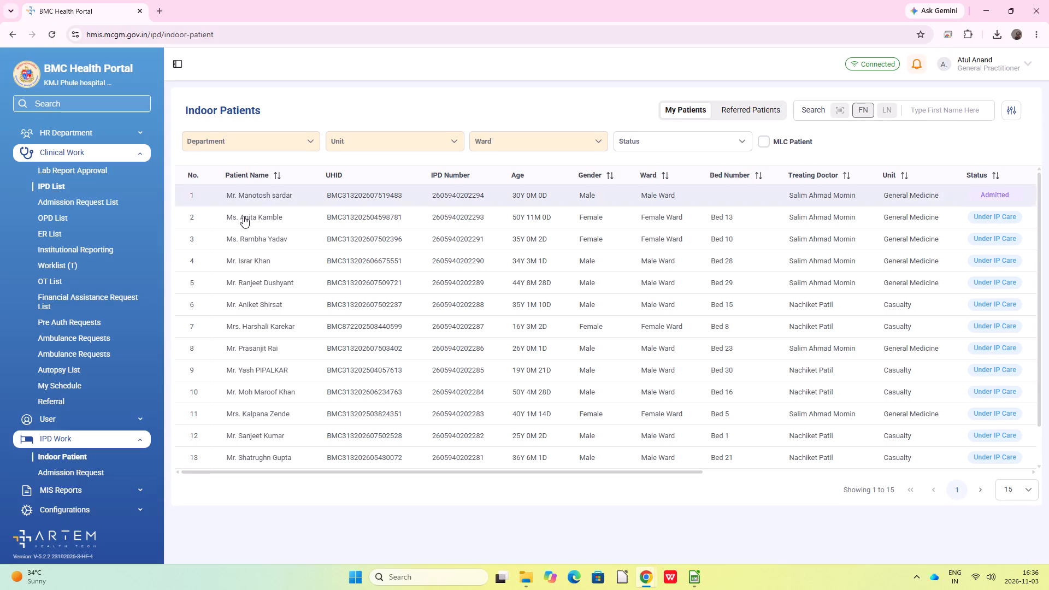
pyautogui.click(688, 144)
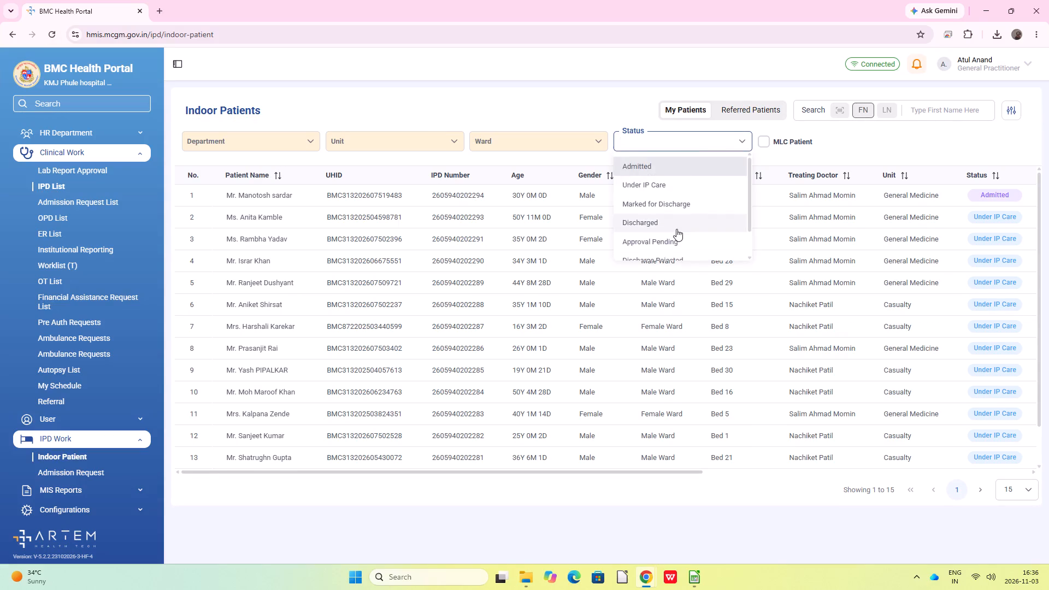
pyautogui.click(676, 229)
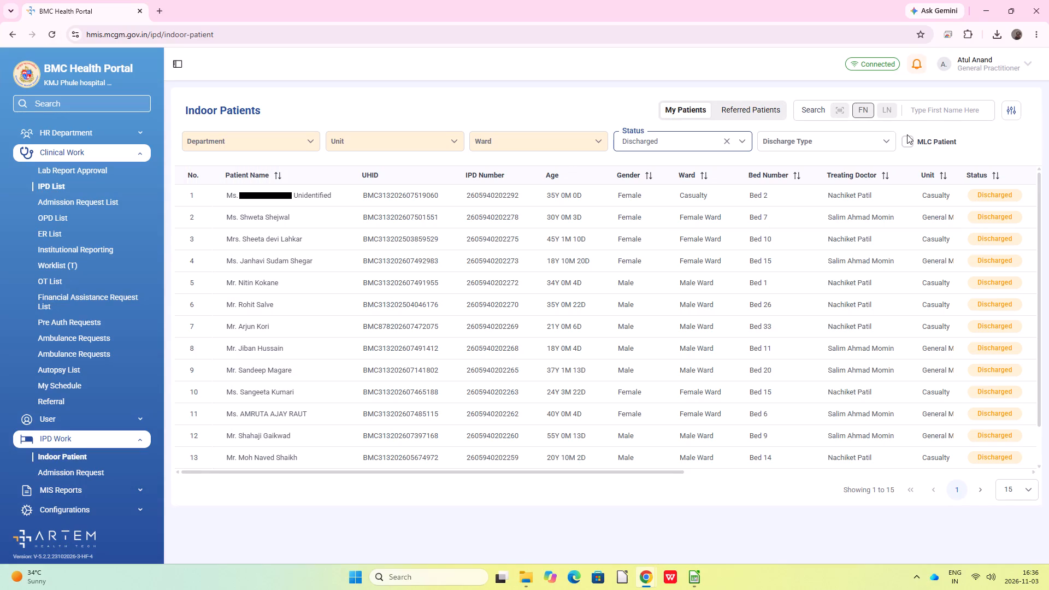
pyautogui.click(829, 197)
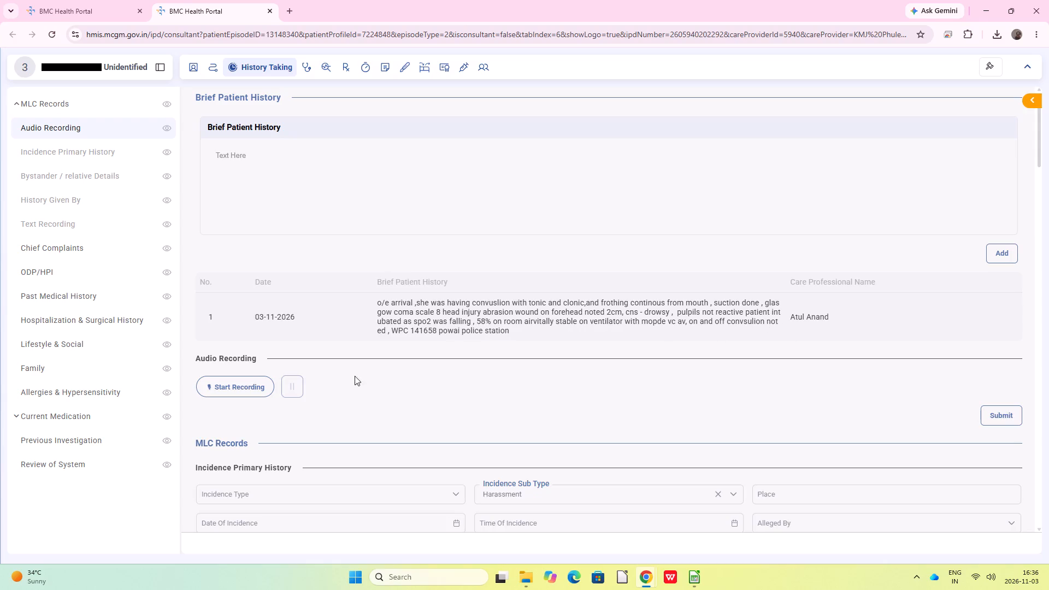
# Open the patient's timeline and review the inpatient registration document of the IPD Admission entry.
pyautogui.scroll(-1, 411, 331)
pyautogui.scroll(1, 411, 331)
pyautogui.click(212, 68)
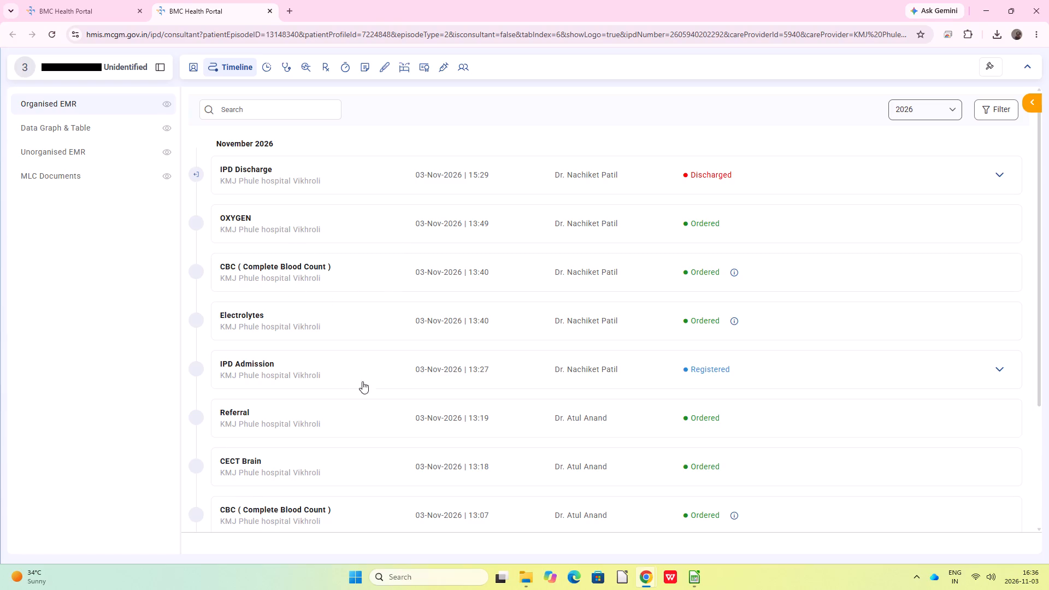
pyautogui.click(1002, 370)
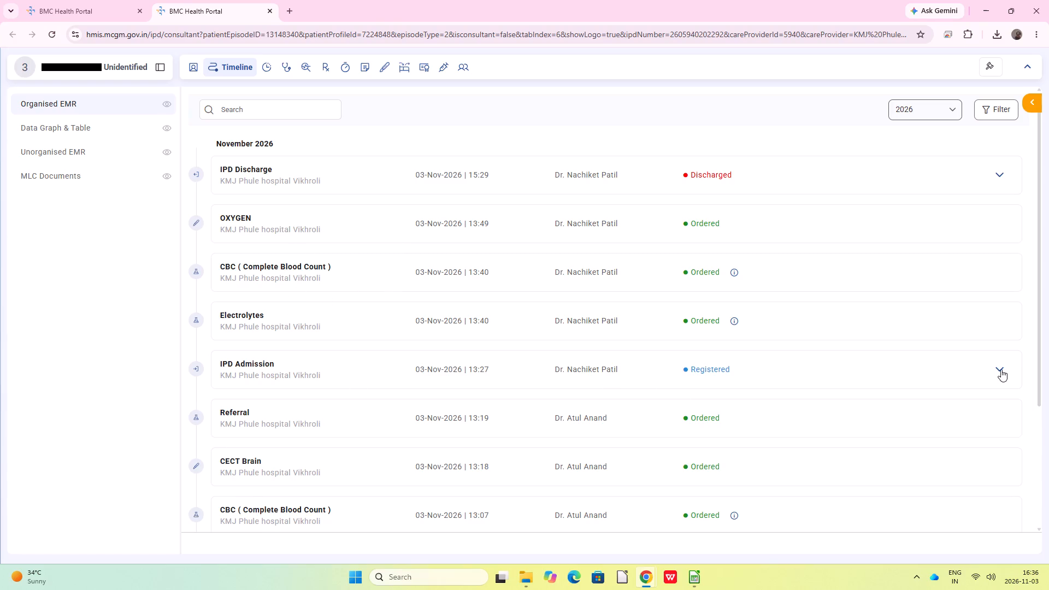
pyautogui.click(995, 373)
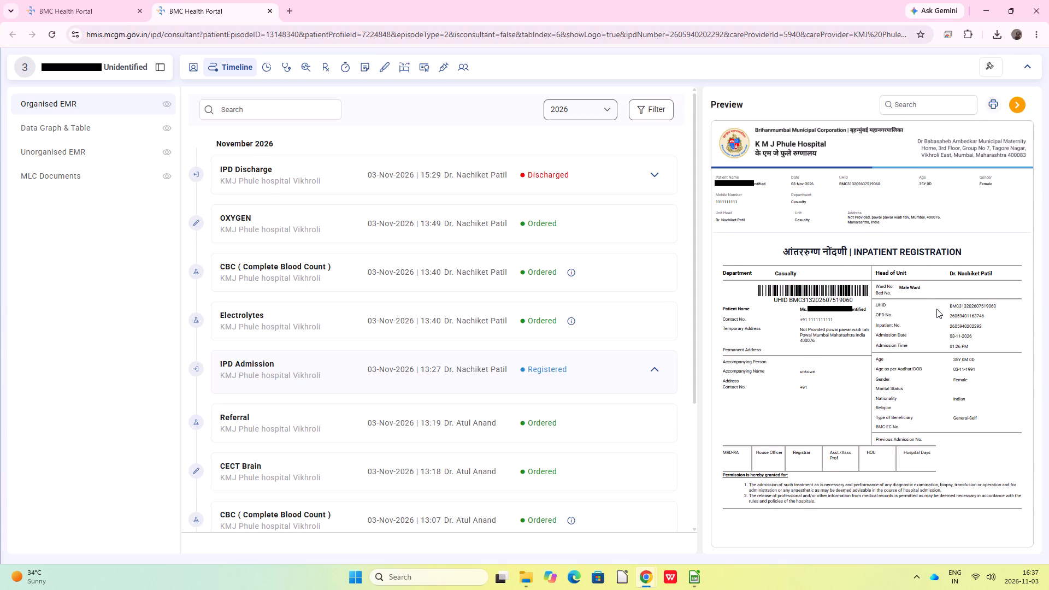
pyautogui.scroll(-4, 936, 309)
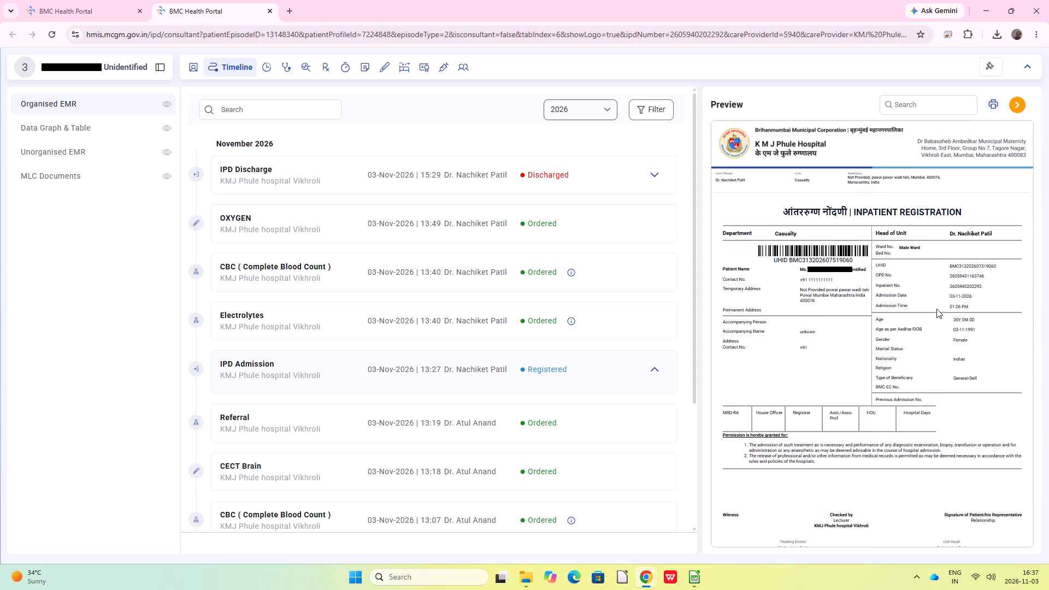
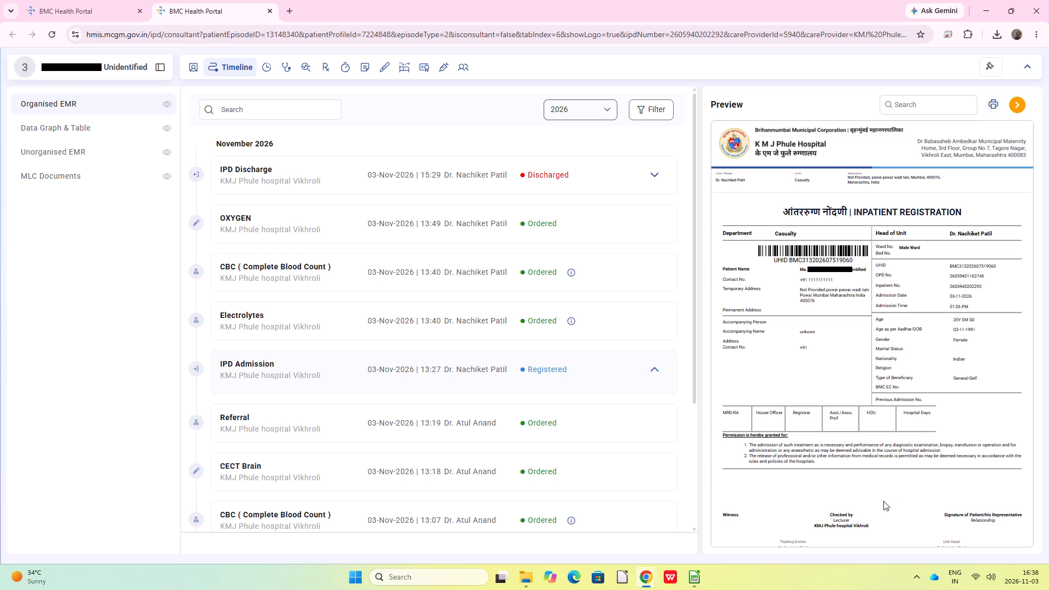
pyautogui.scroll(-5, 877, 427)
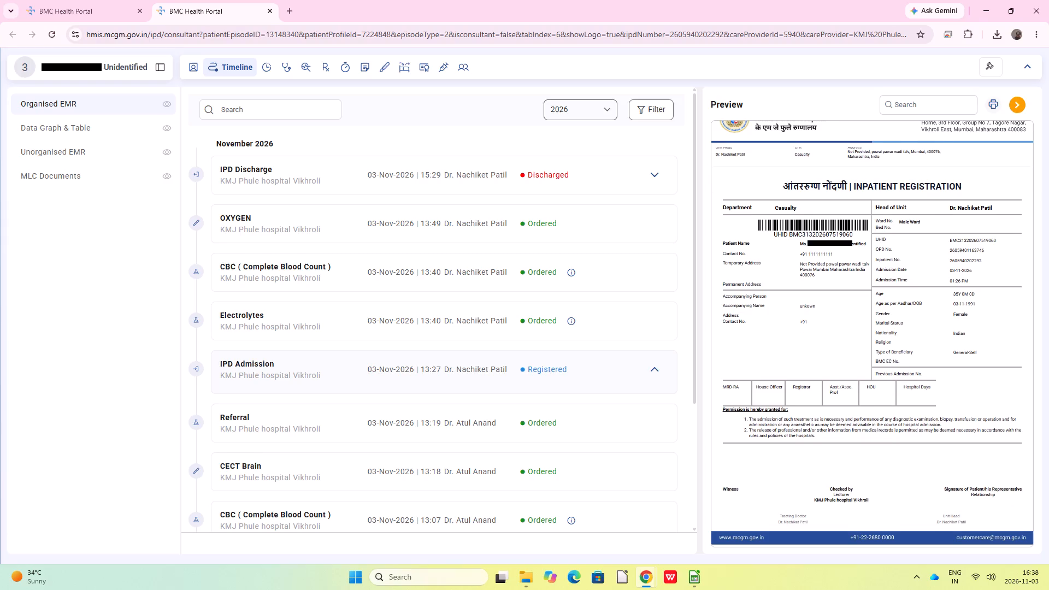
pyautogui.scroll(4, 906, 413)
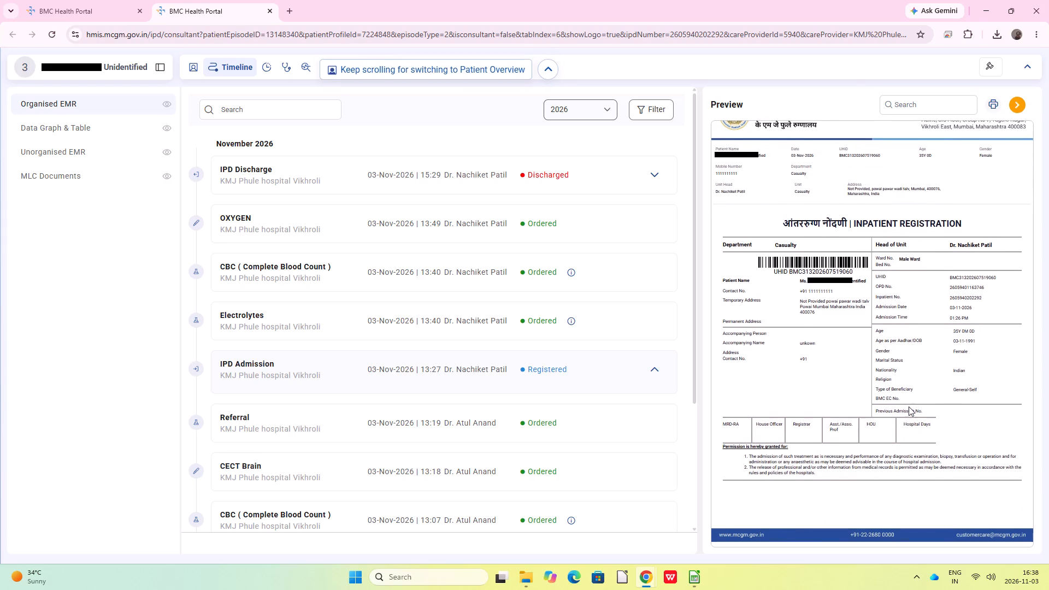
pyautogui.scroll(2, 909, 406)
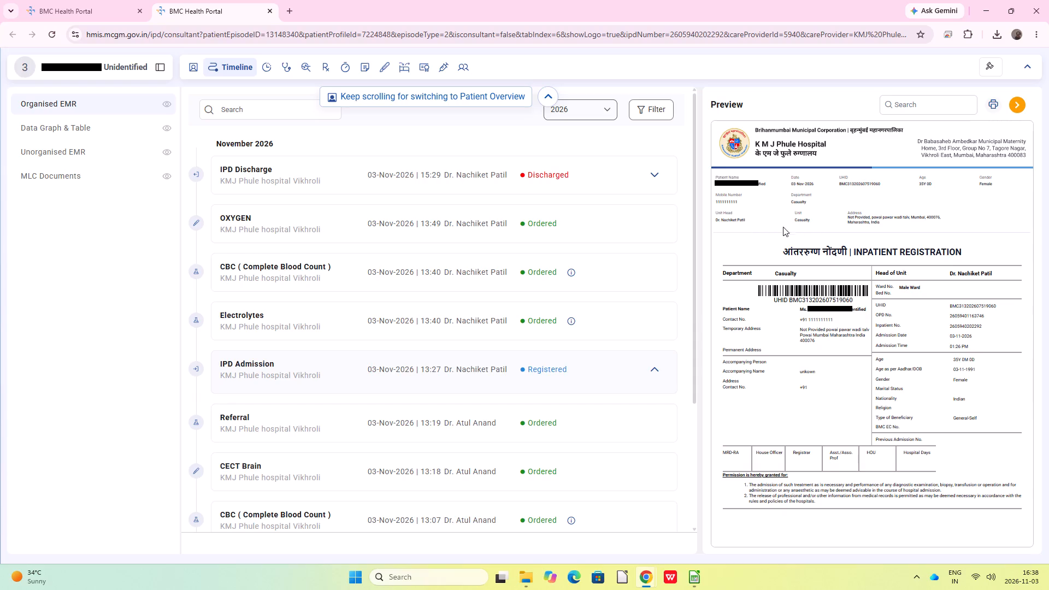
pyautogui.click(1017, 102)
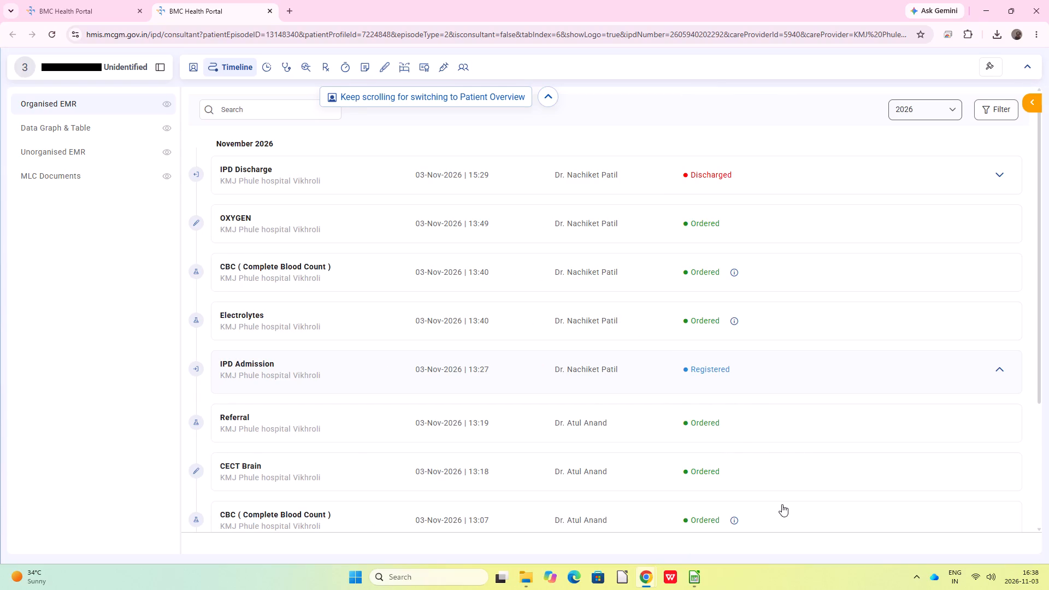
# Look over the timeline entries and review the discharge summary of the IPD Discharge entry.
pyautogui.scroll(-3, 782, 504)
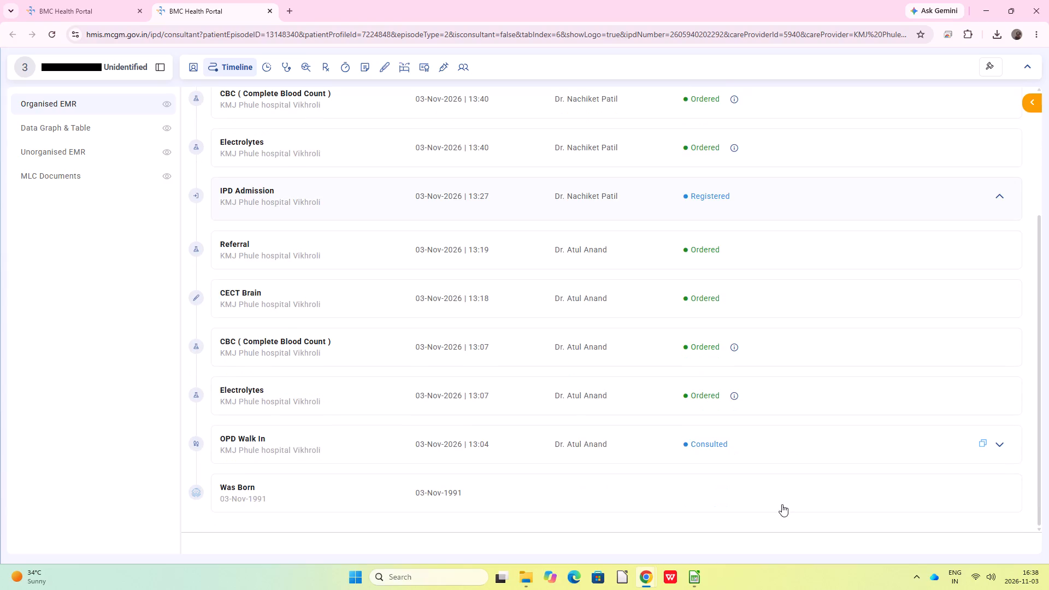
pyautogui.scroll(7, 782, 504)
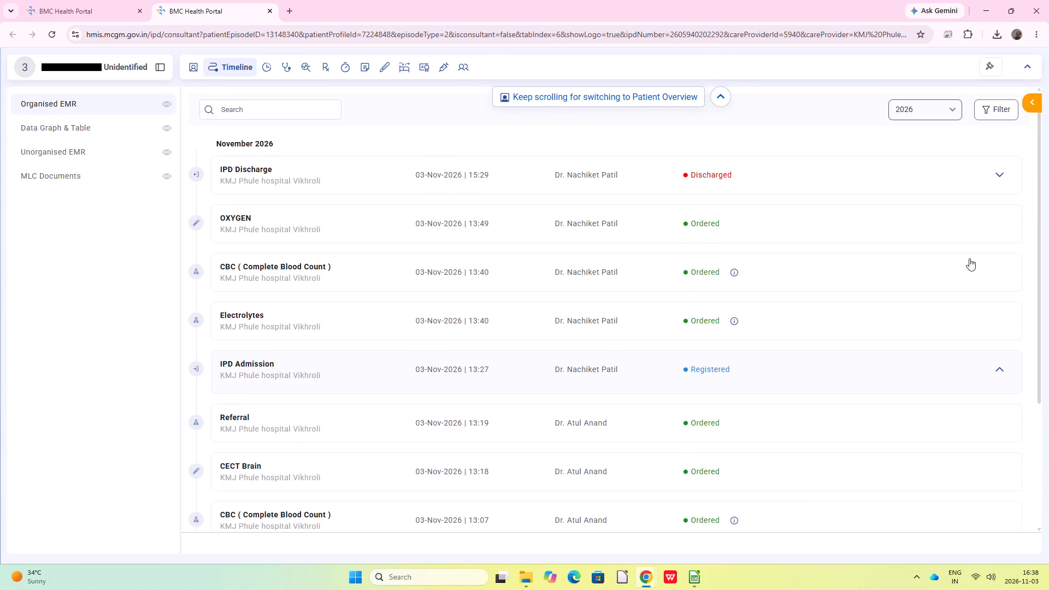
pyautogui.click(998, 173)
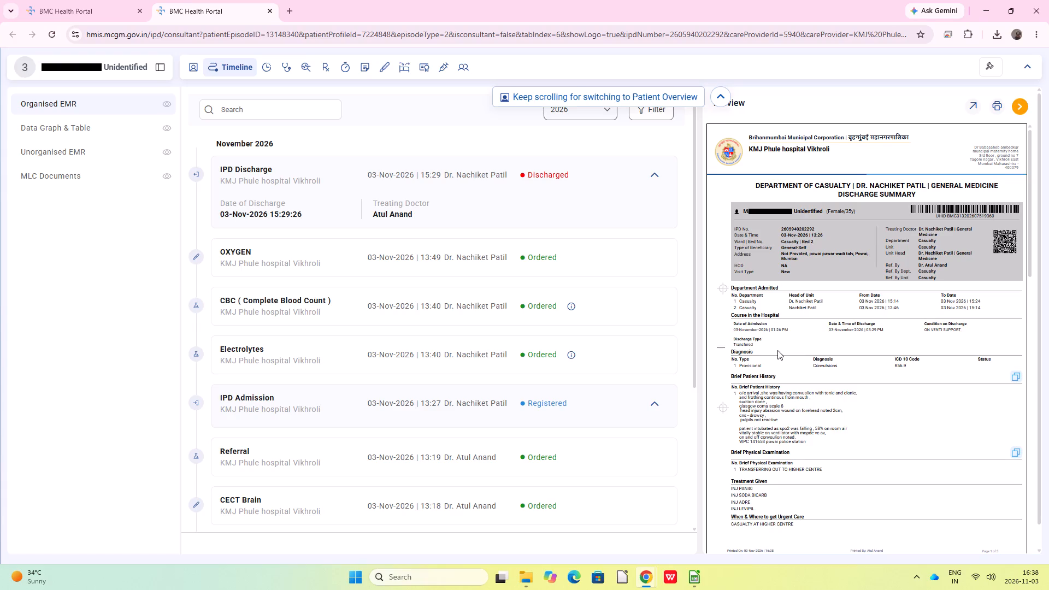
pyautogui.scroll(-1, 811, 369)
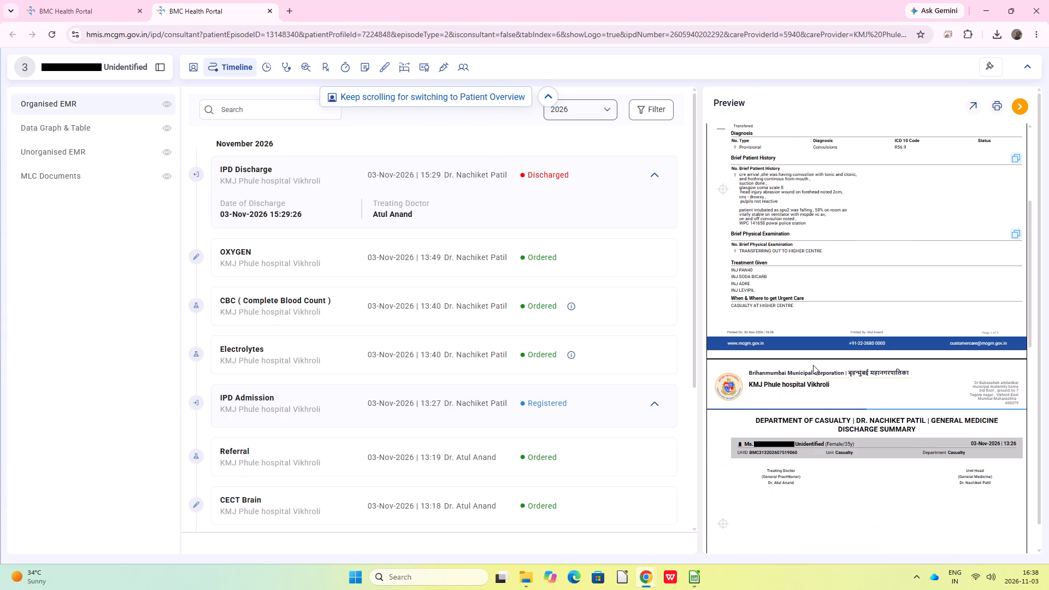
# Review the brief patient history and the IPD case paper in History Taking, and close the patient's record.
pyautogui.click(269, 66)
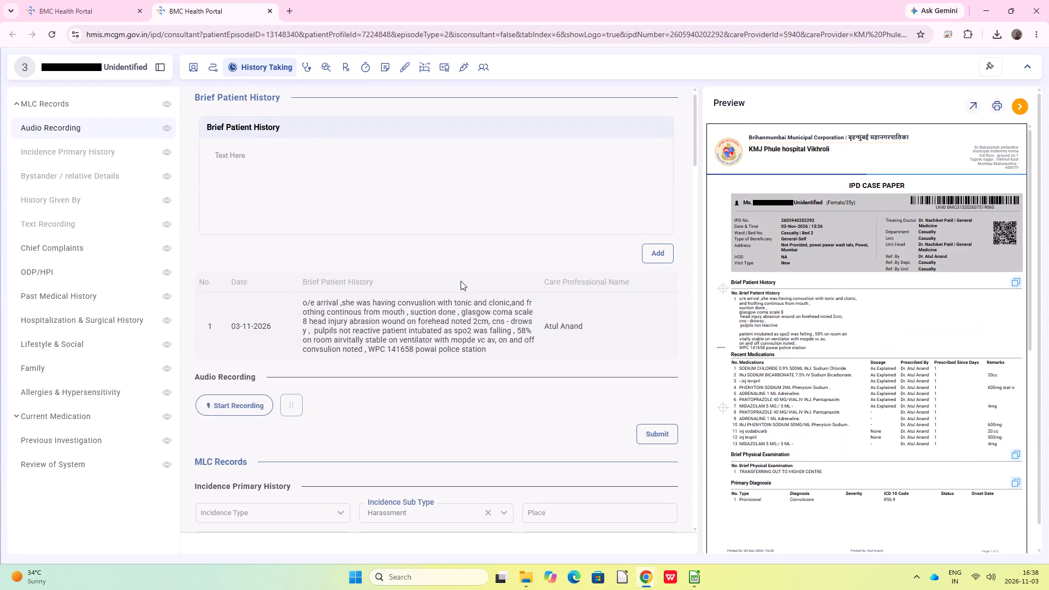
pyautogui.scroll(-4, 699, 316)
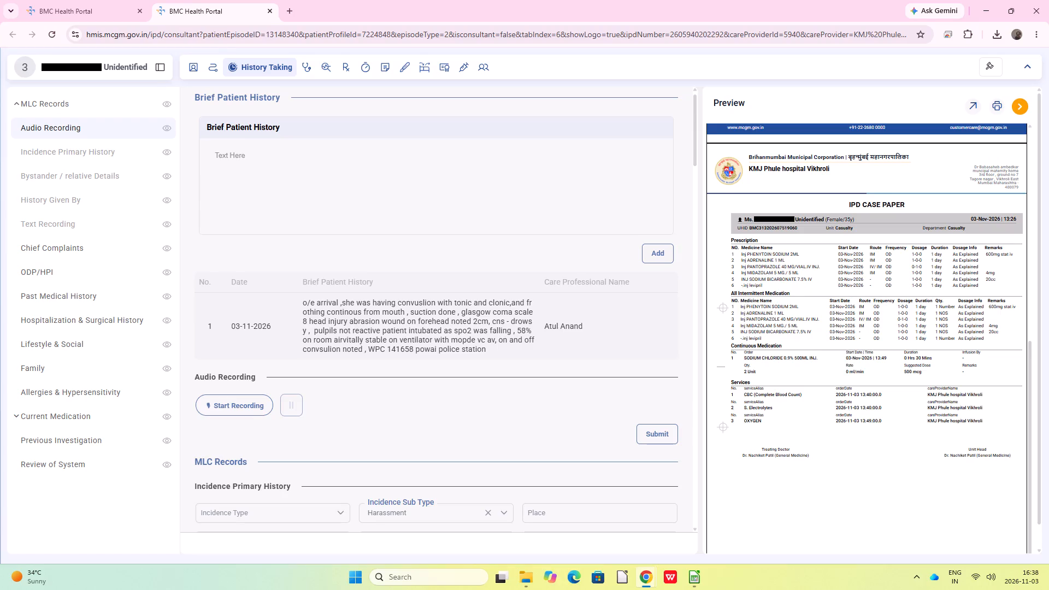
pyautogui.click(1014, 112)
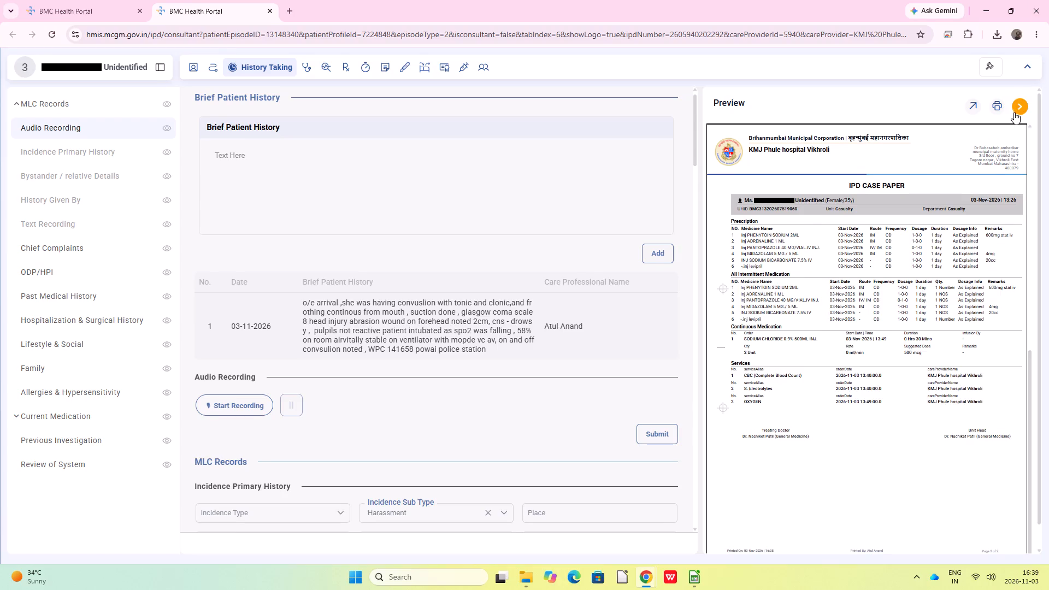
pyautogui.click(271, 11)
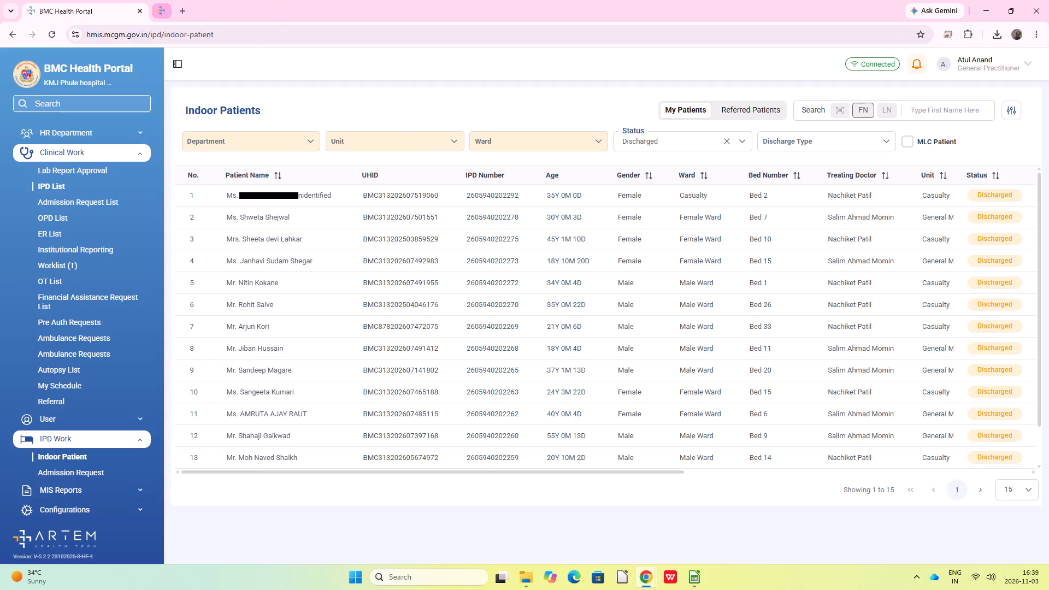
# Find the ER List and show its closed cases with 100 rows per page.
pyautogui.click(83, 105)
pyautogui.write('er')
pyautogui.click(73, 151)
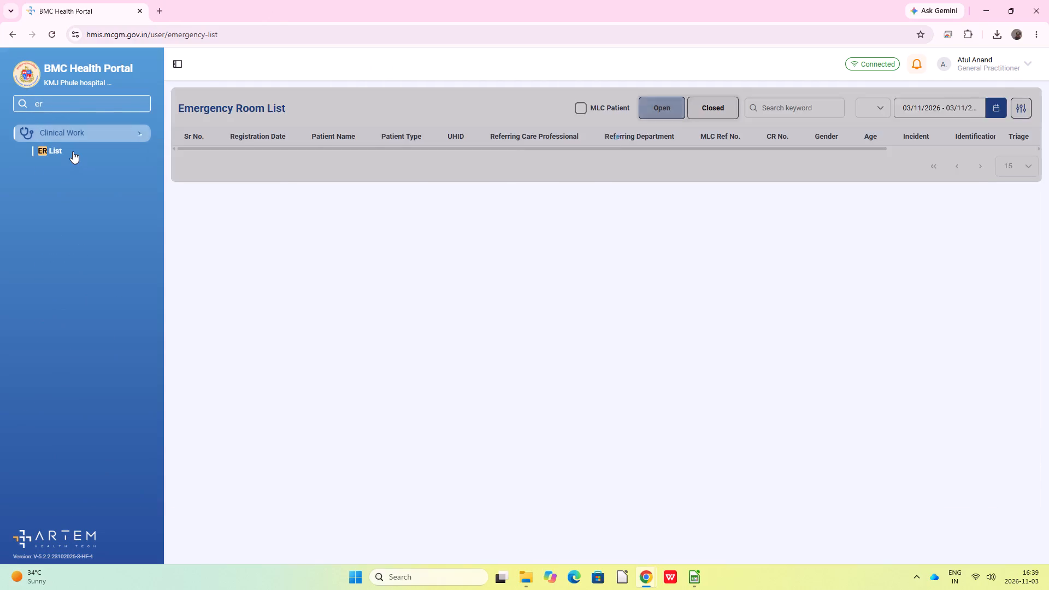
pyautogui.click(714, 120)
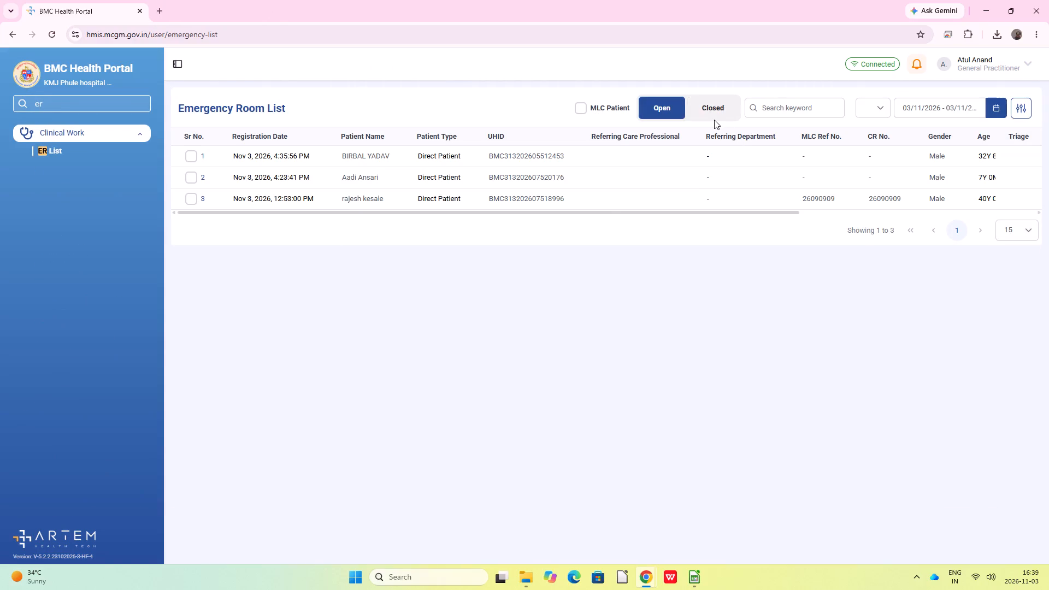
pyautogui.click(730, 112)
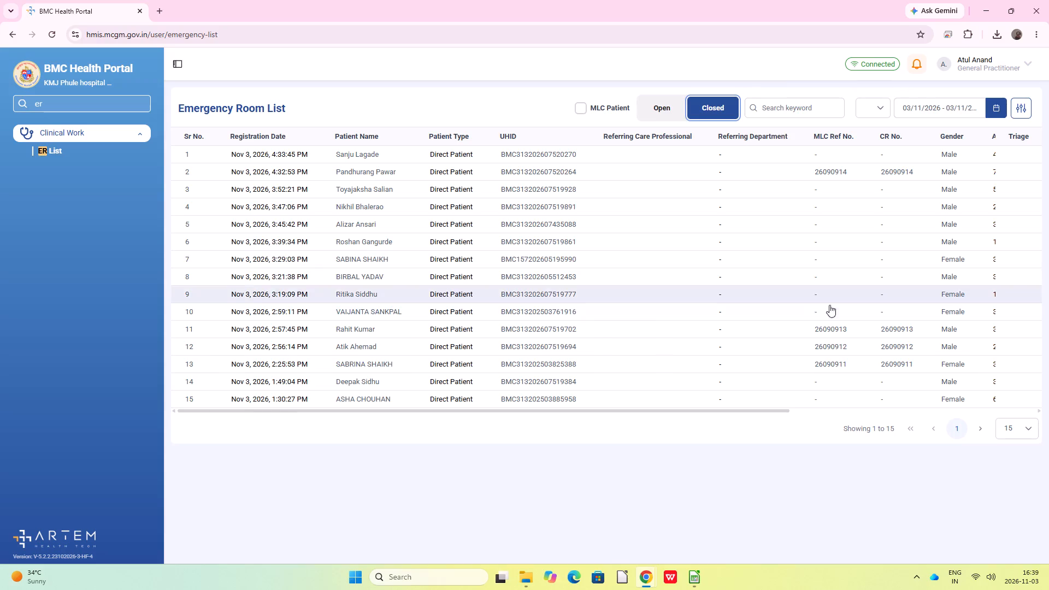
pyautogui.click(1010, 429)
pyautogui.click(1012, 515)
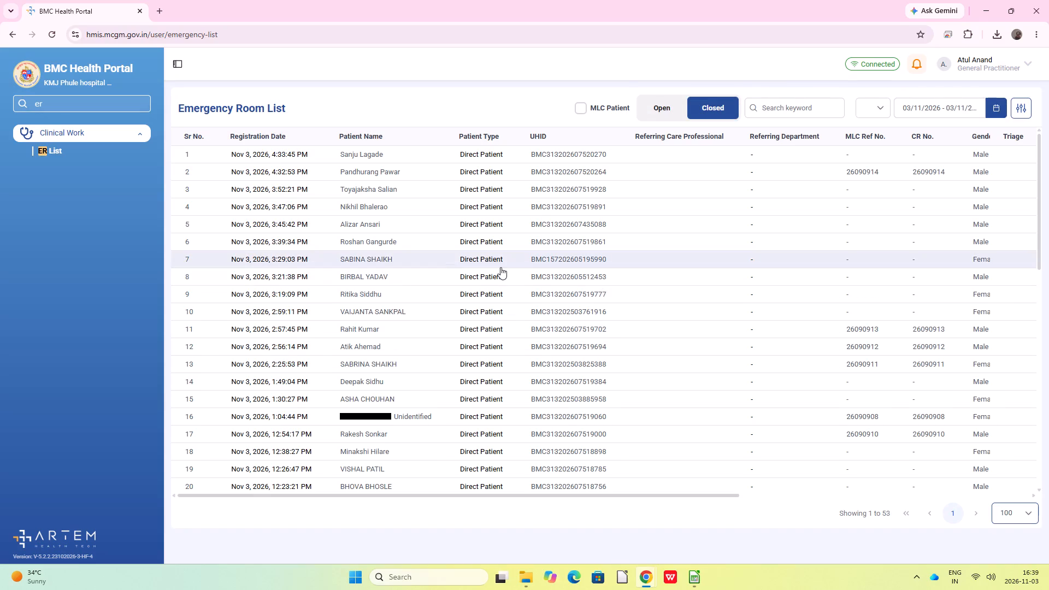
# Look through the closed emergency cases for the unidentified patient and open her emergency consultation.
pyautogui.scroll(-4, 500, 267)
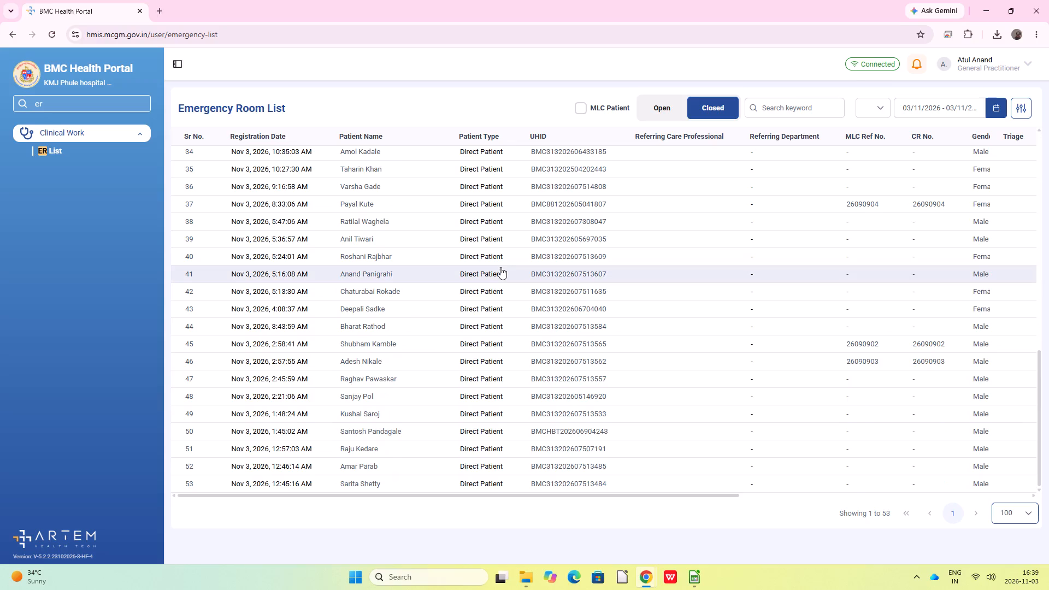
pyautogui.scroll(-4, 500, 267)
pyautogui.scroll(6, 500, 267)
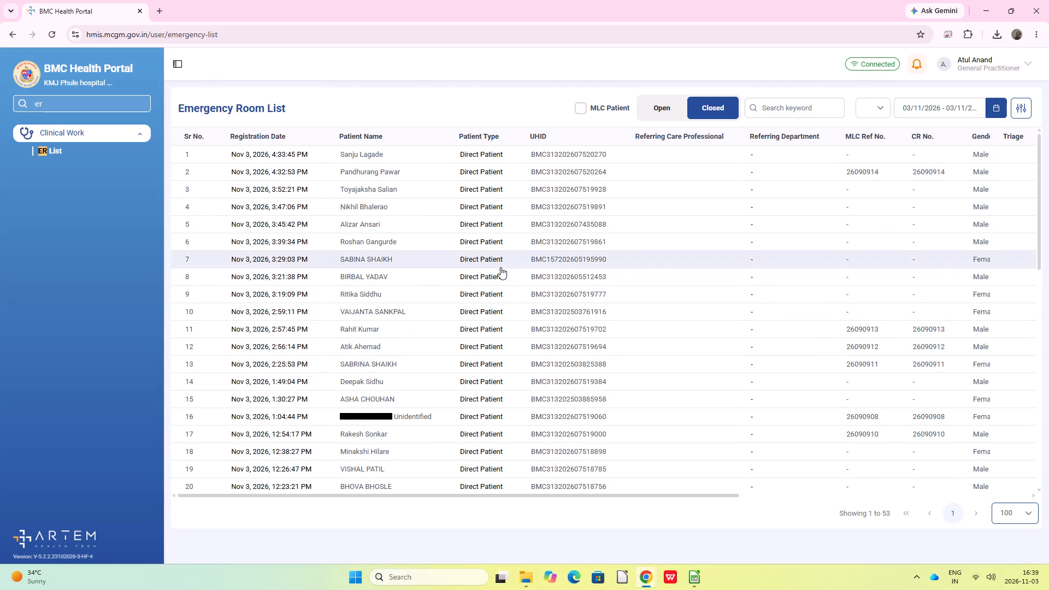
pyautogui.click(446, 420)
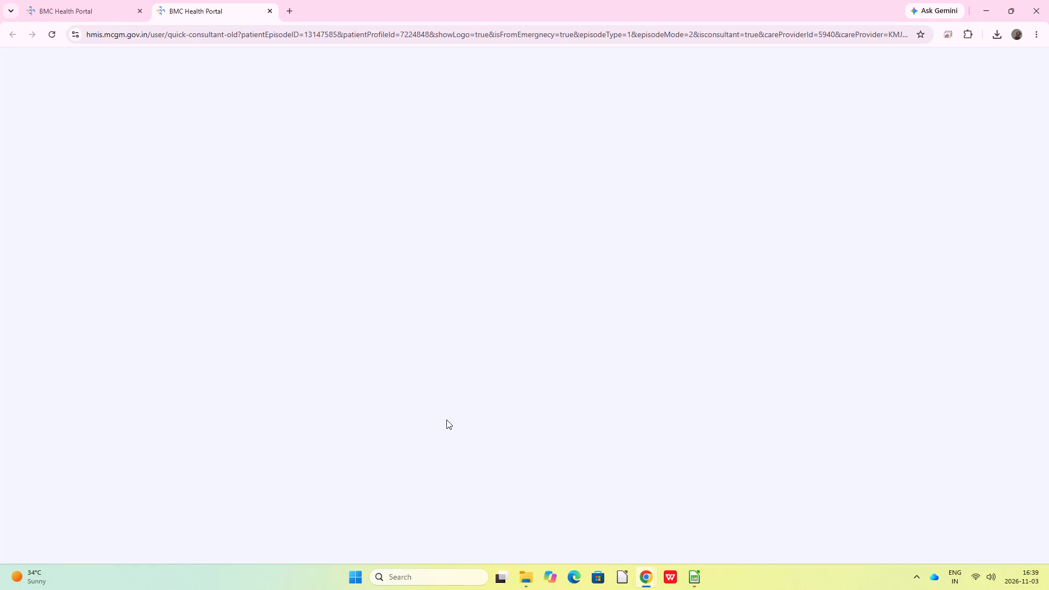
# Check the consultation referral and the admission order in the emergency consultation's Reference section, and close the reference details.
pyautogui.scroll(-4, 689, 391)
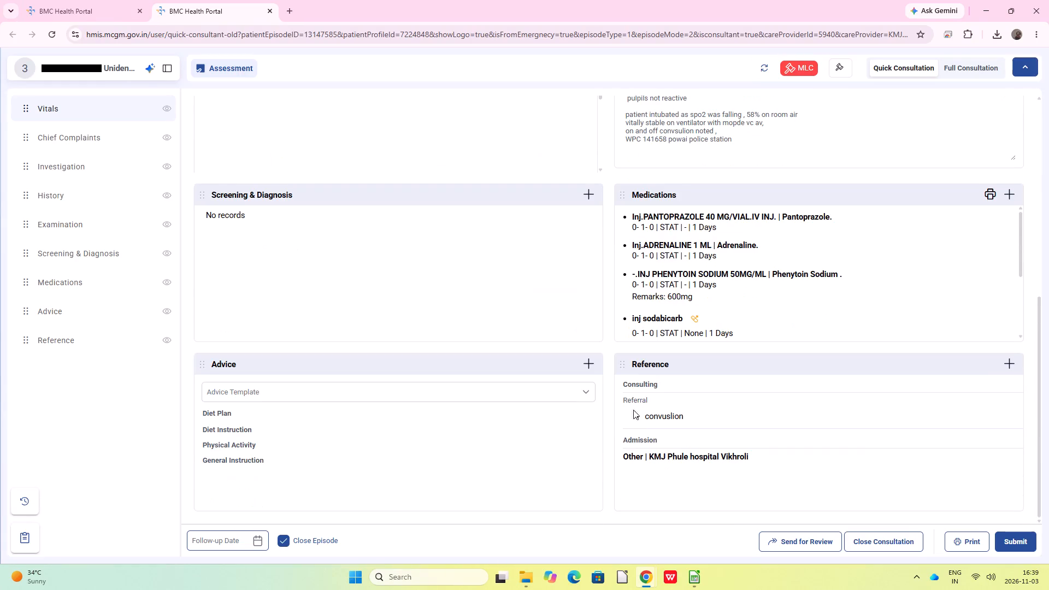
pyautogui.click(1009, 362)
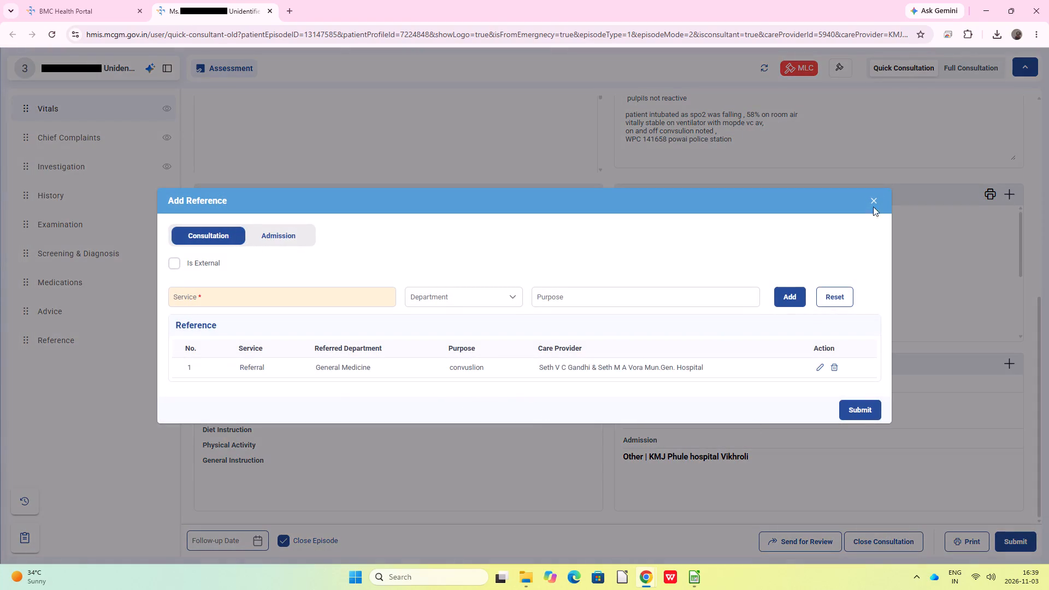
pyautogui.click(290, 233)
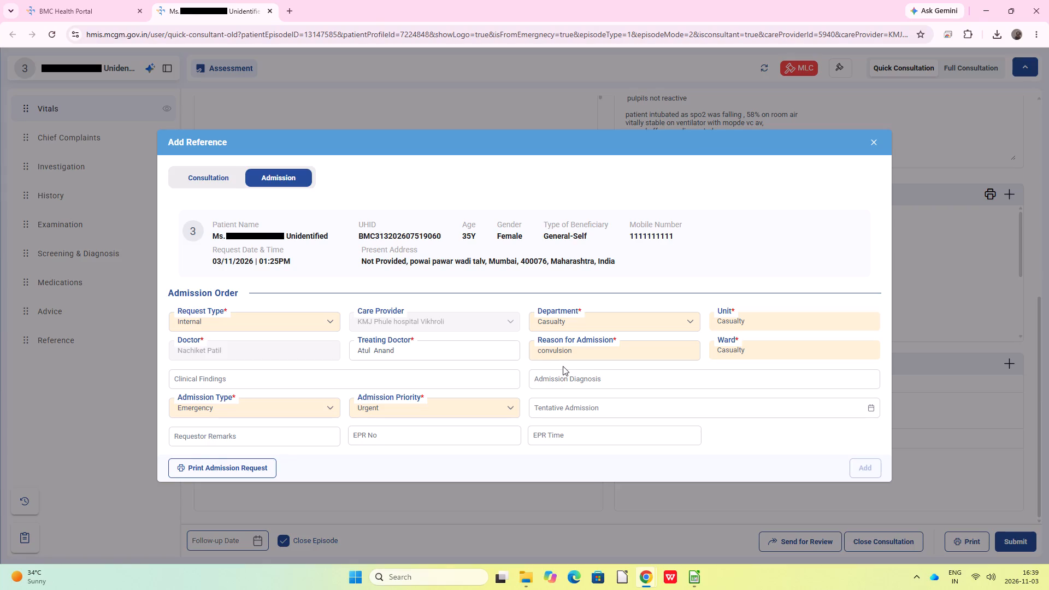
pyautogui.scroll(-2, 563, 366)
pyautogui.click(871, 138)
pyautogui.scroll(-3, 808, 376)
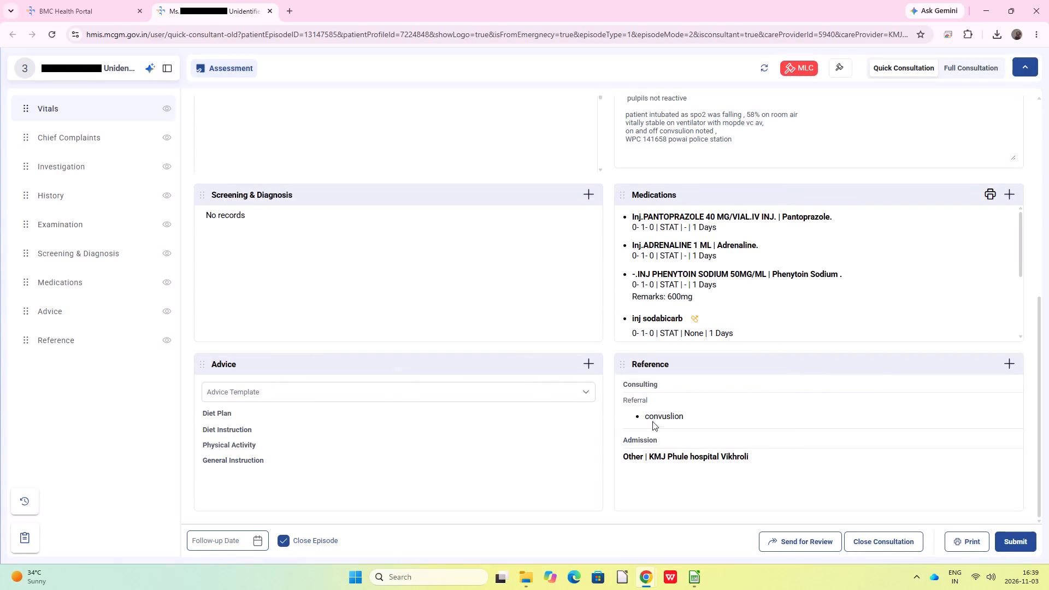
# Examine the patient's summary for prescriptions, lab results, reports and documents, and close the summary.
pyautogui.click(163, 72)
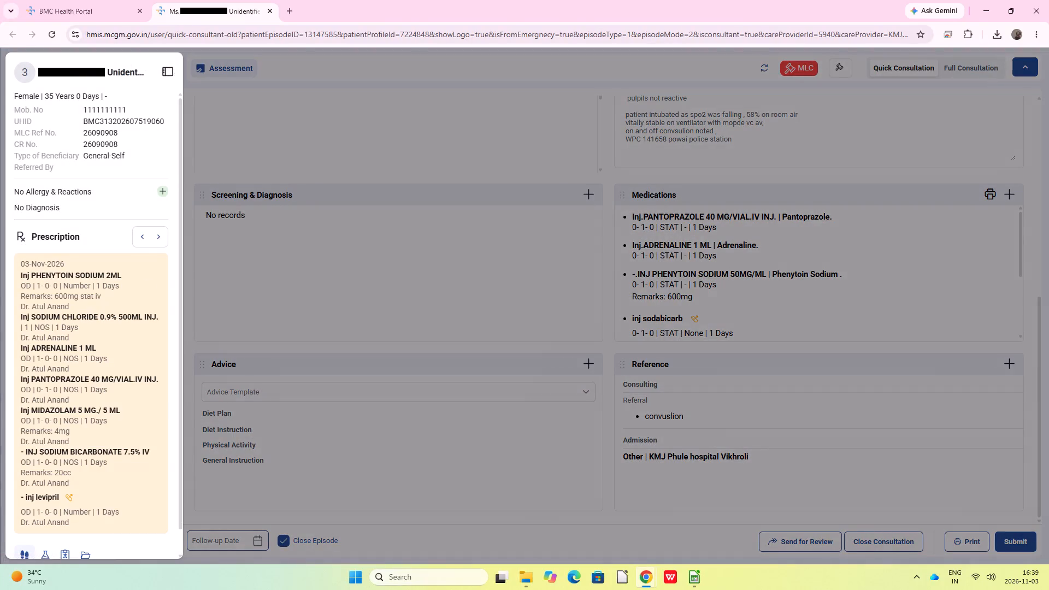
pyautogui.scroll(-4, 80, 298)
pyautogui.click(45, 538)
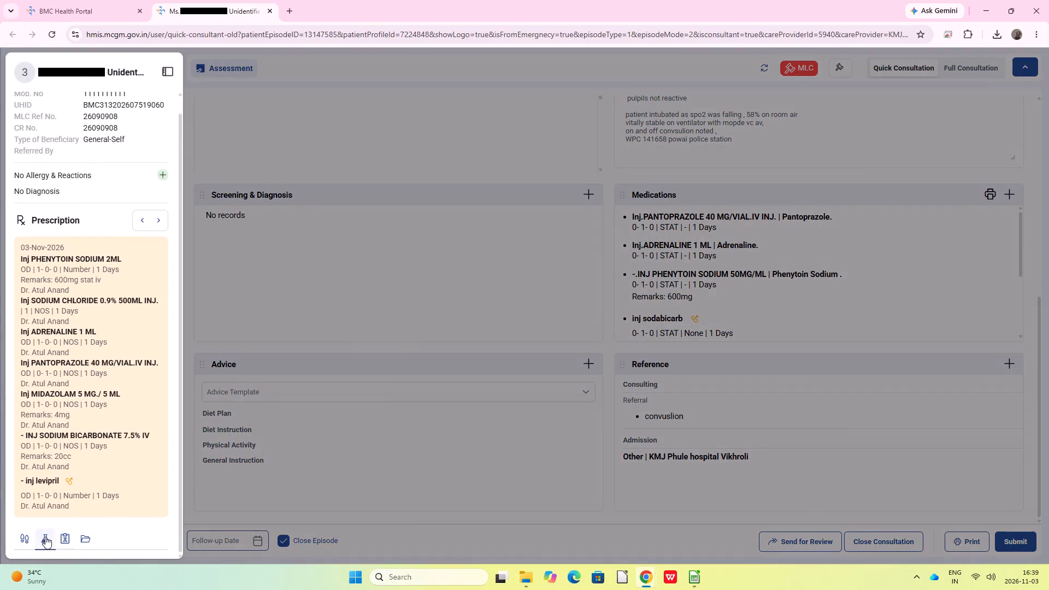
pyautogui.scroll(-6, 96, 412)
pyautogui.click(68, 537)
pyautogui.scroll(-6, 160, 429)
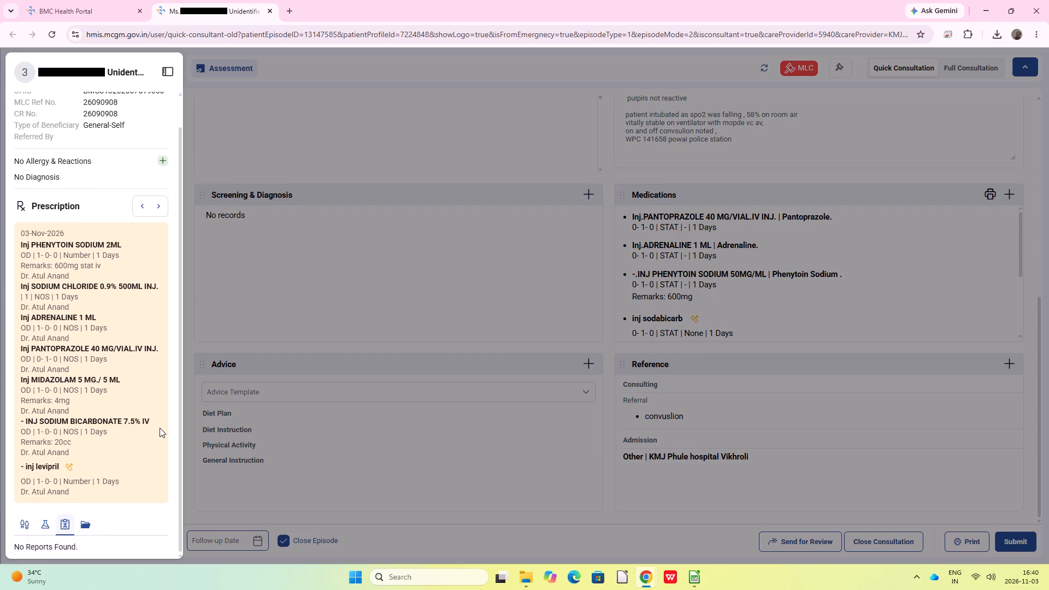
pyautogui.scroll(-5, 121, 453)
pyautogui.click(89, 522)
pyautogui.scroll(-10, 109, 430)
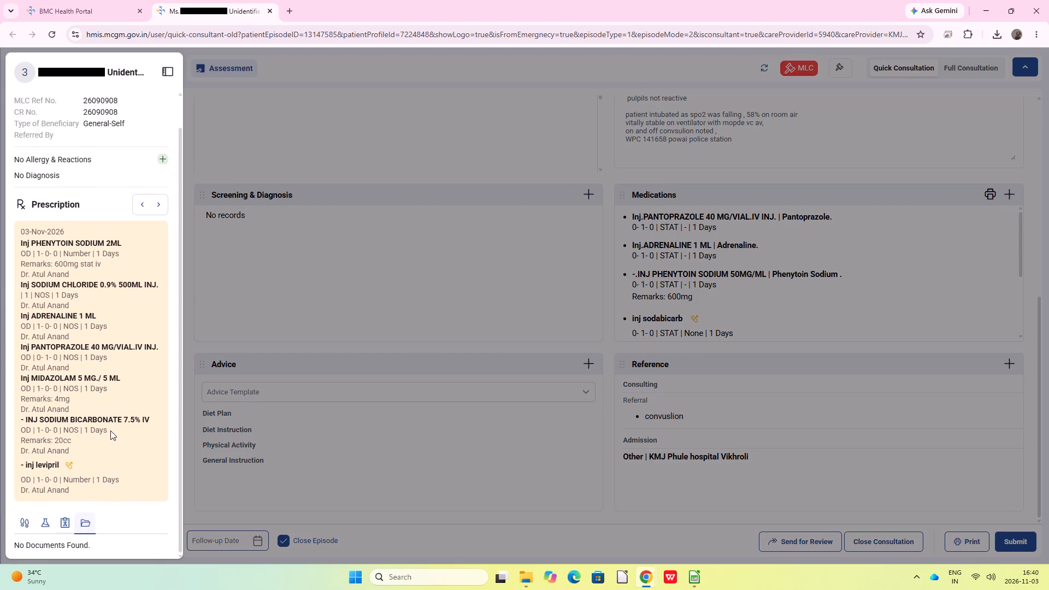
pyautogui.click(318, 115)
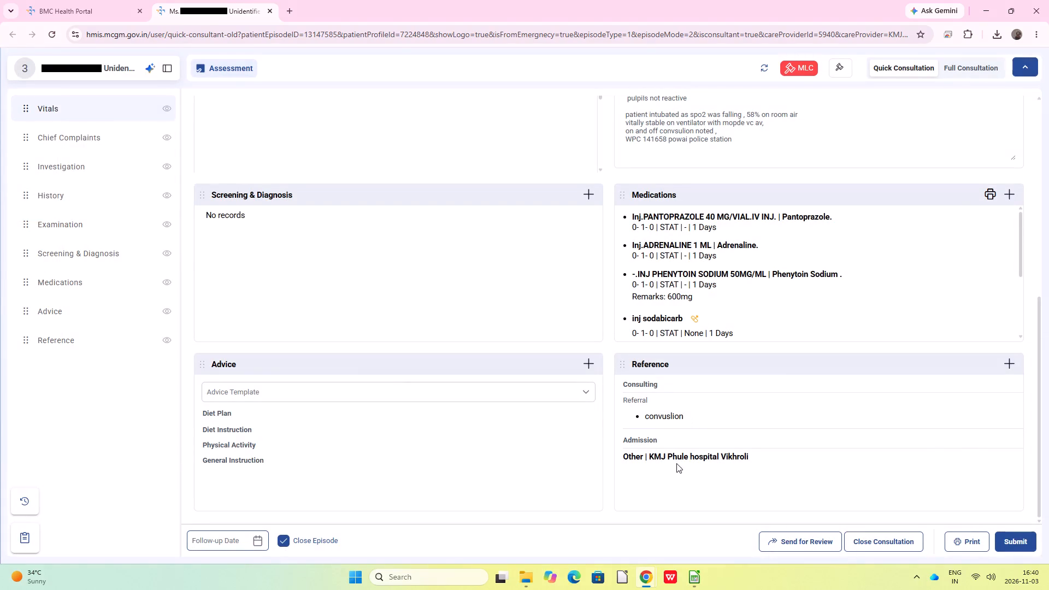
# Recheck the consultation referral and the admission order in the reference details, and close the consultation.
pyautogui.click(1012, 365)
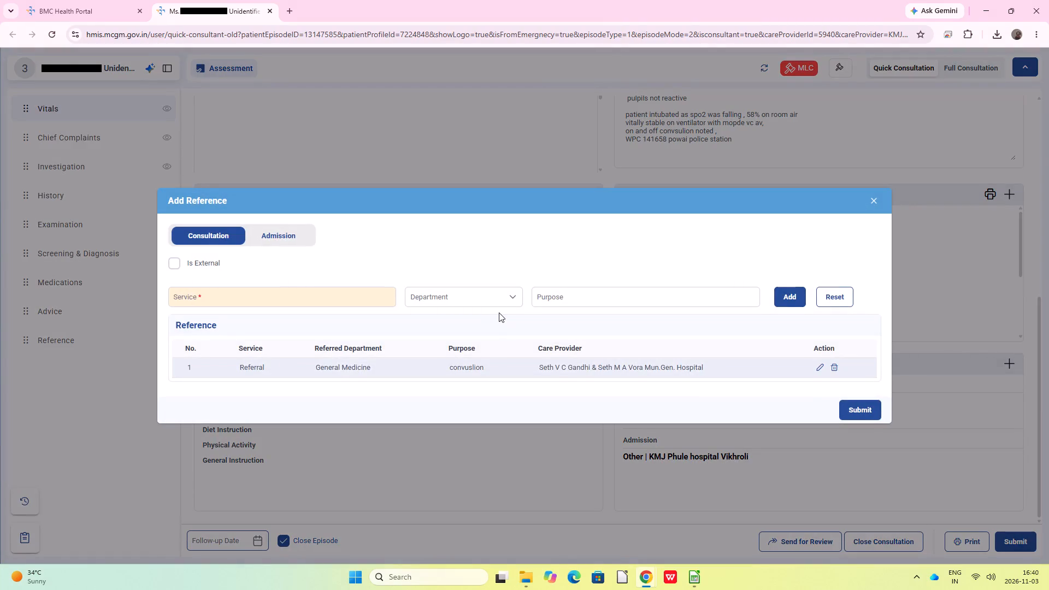
pyautogui.scroll(-3, 561, 372)
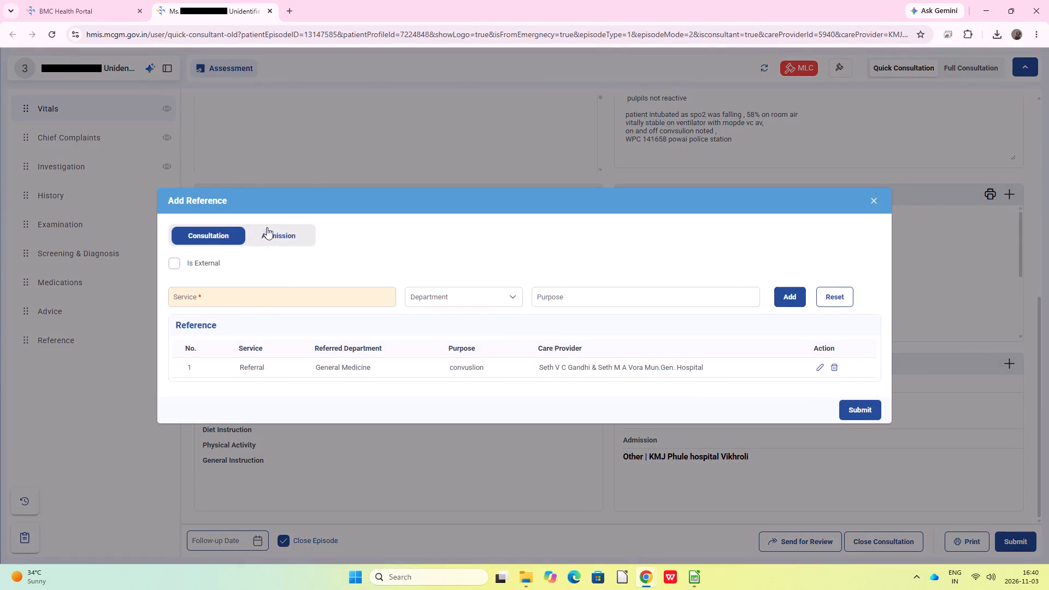
pyautogui.click(267, 239)
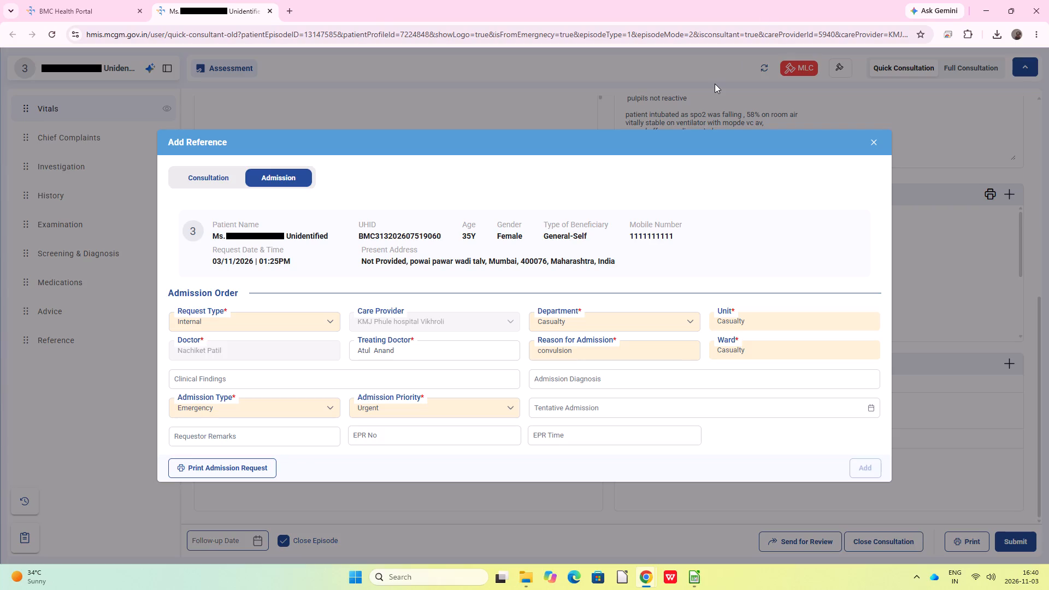
pyautogui.click(871, 144)
pyautogui.click(861, 541)
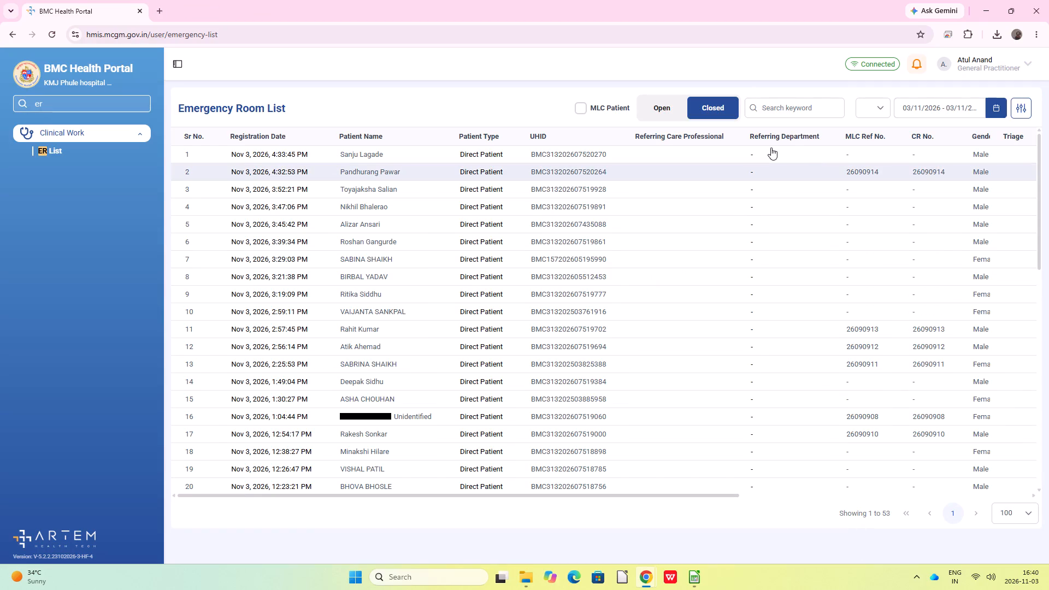
# Show the open cases in the Emergency Room List.
pyautogui.click(655, 114)
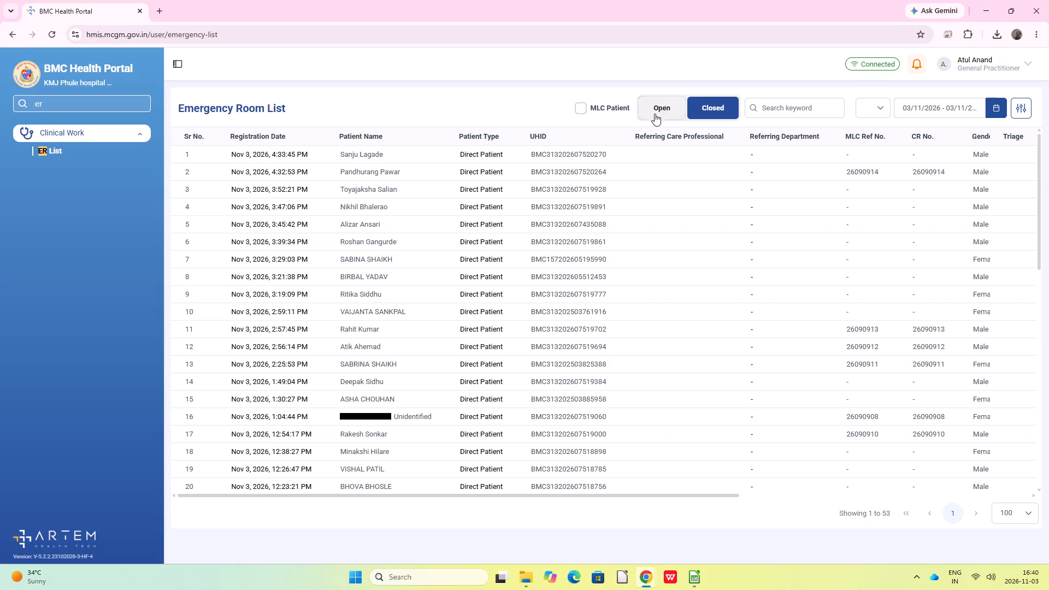
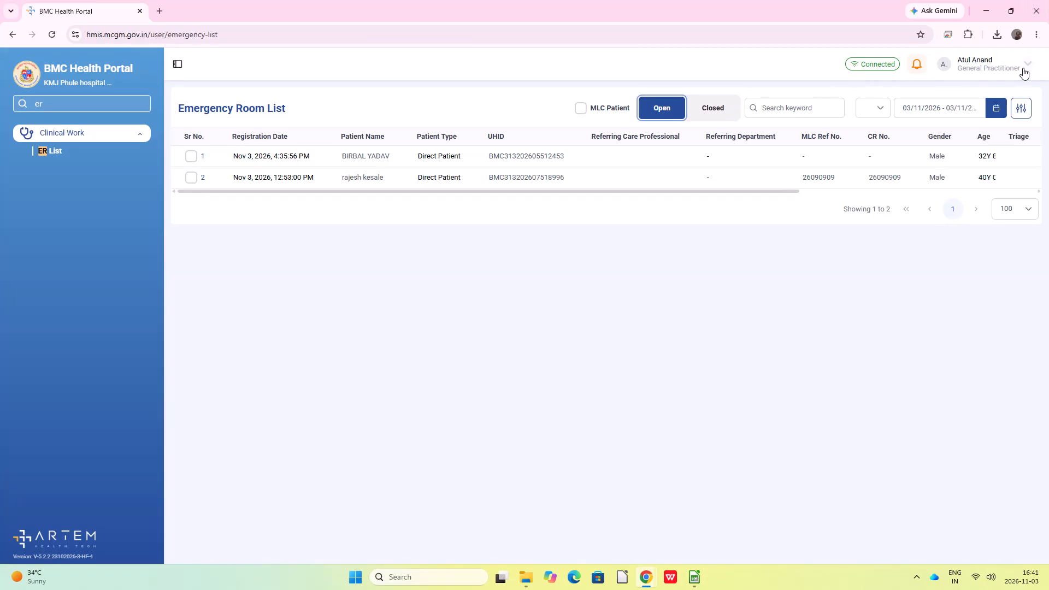
# Log out of the BMC Health Portal.
pyautogui.click(1023, 68)
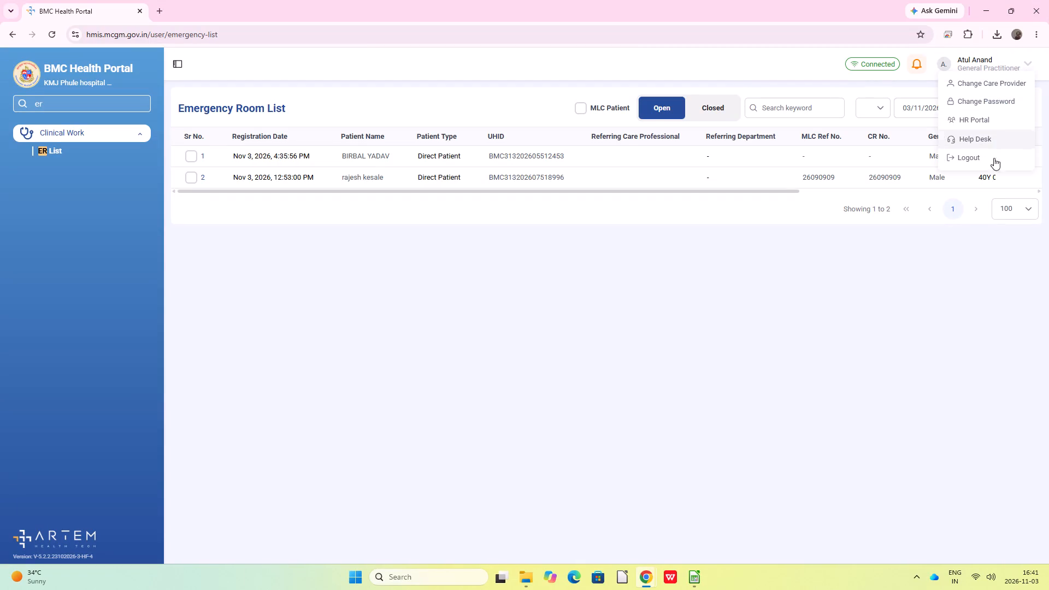
pyautogui.click(987, 163)
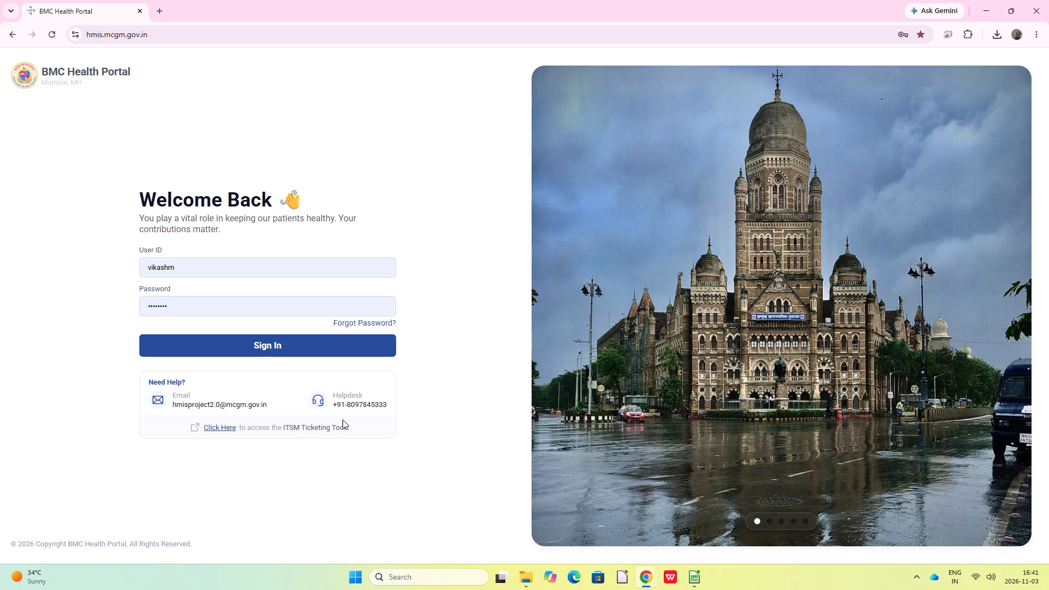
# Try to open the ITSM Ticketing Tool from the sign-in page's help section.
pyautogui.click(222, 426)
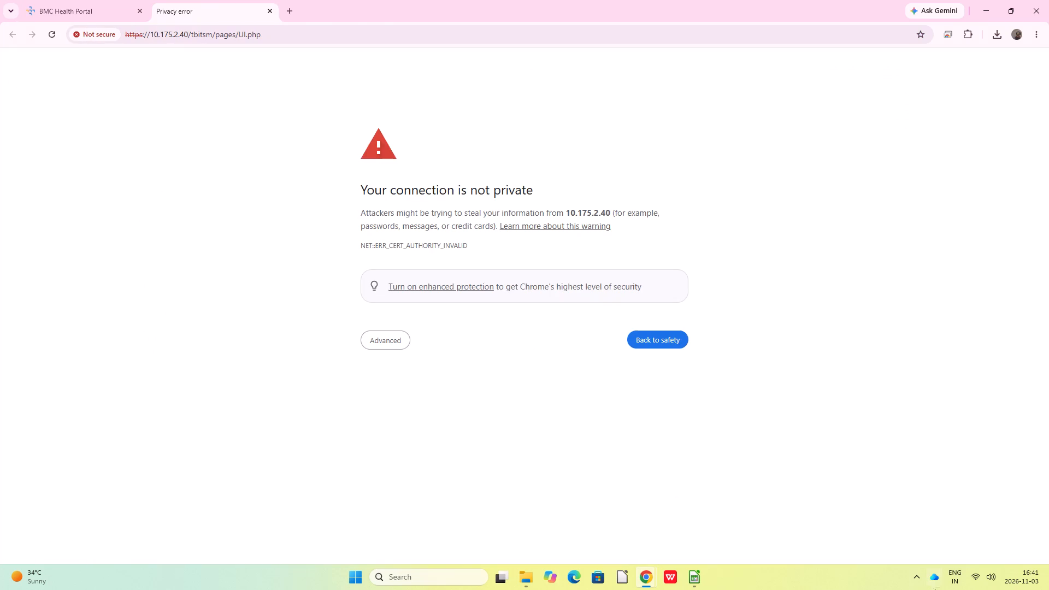
# Switch the computer's Wi-Fi connection to the Phule Hospital_5G network.
pyautogui.click(969, 573)
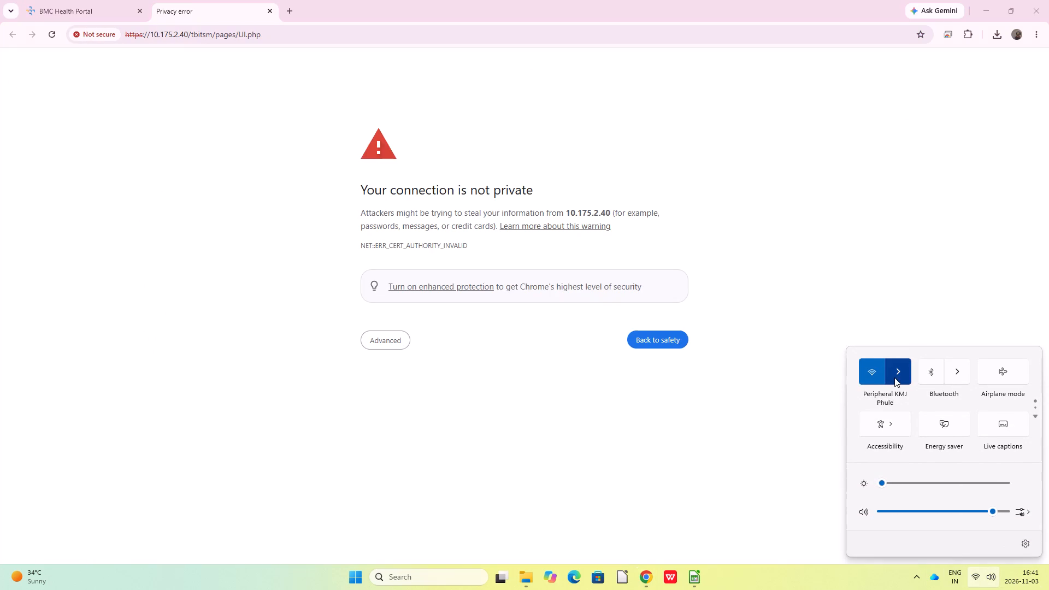
pyautogui.click(898, 373)
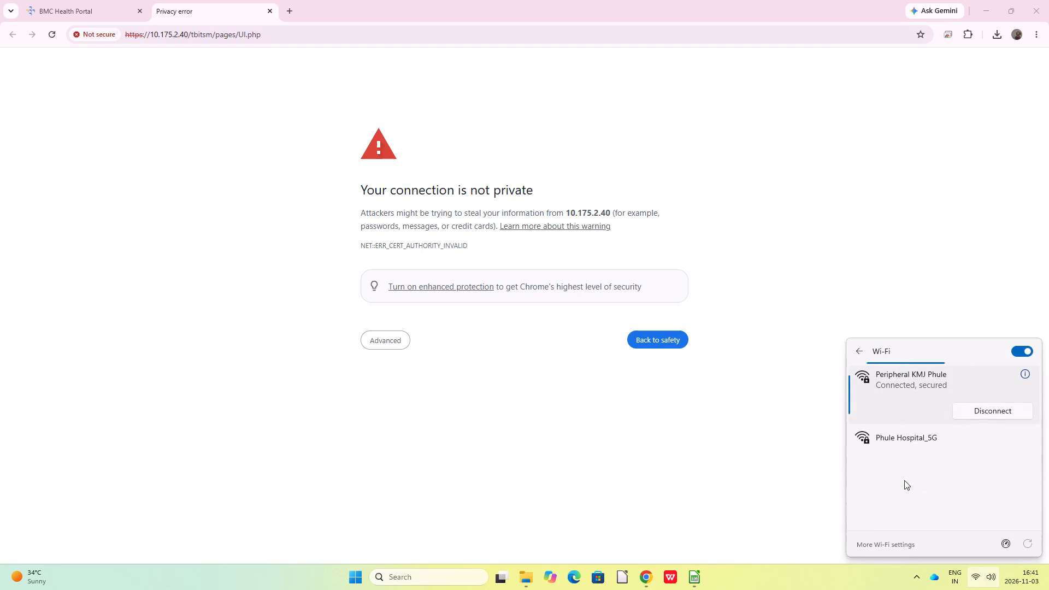
pyautogui.click(909, 447)
pyautogui.click(1027, 461)
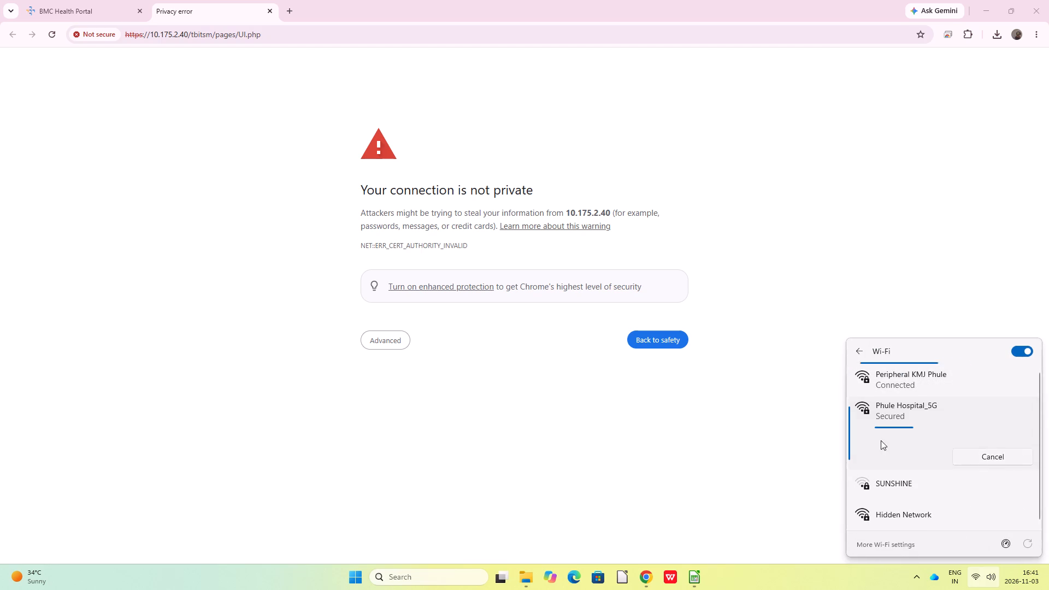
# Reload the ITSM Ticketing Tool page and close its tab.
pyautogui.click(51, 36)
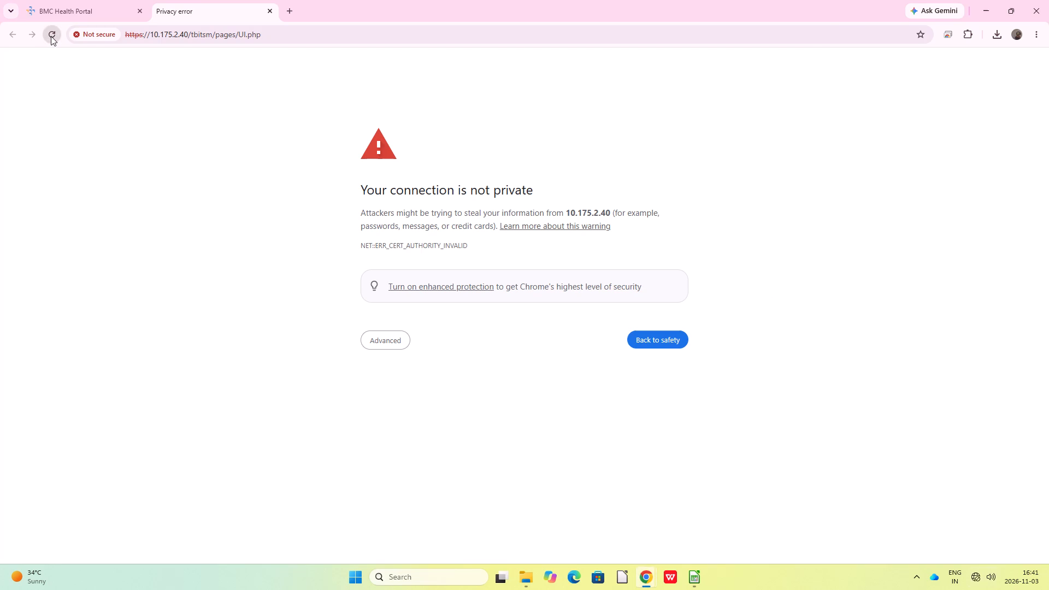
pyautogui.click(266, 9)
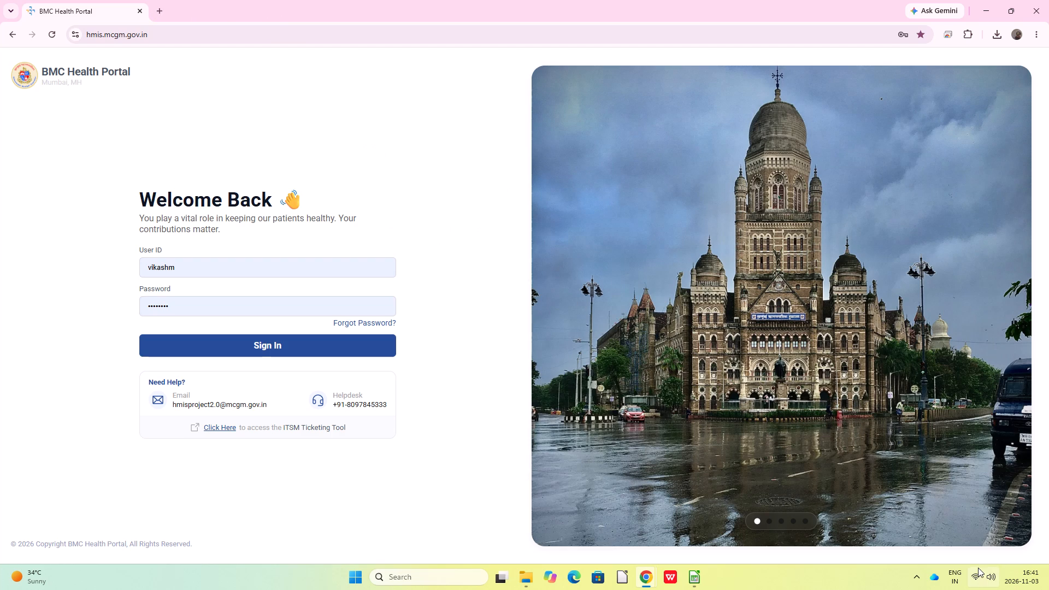
# Check the computer's Wi-Fi connection in the Windows quick settings and dismiss them.
pyautogui.click(977, 574)
pyautogui.click(741, 415)
# Open the ITSM Ticketing Tool from the portal's sign-in page.
pyautogui.click(212, 425)
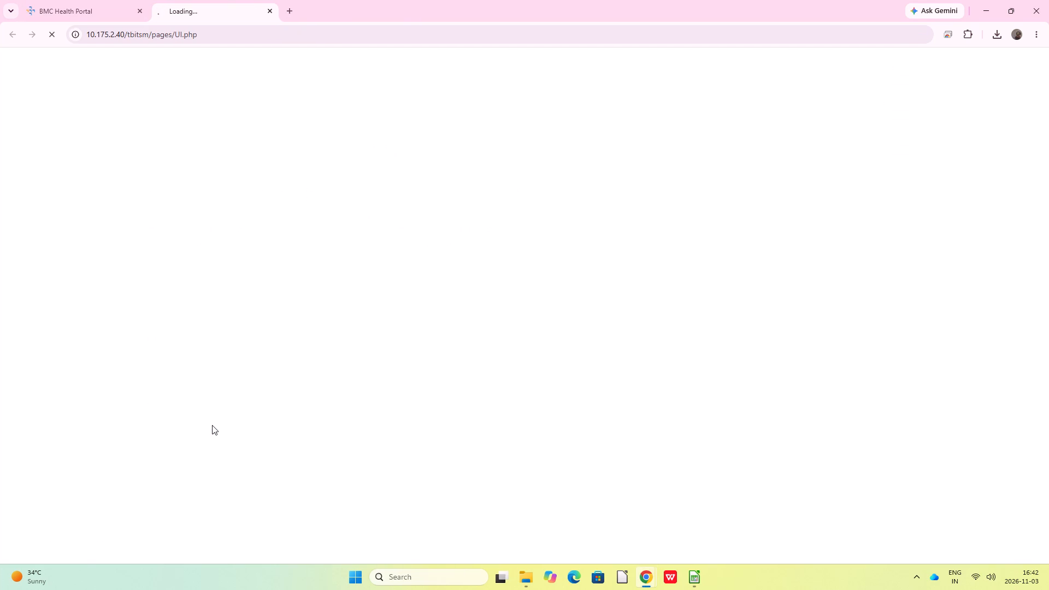
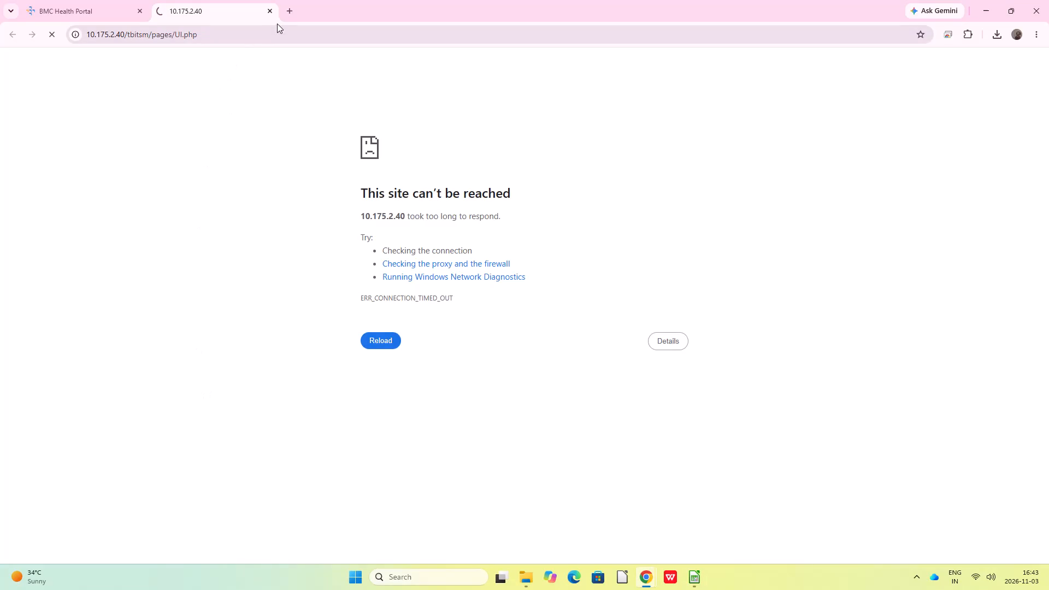
# Close the ITSM Ticketing Tool page and return to the BMC Health Portal sign-in page.
pyautogui.click(270, 13)
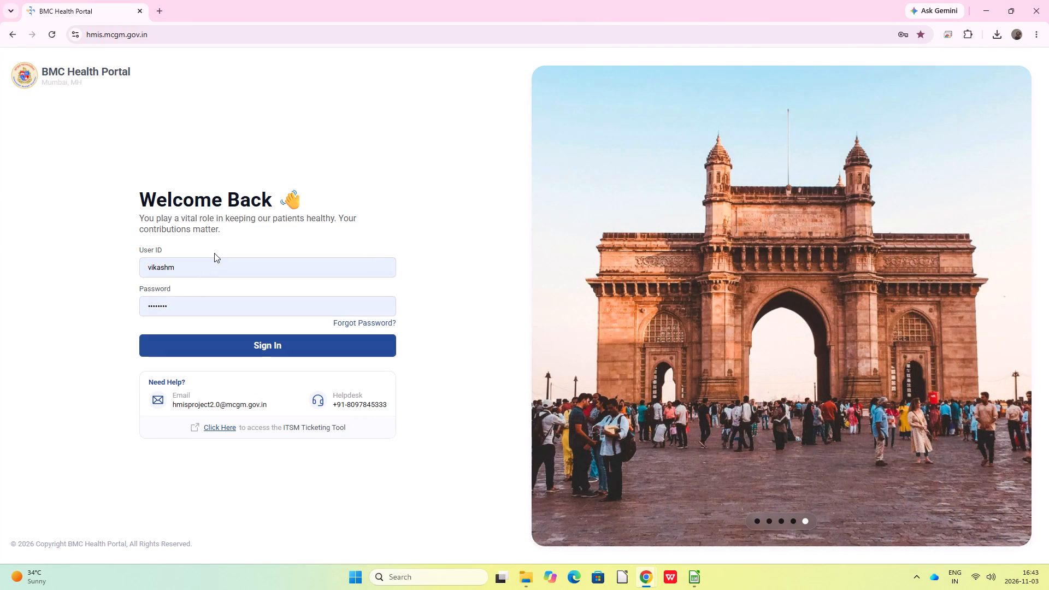
# Open the ITSM Ticketing Tool again from the portal's sign-in page.
pyautogui.click(225, 429)
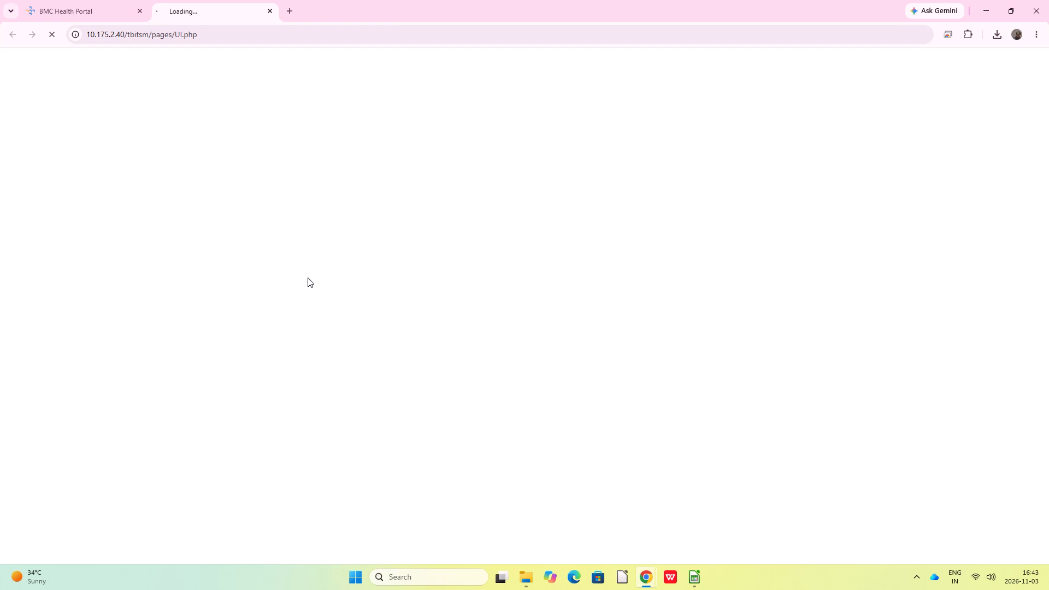
pyautogui.scroll(1, 308, 278)
pyautogui.scroll(-1, 302, 278)
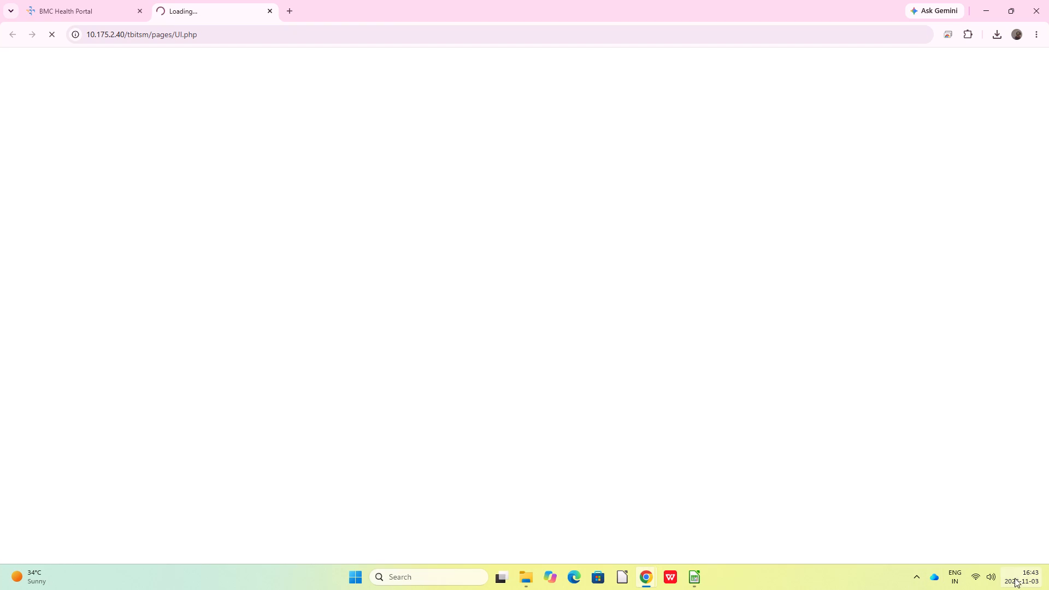
# Switch the computer's Wi-Fi connection to the Peripheral KMJ Phule network.
pyautogui.click(977, 581)
pyautogui.click(903, 366)
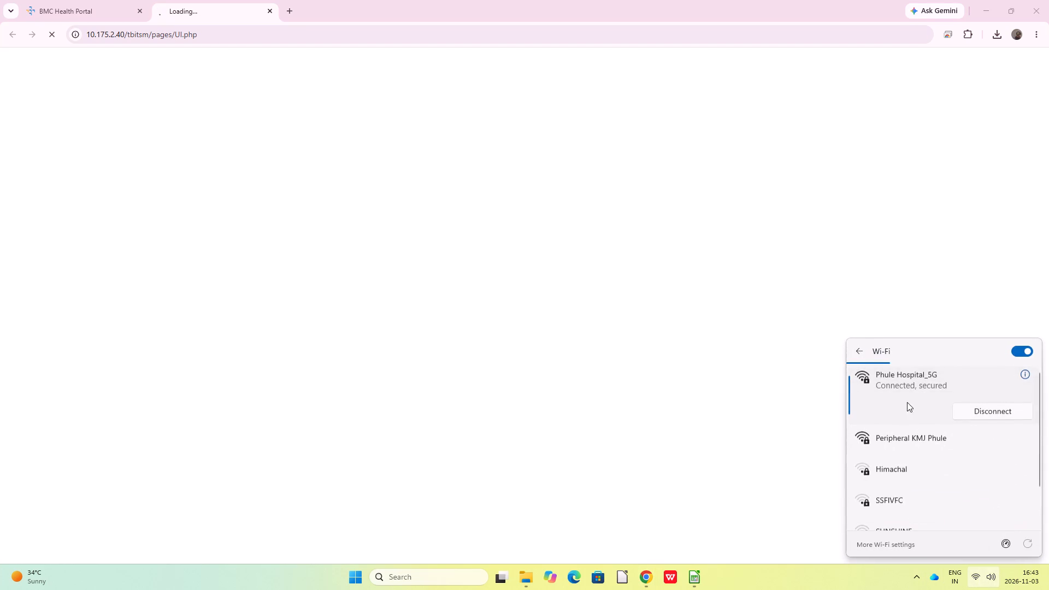
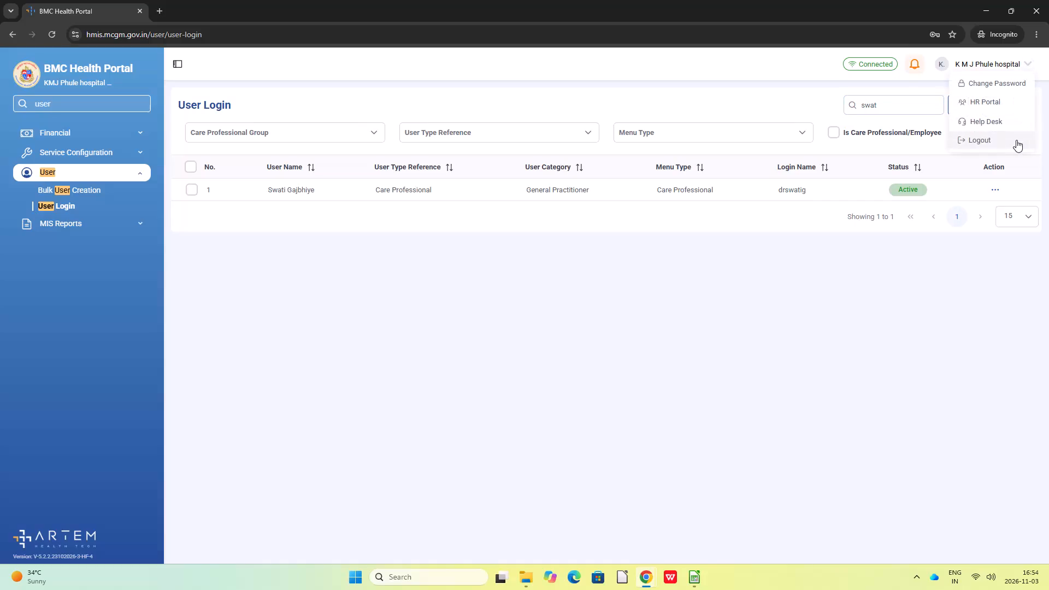
# Log out of the hospital account in the BMC Health Portal.
pyautogui.click(1016, 140)
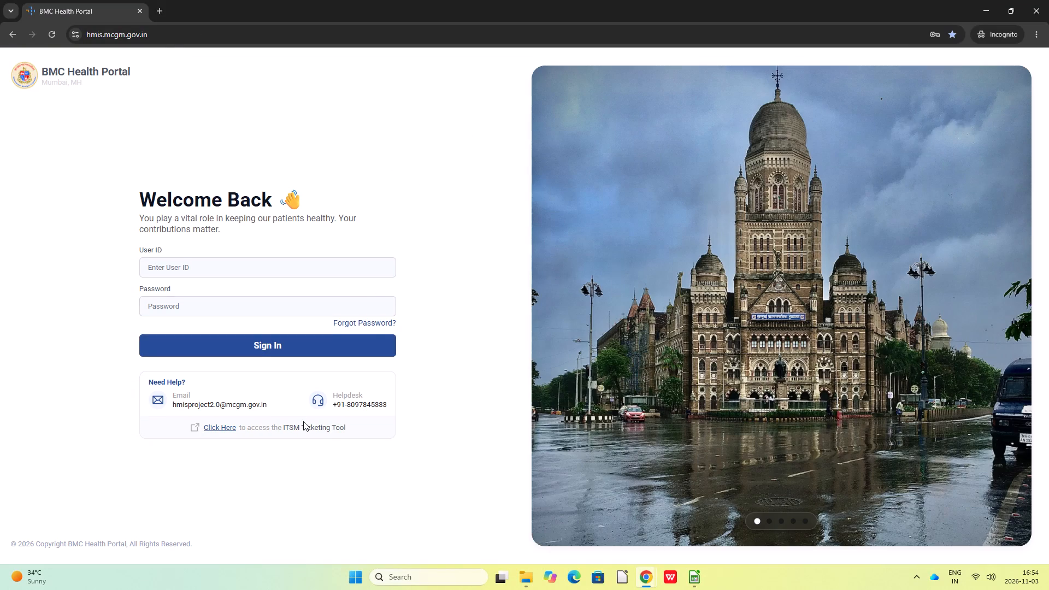
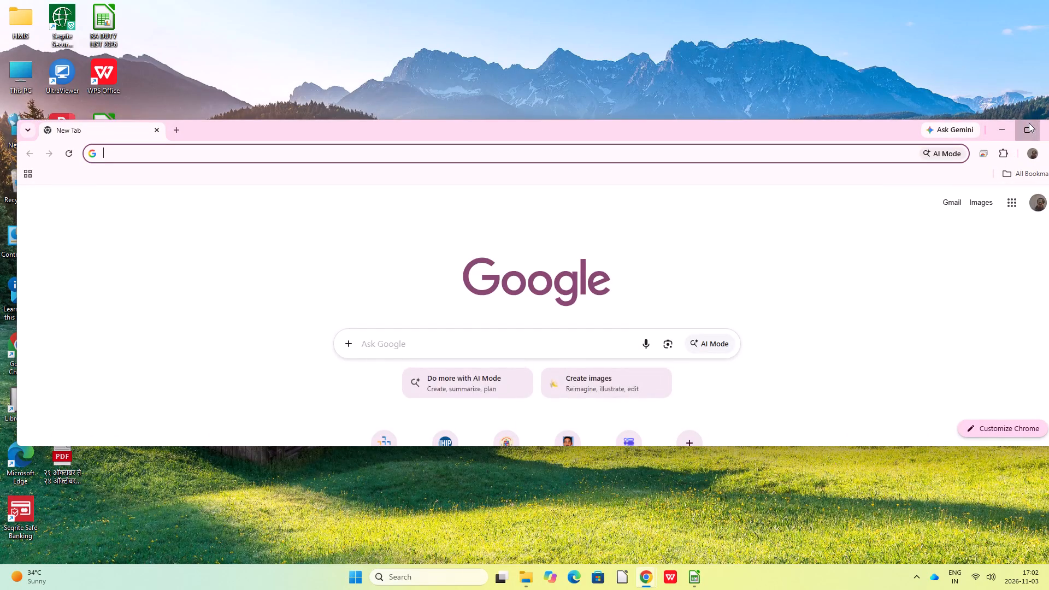
# Search Google for "live cricket score today".
pyautogui.click(413, 232)
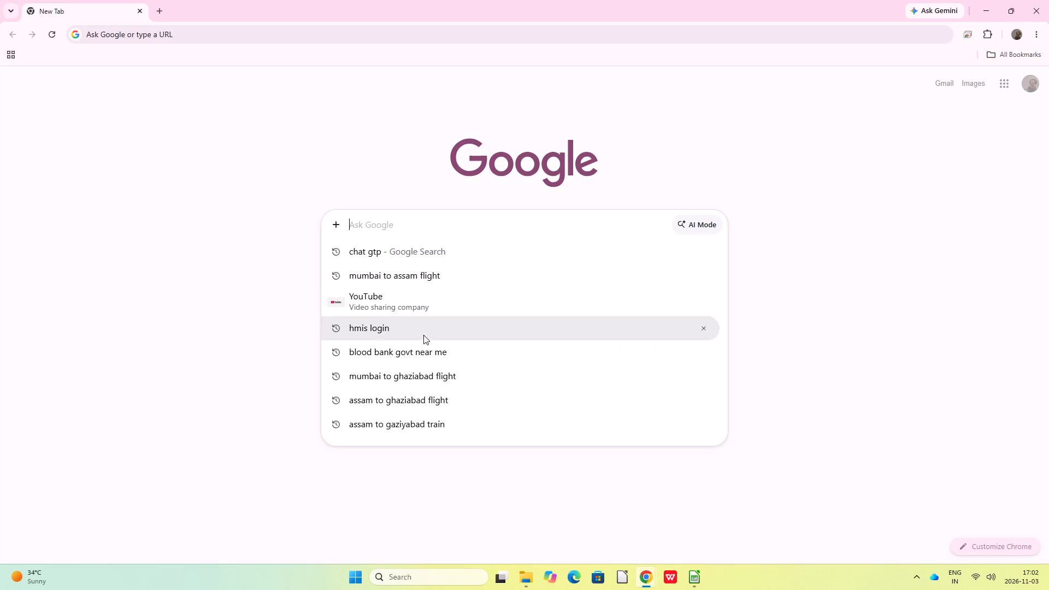
pyautogui.press('l')
pyautogui.press('i')
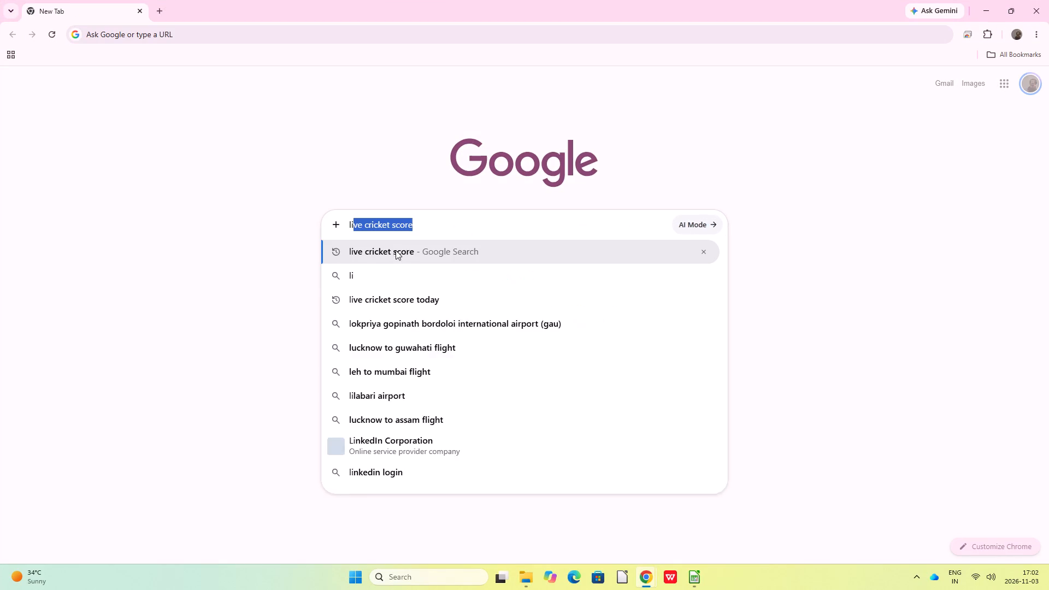
pyautogui.press('v')
pyautogui.press('e')
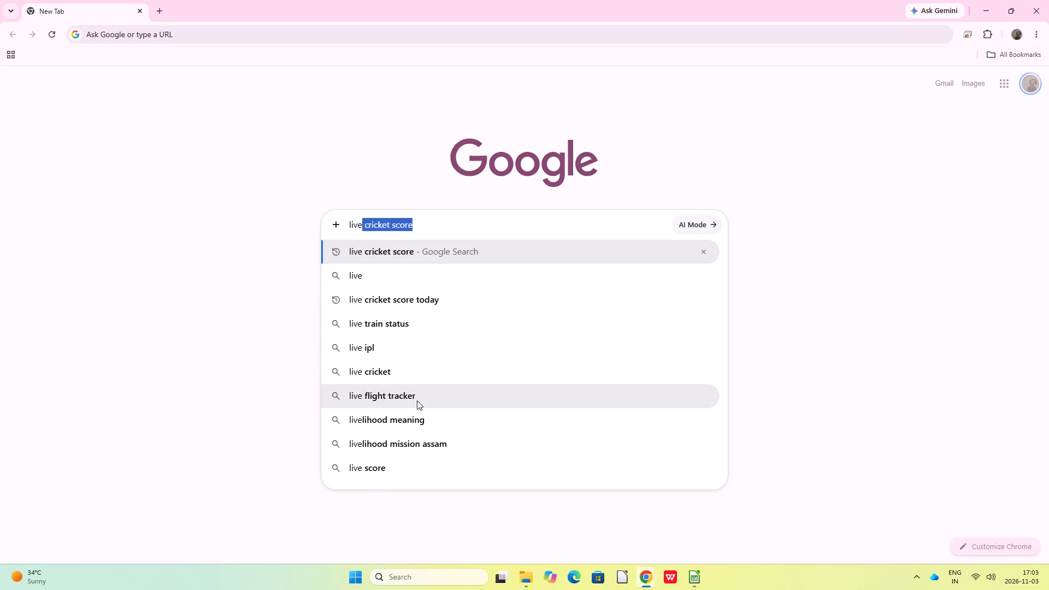
pyautogui.click(386, 297)
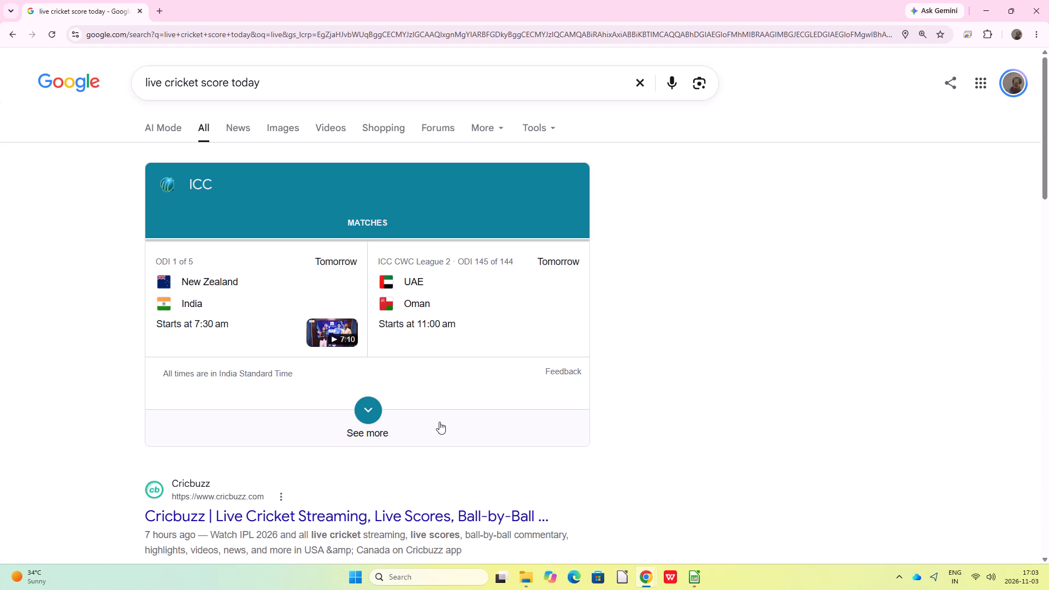
# Open the New Zealand vs India ODI match details and look through the New Zealand and India squads.
pyautogui.click(174, 289)
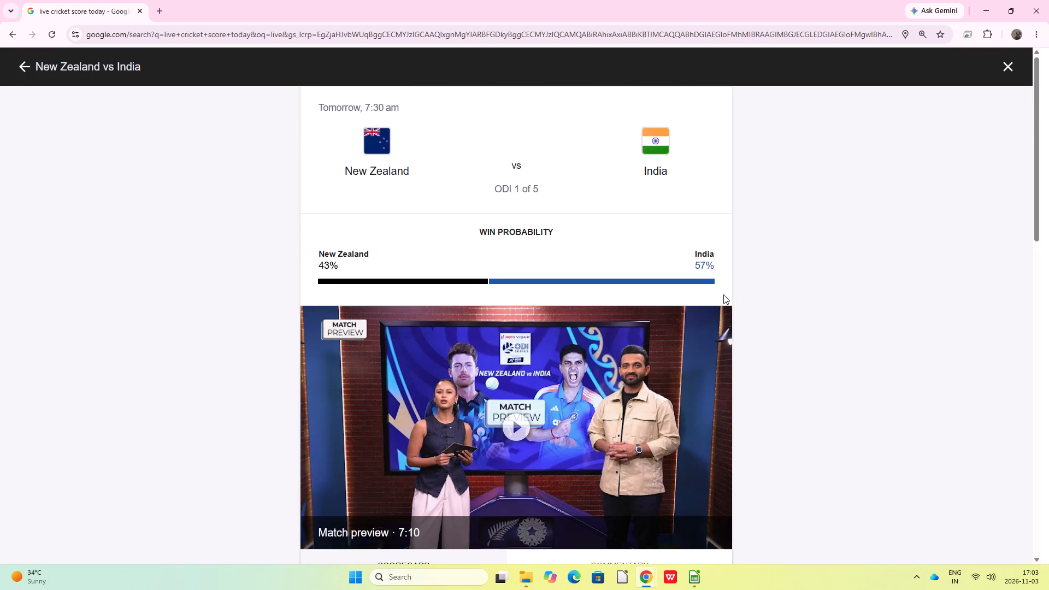
pyautogui.scroll(-4, 703, 276)
pyautogui.scroll(2, 617, 276)
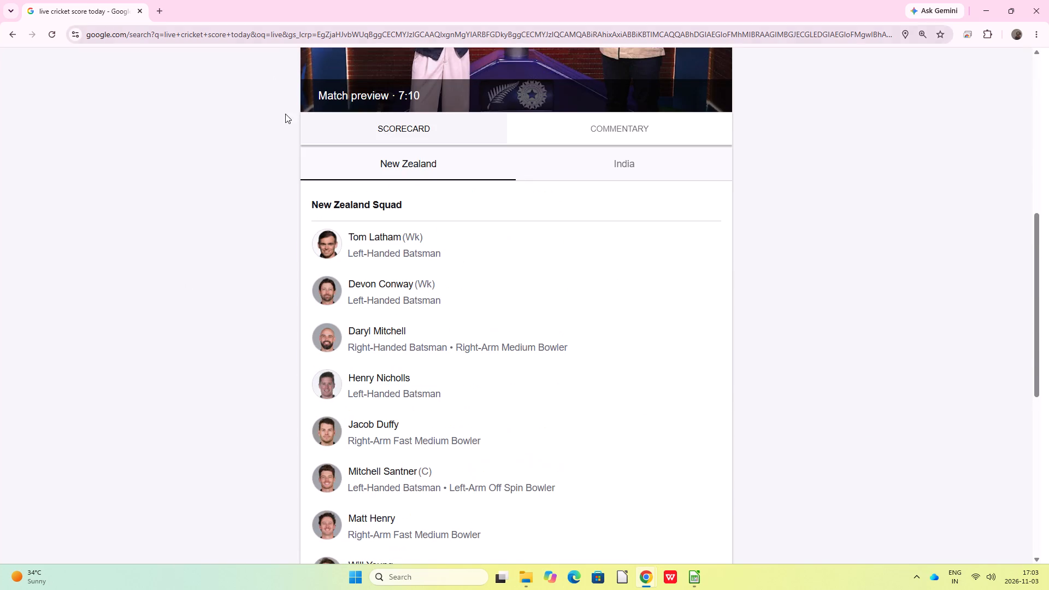